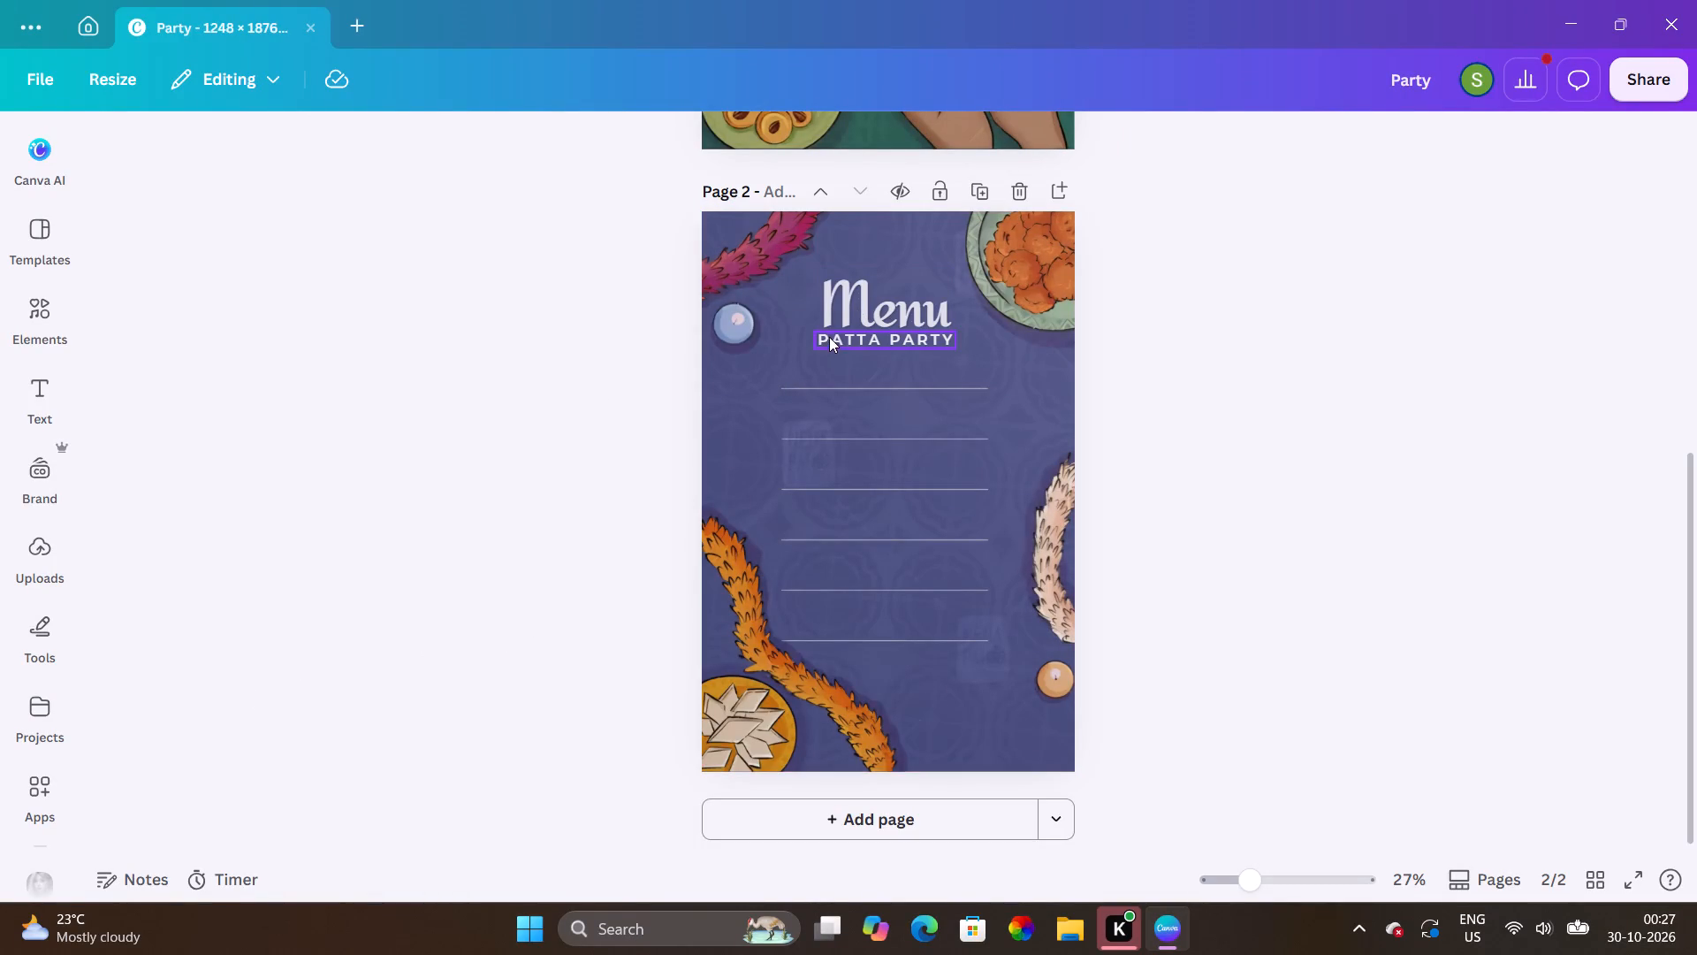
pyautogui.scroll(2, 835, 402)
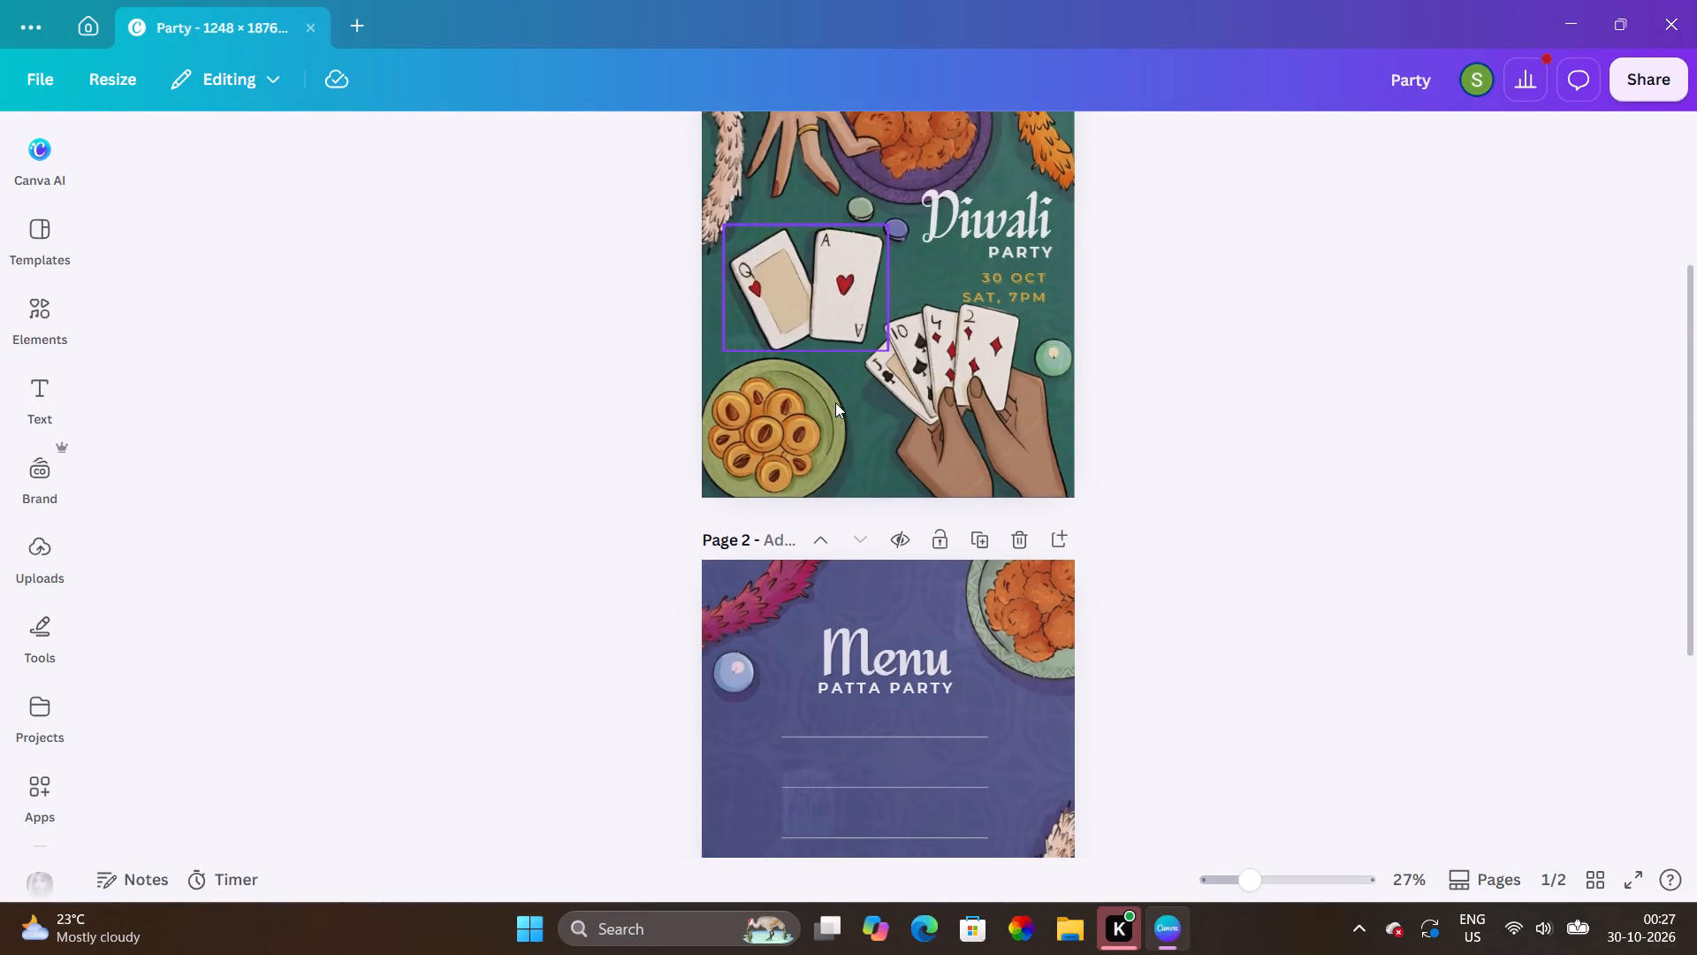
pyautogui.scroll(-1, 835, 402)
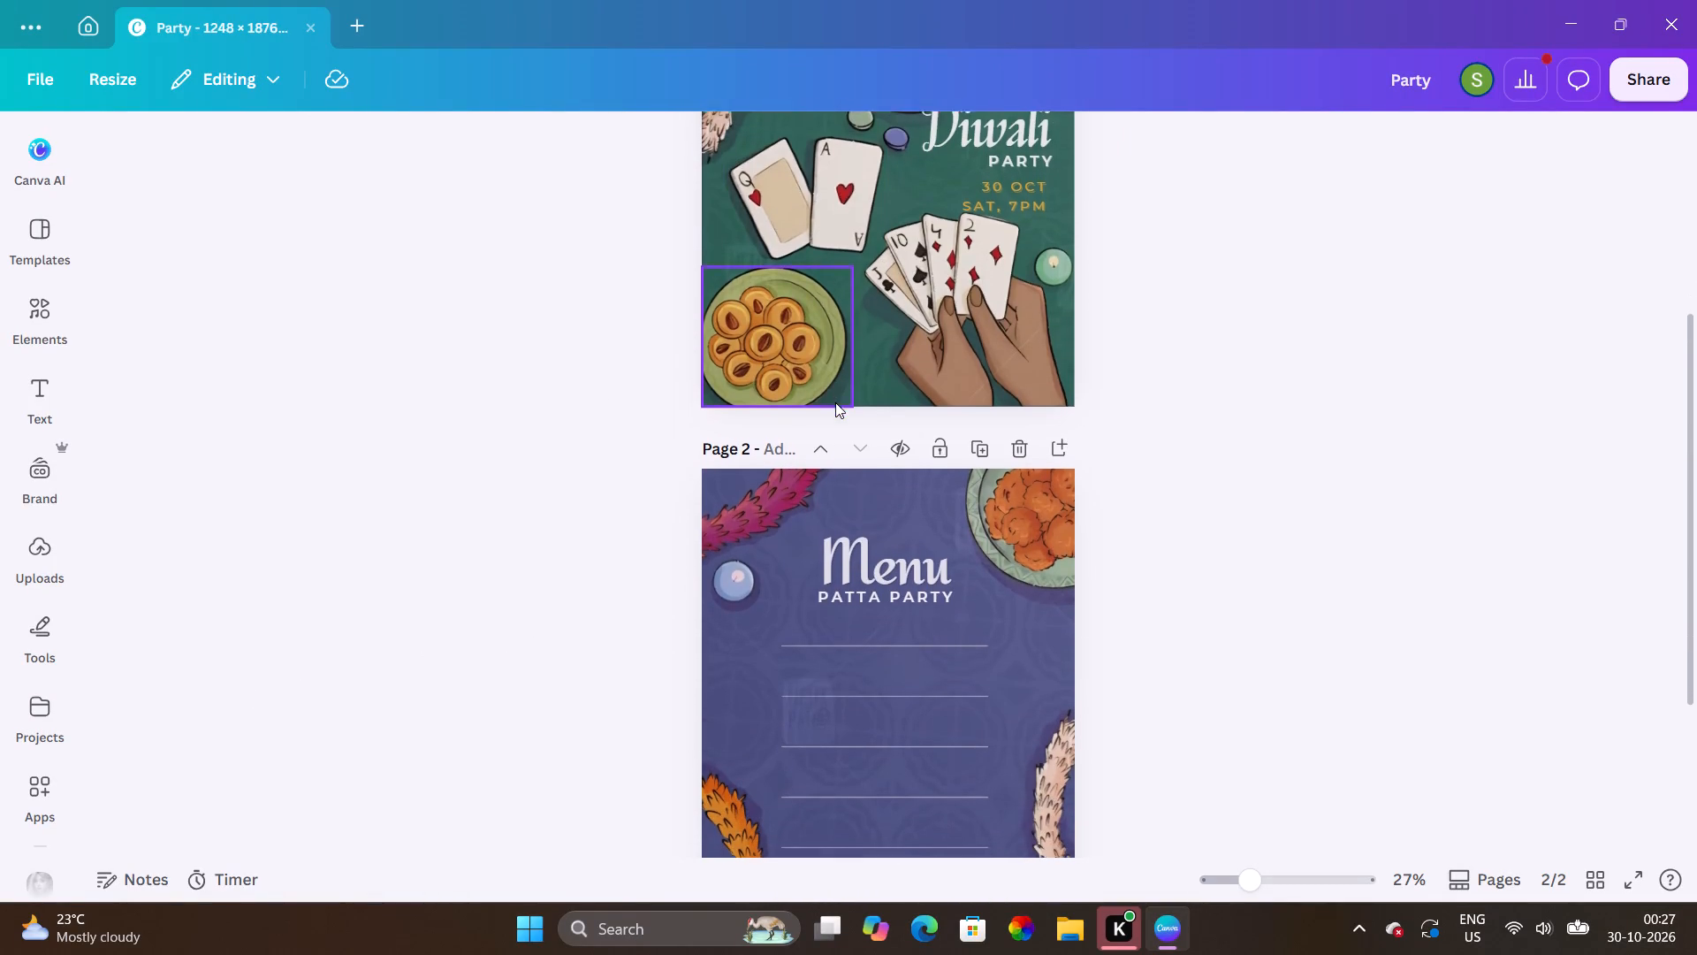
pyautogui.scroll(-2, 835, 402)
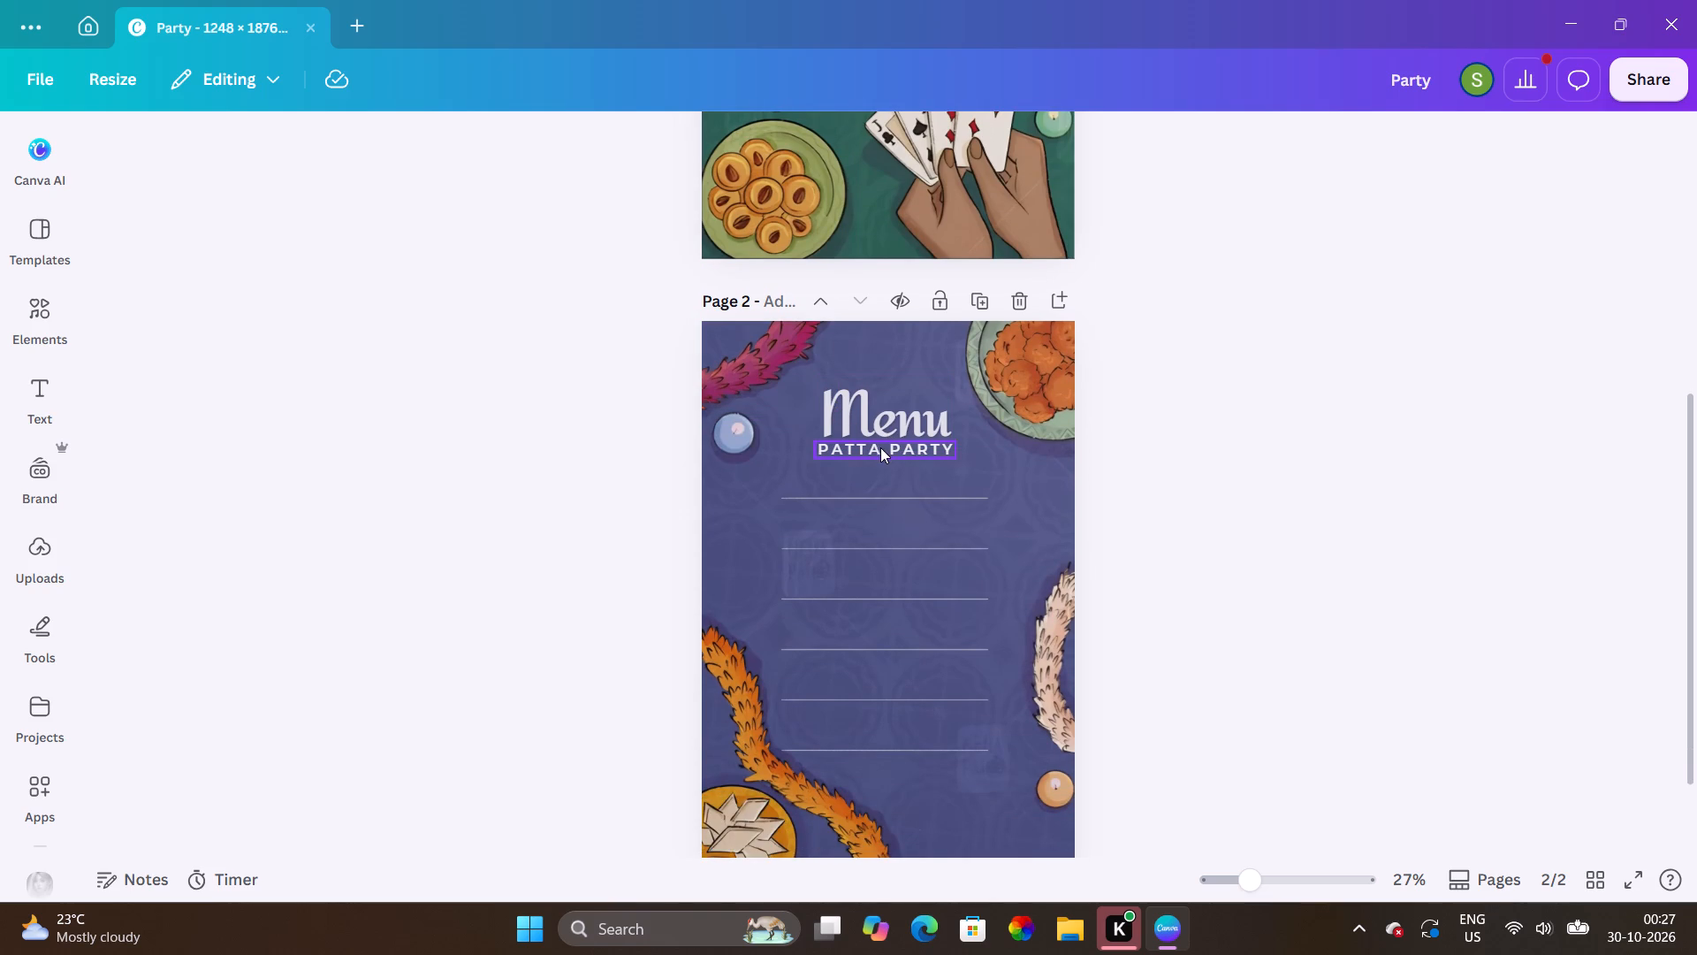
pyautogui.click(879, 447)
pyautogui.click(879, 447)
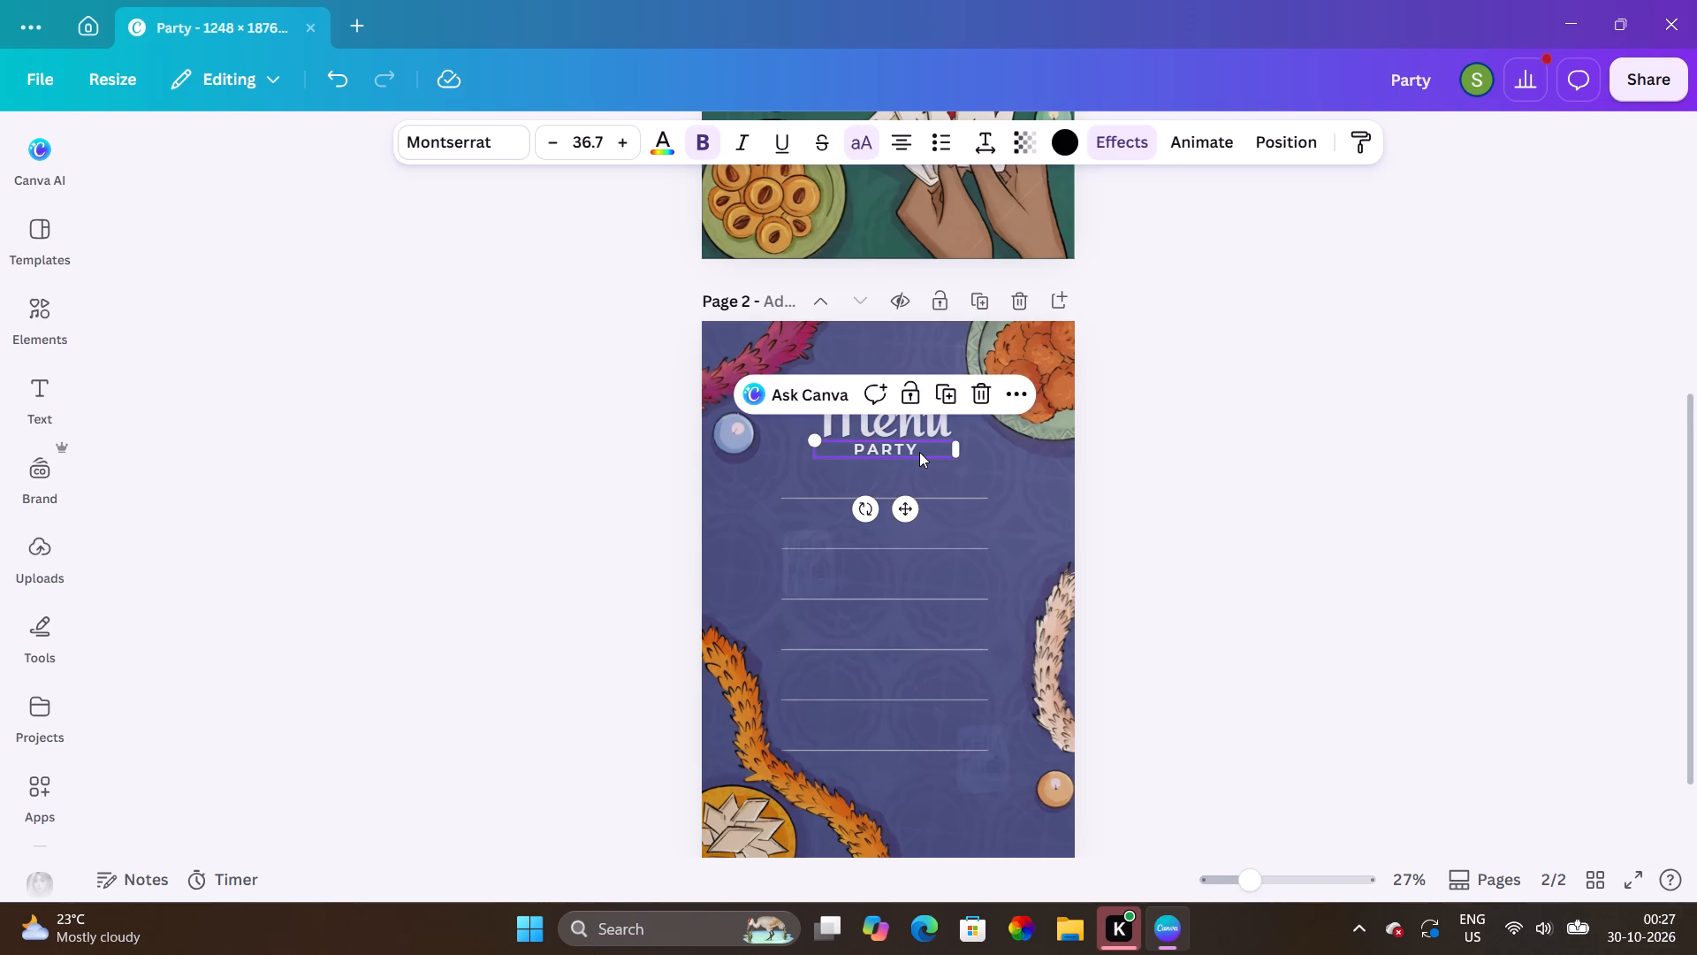
pyautogui.click(981, 396)
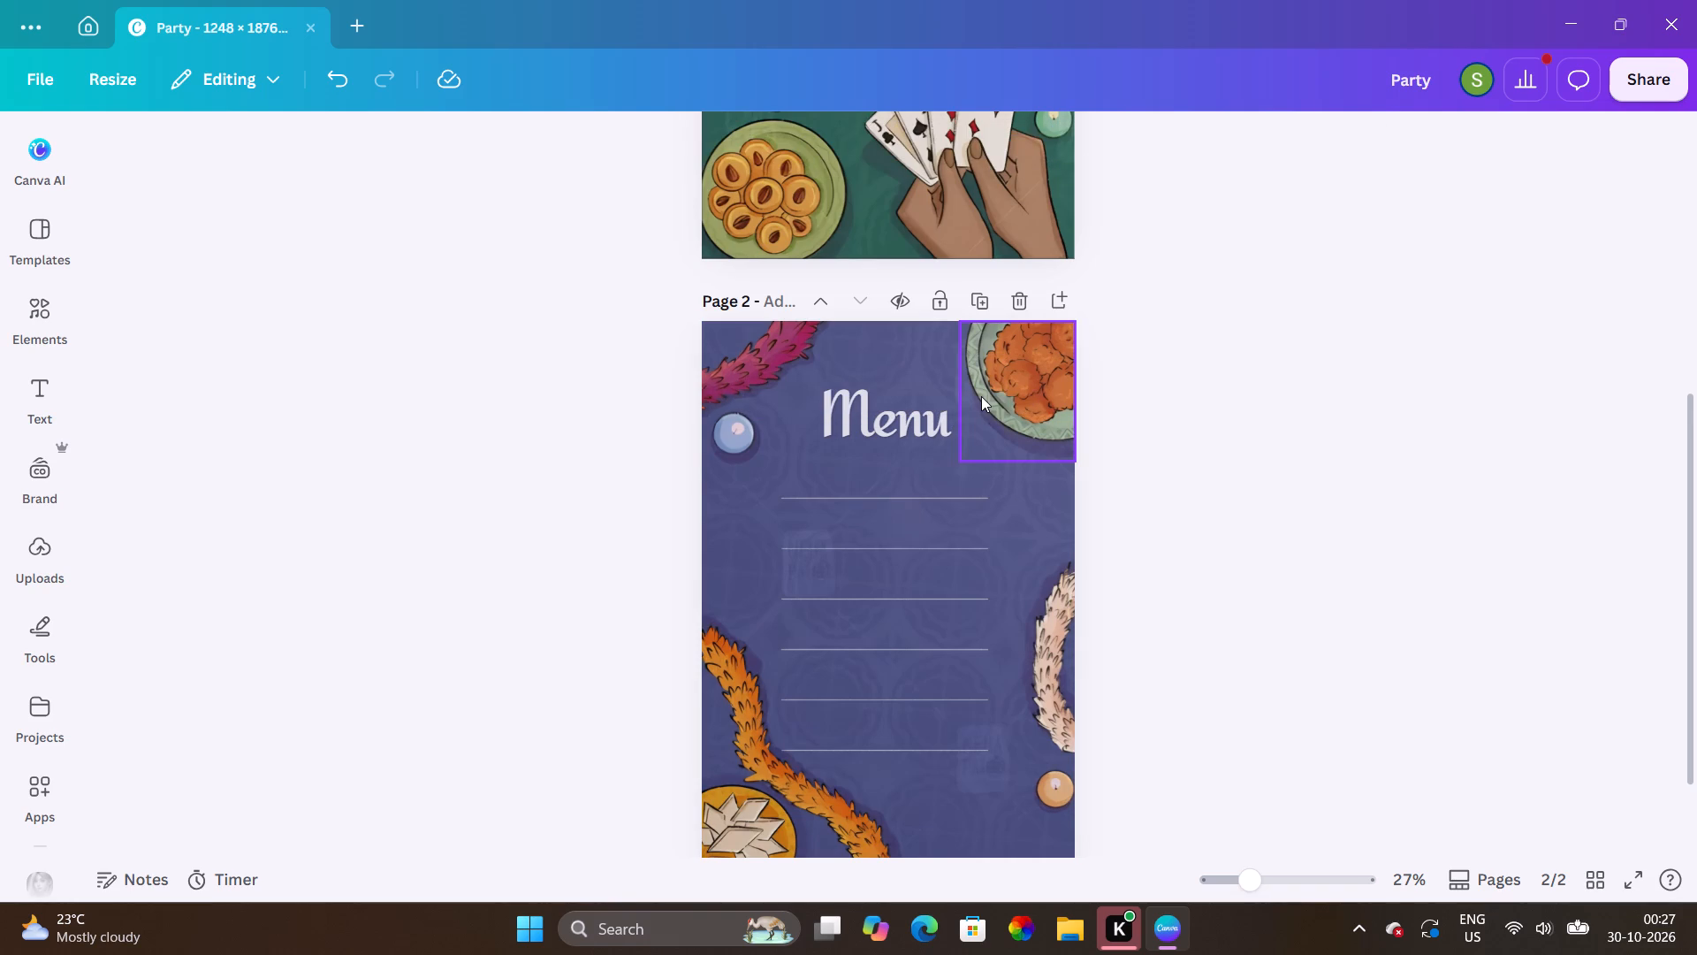
# Add a new text box to the Menu page.
pyautogui.scroll(-1, 920, 543)
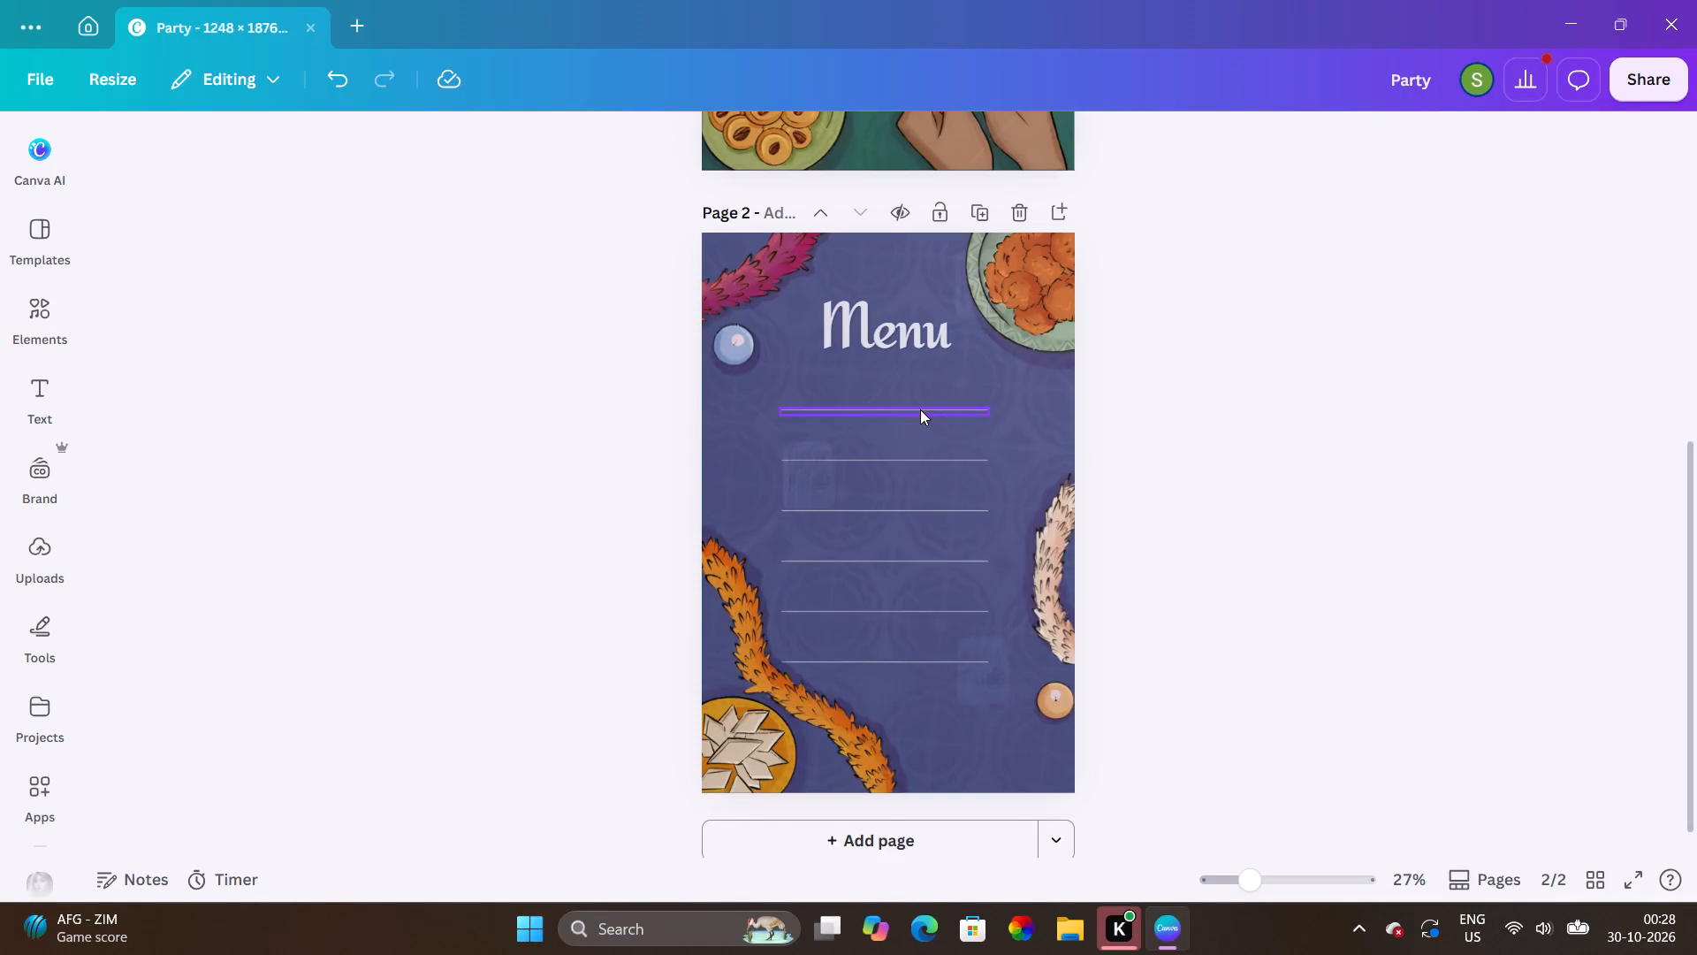
pyautogui.scroll(2, 947, 327)
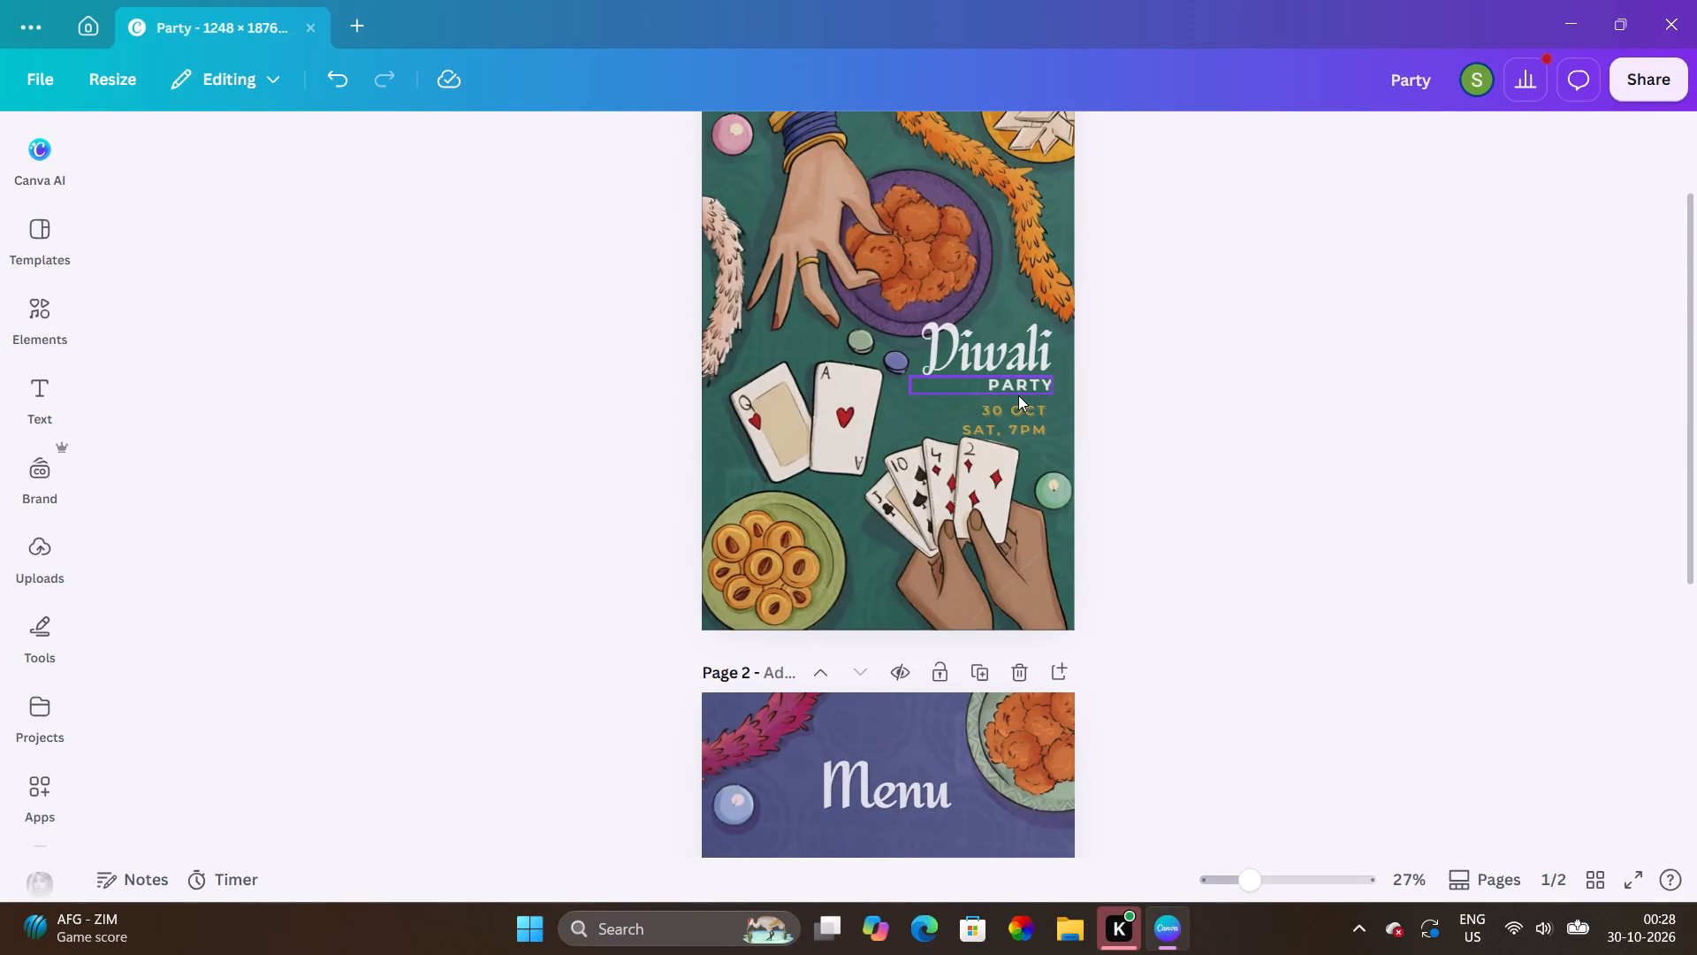
pyautogui.scroll(-3, 1023, 389)
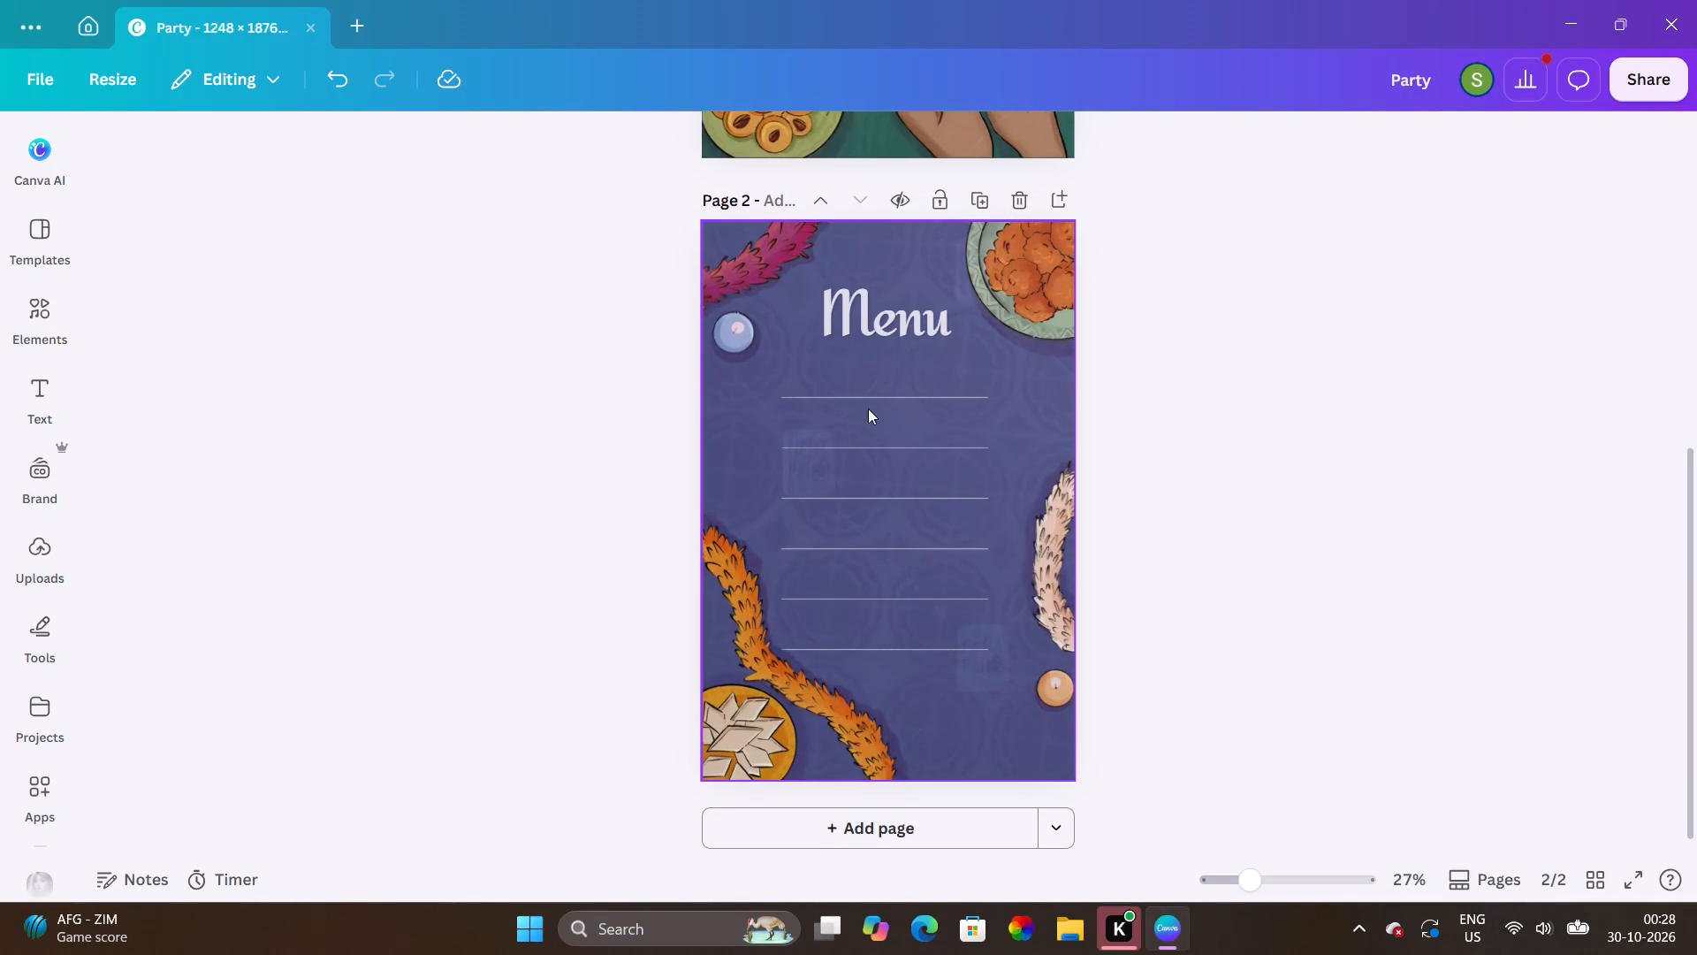
pyautogui.click(57, 389)
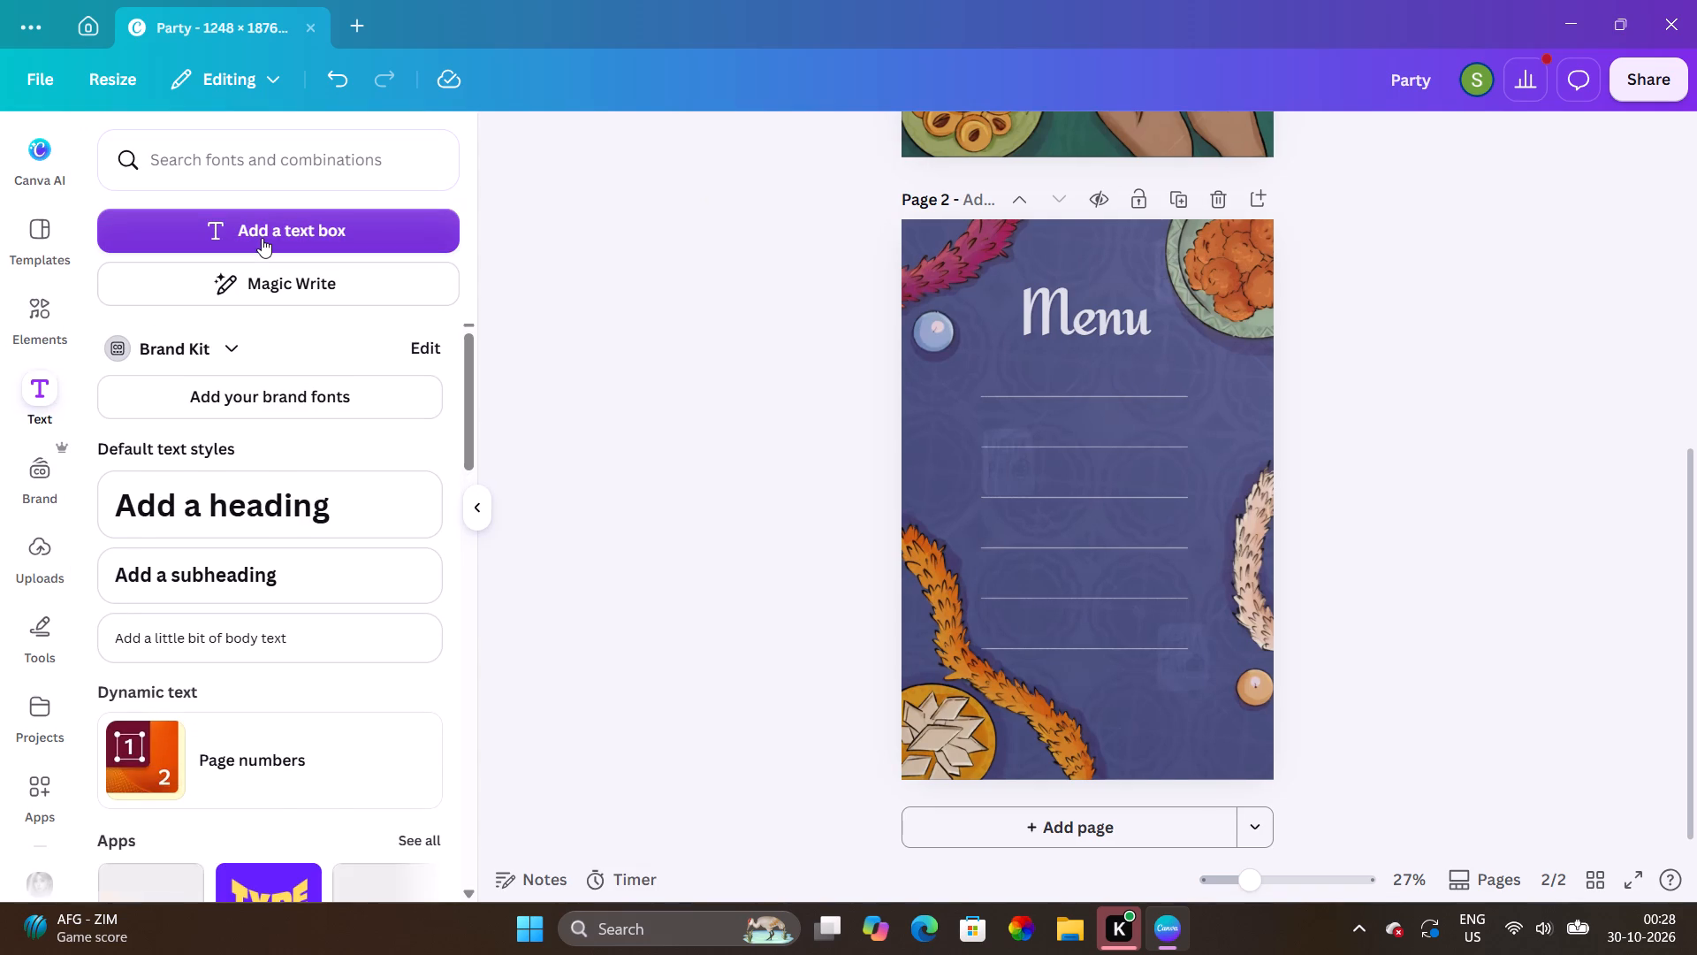
pyautogui.click(262, 238)
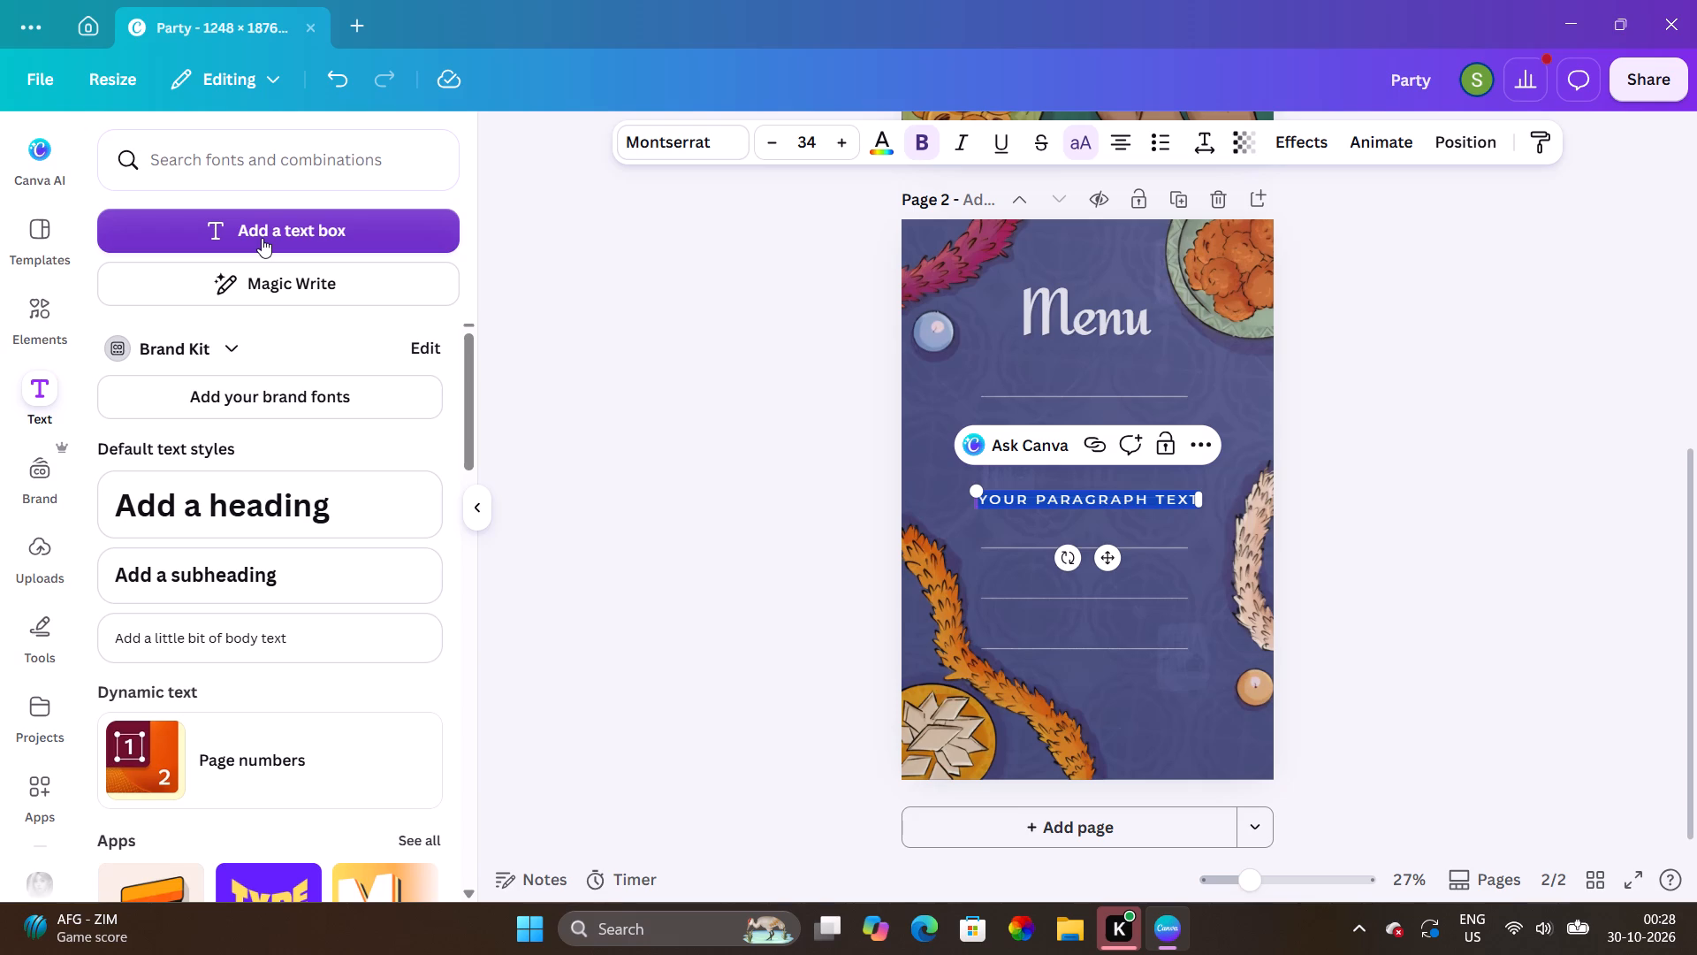
# Examine the page 1 Diwali party invitation design and its background.
pyautogui.scroll(3, 262, 238)
pyautogui.scroll(1, 1017, 236)
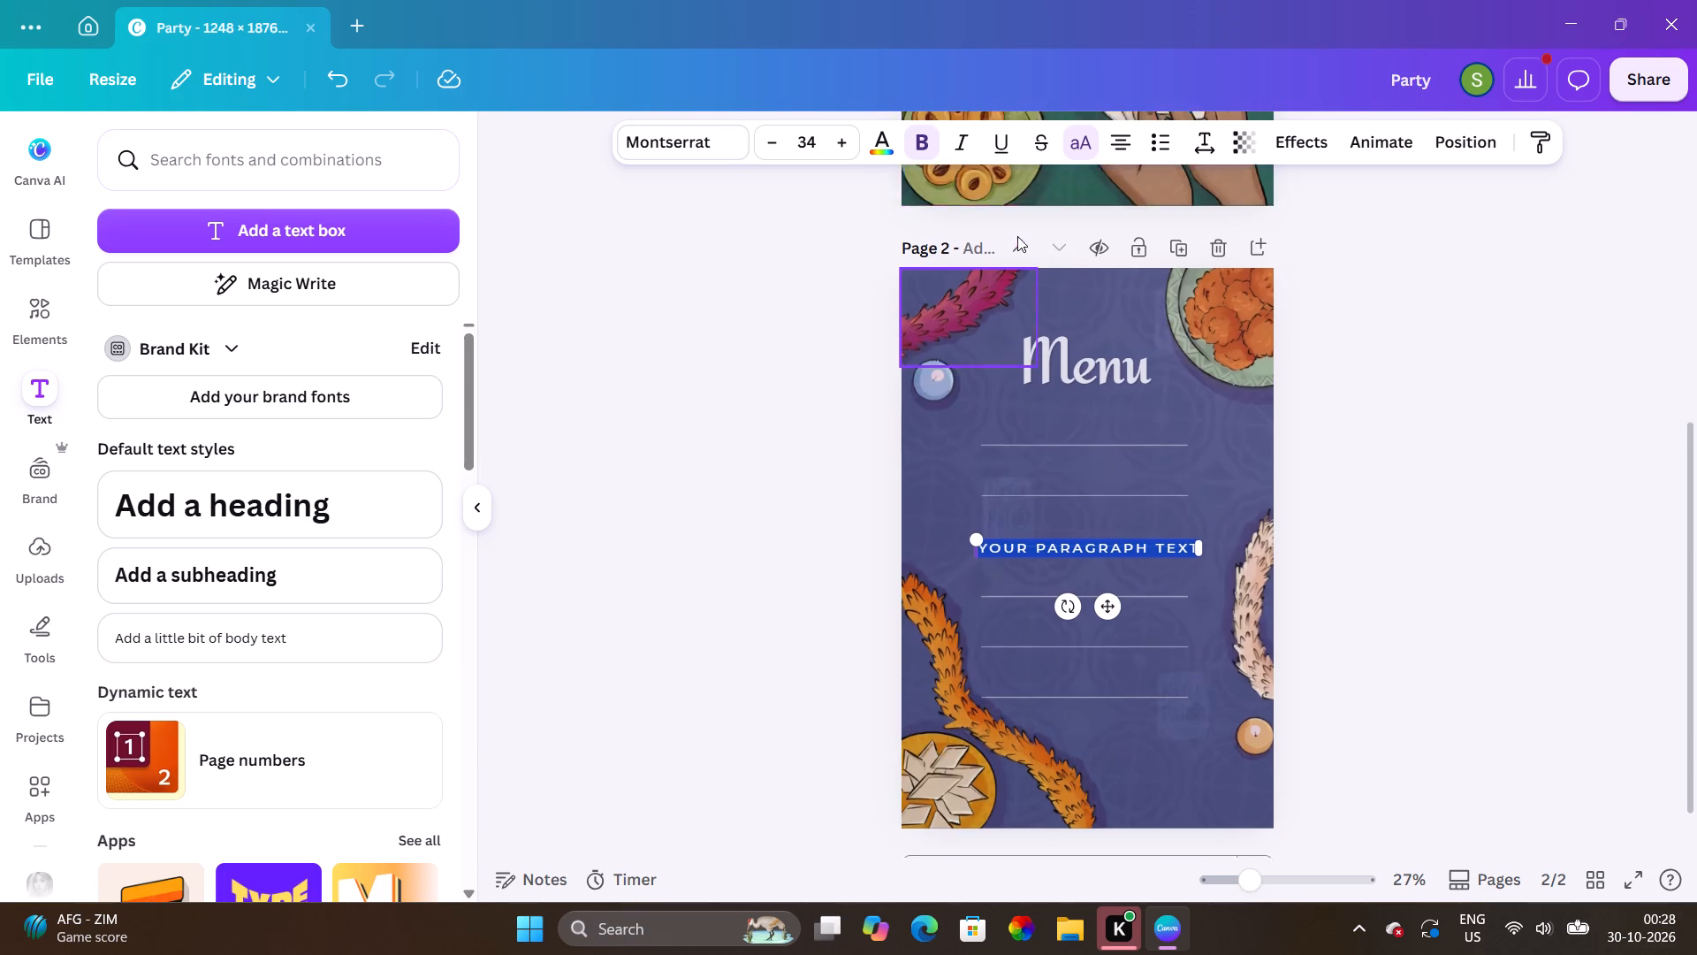
pyautogui.scroll(4, 1017, 236)
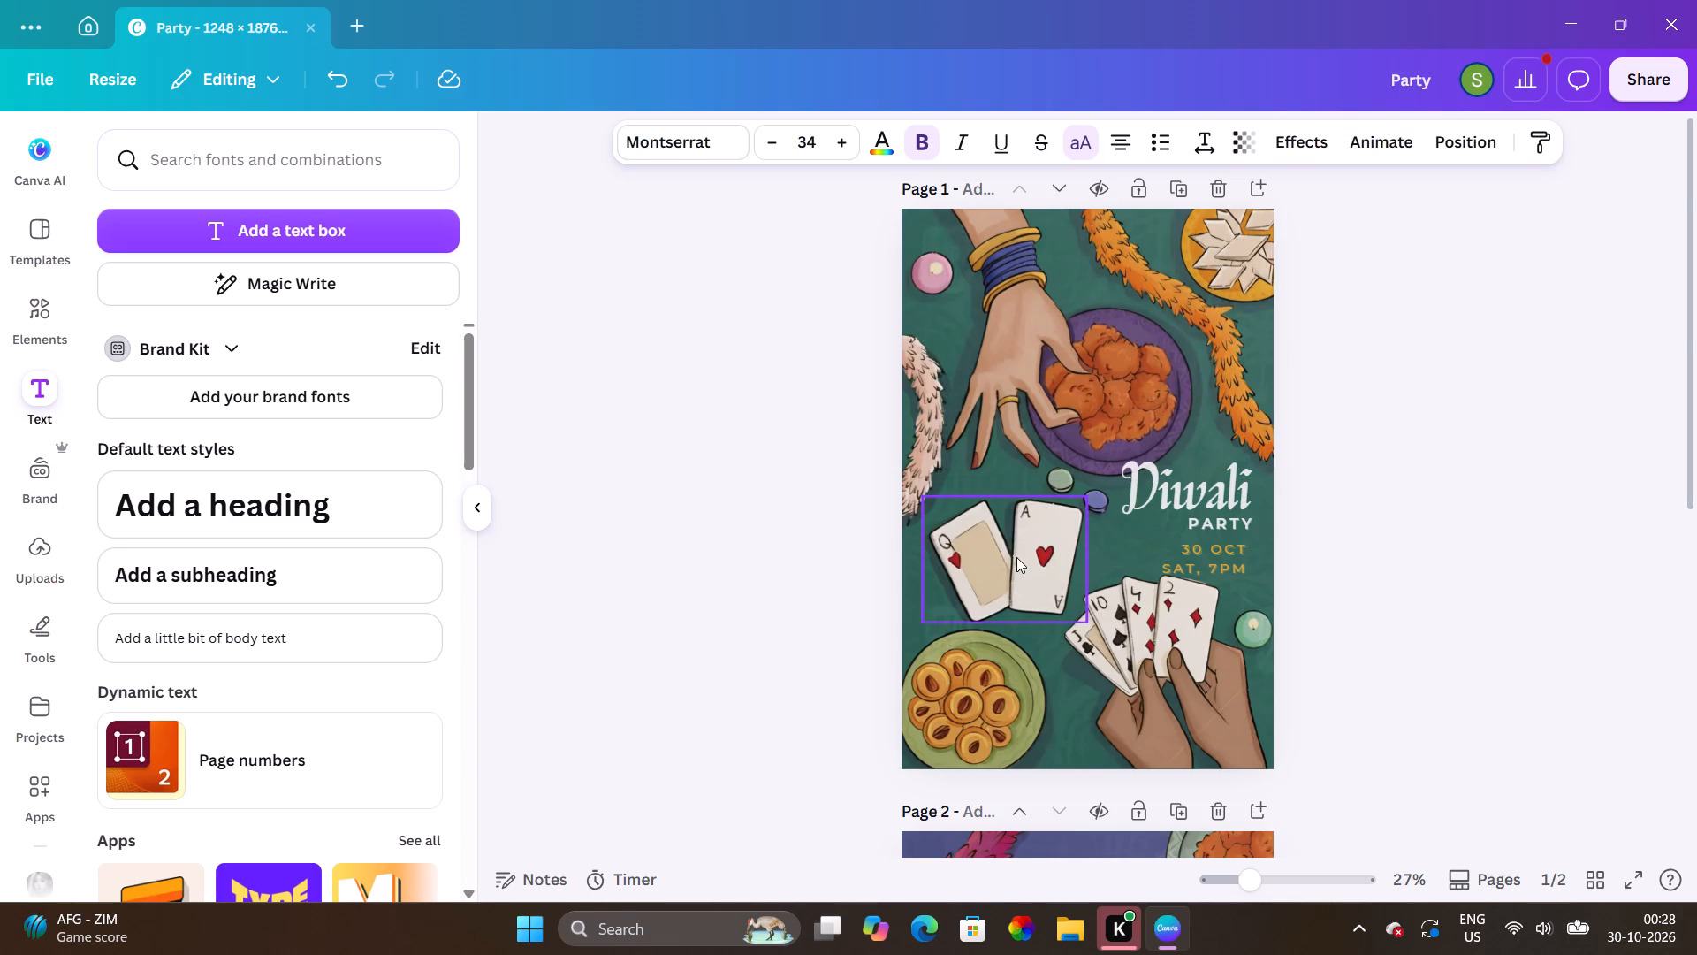
pyautogui.scroll(-2, 1016, 557)
pyautogui.scroll(2, 1016, 557)
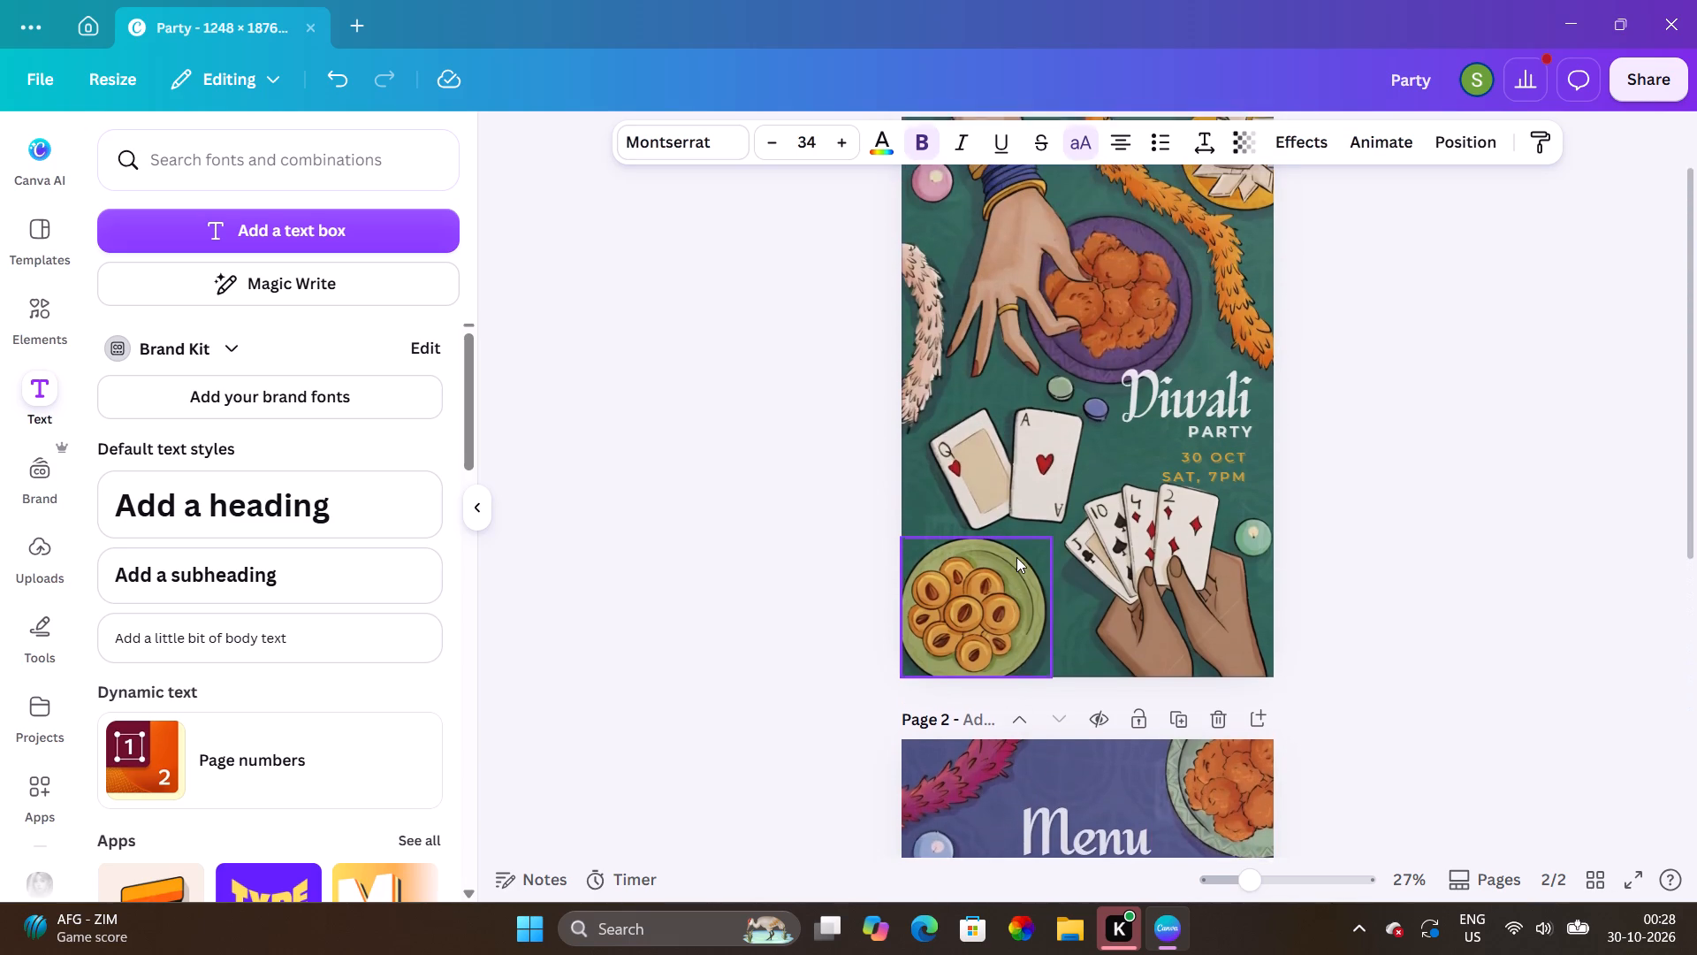
pyautogui.scroll(2, 1016, 557)
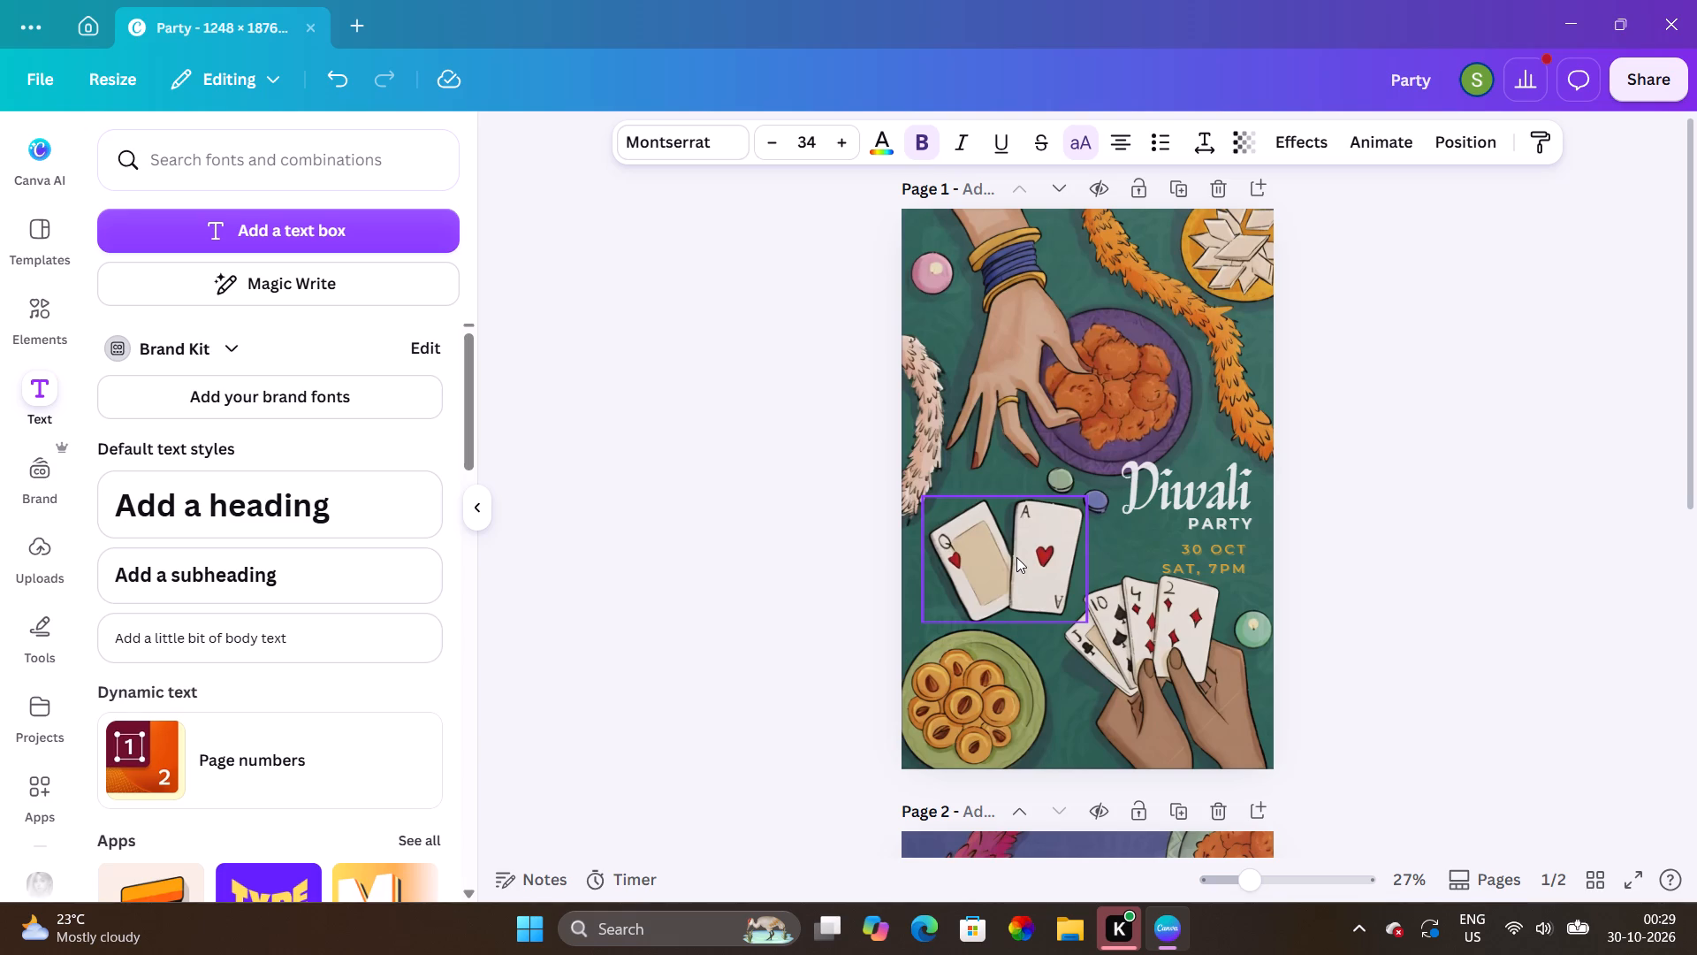
pyautogui.click(912, 310)
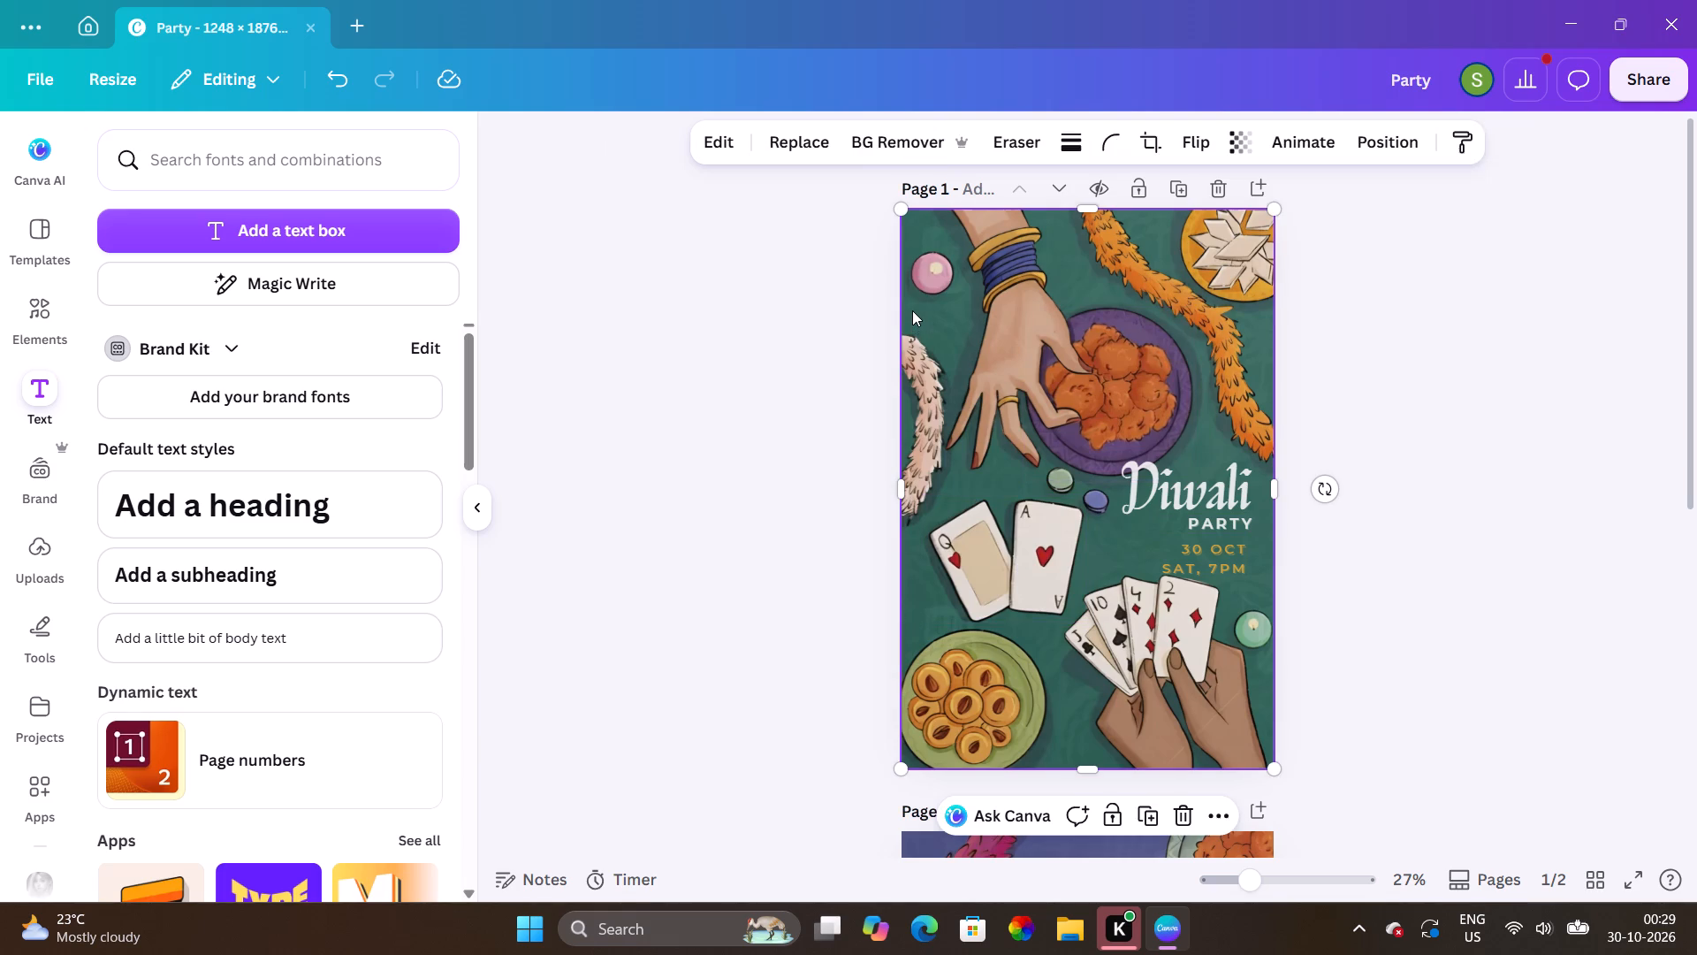
# Move the placeholder text box on the Menu page so it sits centred just above the first line.
pyautogui.scroll(-1, 983, 541)
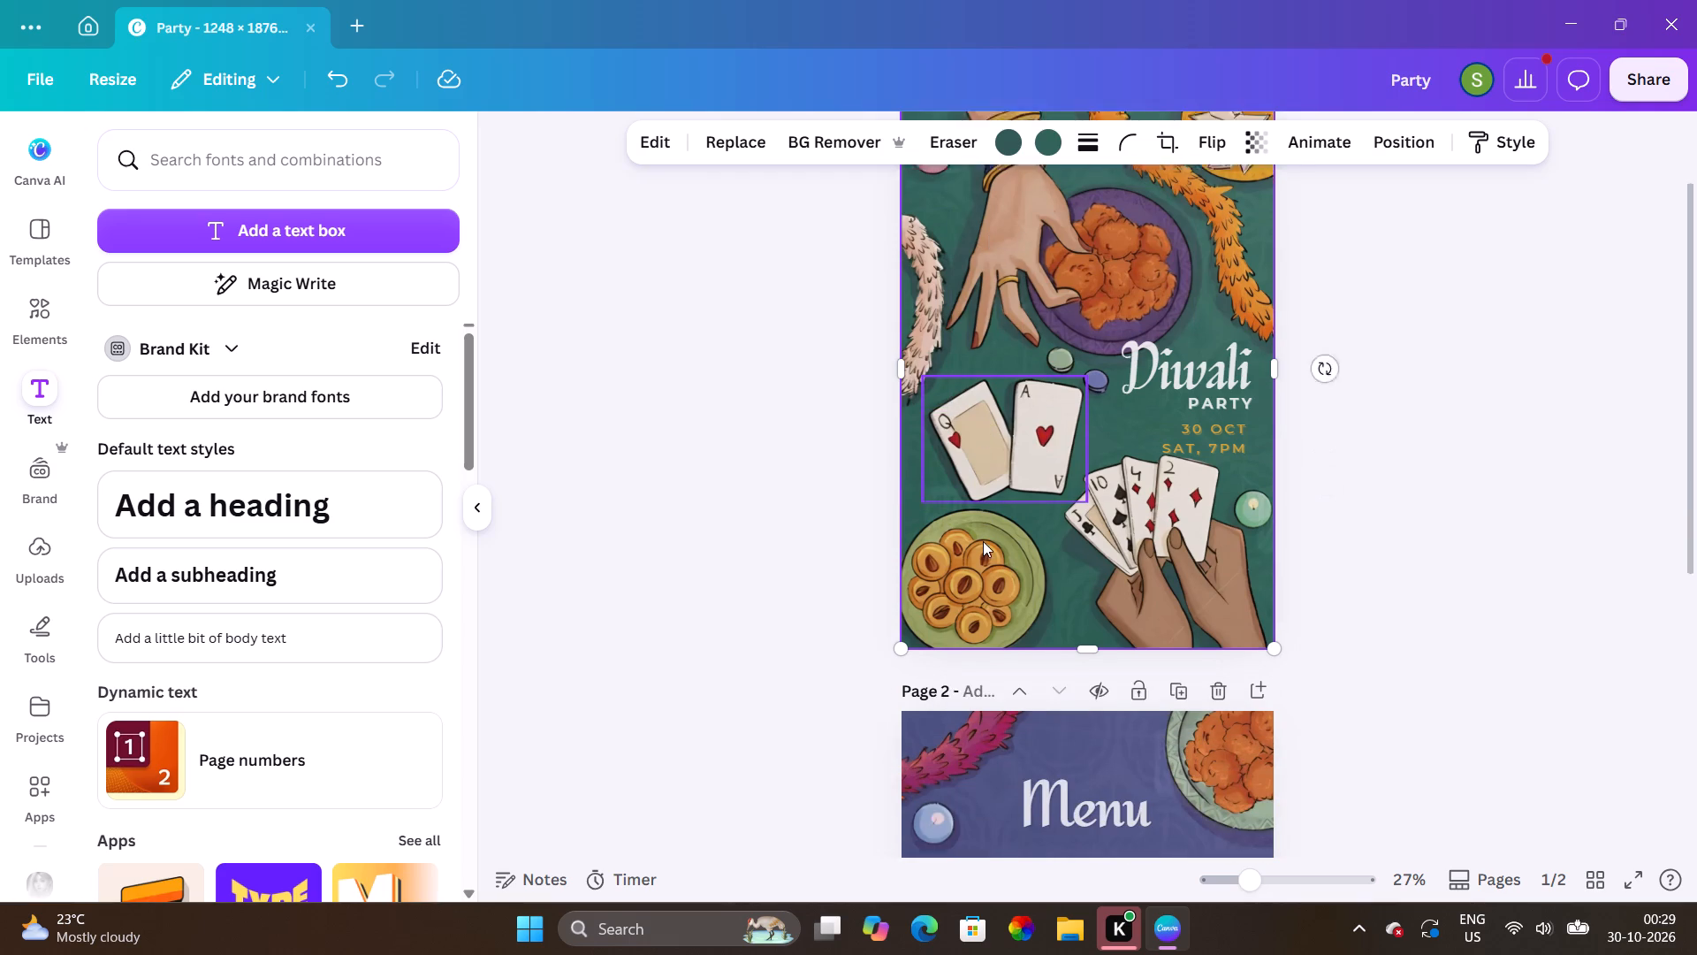
pyautogui.scroll(-1, 983, 541)
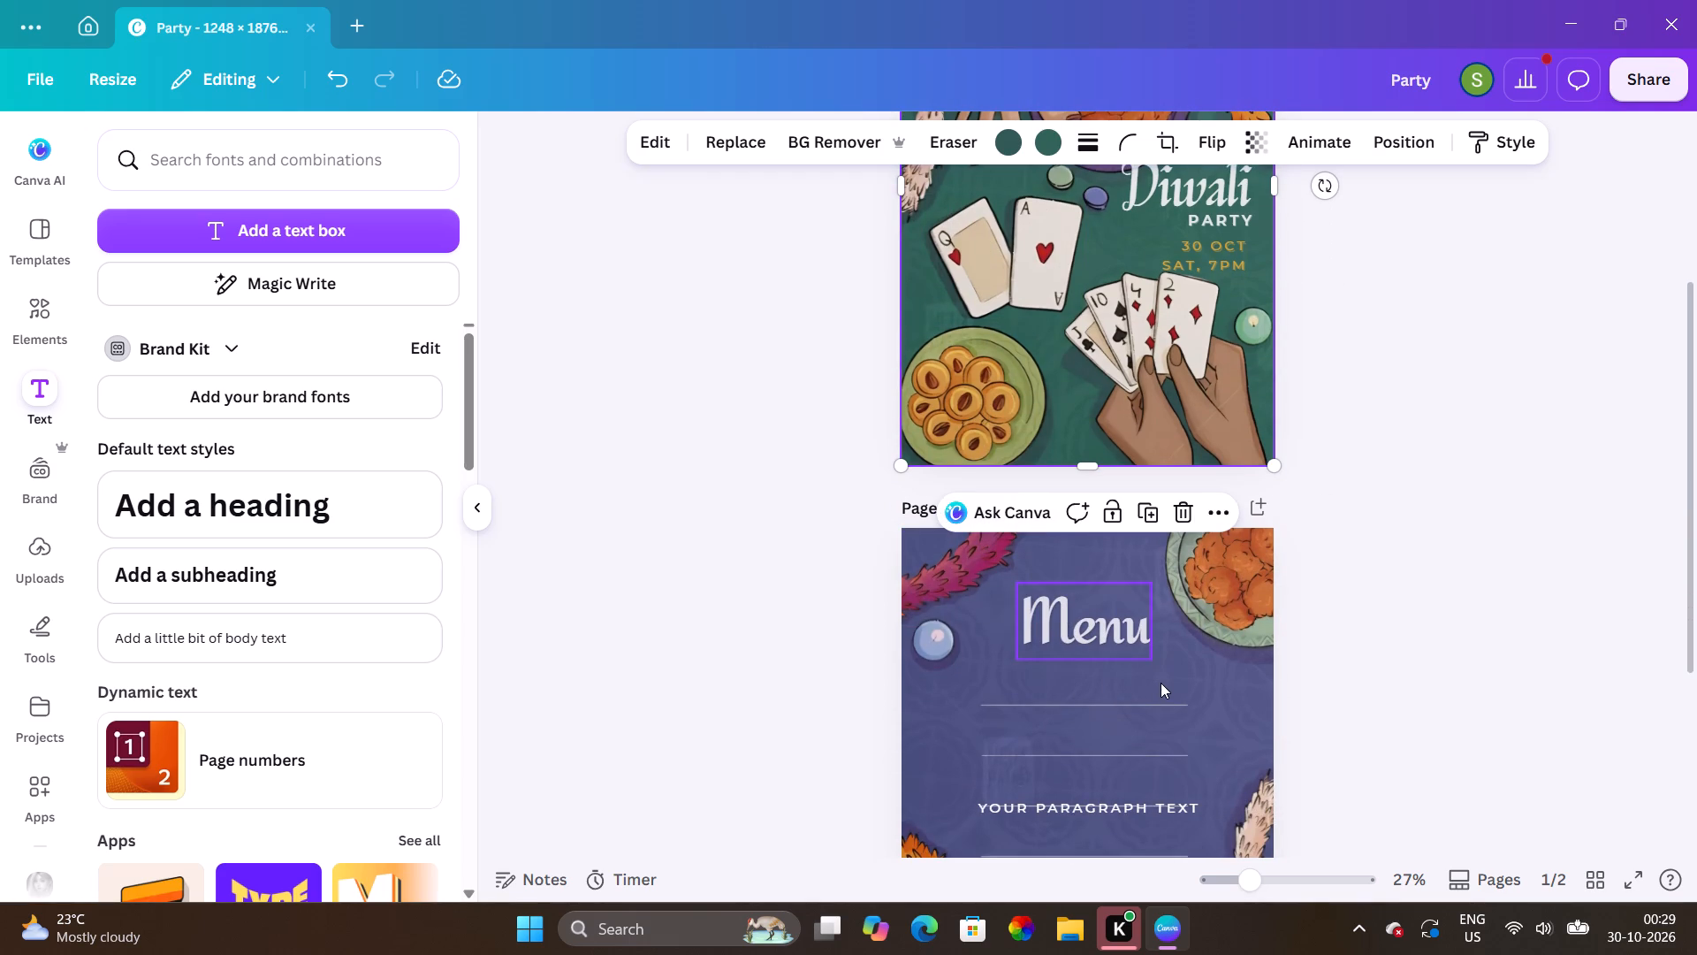
pyautogui.scroll(-1, 1107, 688)
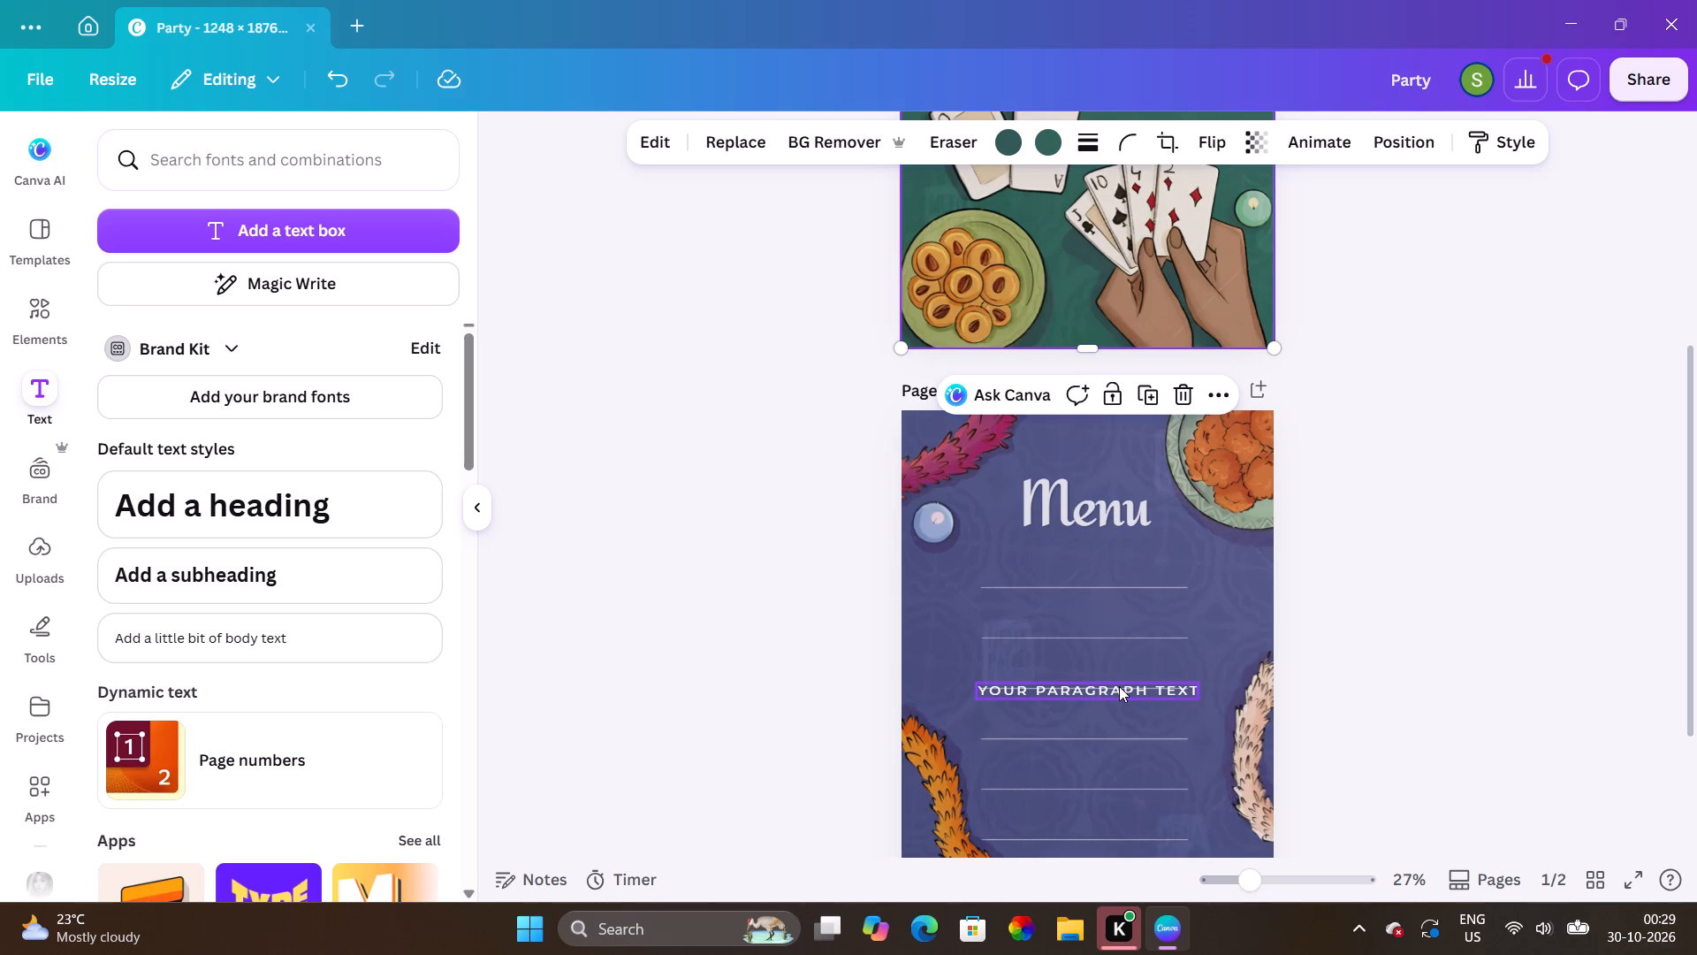
pyautogui.scroll(-1, 1261, 595)
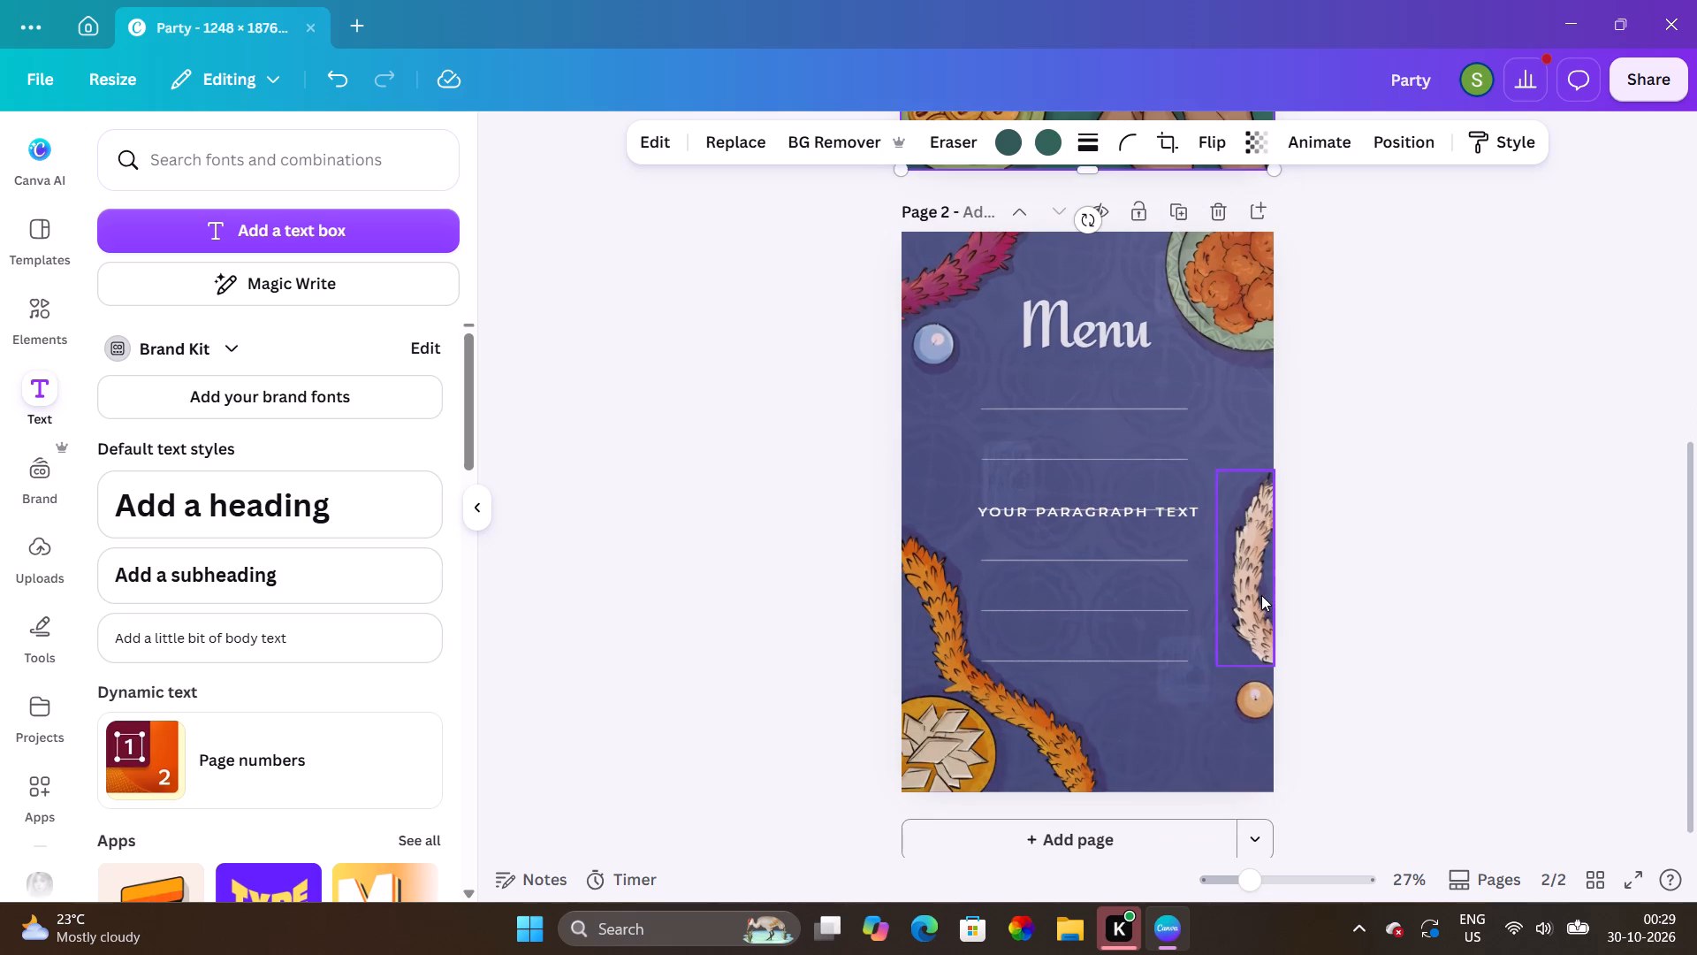
pyautogui.scroll(-1, 1261, 595)
pyautogui.scroll(1, 1211, 571)
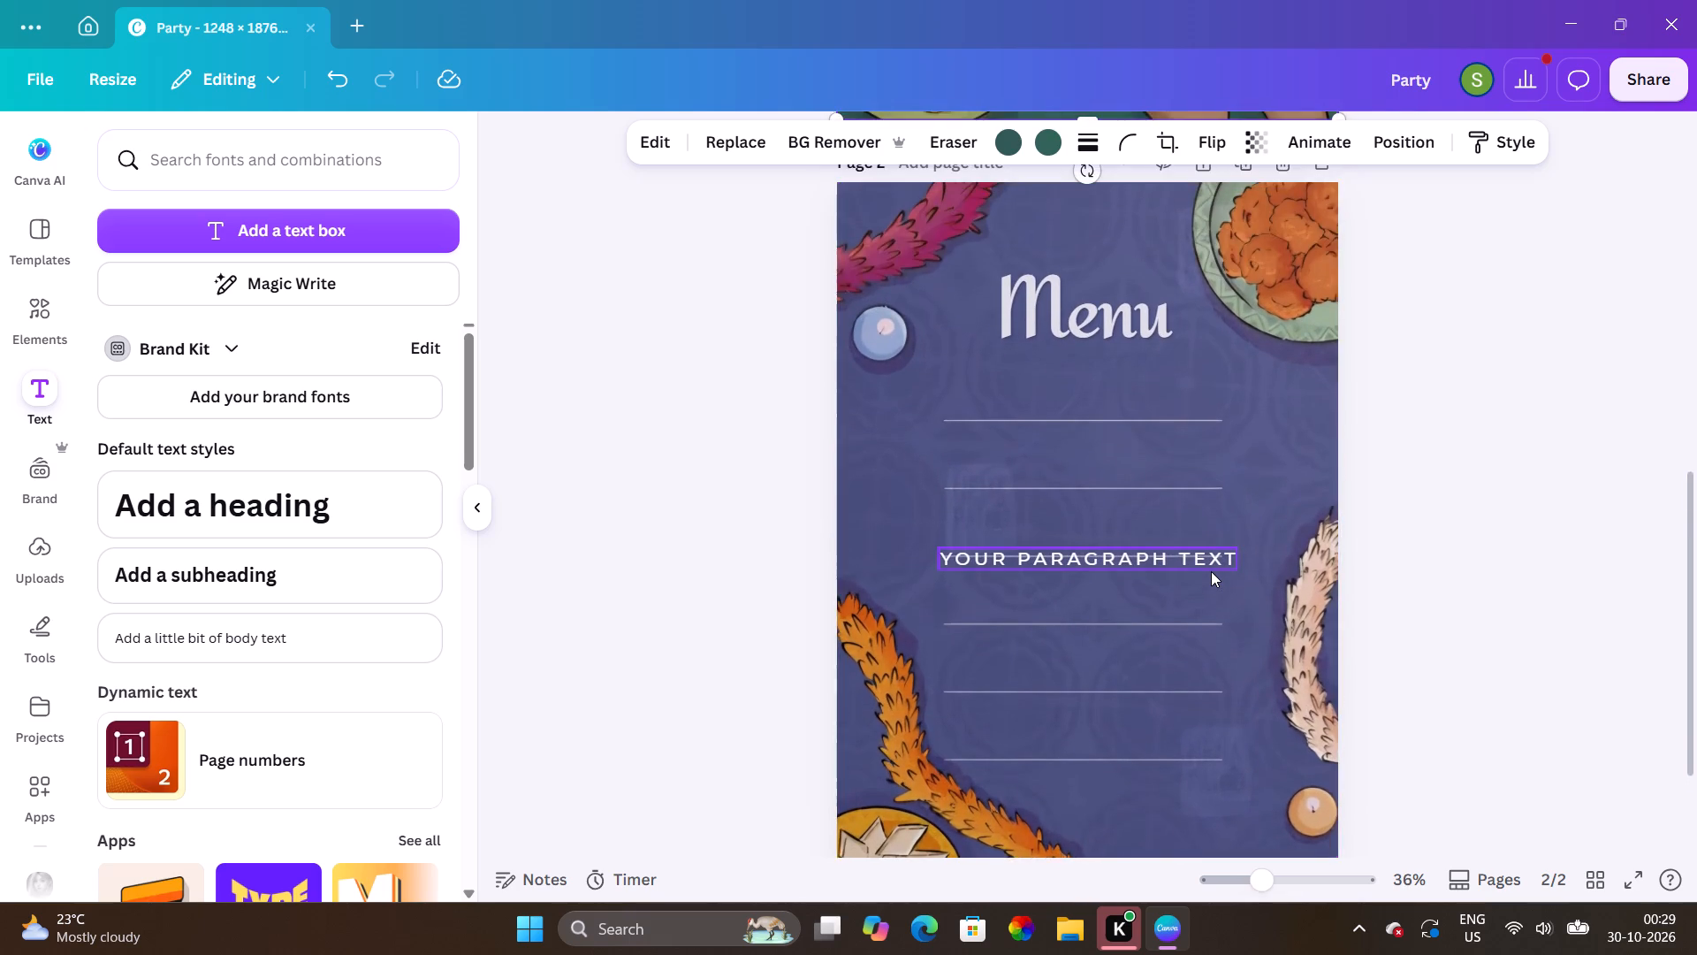
pyautogui.moveTo(1152, 561); pyautogui.dragTo(1152, 479)
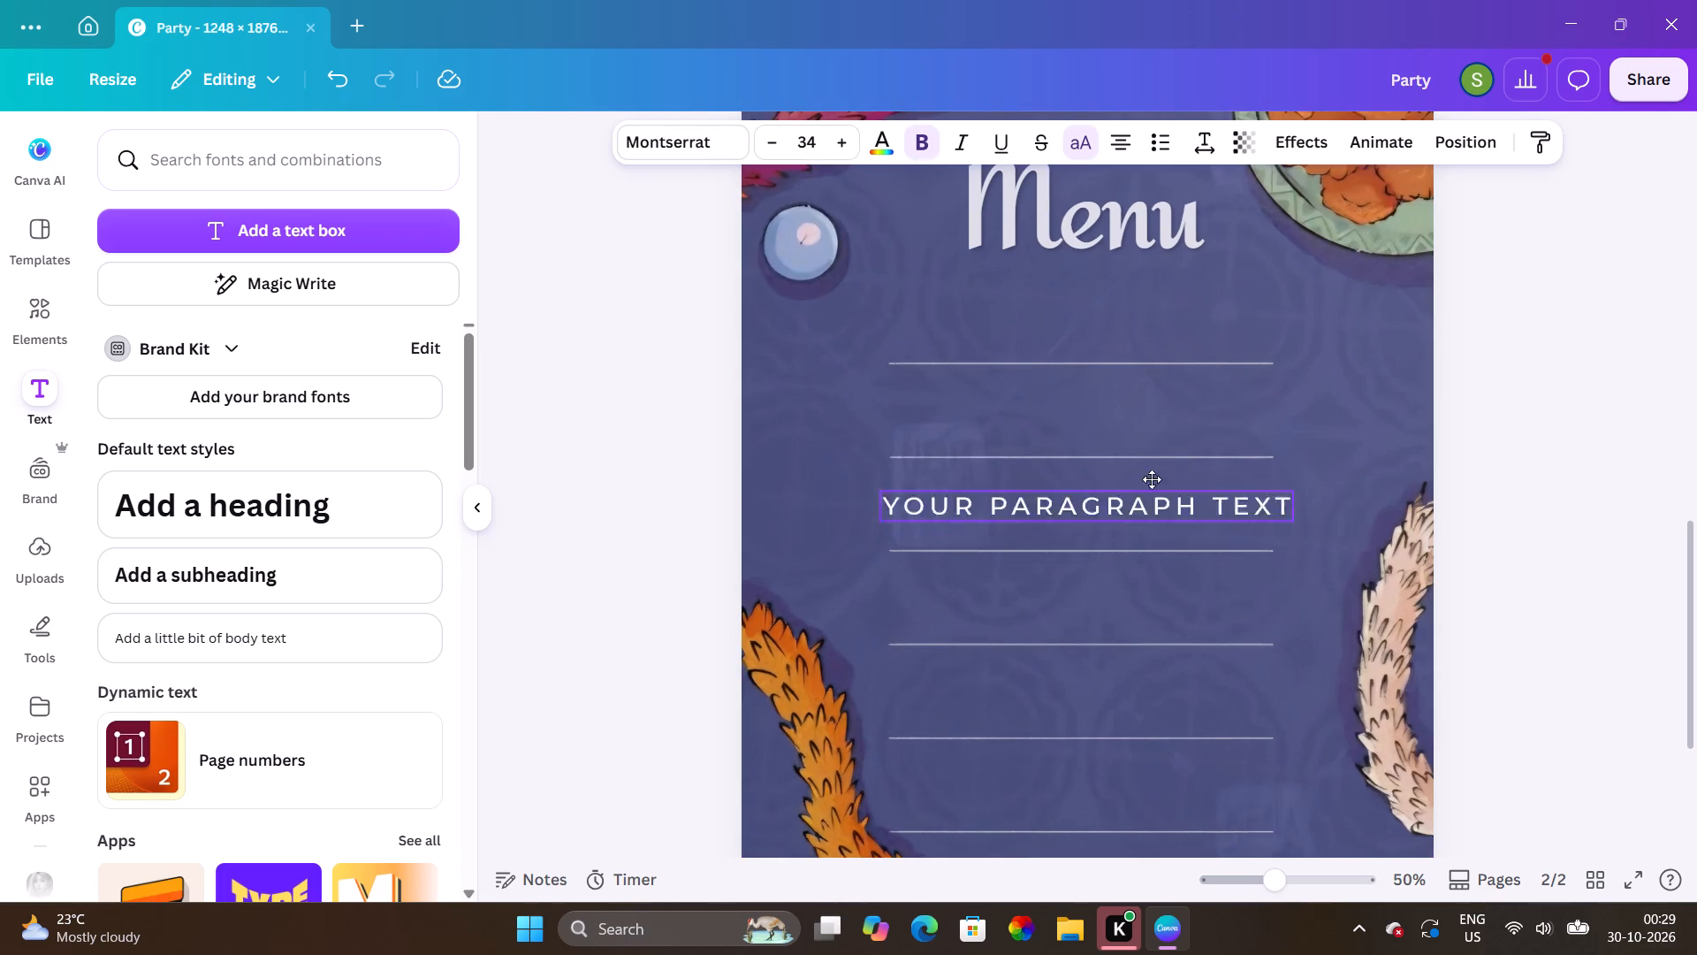
pyautogui.moveTo(1152, 479); pyautogui.dragTo(1150, 348)
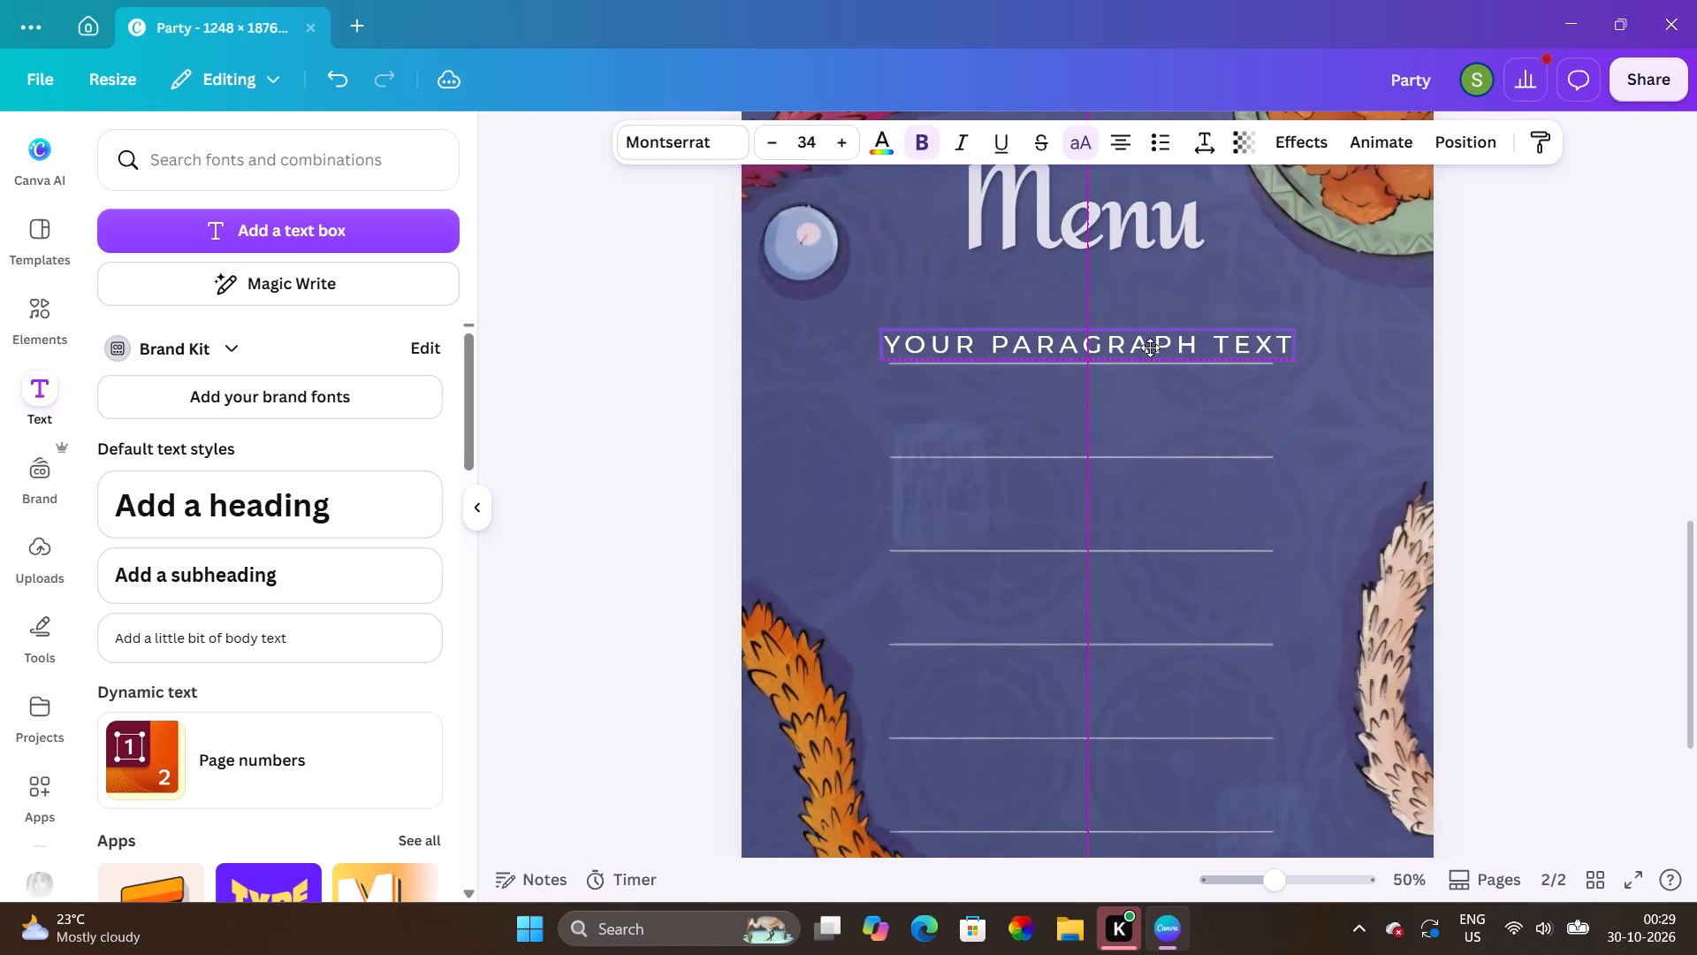
pyautogui.moveTo(1150, 348); pyautogui.dragTo(1150, 346)
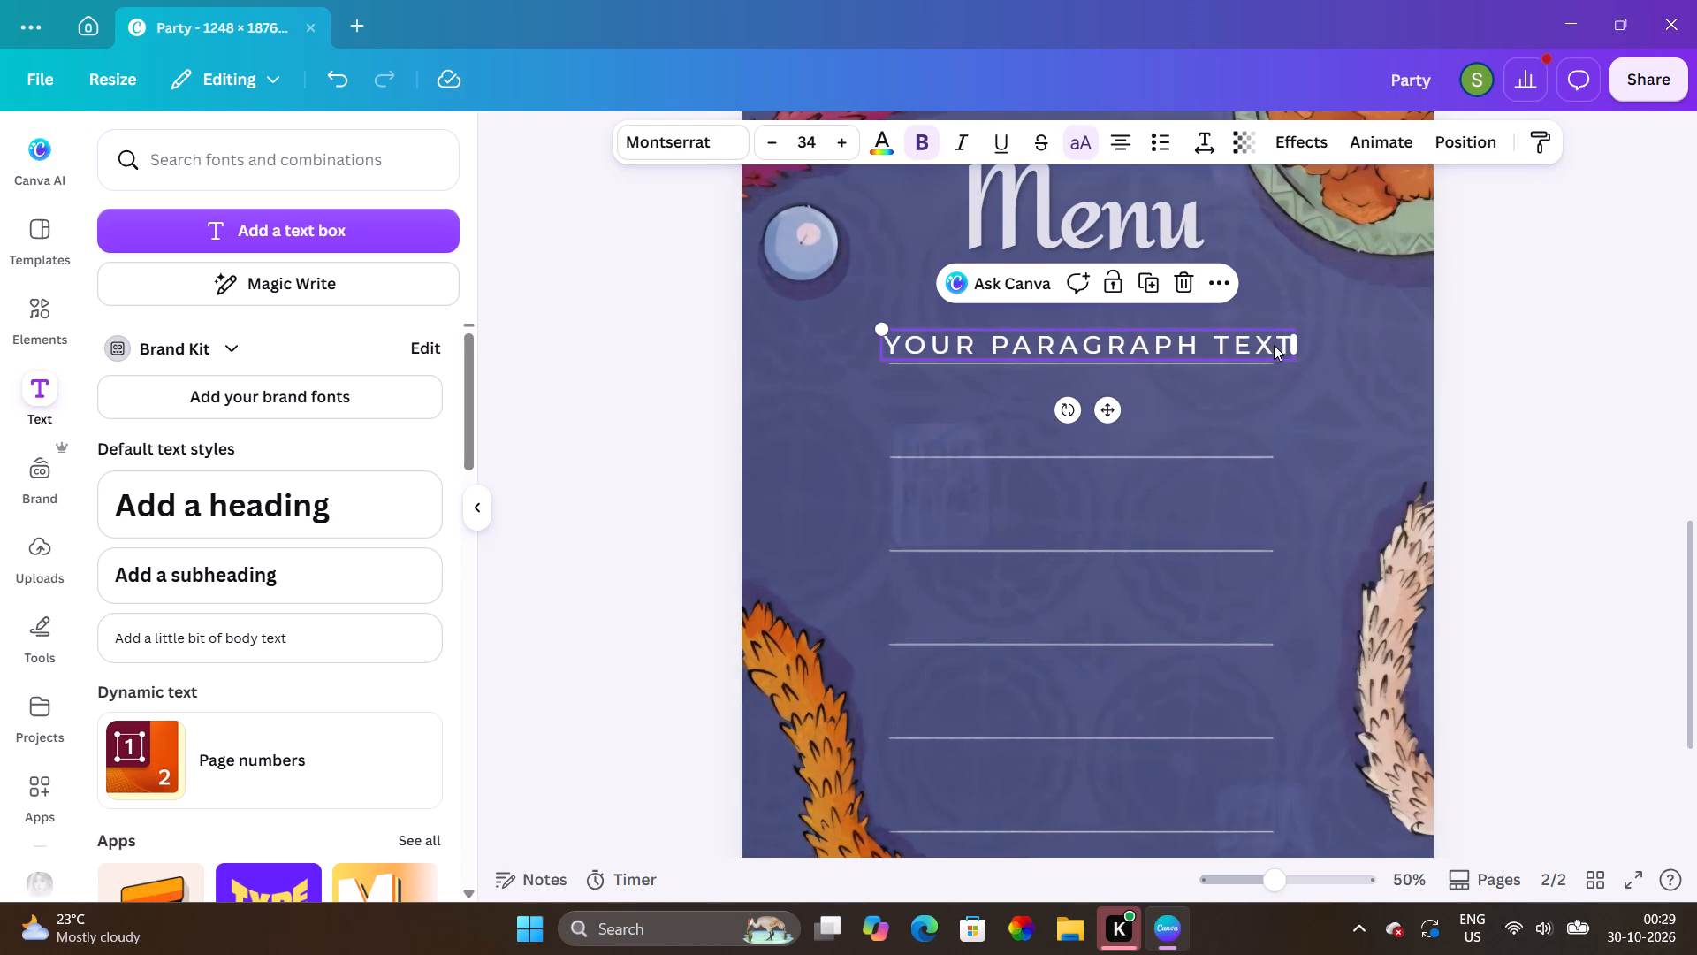
pyautogui.click(1214, 284)
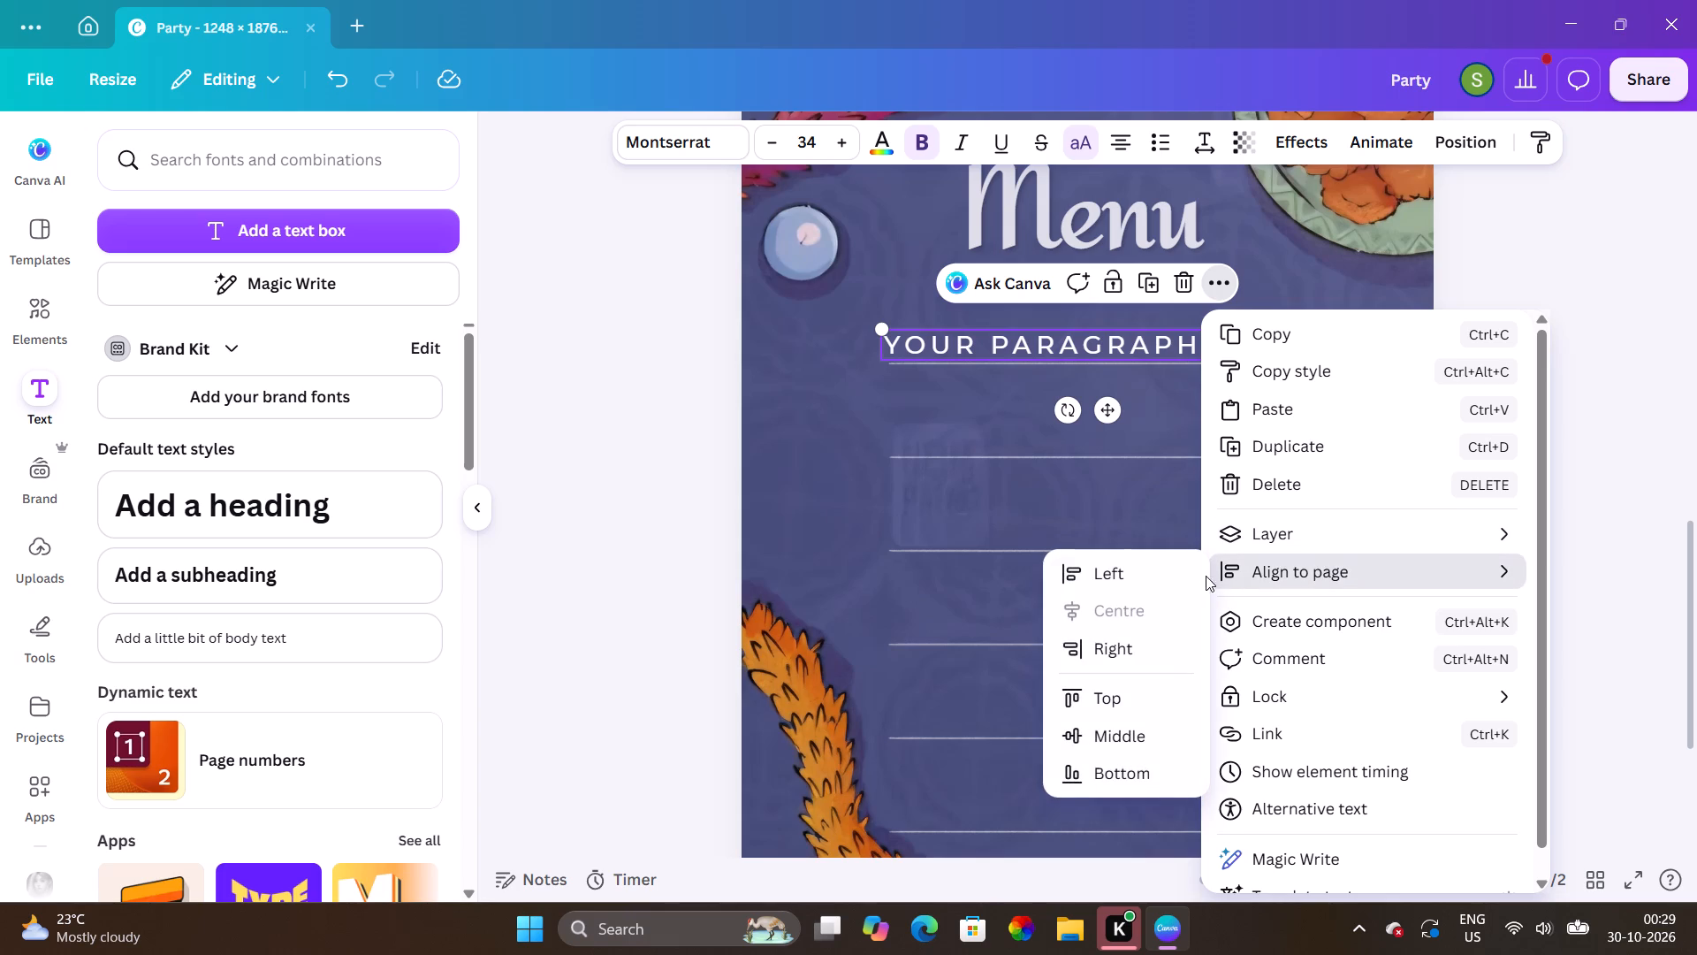
pyautogui.click(1606, 333)
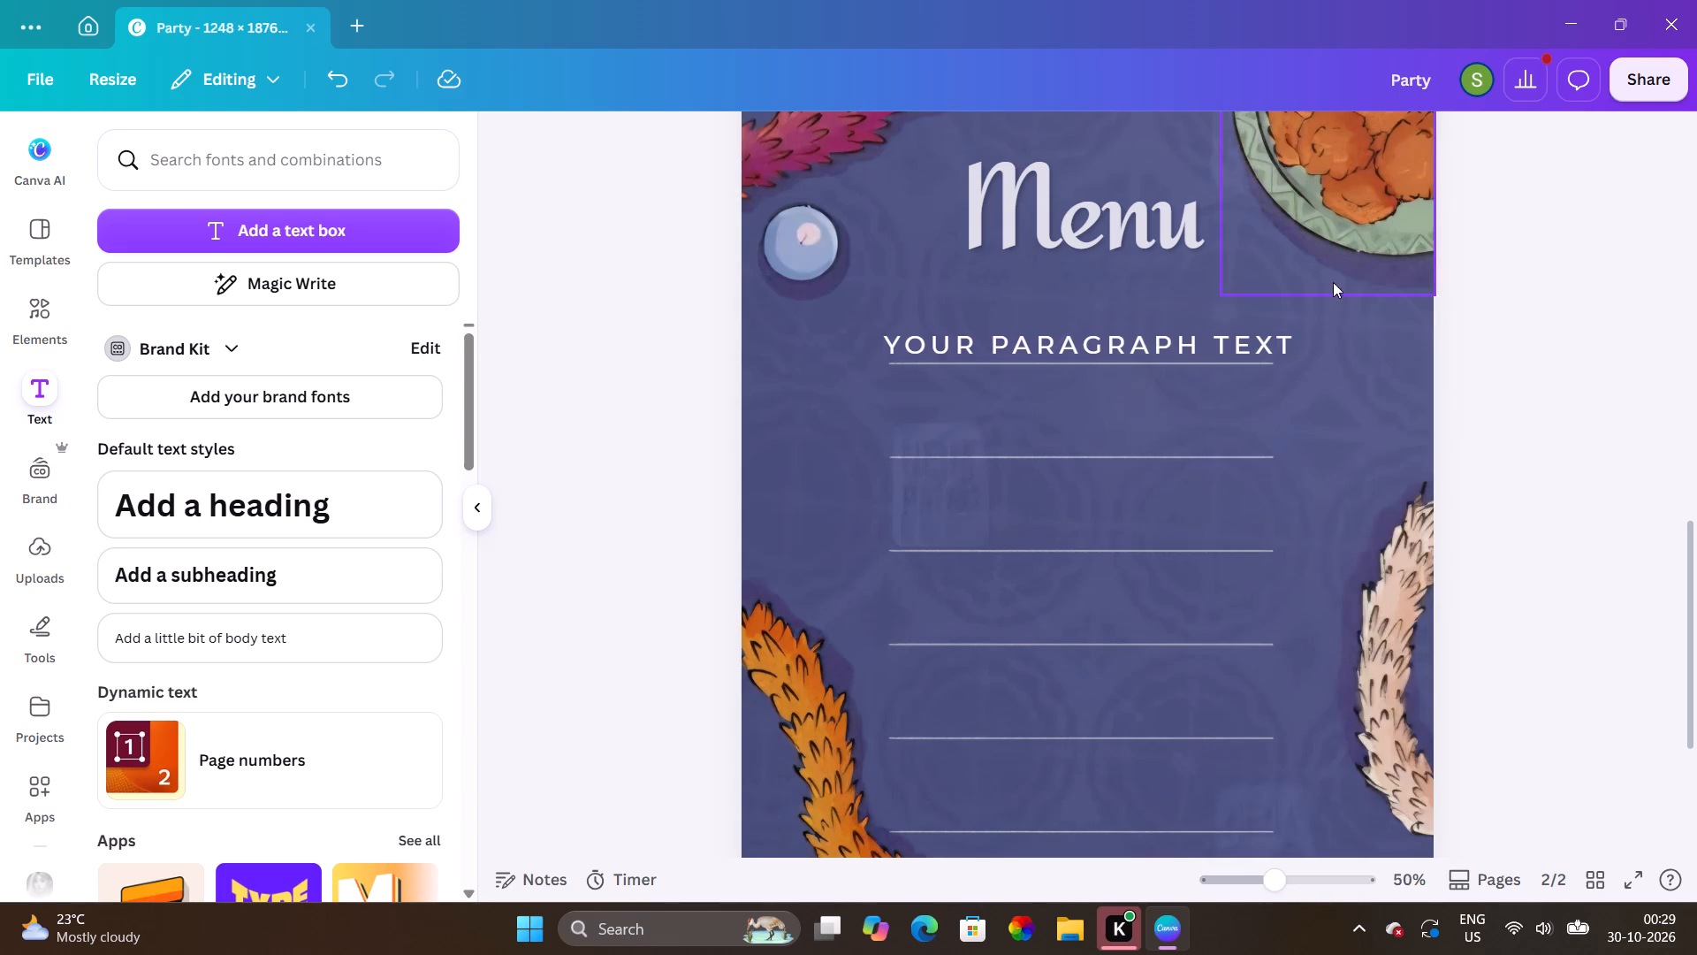
# Replace the placeholder text above the first menu line with "drinks".
pyautogui.doubleClick(1258, 338)
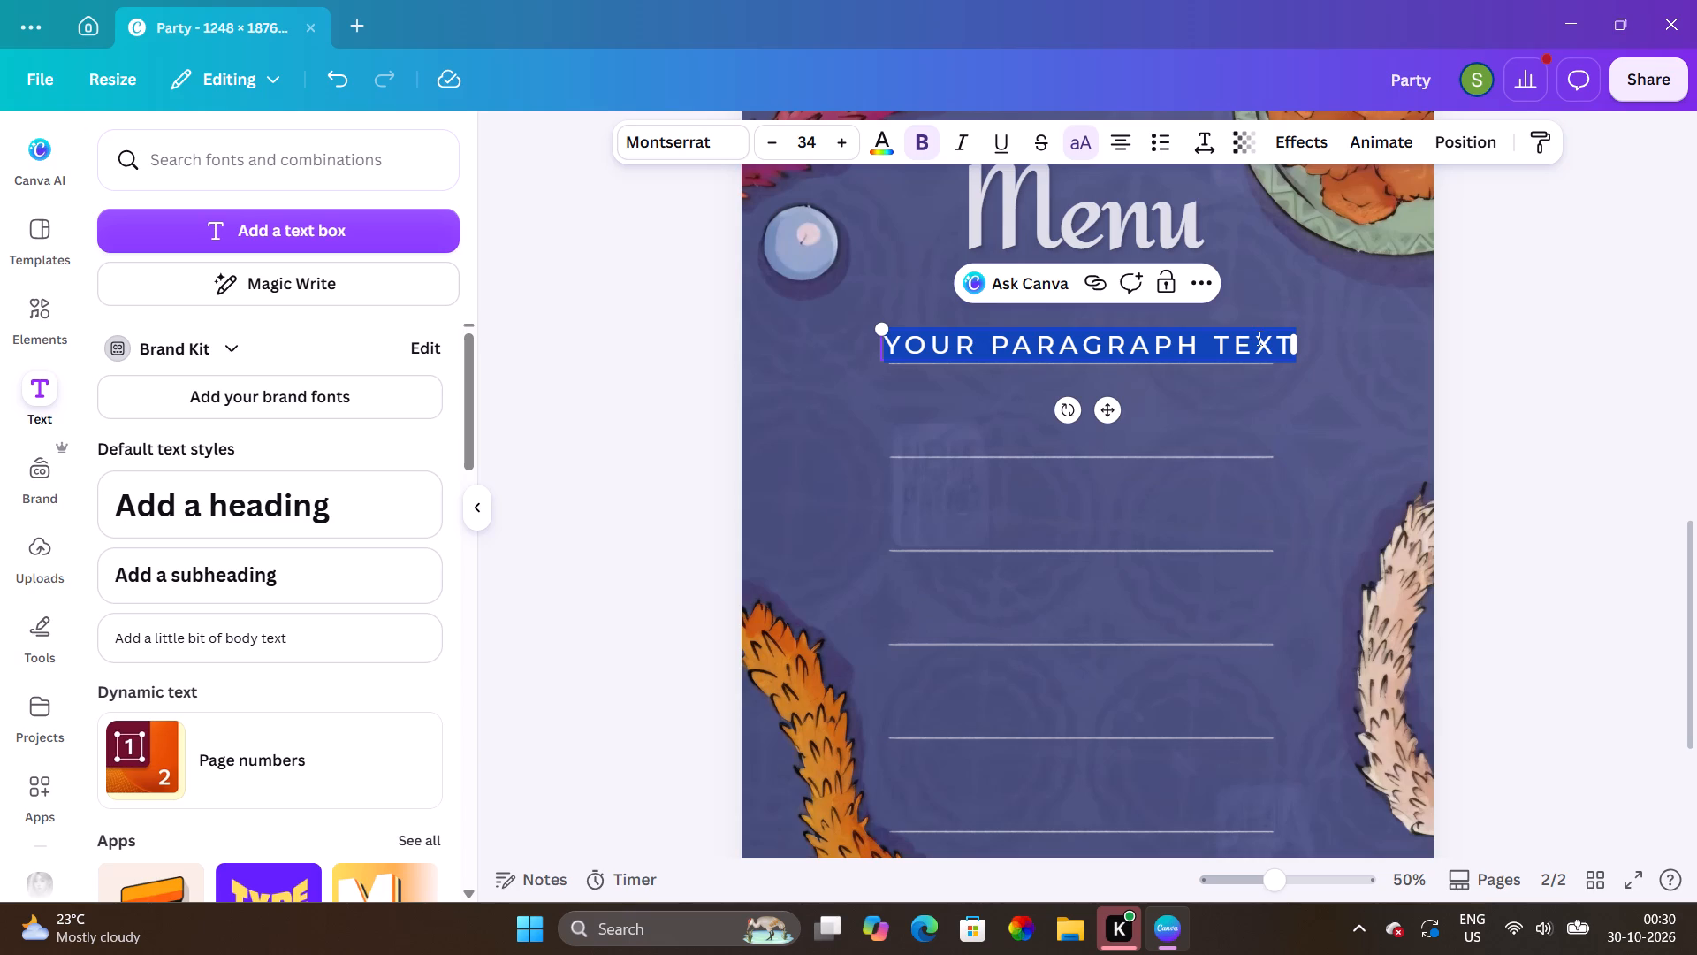
pyautogui.write('drinks')
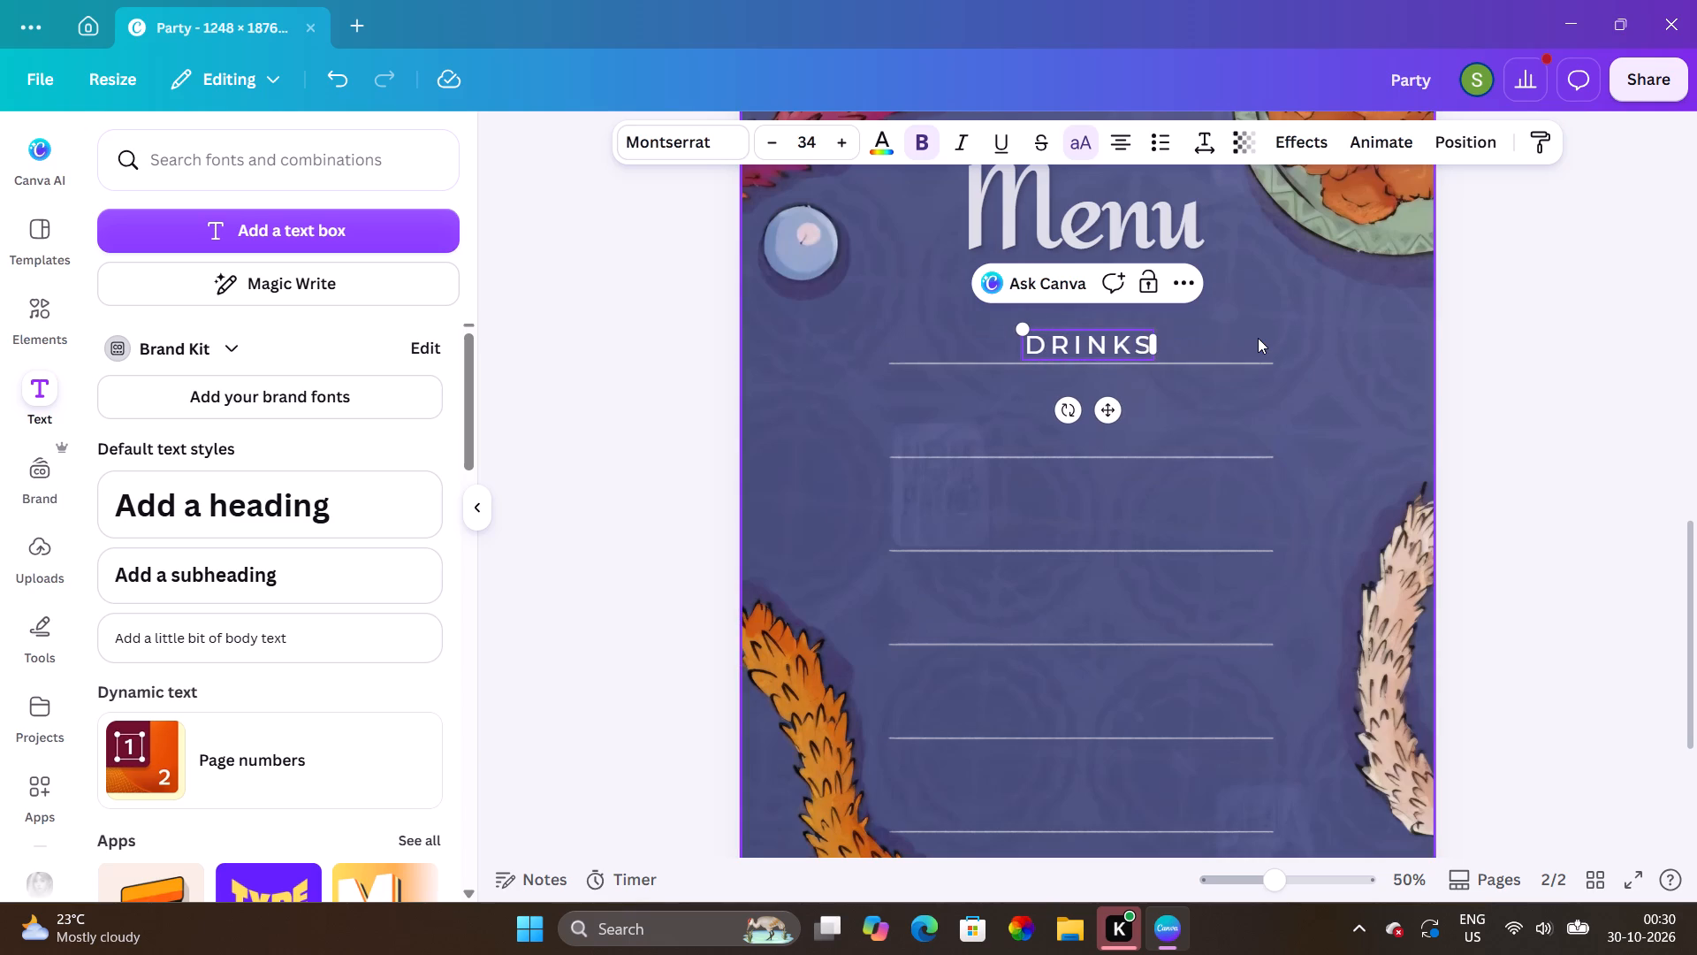
pyautogui.click(1204, 428)
# Duplicate the DRINKS text and place the copy centred just above the second menu line.
pyautogui.click(1122, 333)
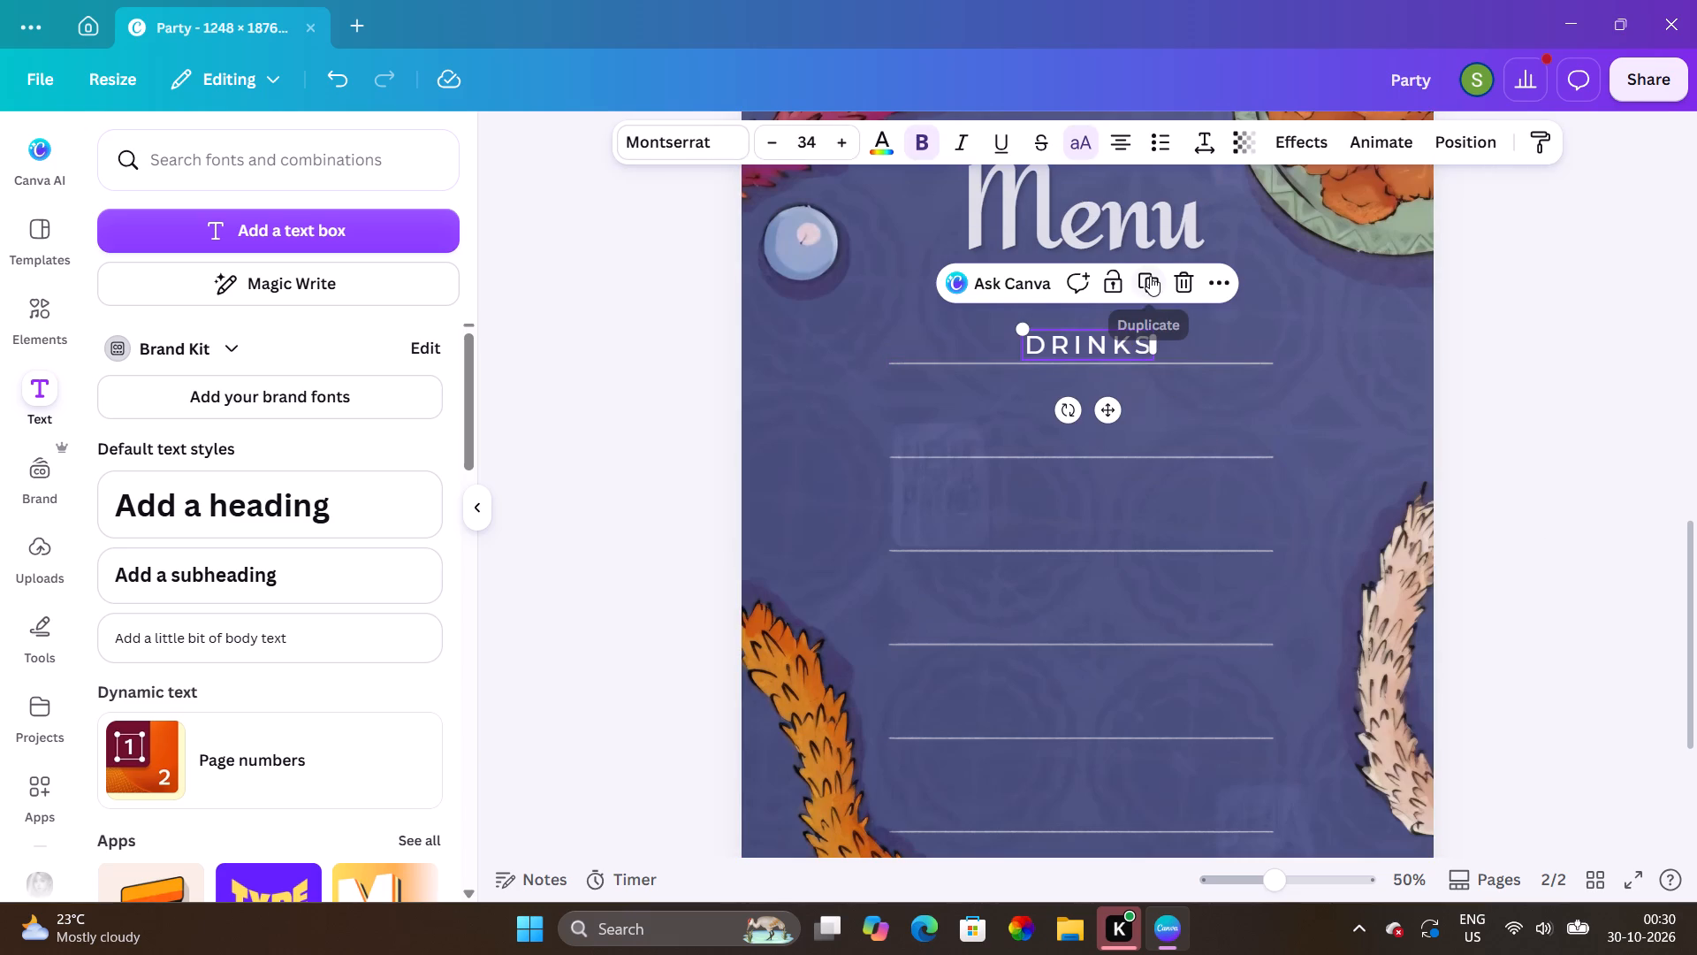
pyautogui.click(1150, 276)
pyautogui.moveTo(1118, 416); pyautogui.dragTo(1115, 433)
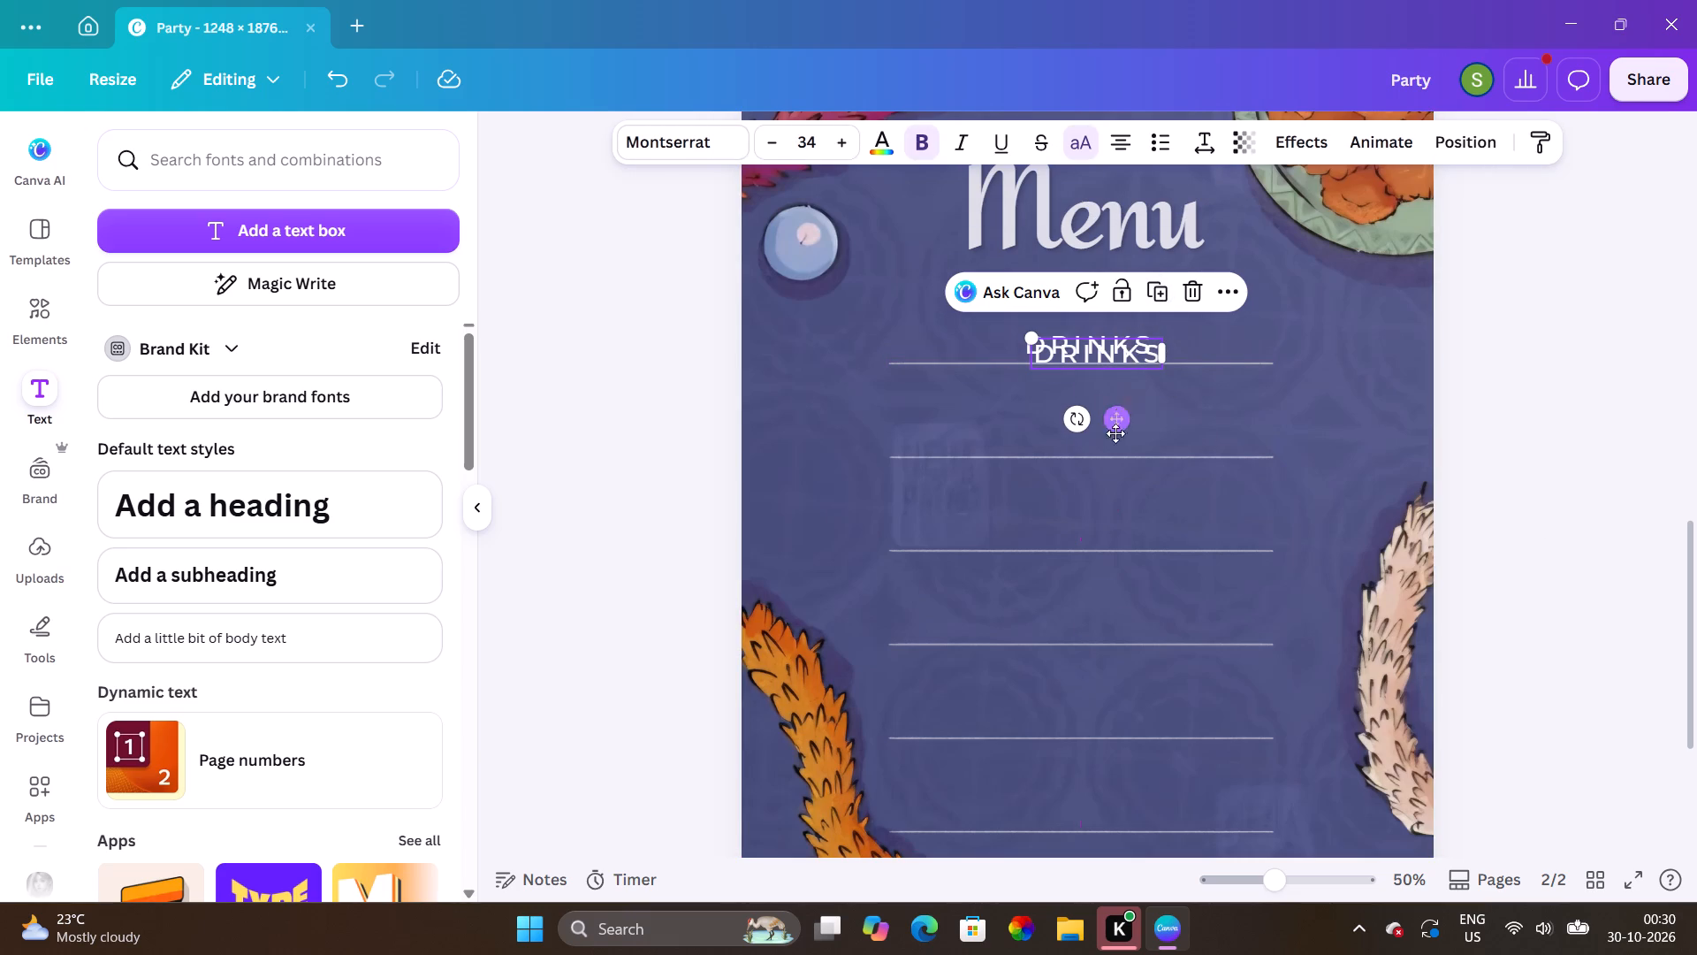
pyautogui.moveTo(1115, 433); pyautogui.dragTo(1110, 496)
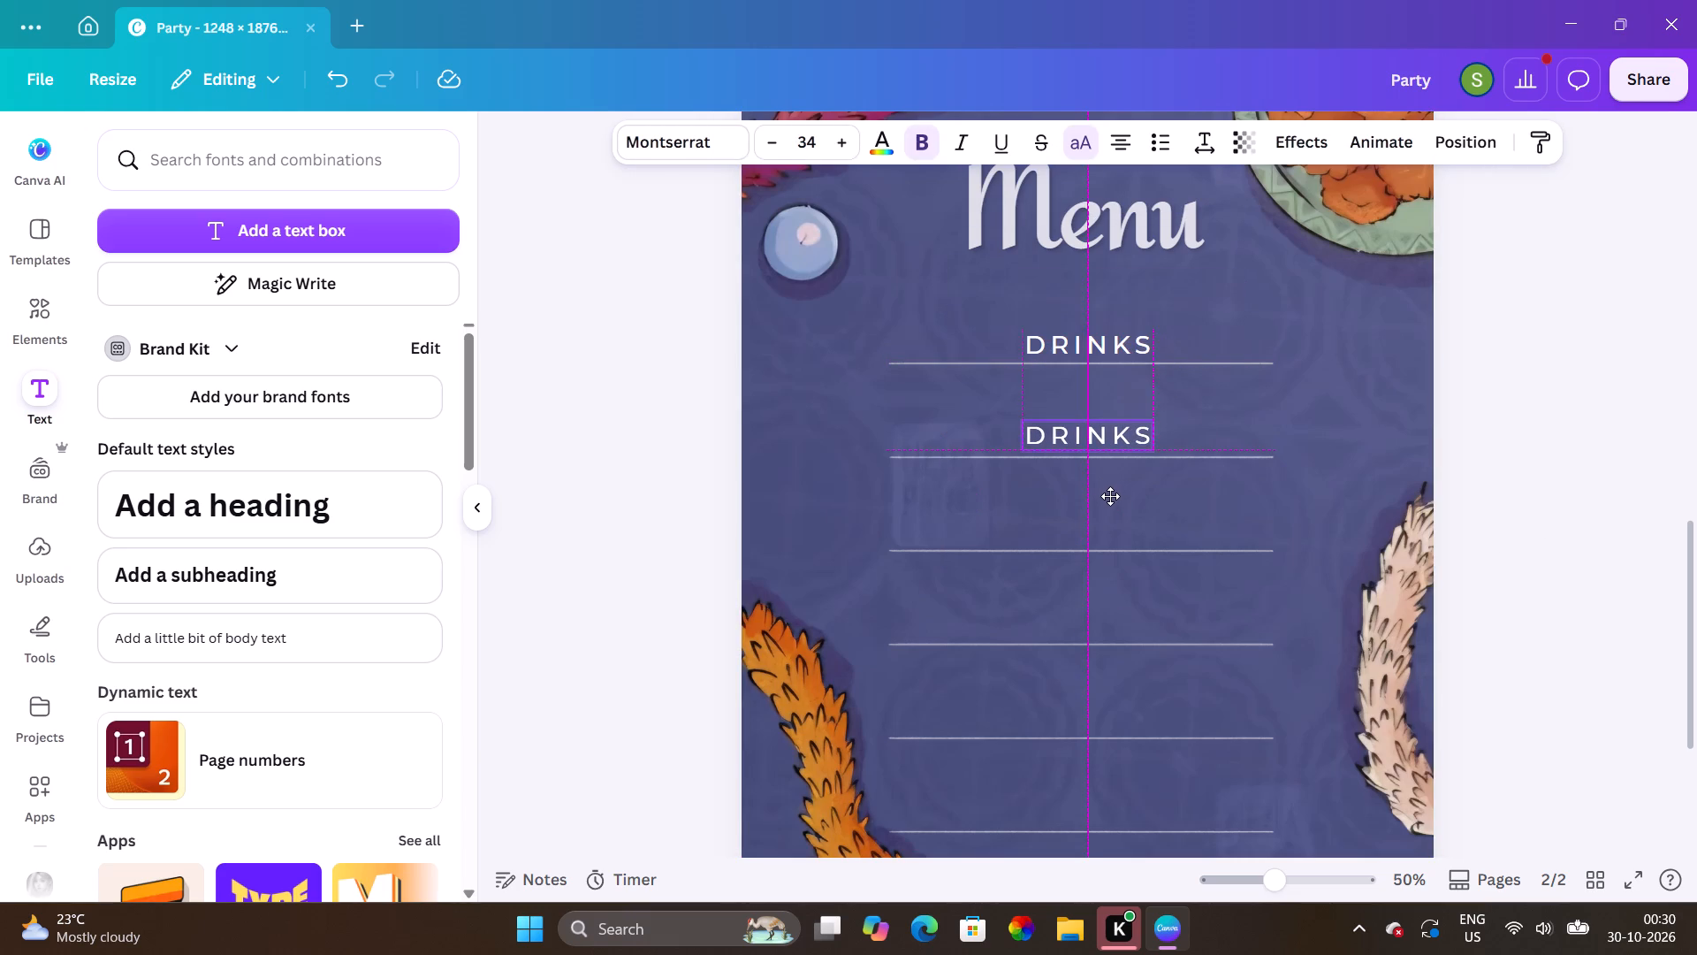
pyautogui.moveTo(1110, 496); pyautogui.dragTo(1110, 498)
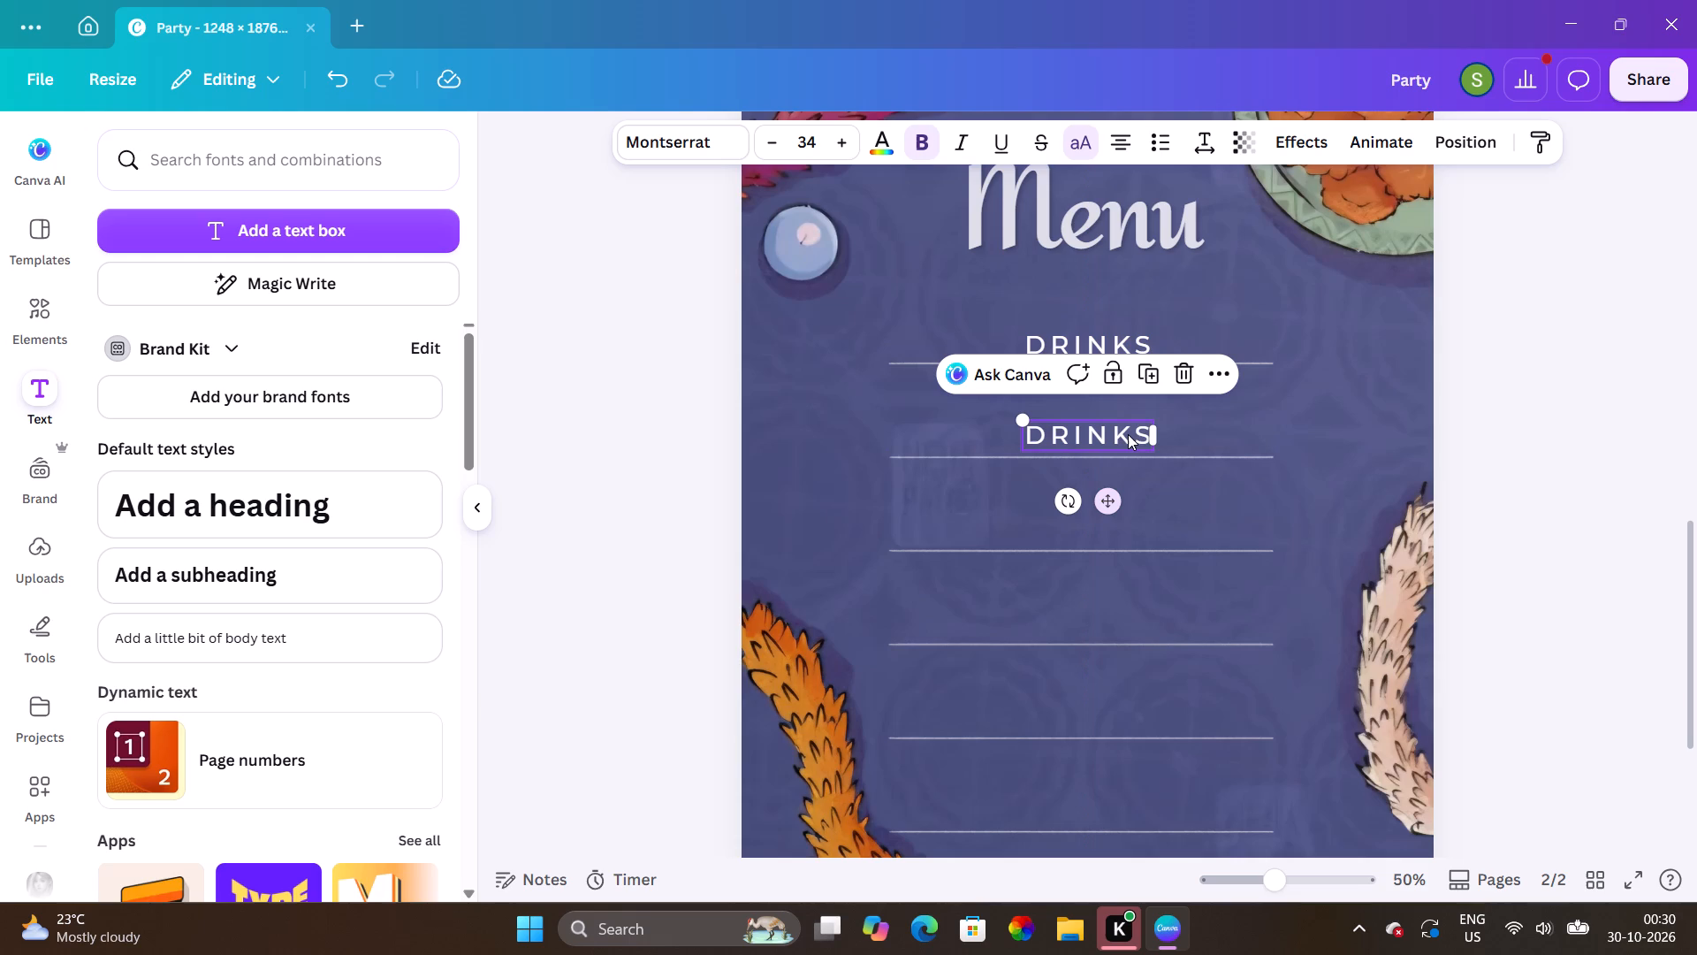
# Replace the copied text above the second menu line with "pizzas".
pyautogui.click(1128, 434)
pyautogui.write('pizza')
pyautogui.write('s')
pyautogui.press('space')
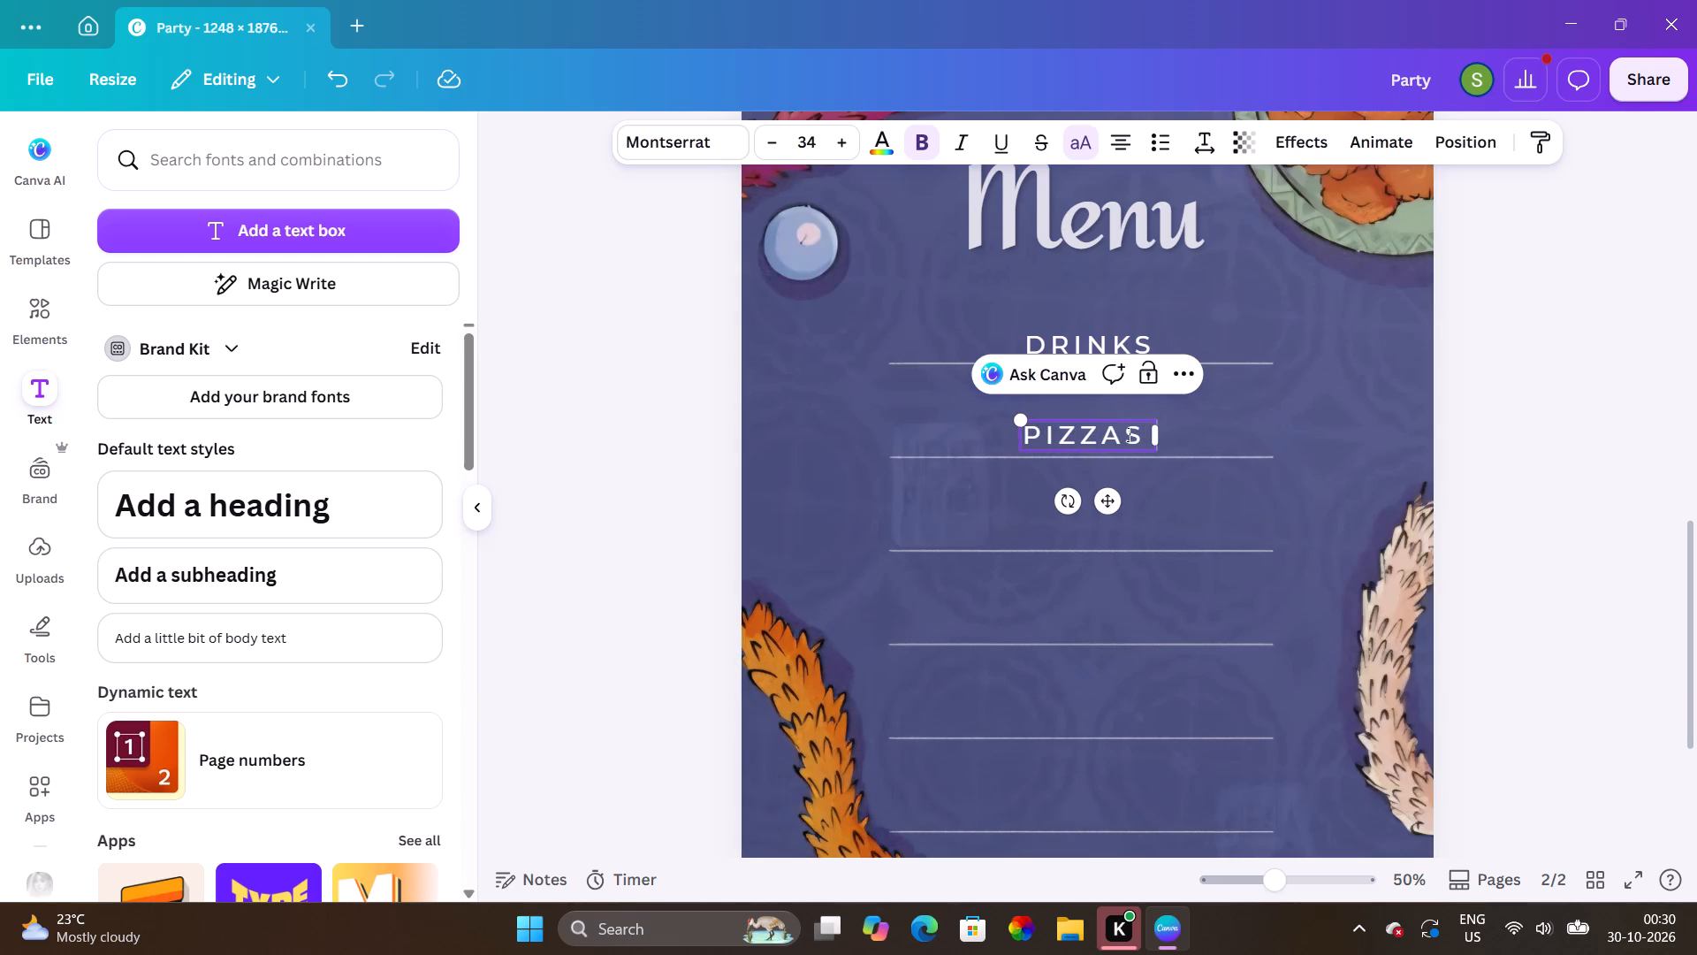
pyautogui.press('BackSpace')
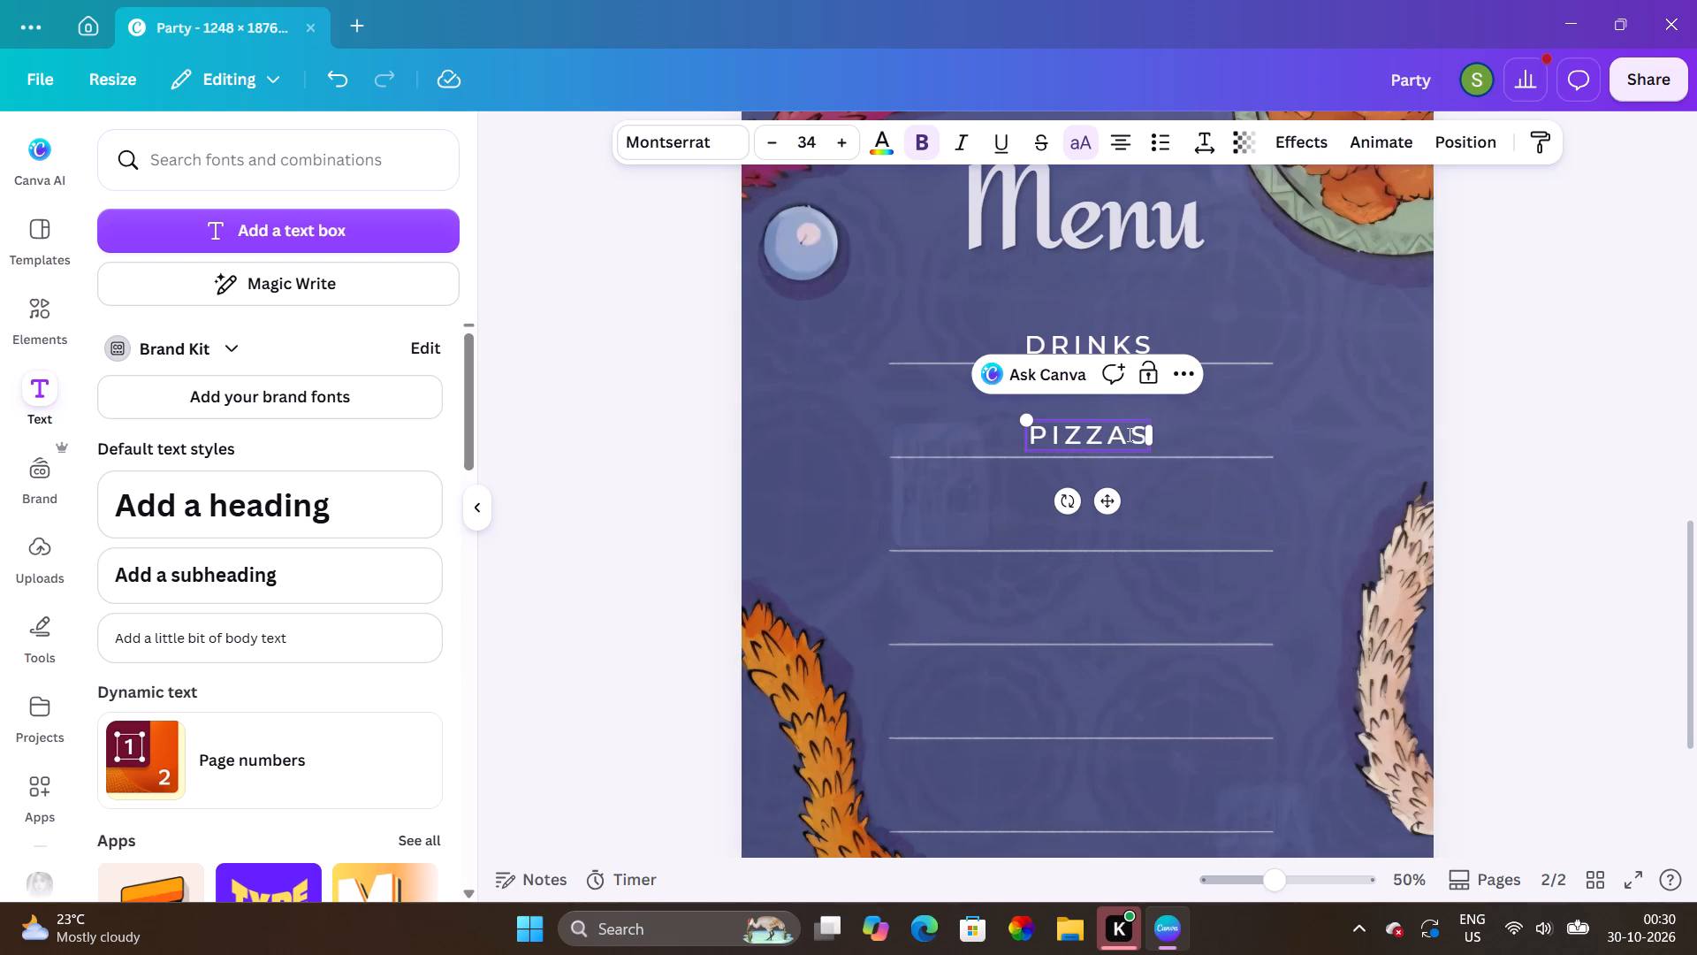
pyautogui.click(1215, 495)
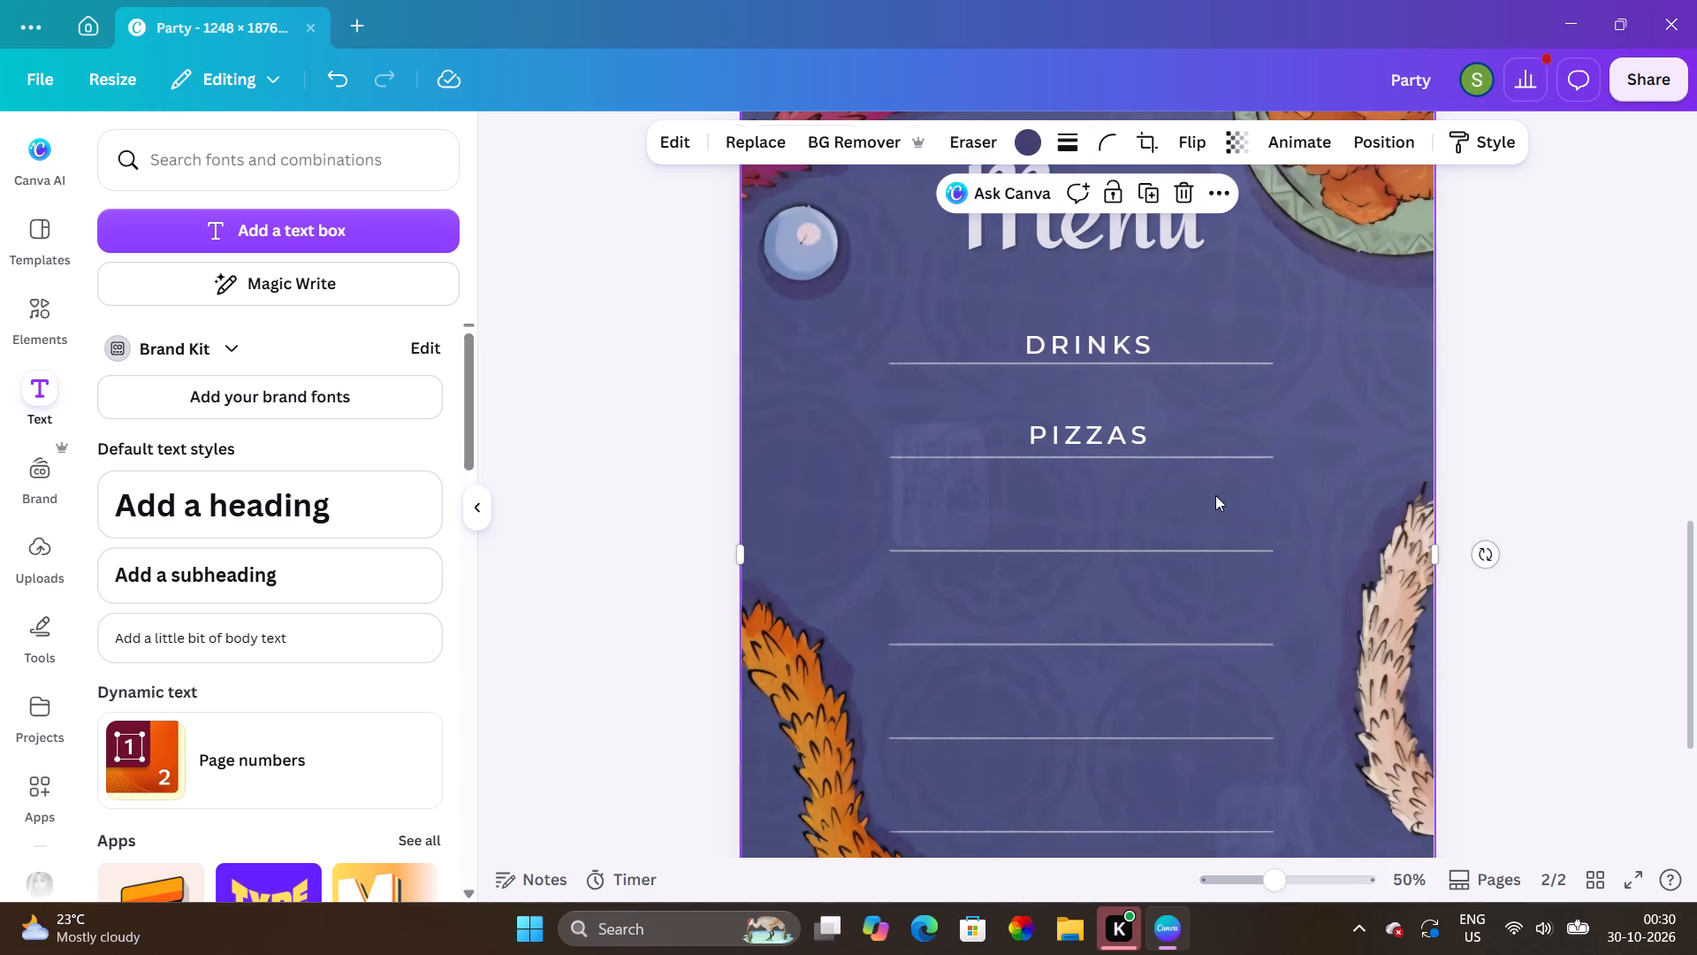
# Duplicate the PIZZAS text above the third menu line and change the copy's wording to "fries".
pyautogui.click(1123, 432)
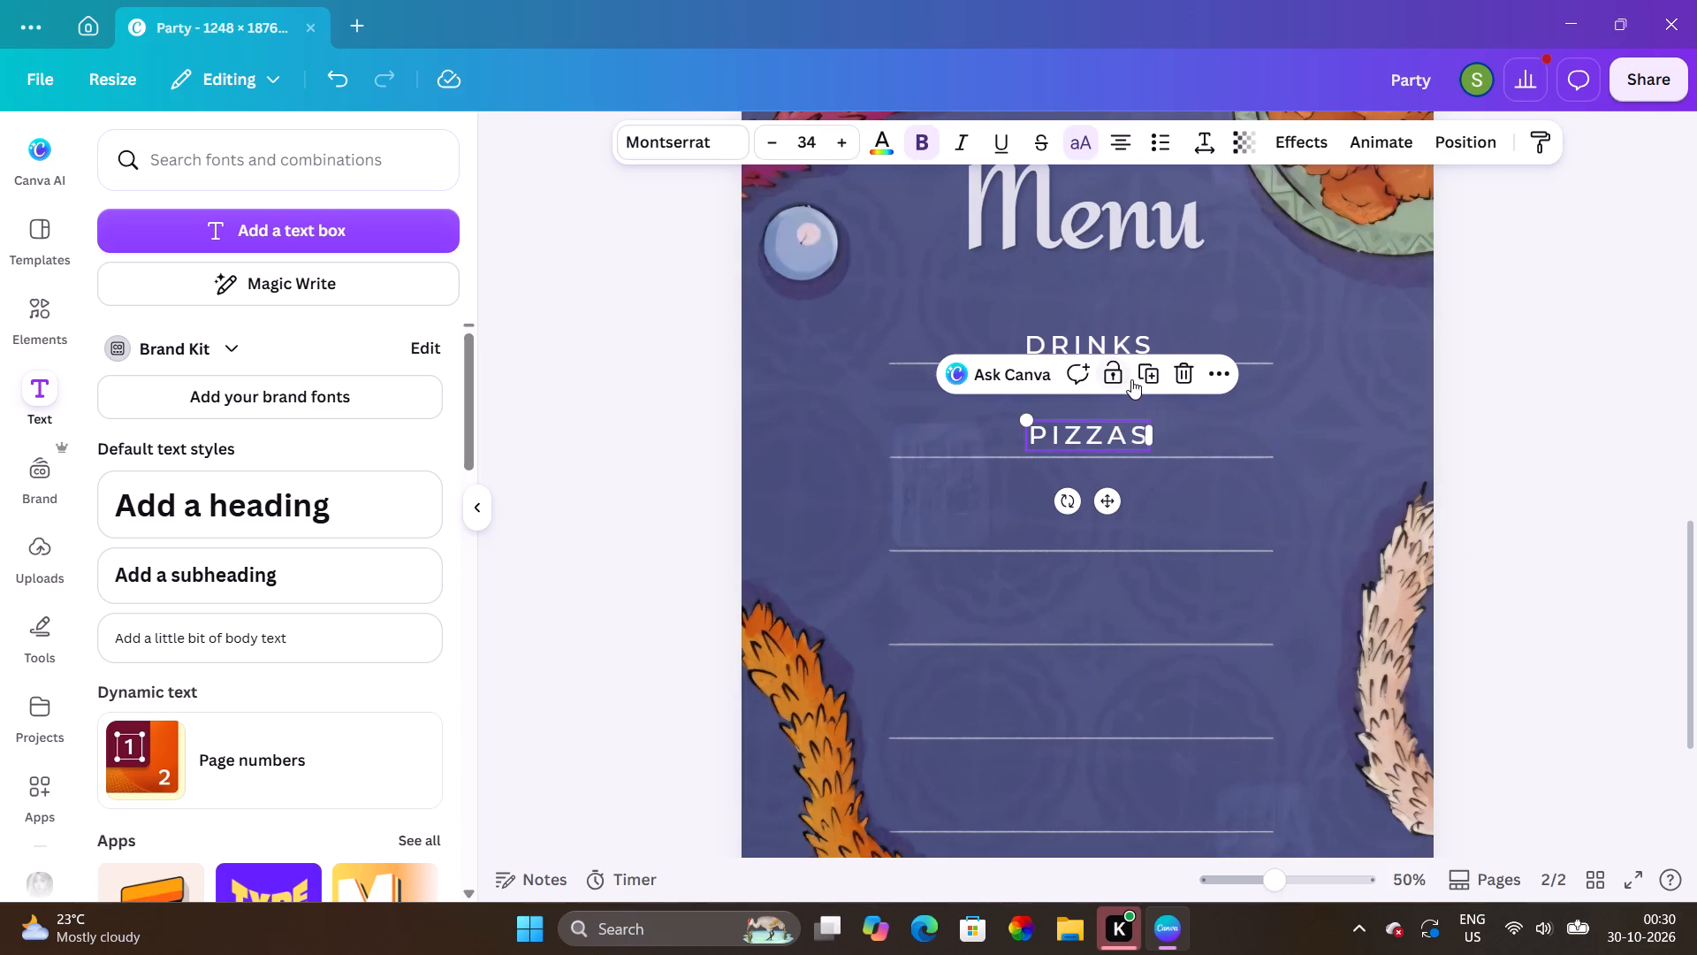
pyautogui.click(1150, 381)
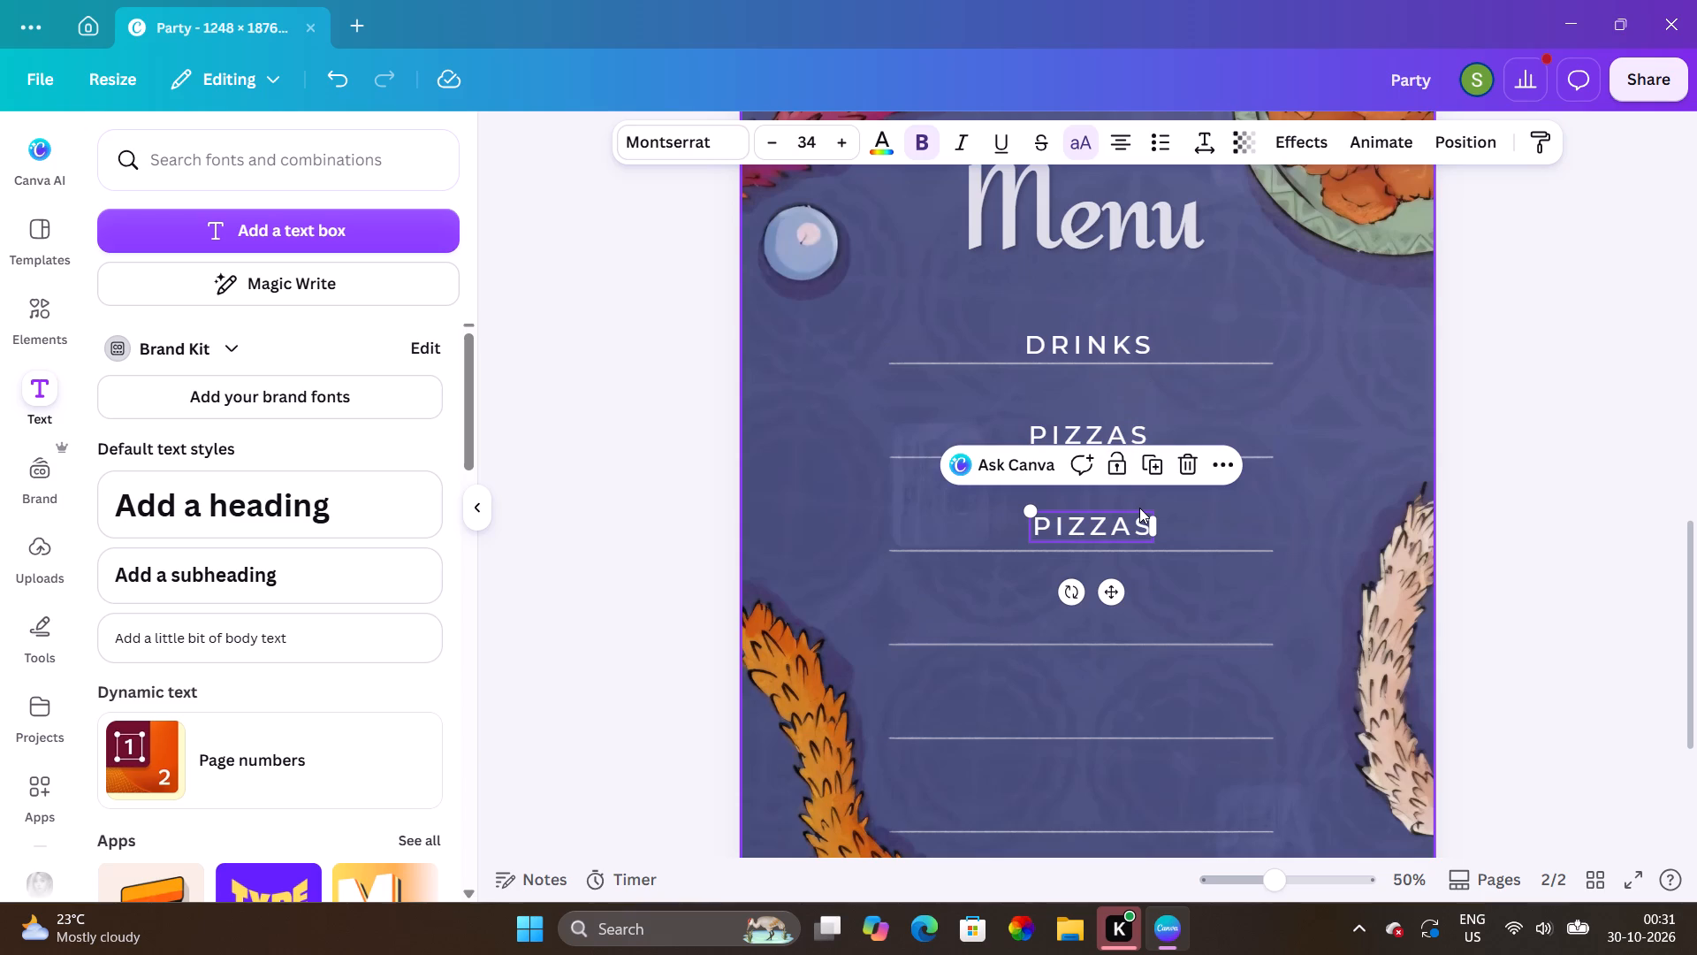
pyautogui.click(1113, 524)
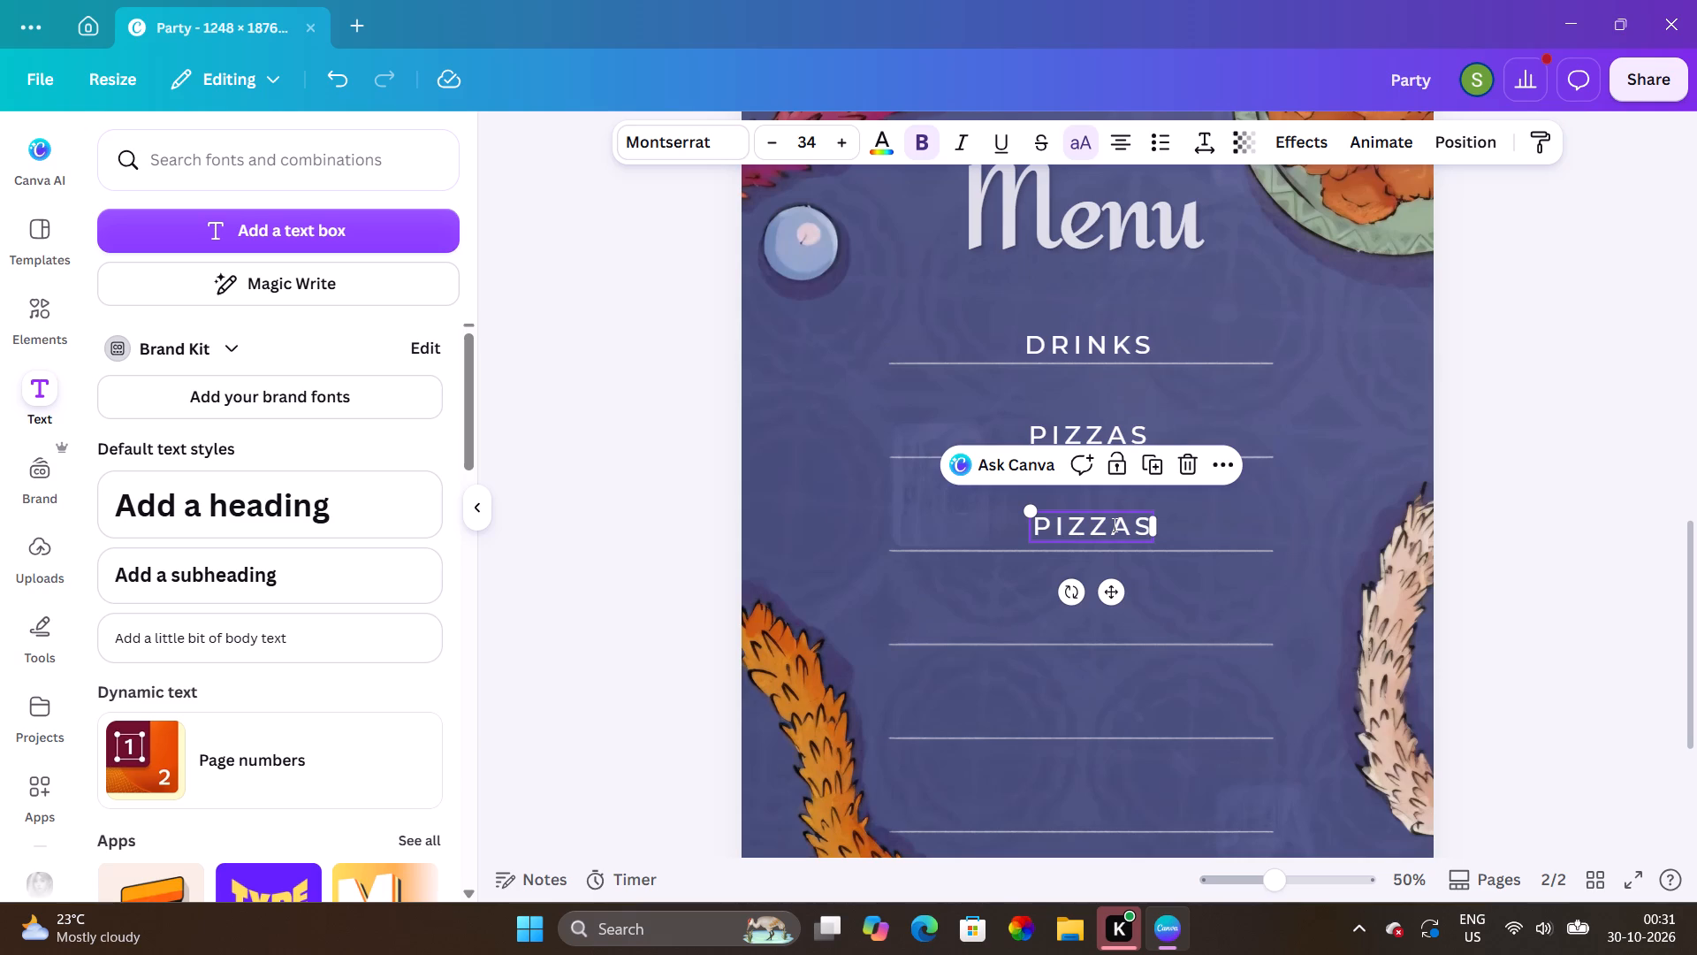
pyautogui.write('fries')
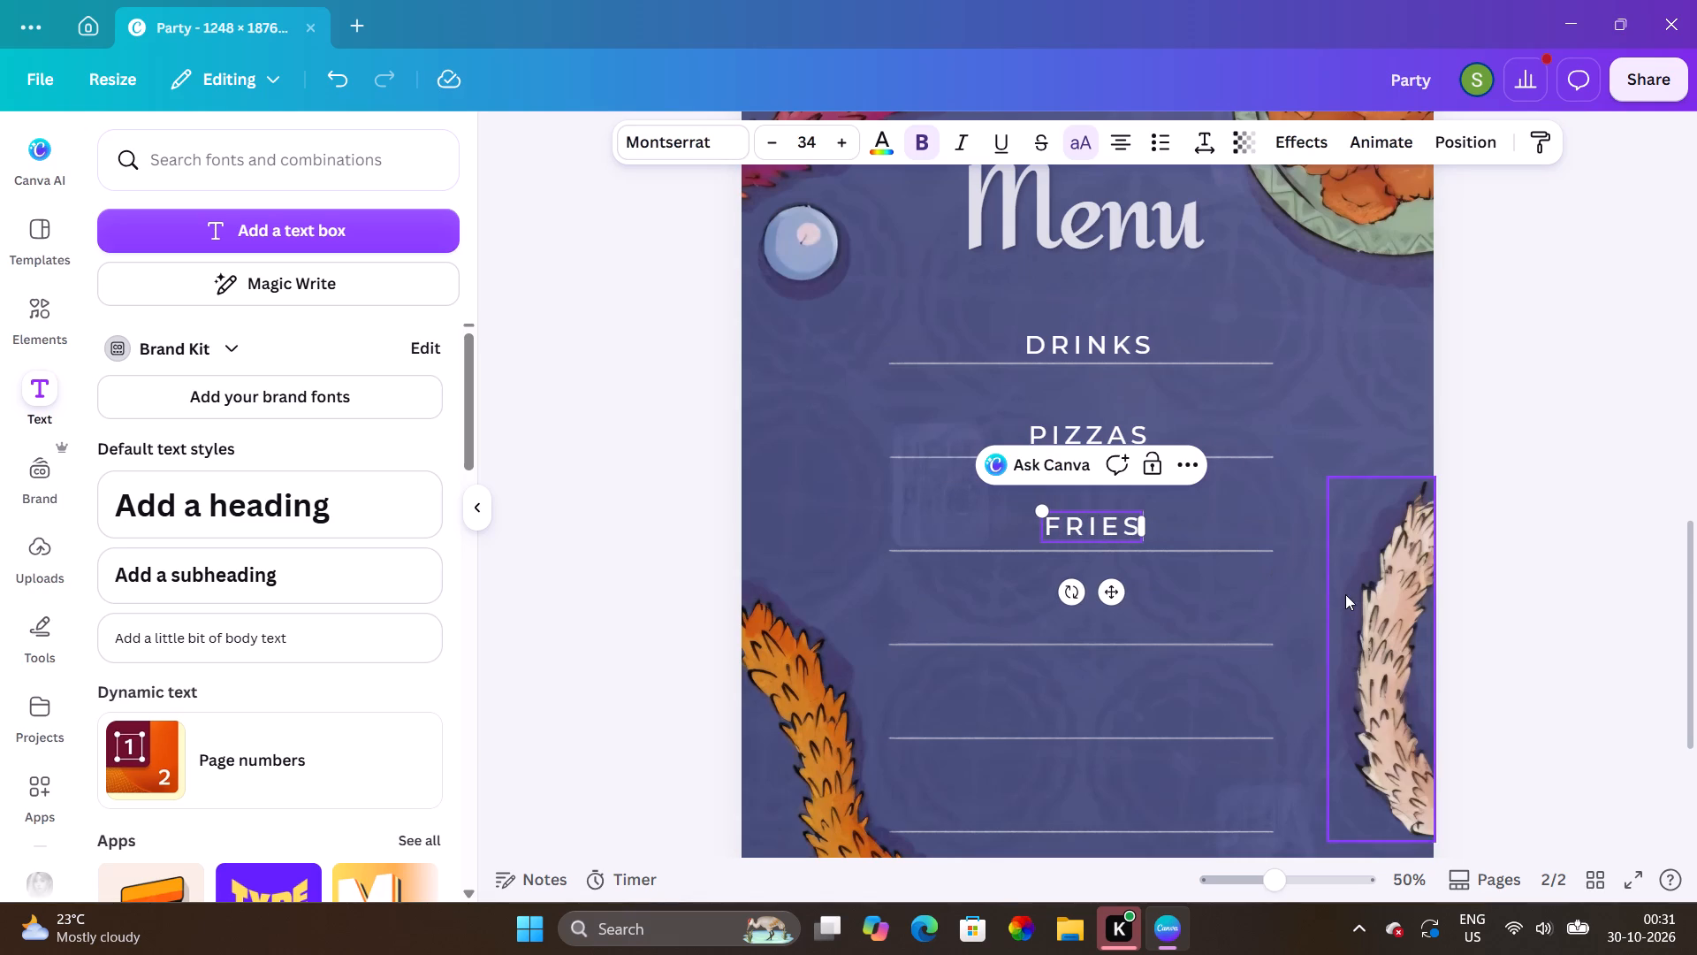
pyautogui.click(1686, 569)
pyautogui.click(1518, 534)
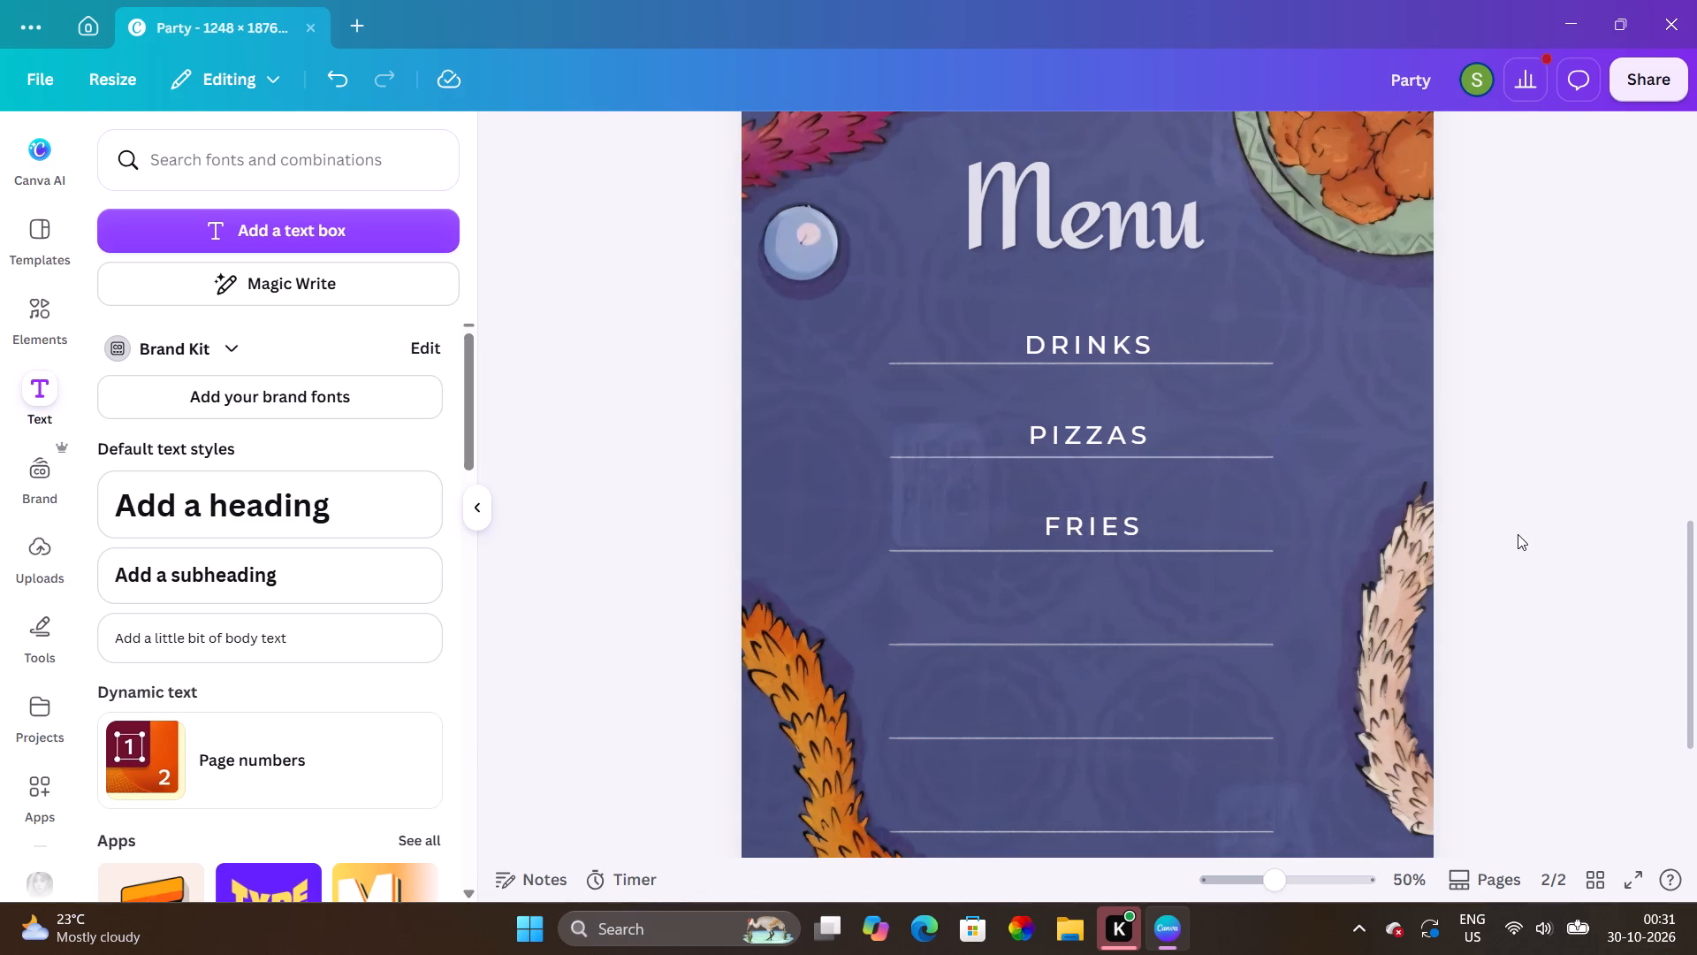
# Duplicate the FRIES text and place the copy centred just above the fourth menu line.
pyautogui.click(1096, 531)
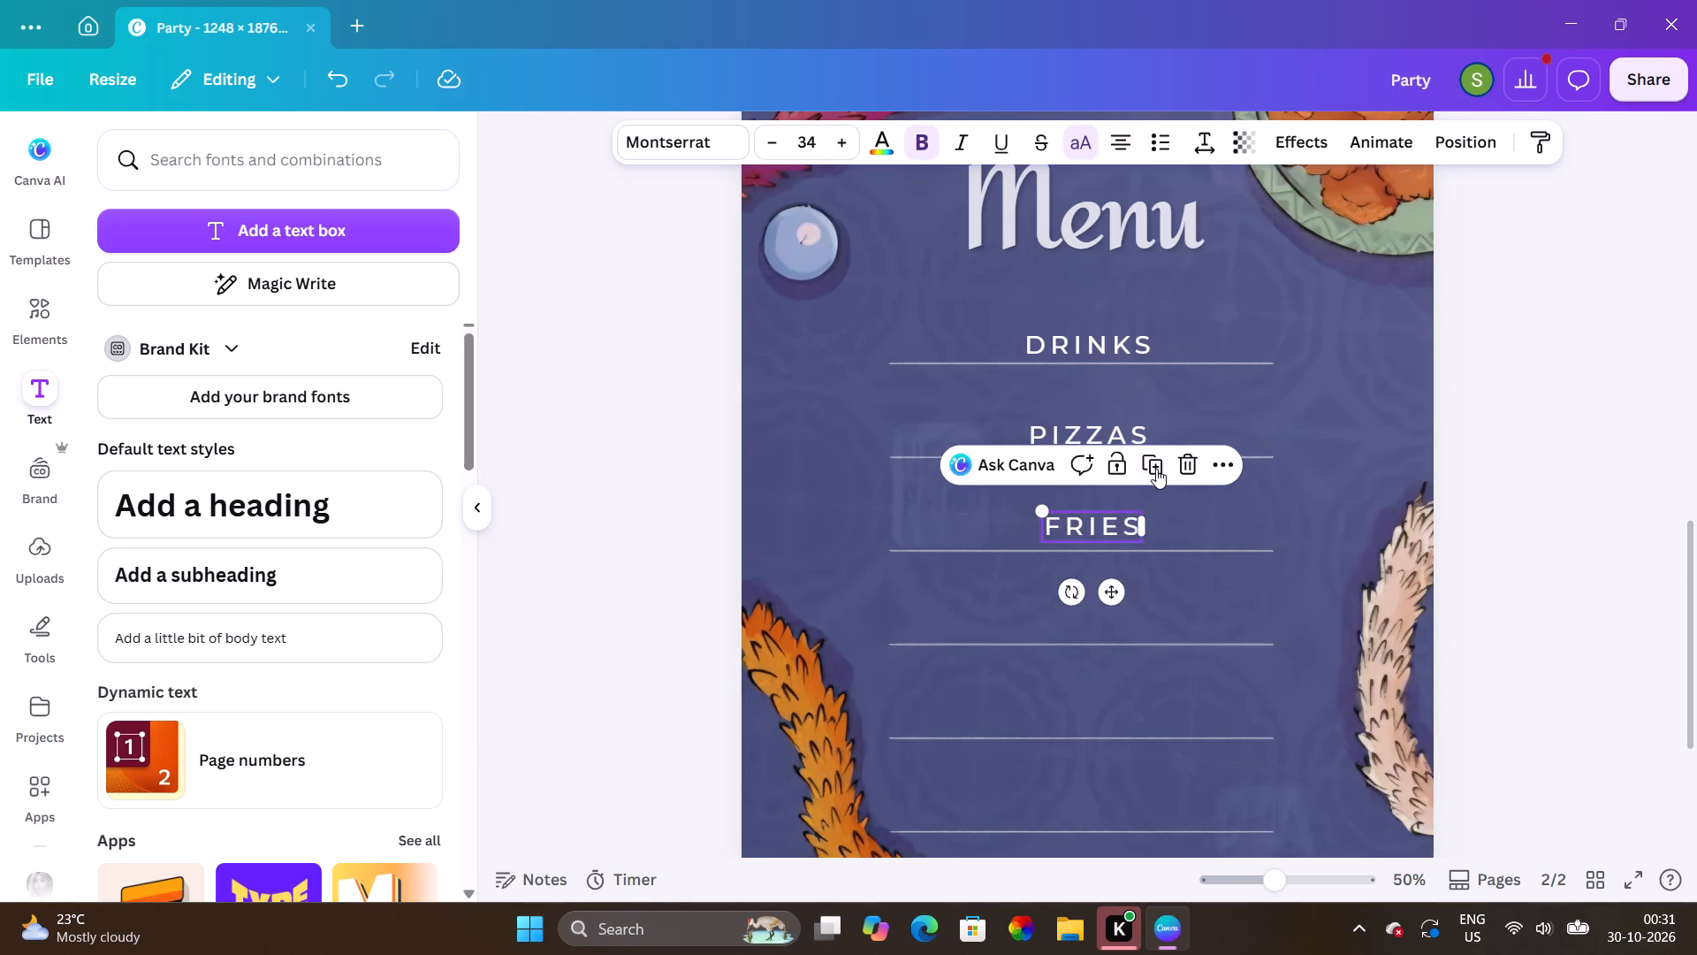
pyautogui.click(1157, 468)
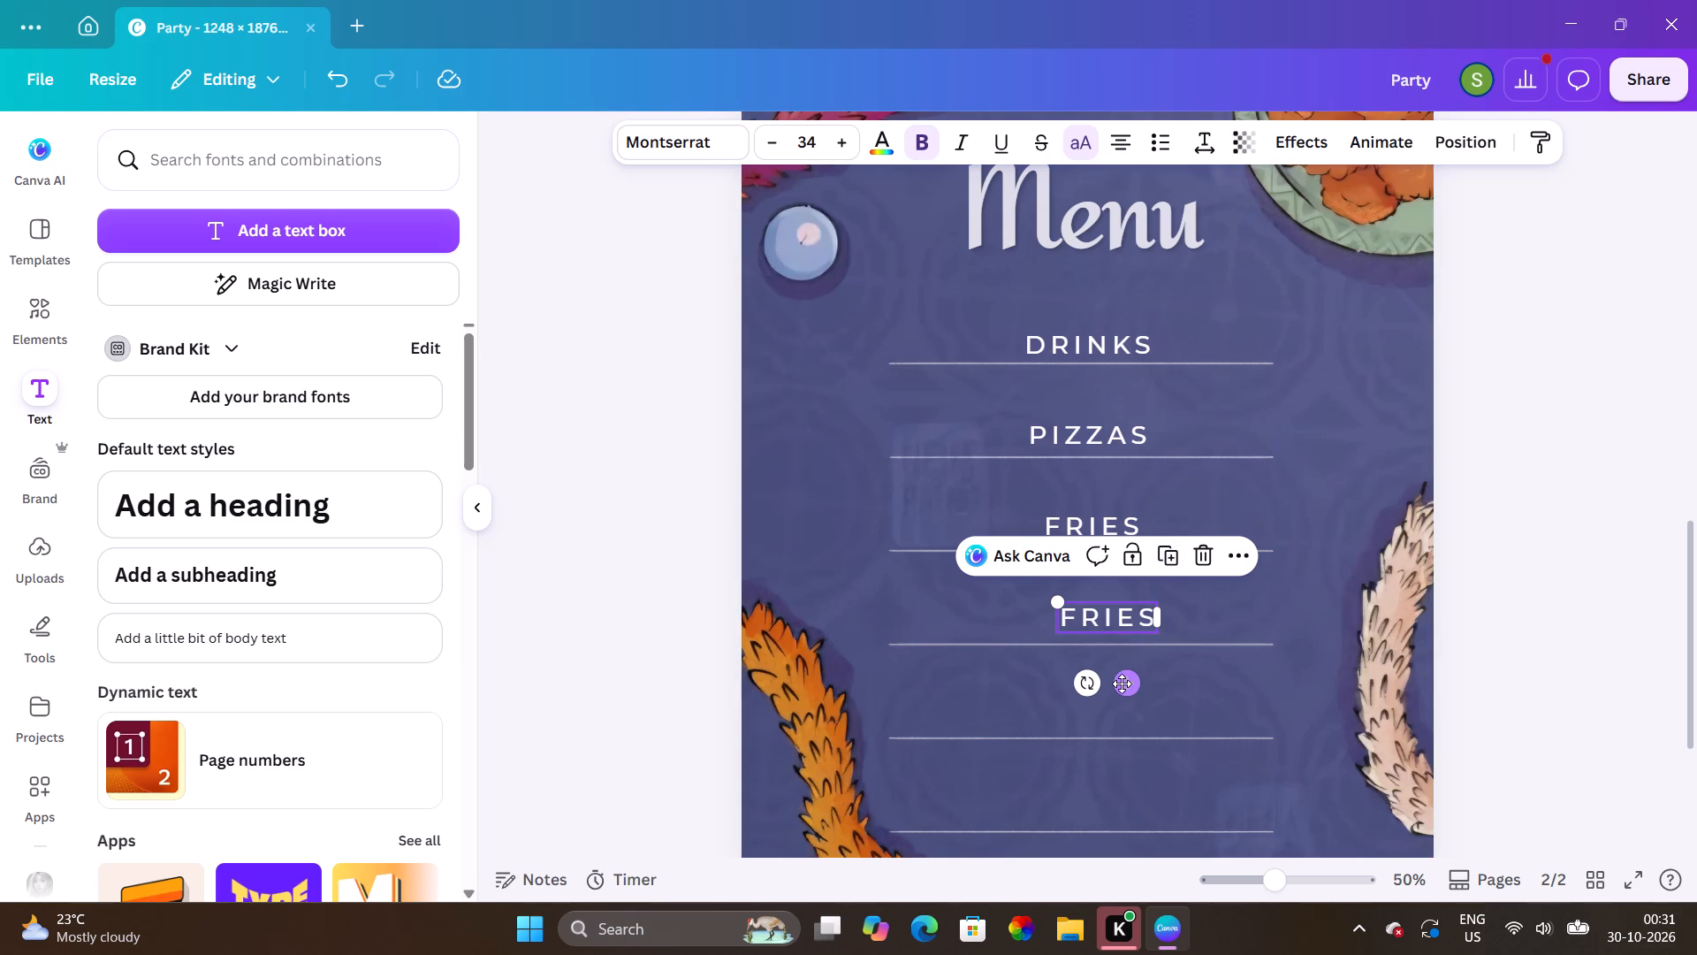
pyautogui.moveTo(1122, 684); pyautogui.dragTo(1109, 686)
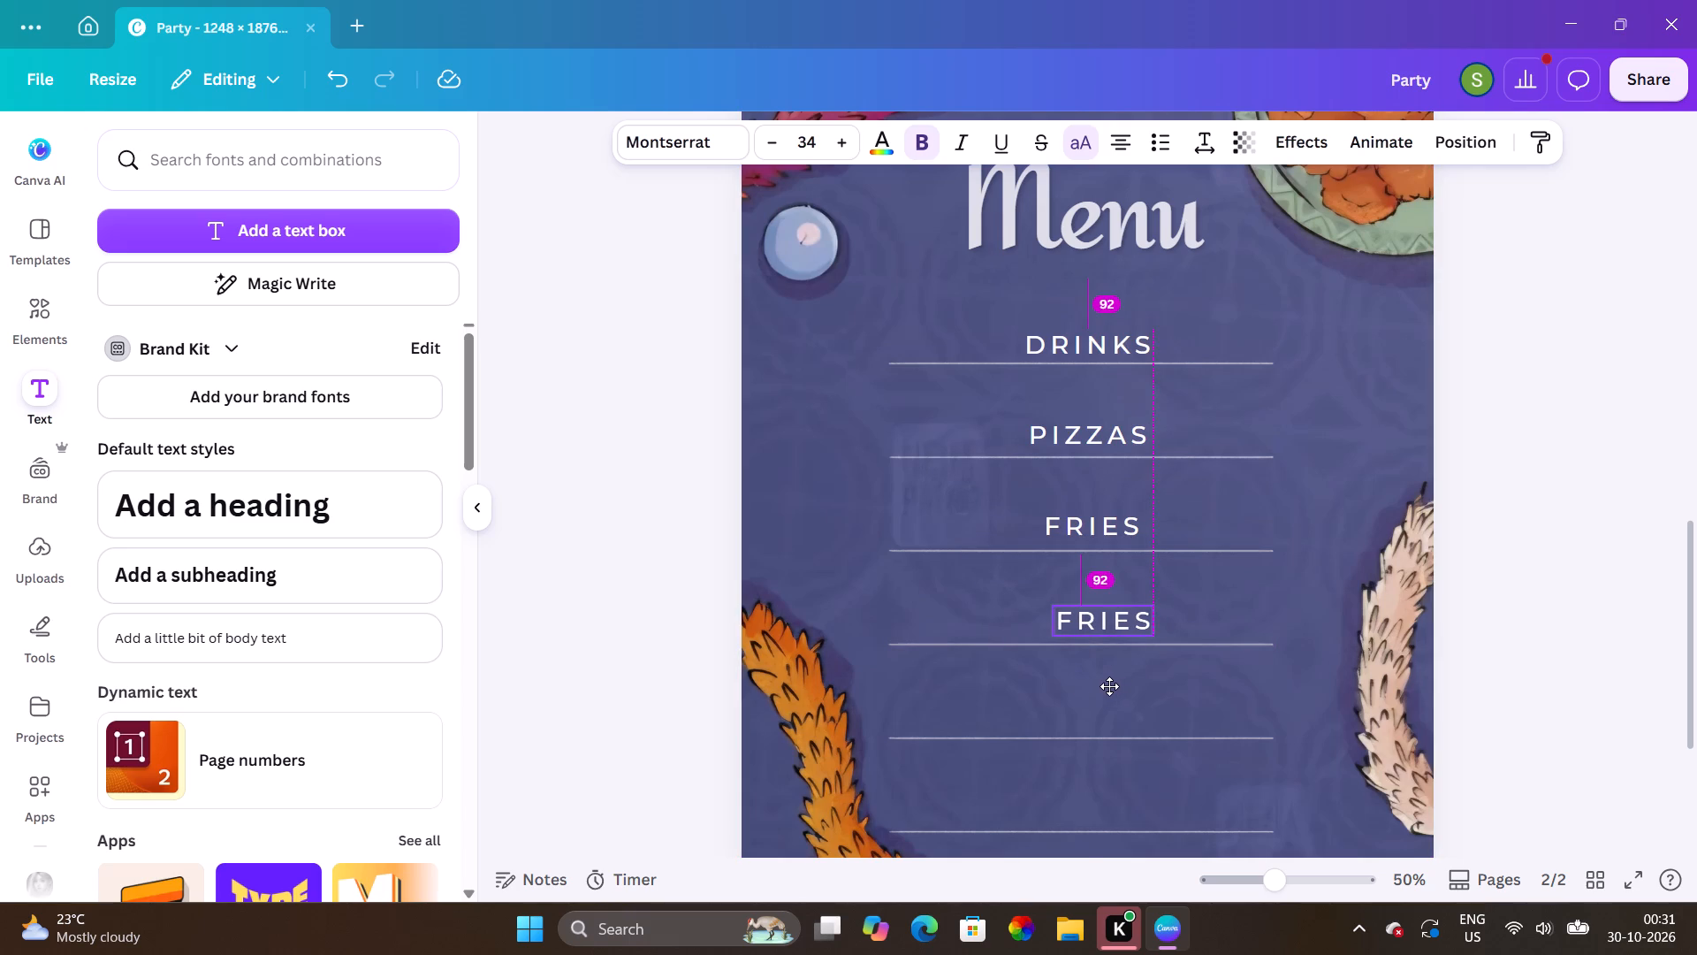
pyautogui.moveTo(1109, 686); pyautogui.dragTo(1100, 686)
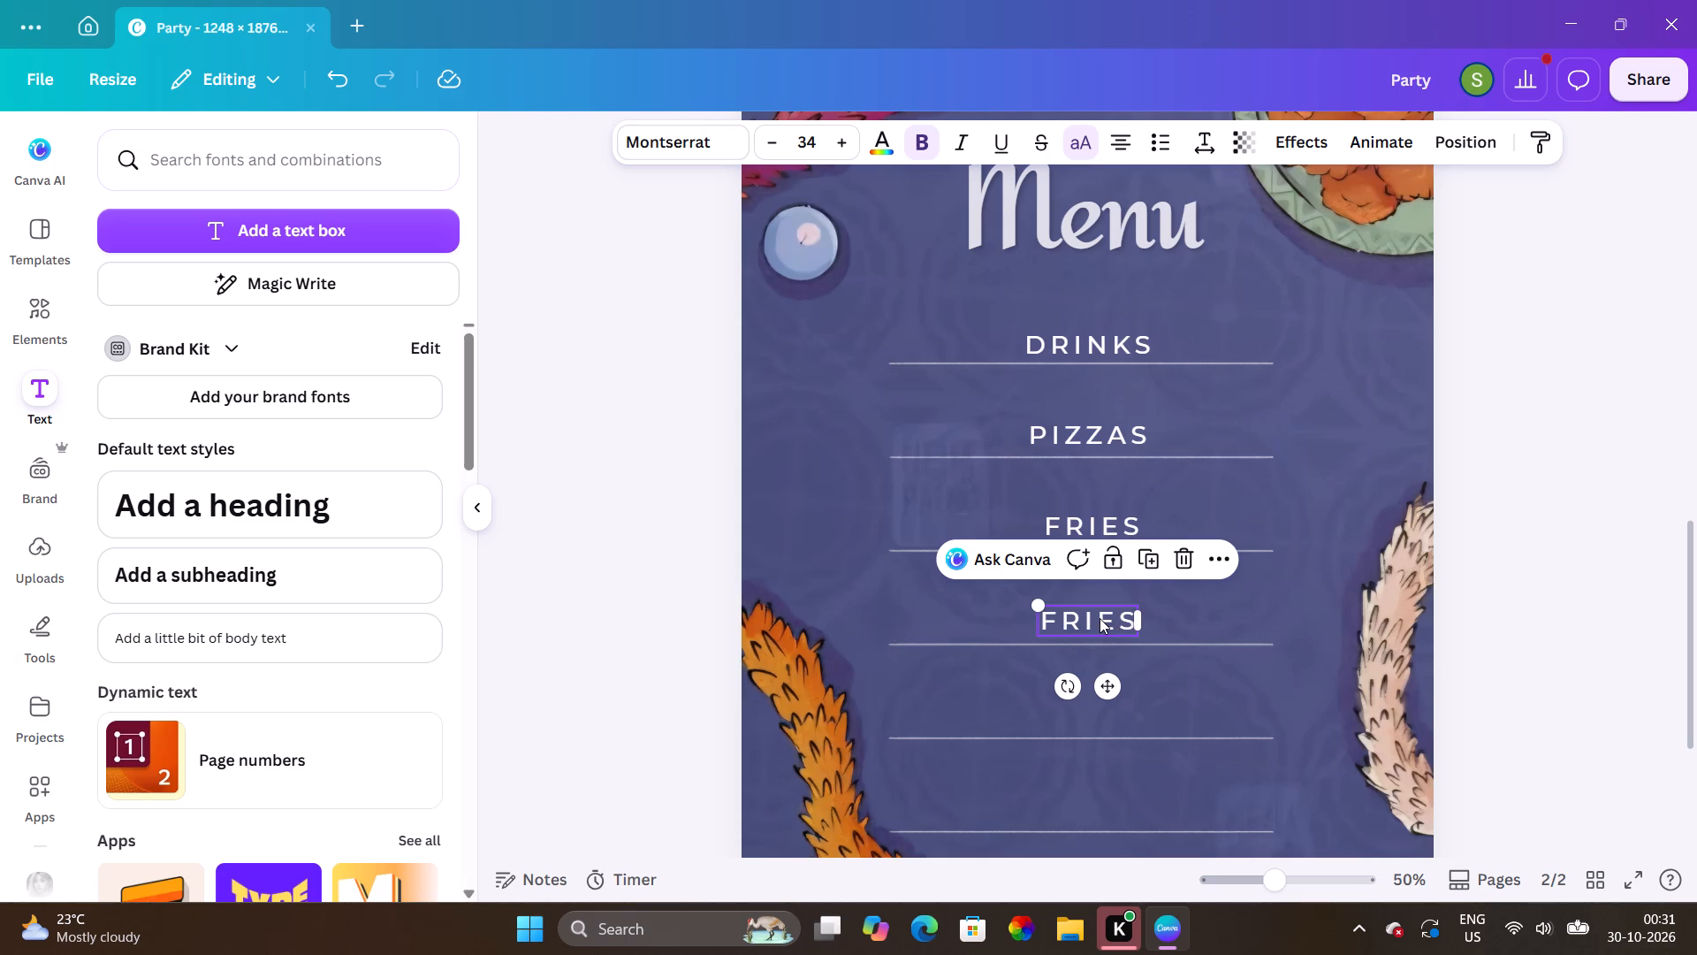
# Replace the copied text above the fourth menu line with "chips".
pyautogui.click(1100, 618)
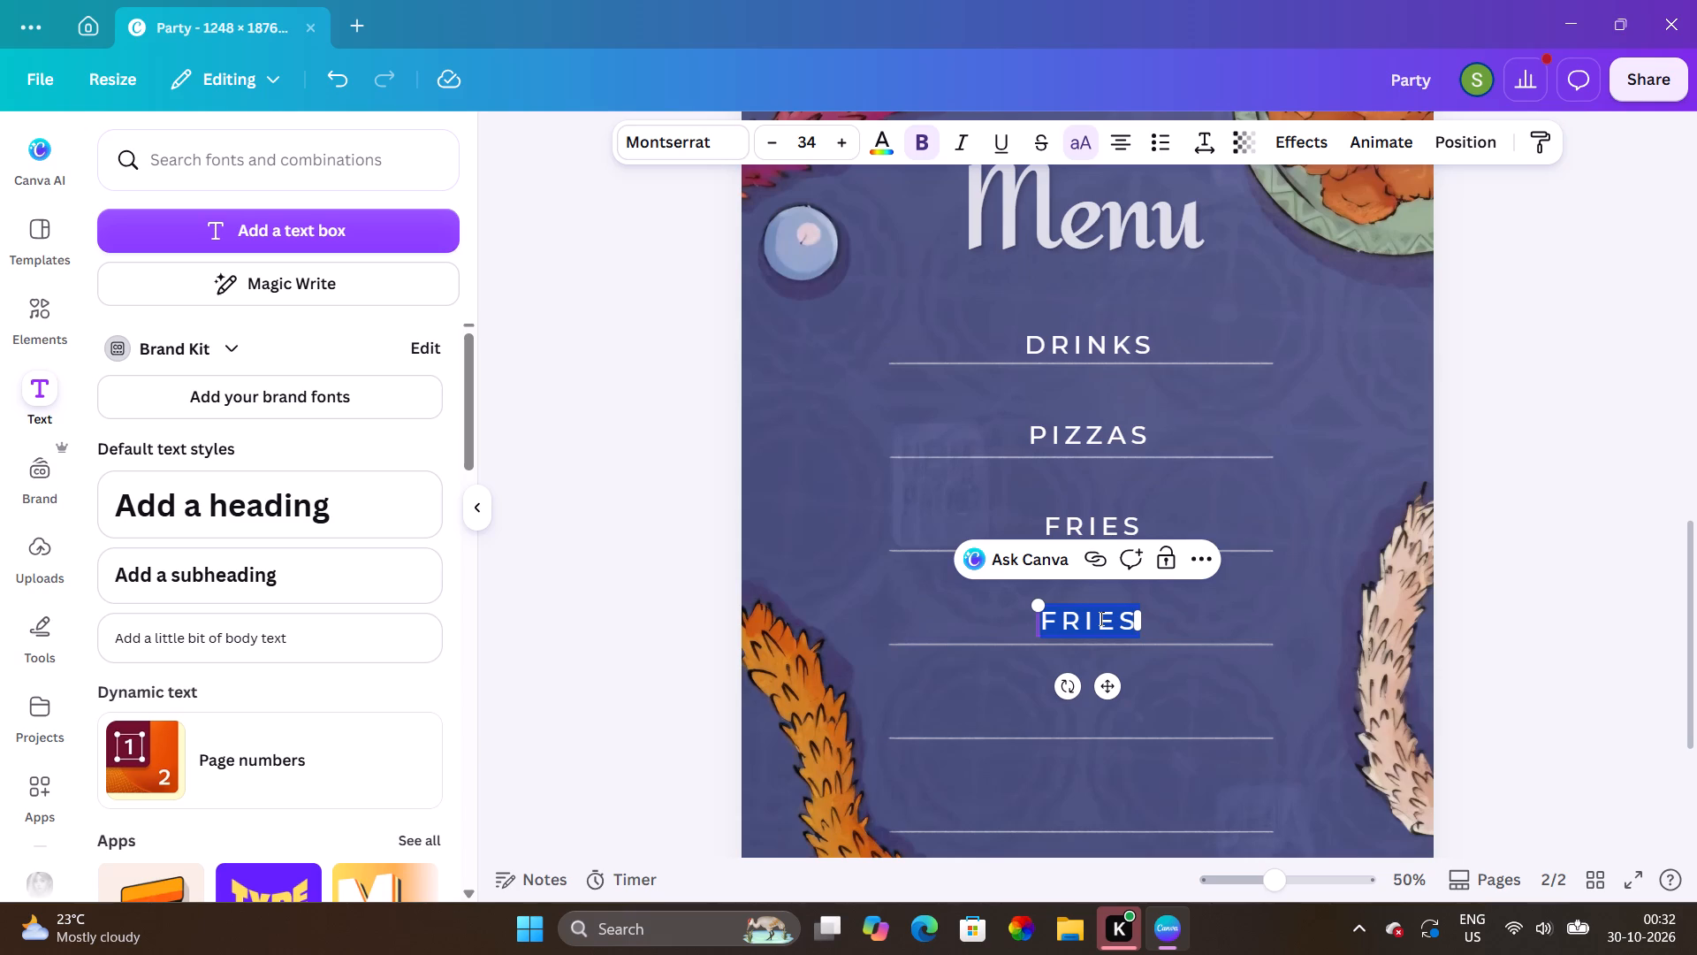
pyautogui.press('F17')
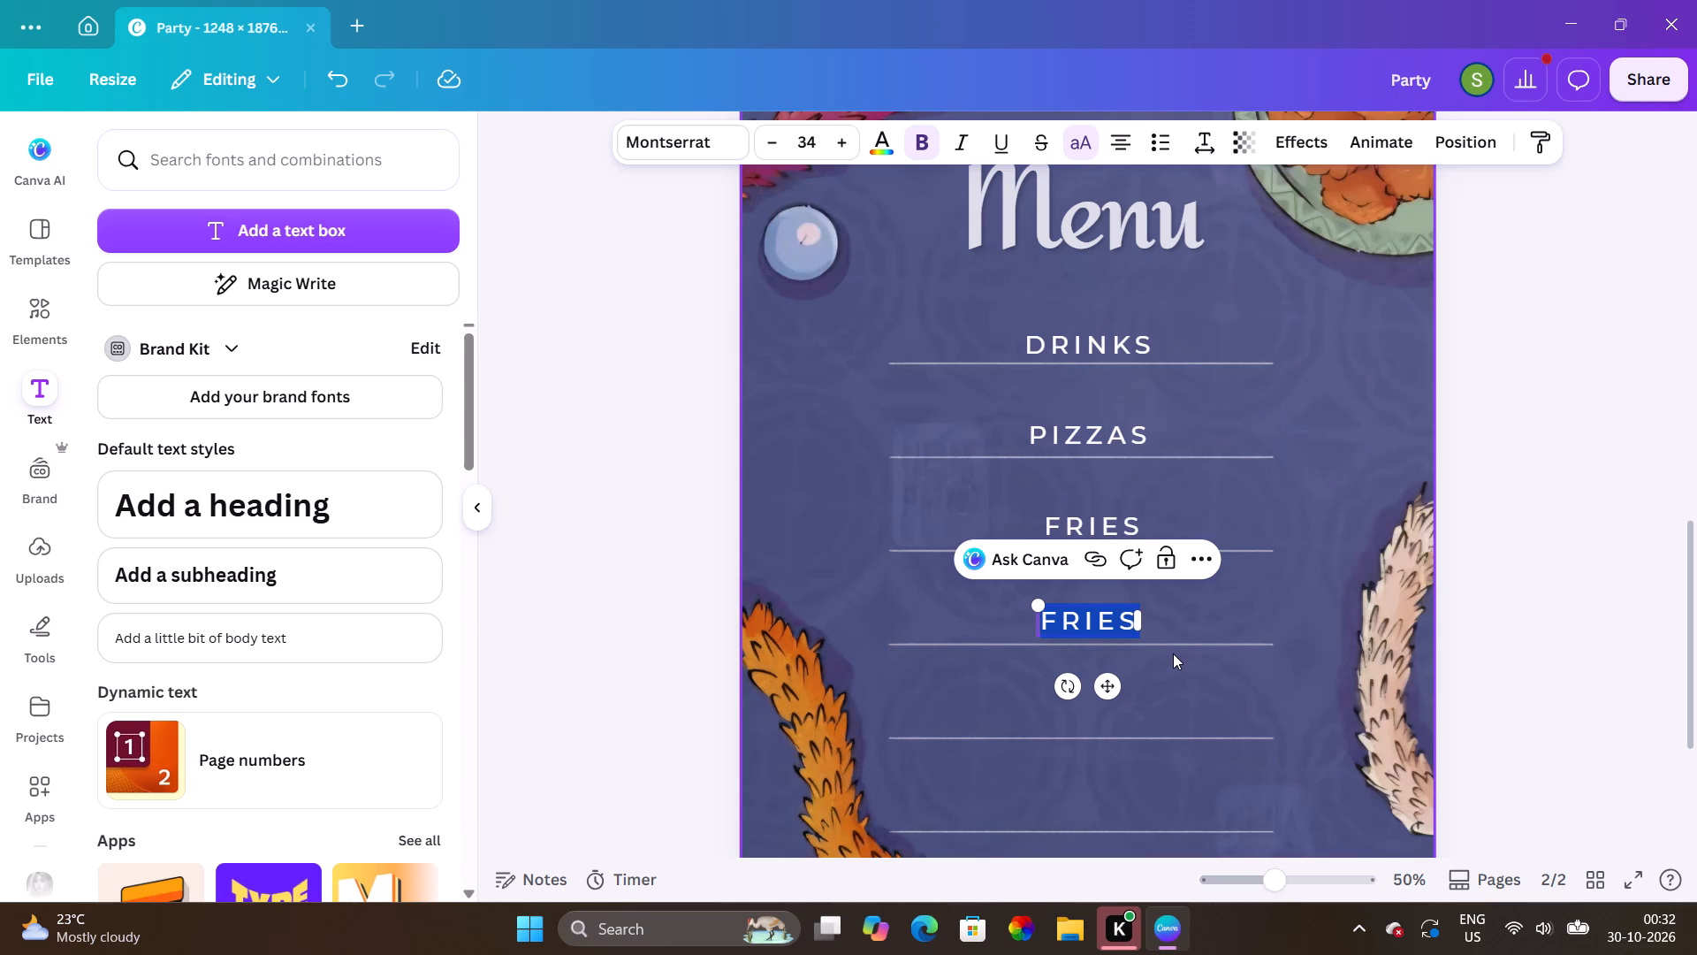
pyautogui.write('chip')
pyautogui.press('s')
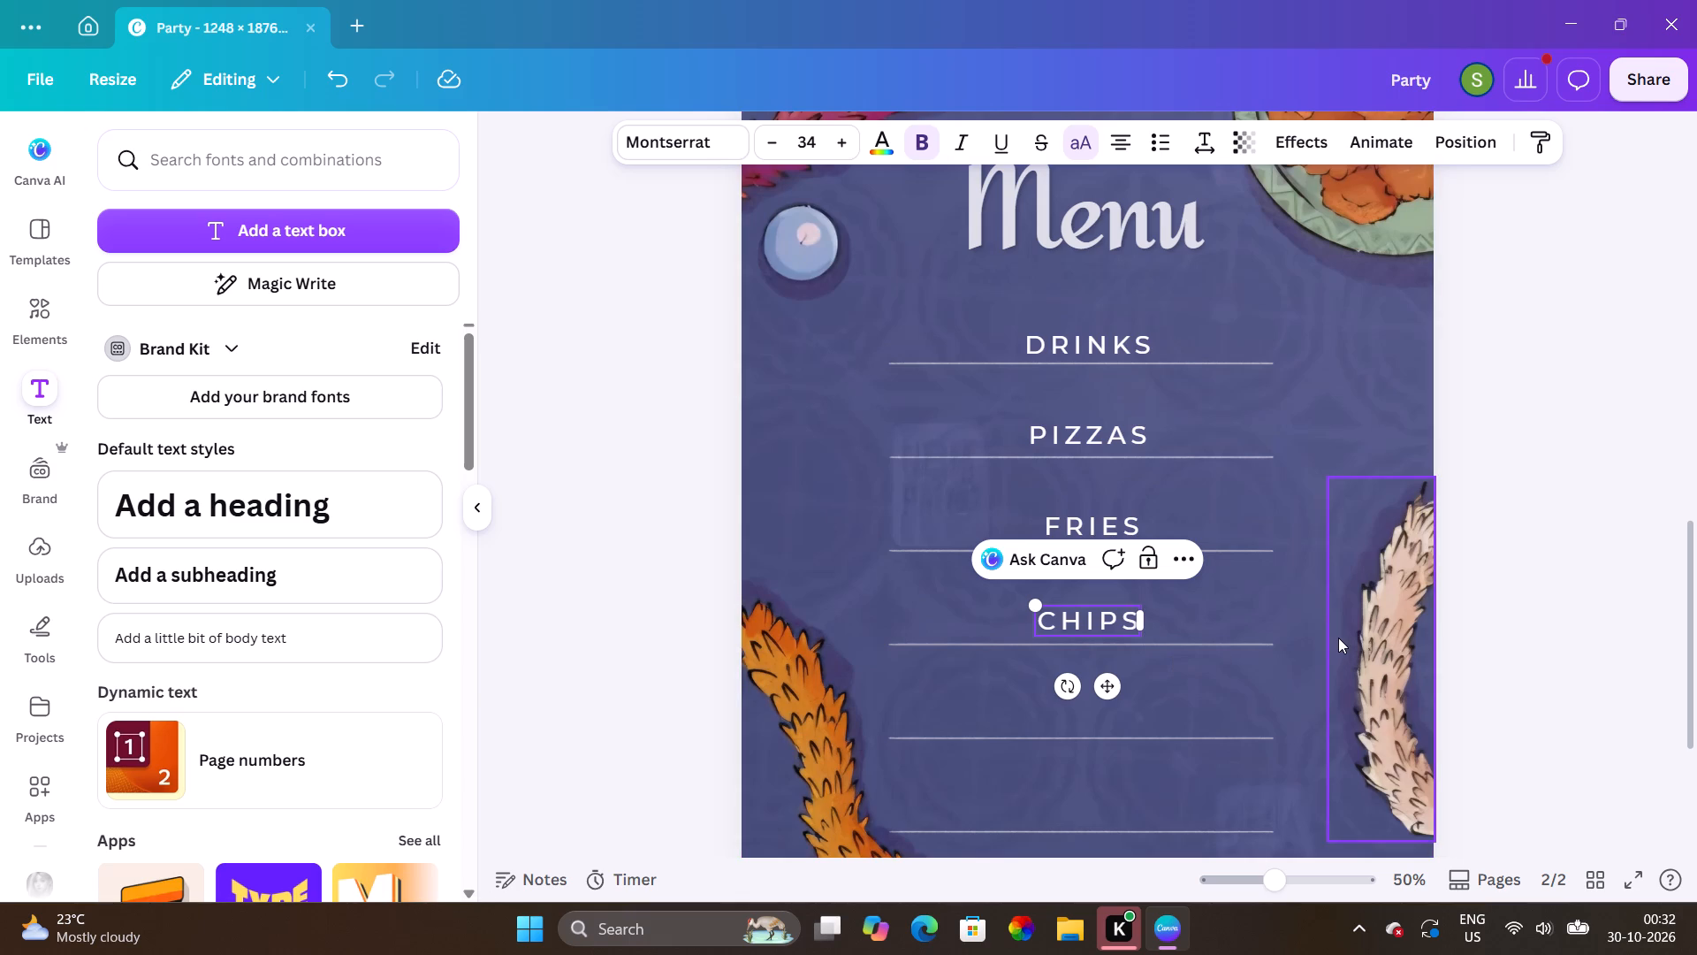
pyautogui.press('Return')
pyautogui.press('BackSpace')
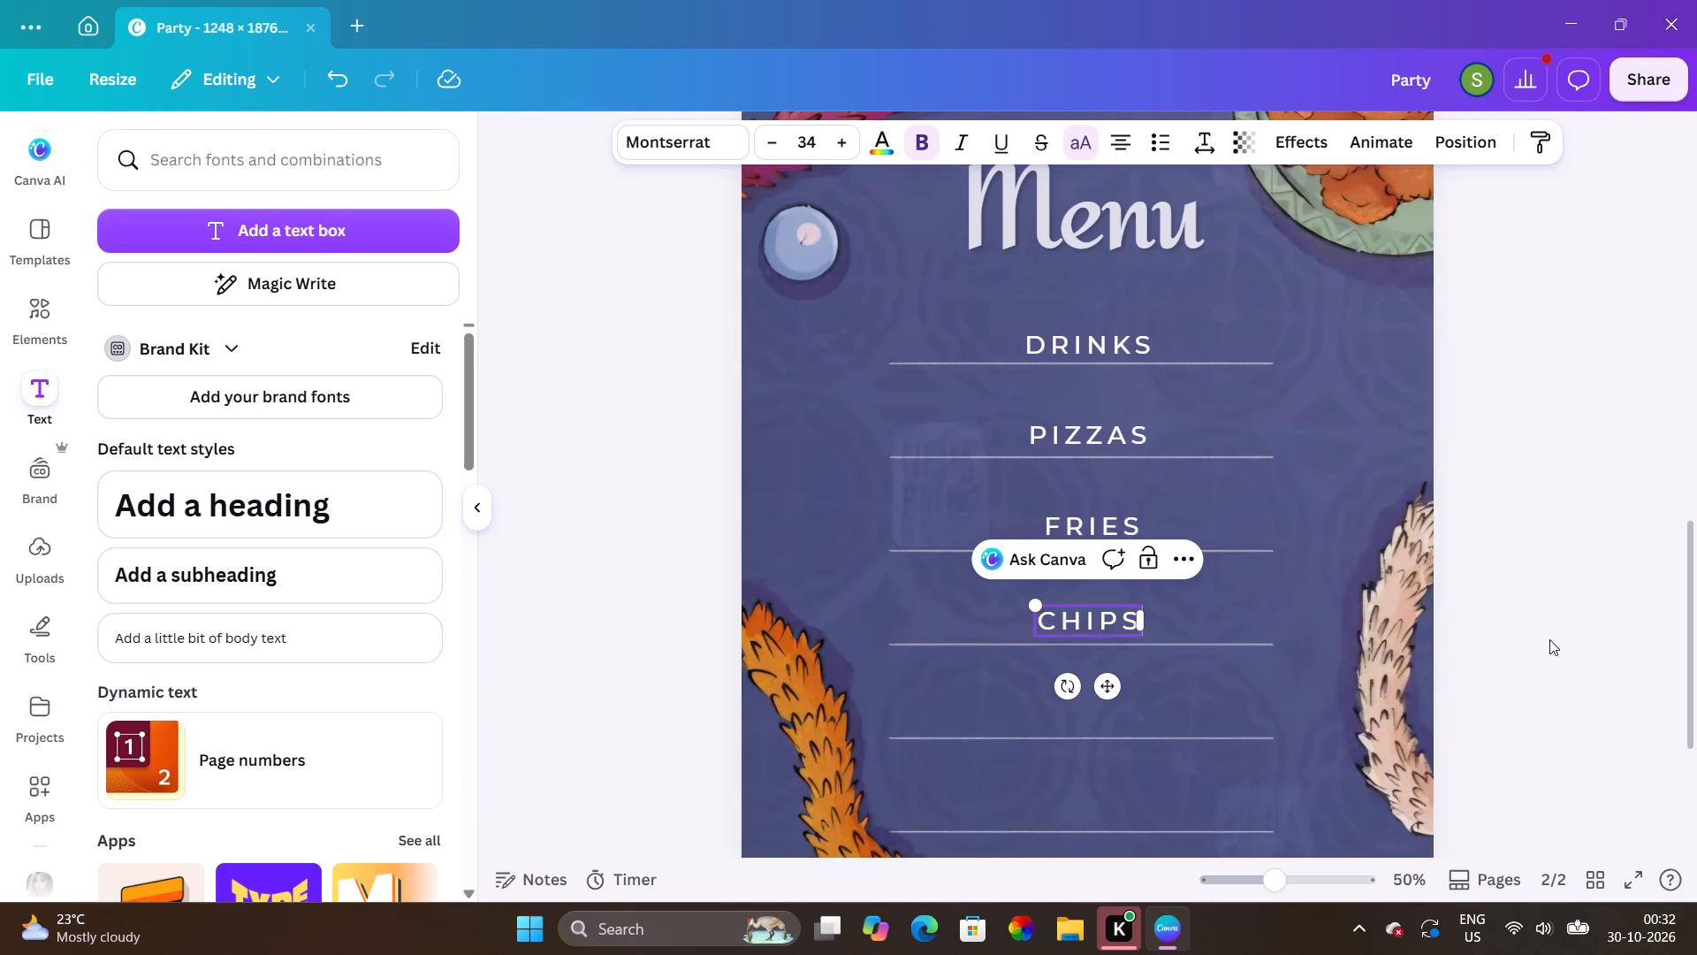
pyautogui.click(1549, 639)
# Duplicate the CHIPS text to sit above the fifth menu line.
pyautogui.click(1107, 621)
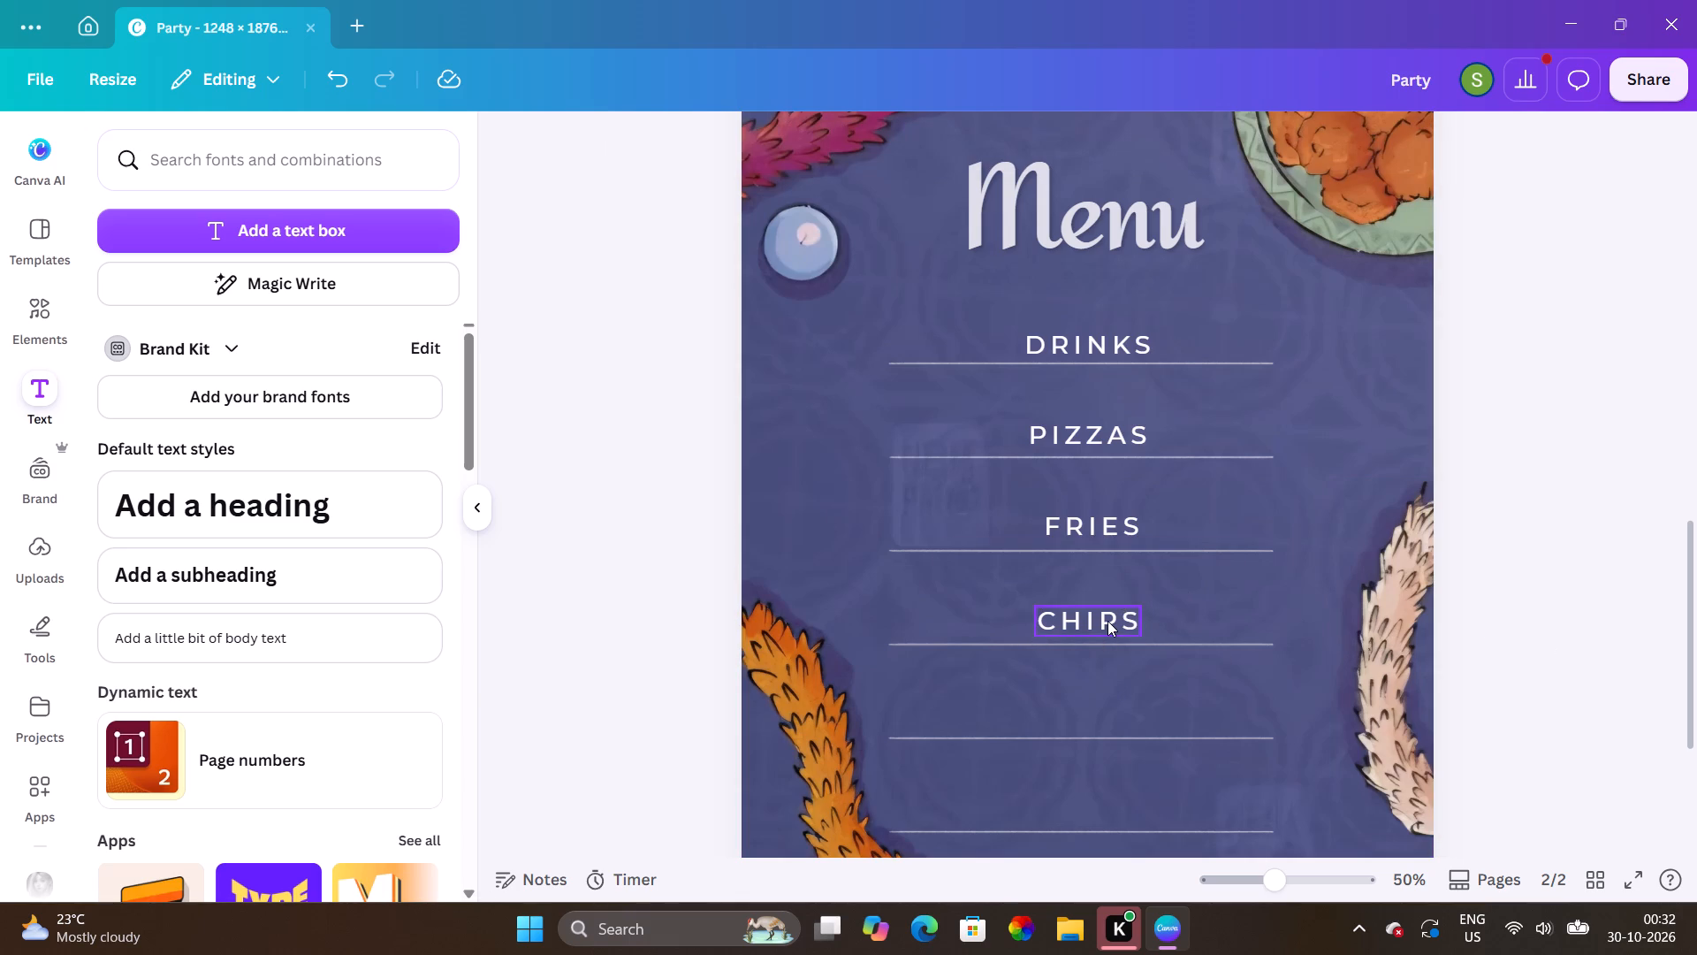
pyautogui.click(1153, 553)
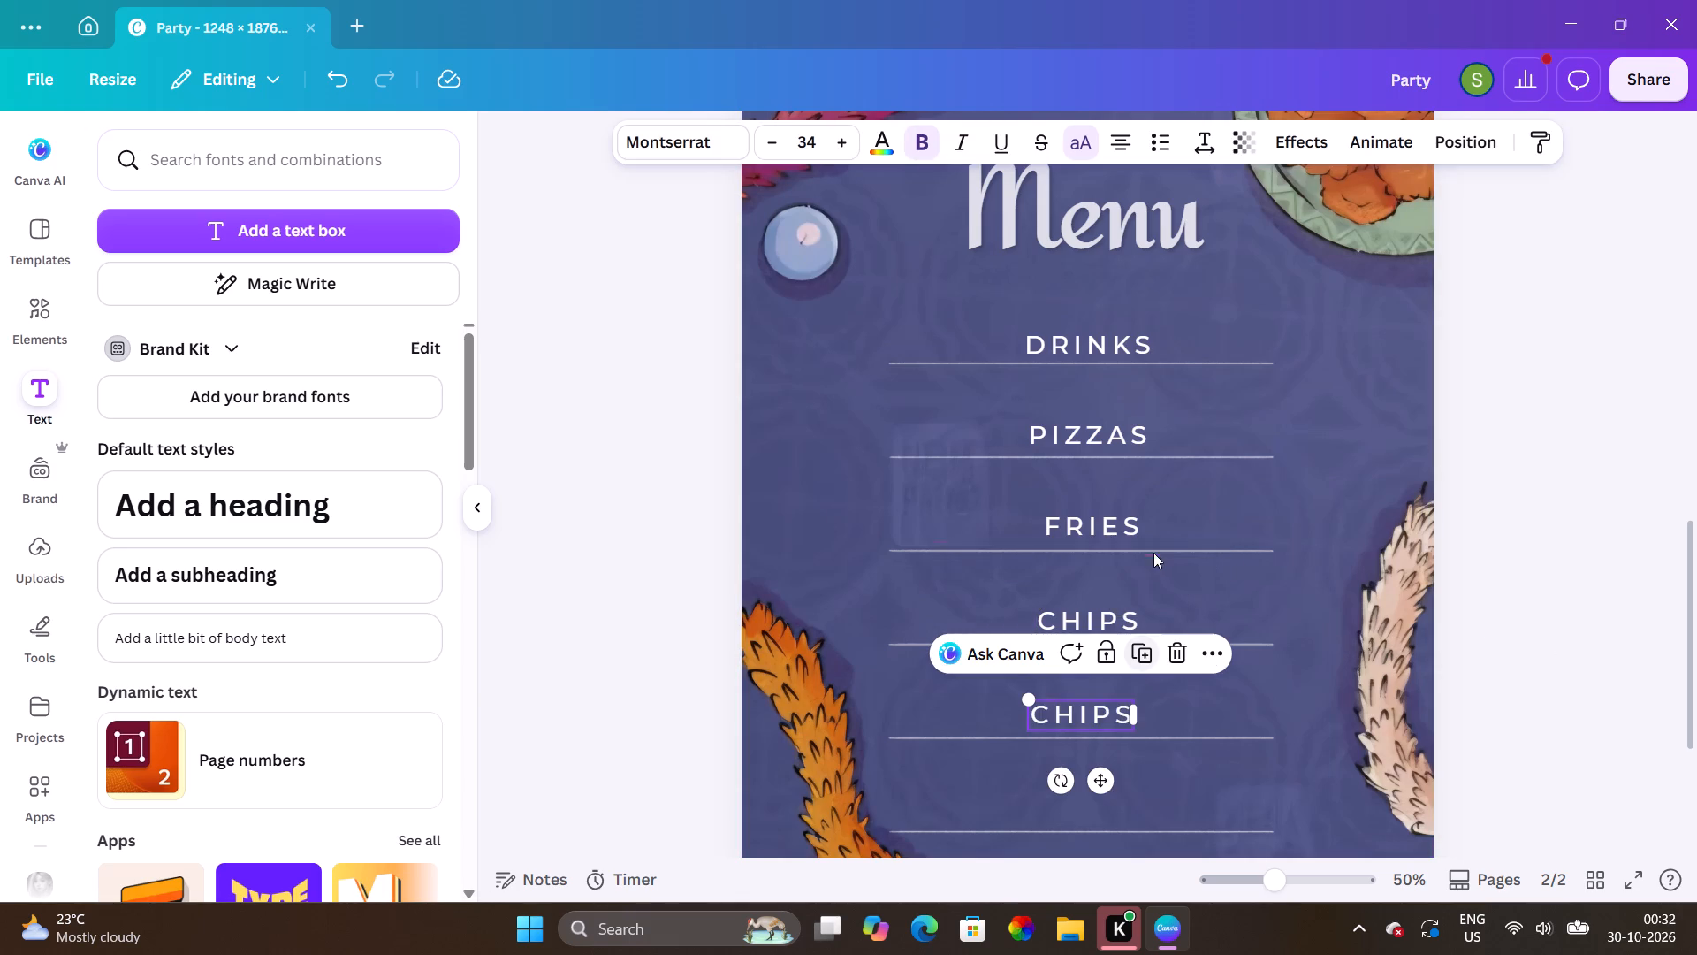
# Replace the copied text above the fifth menu line with "namkeens &".
pyautogui.click(1089, 715)
pyautogui.write('namkeens and se')
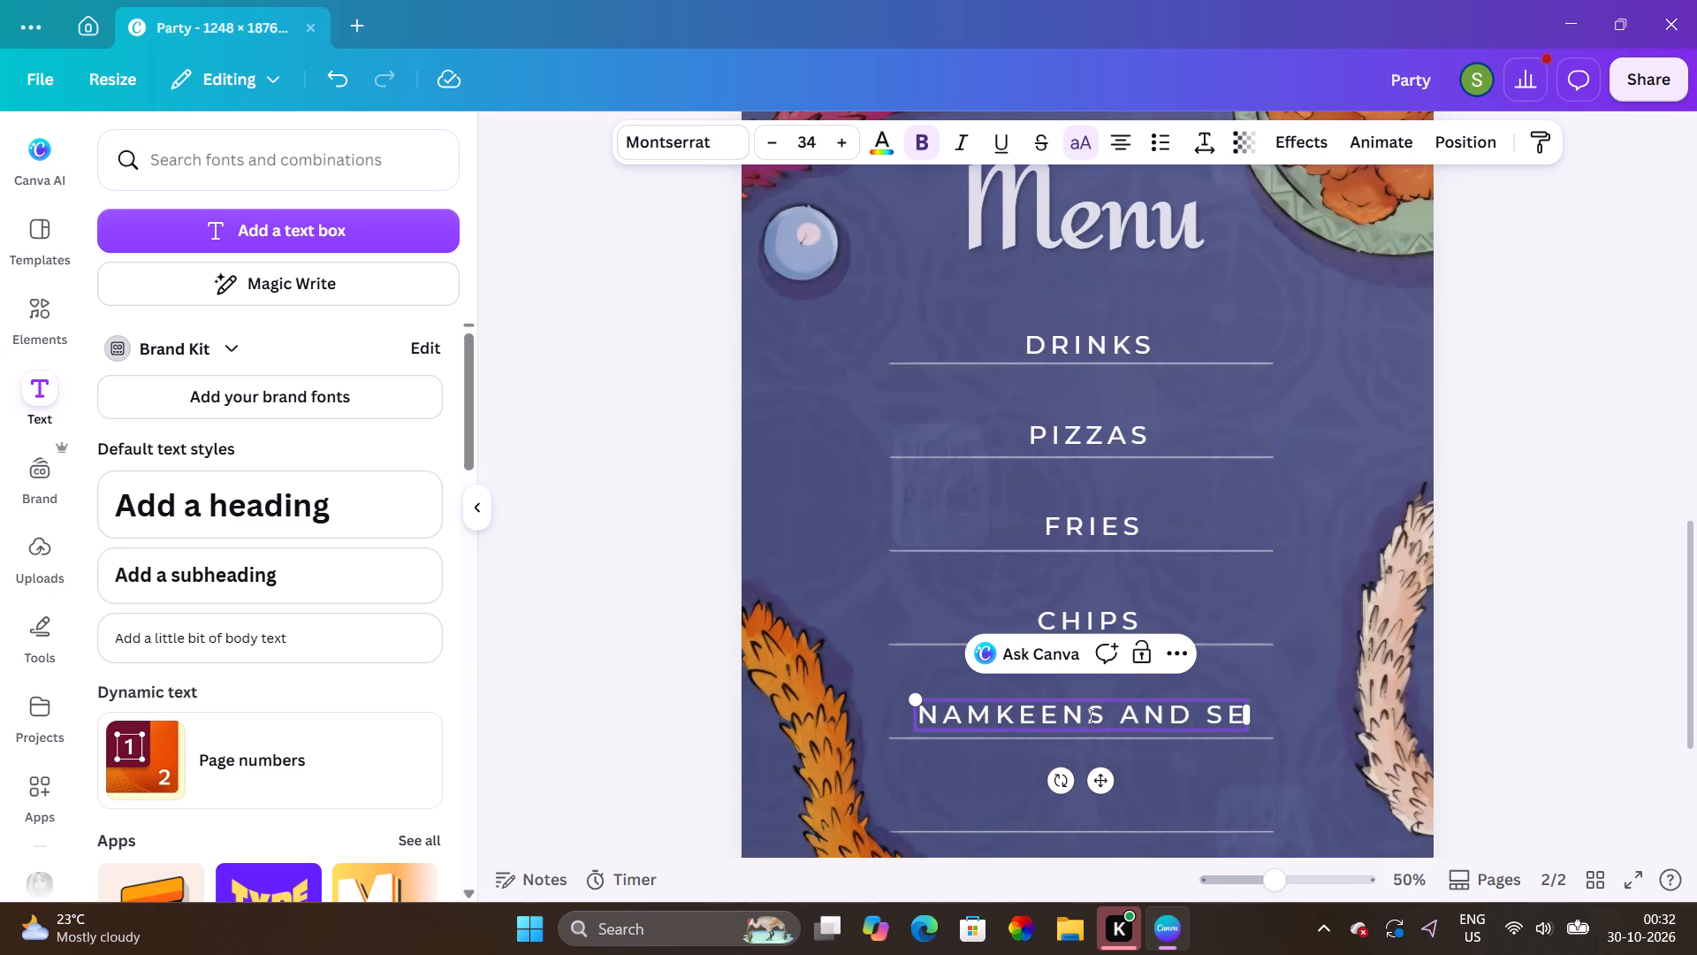
pyautogui.press('BackSpace')
pyautogui.write('wwets')
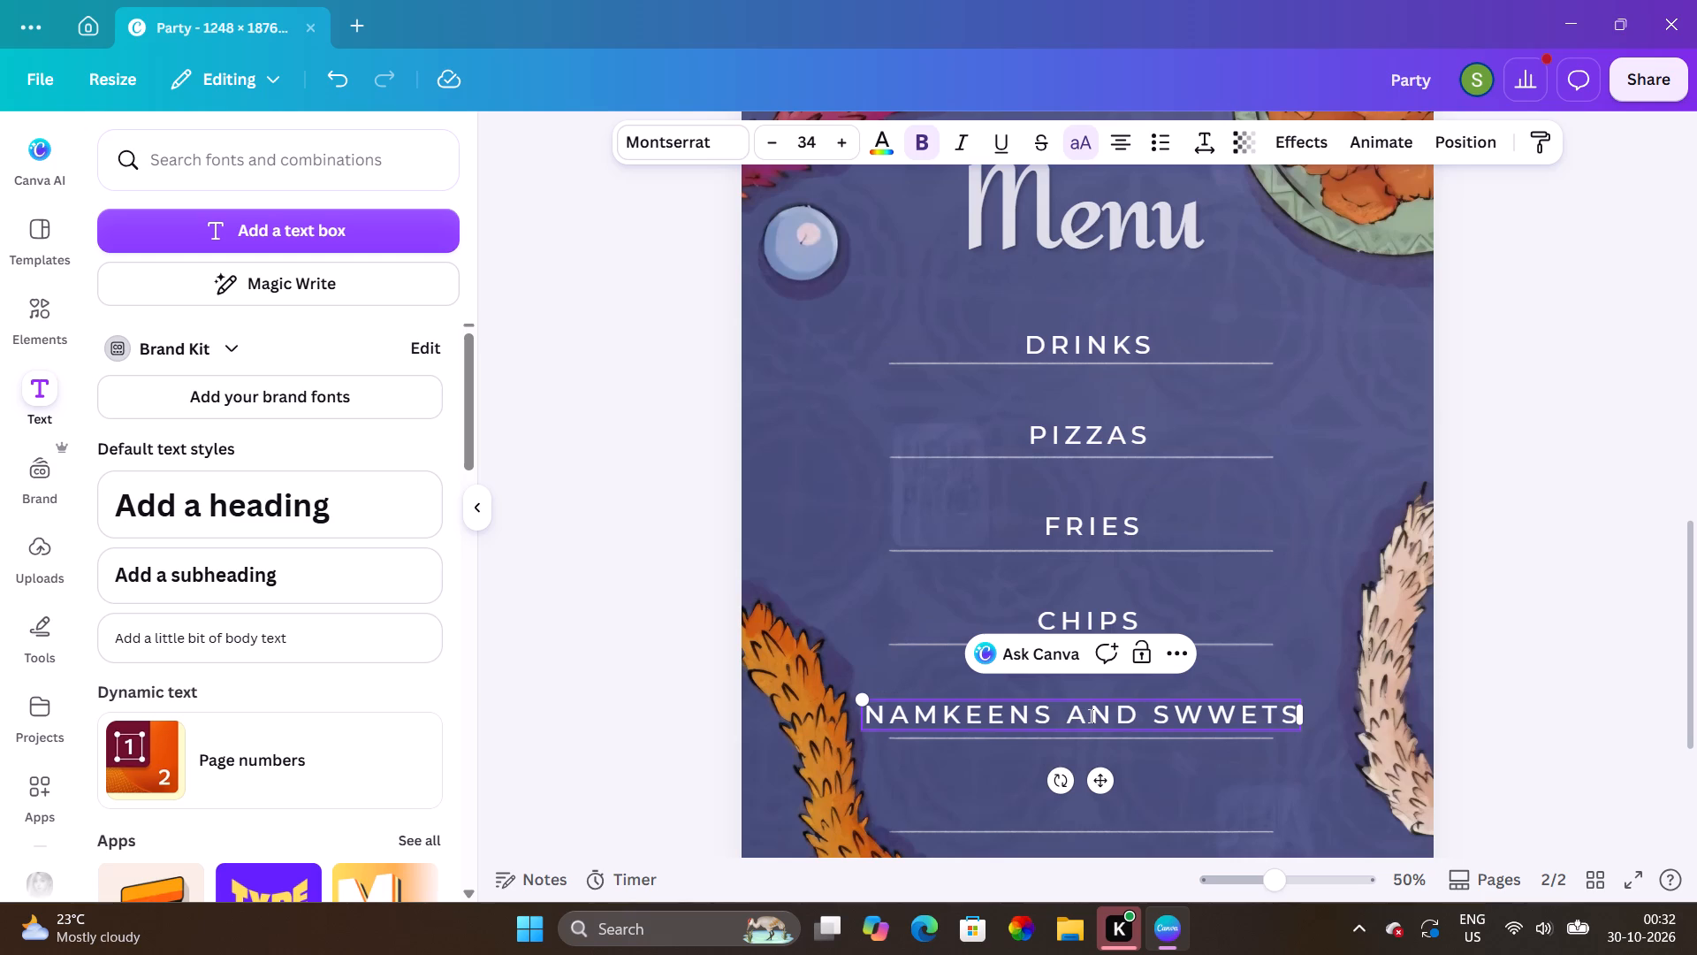
pyautogui.press('BackSpace')
pyautogui.press('BackSpace')
pyautogui.press('BackSpace')
pyautogui.press('BackSpace')
pyautogui.press('BackSpace')
pyautogui.press('BackSpace')
pyautogui.press('BackSpace')
pyautogui.press('BackSpace')
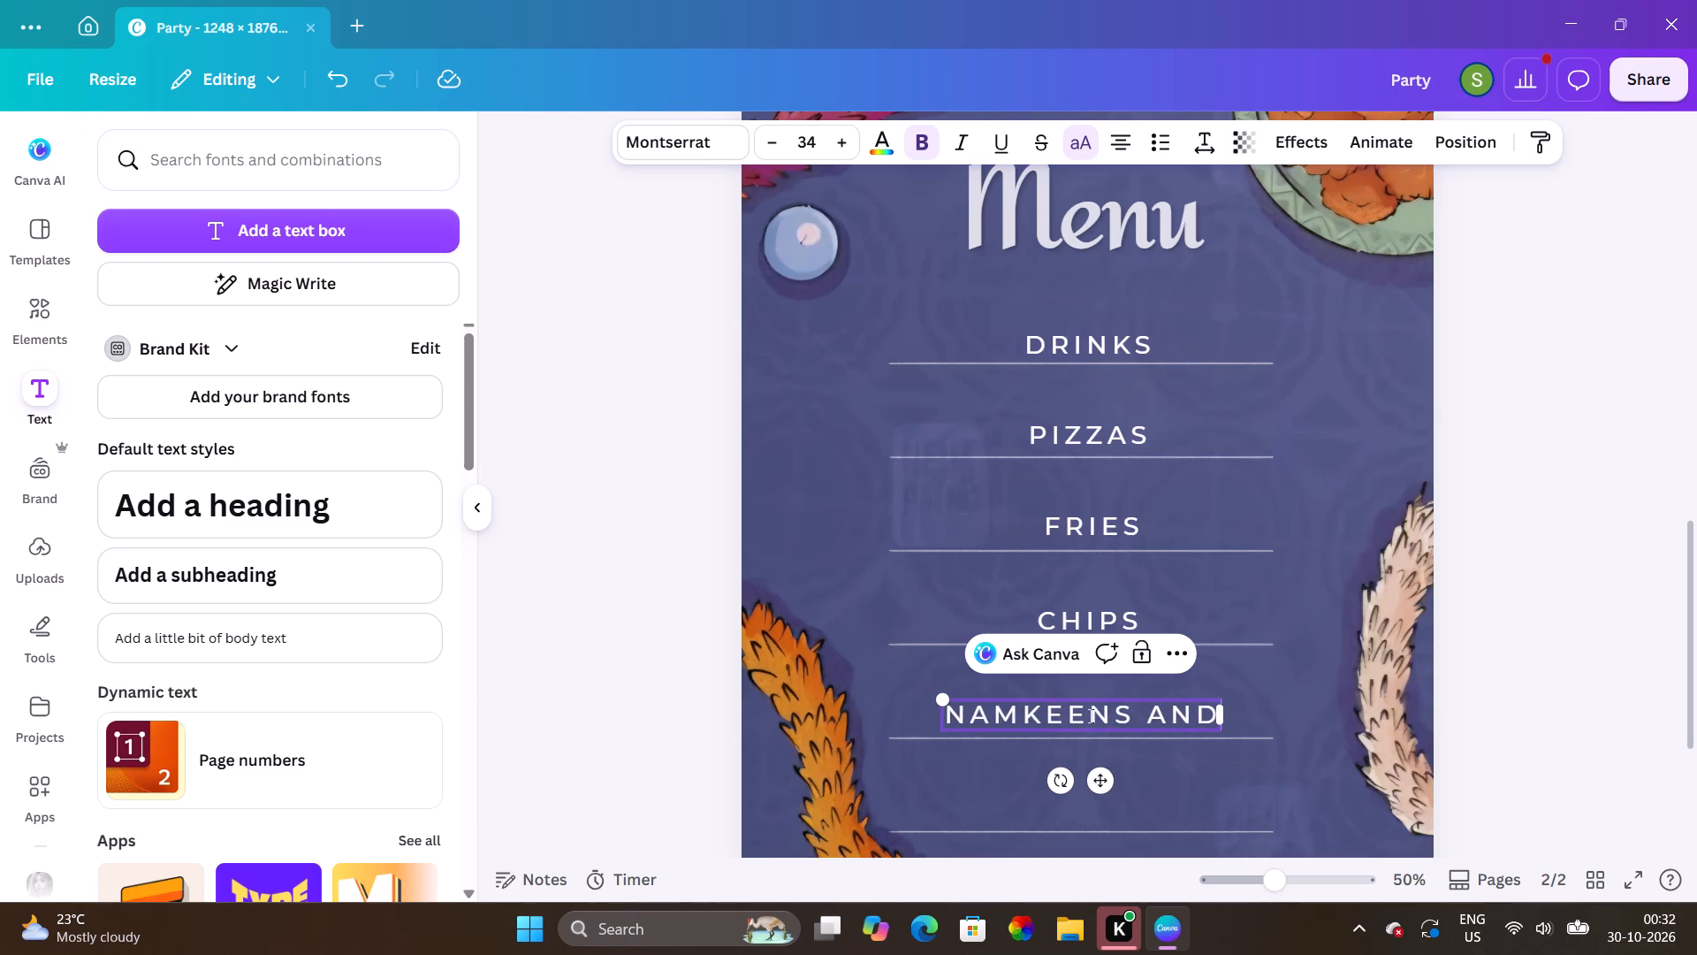
pyautogui.press('BackSpace')
pyautogui.press('BackSpace')
pyautogui.press('BackSpace')
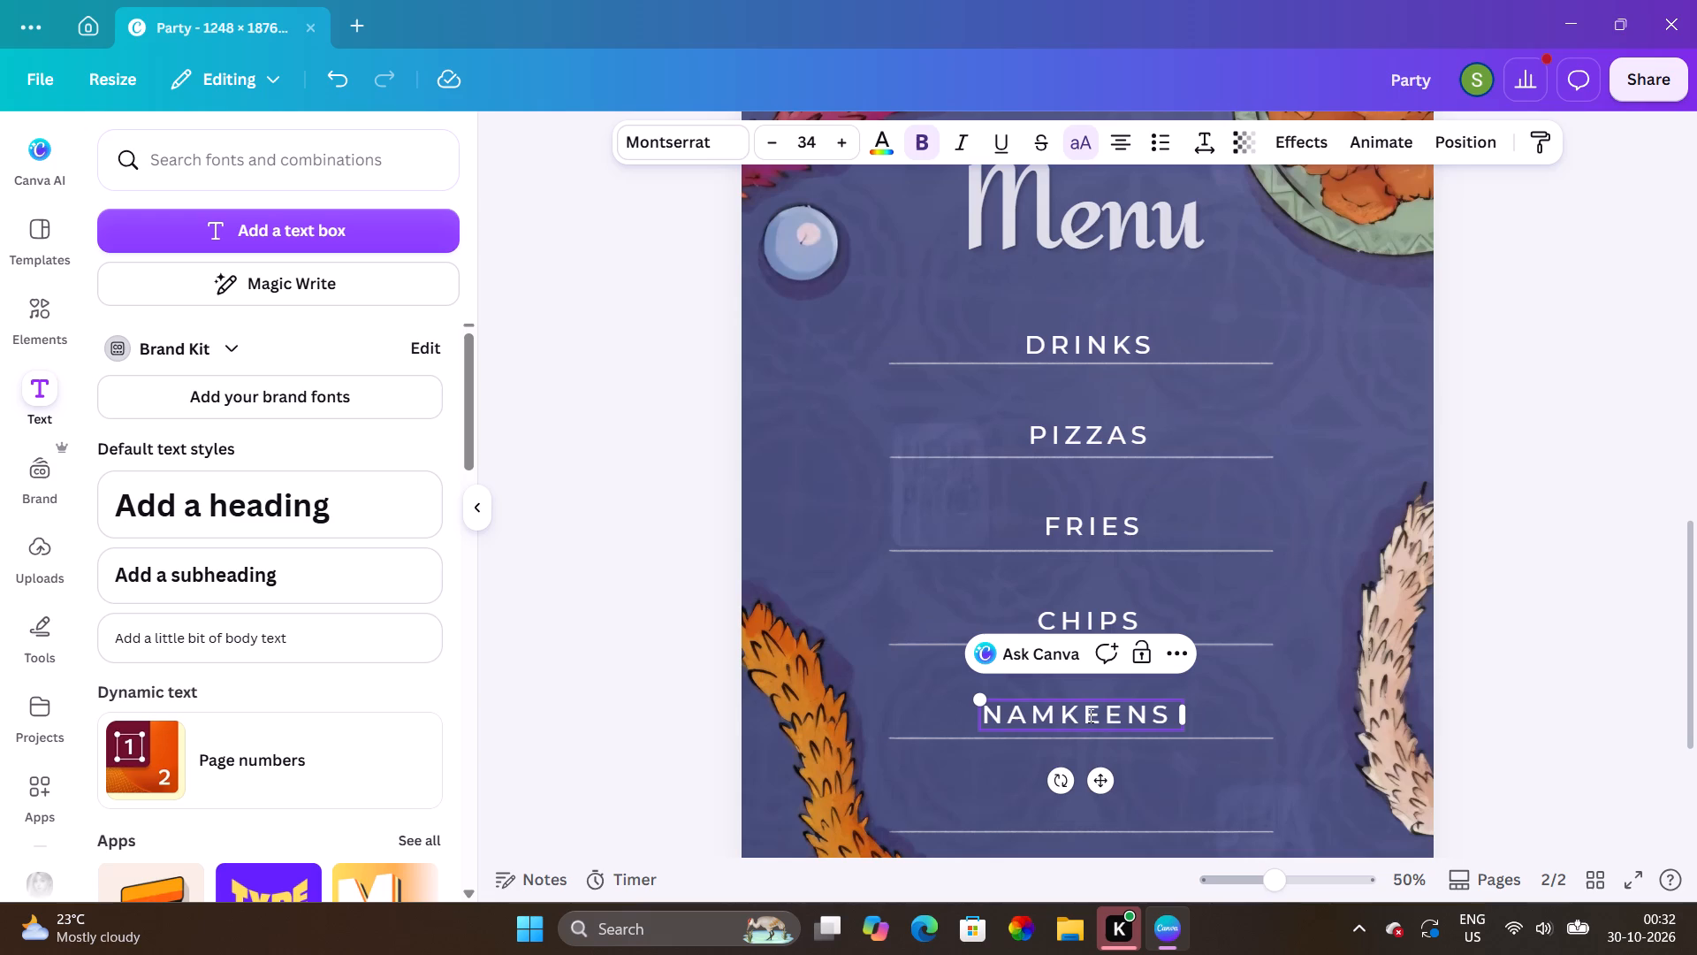
pyautogui.hotkey('shift', '&')
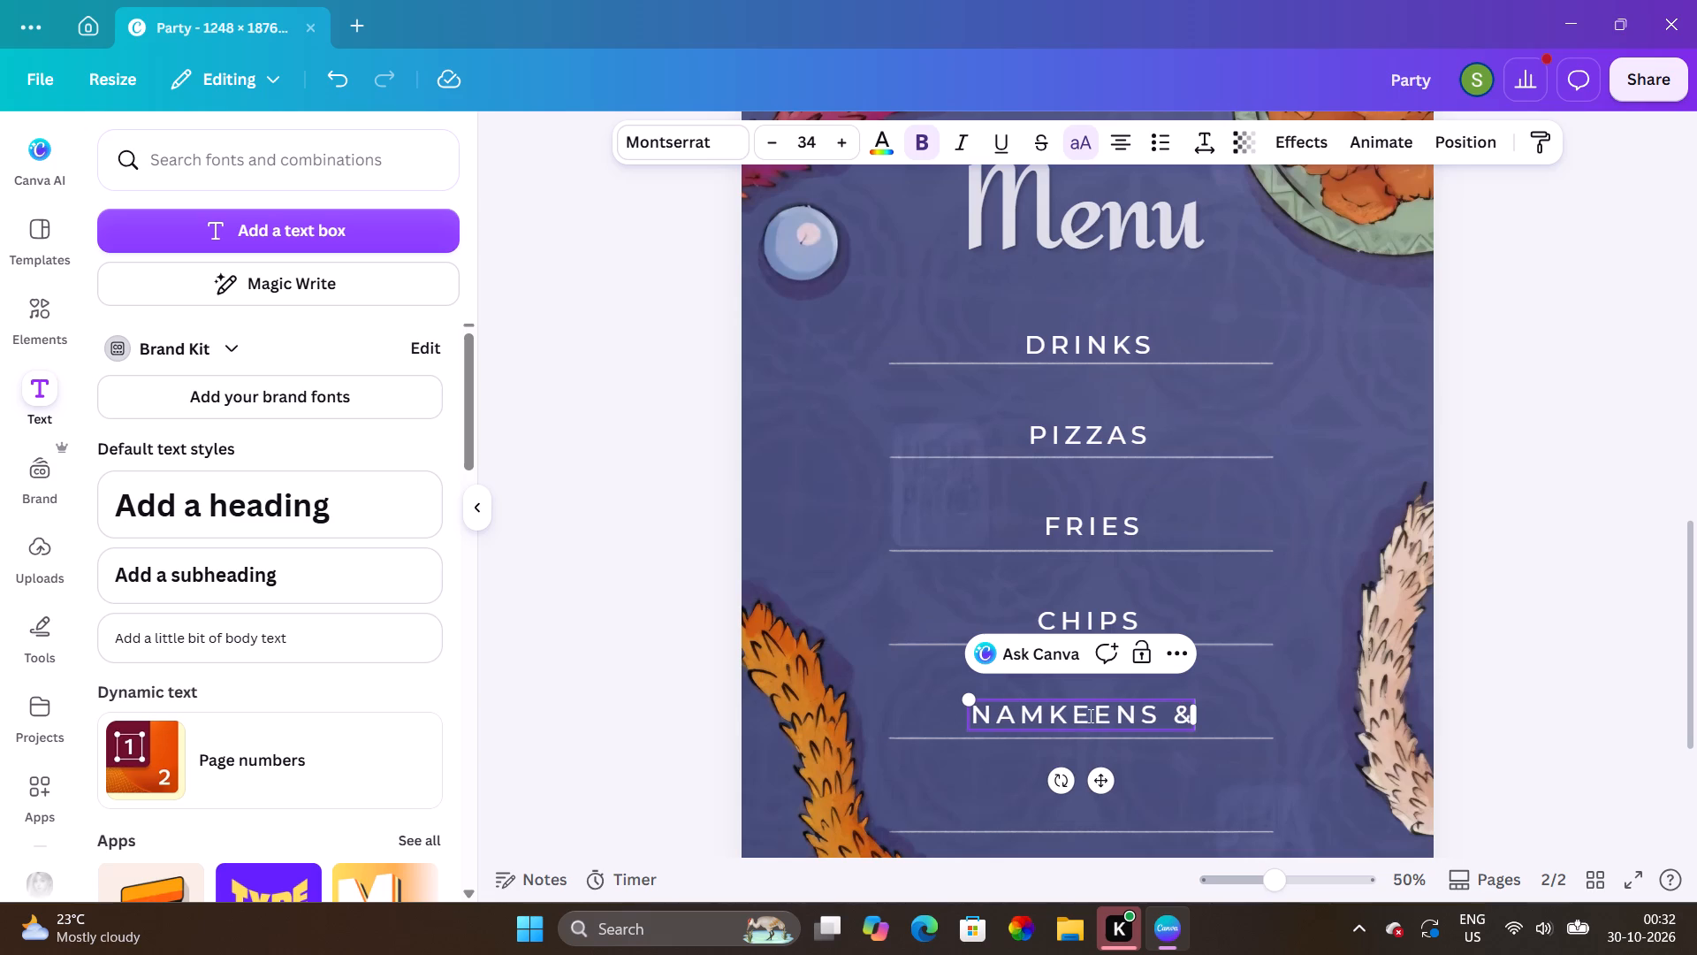
# Correct the text above the fifth menu line so that it reads "namkeen & sweets".
pyautogui.click(1160, 716)
pyautogui.press('BackSpace')
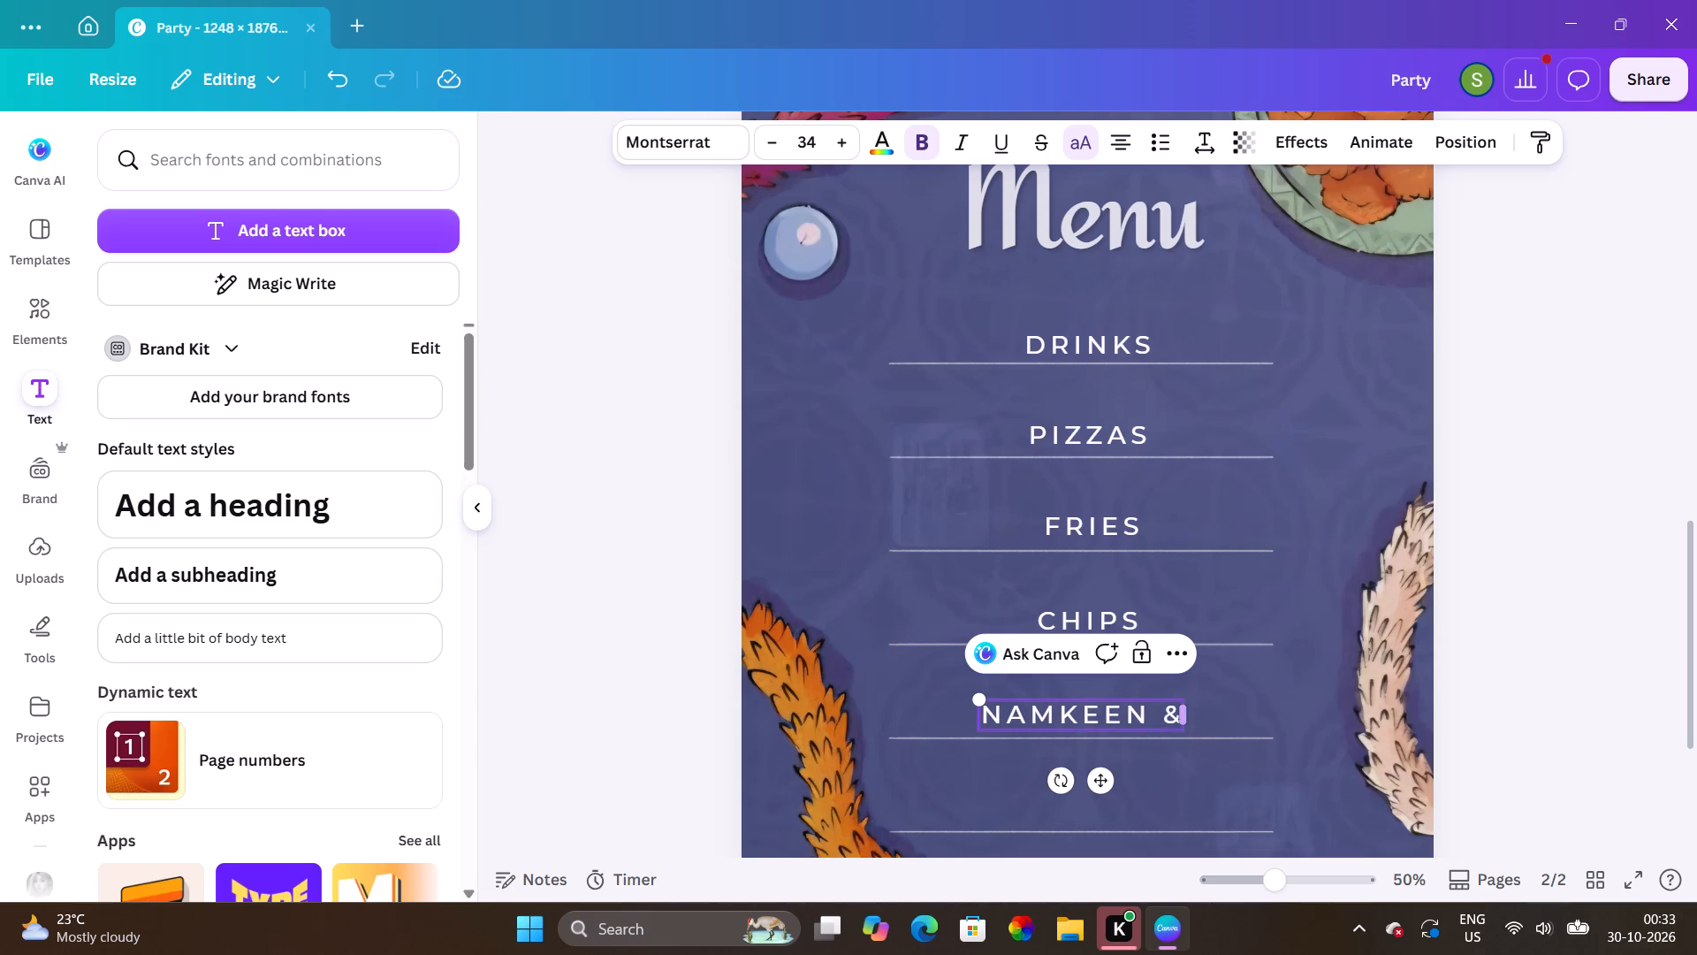
pyautogui.press('Right')
pyautogui.press('Right')
pyautogui.press('Right')
pyautogui.press('Left')
pyautogui.press('BackSpace')
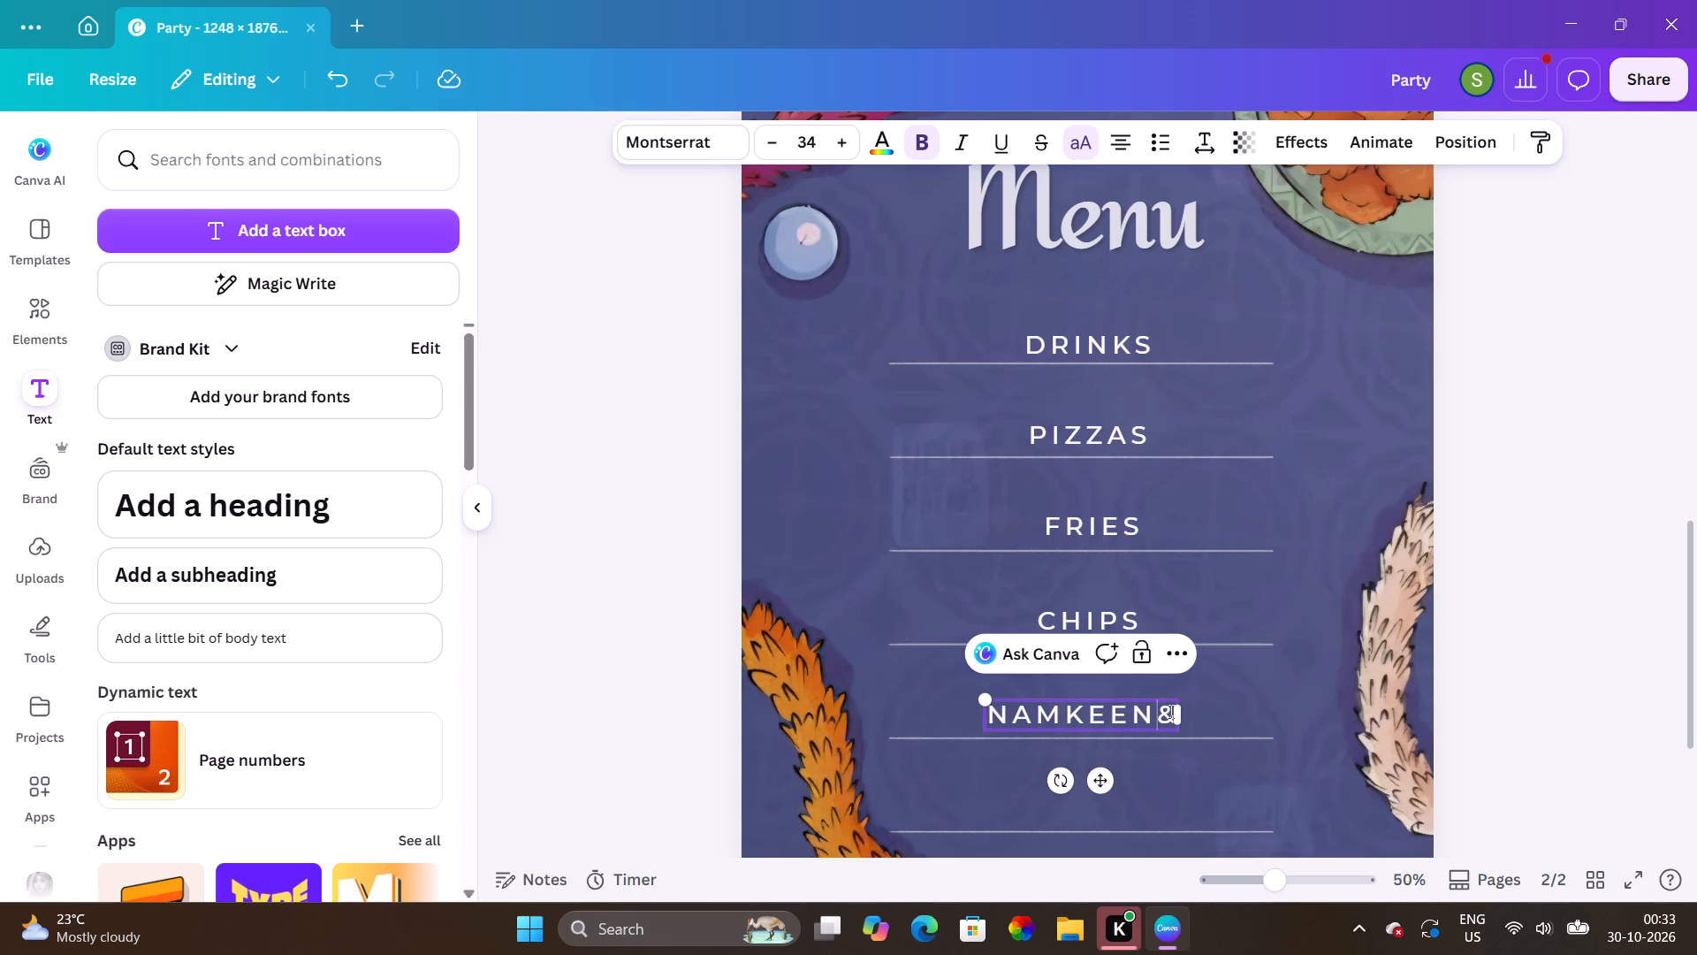
pyautogui.press('BackSpace')
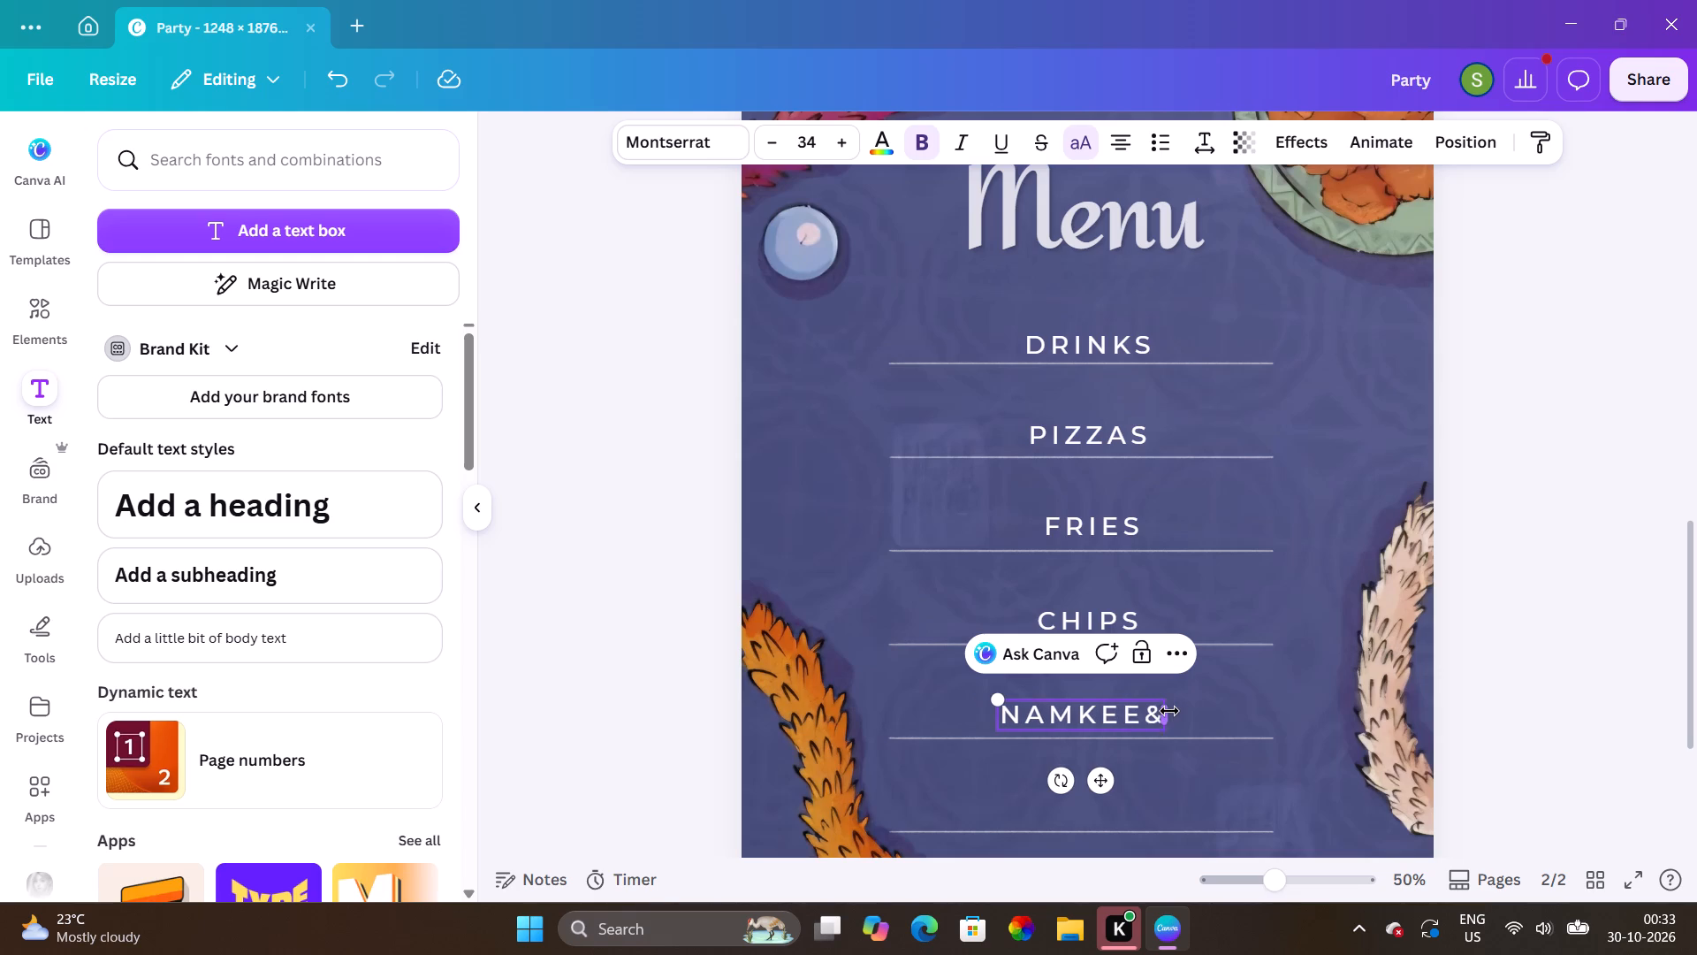
pyautogui.write('n')
pyautogui.press('space')
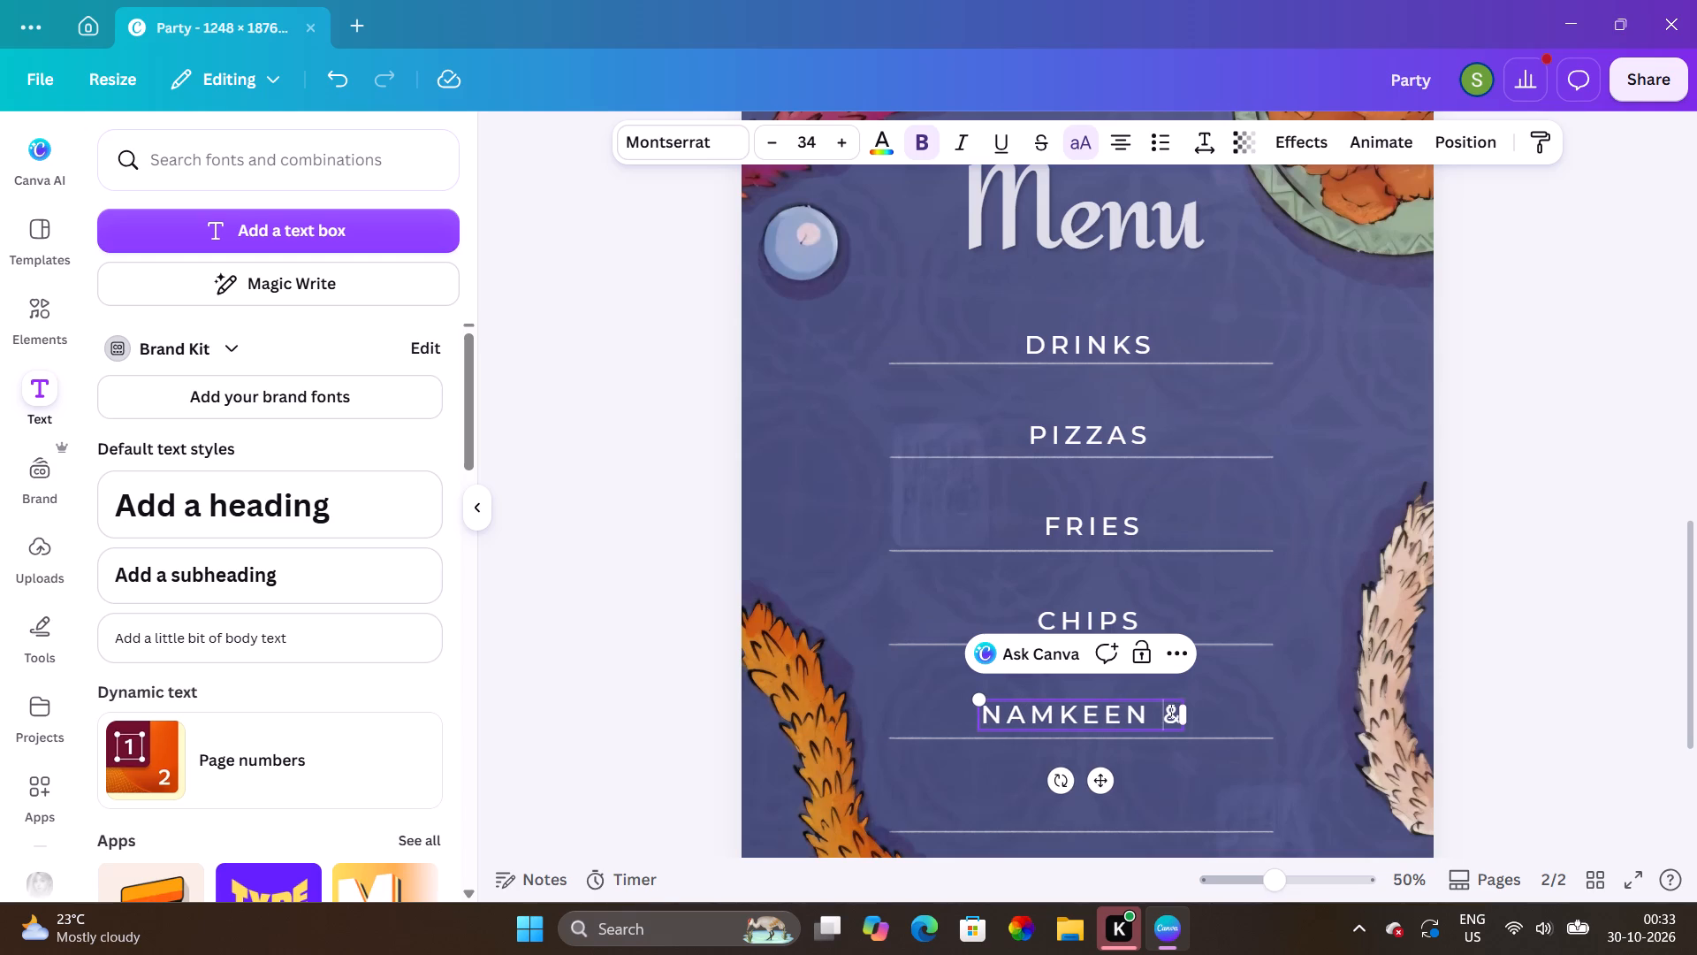
pyautogui.press('Right')
pyautogui.press('space')
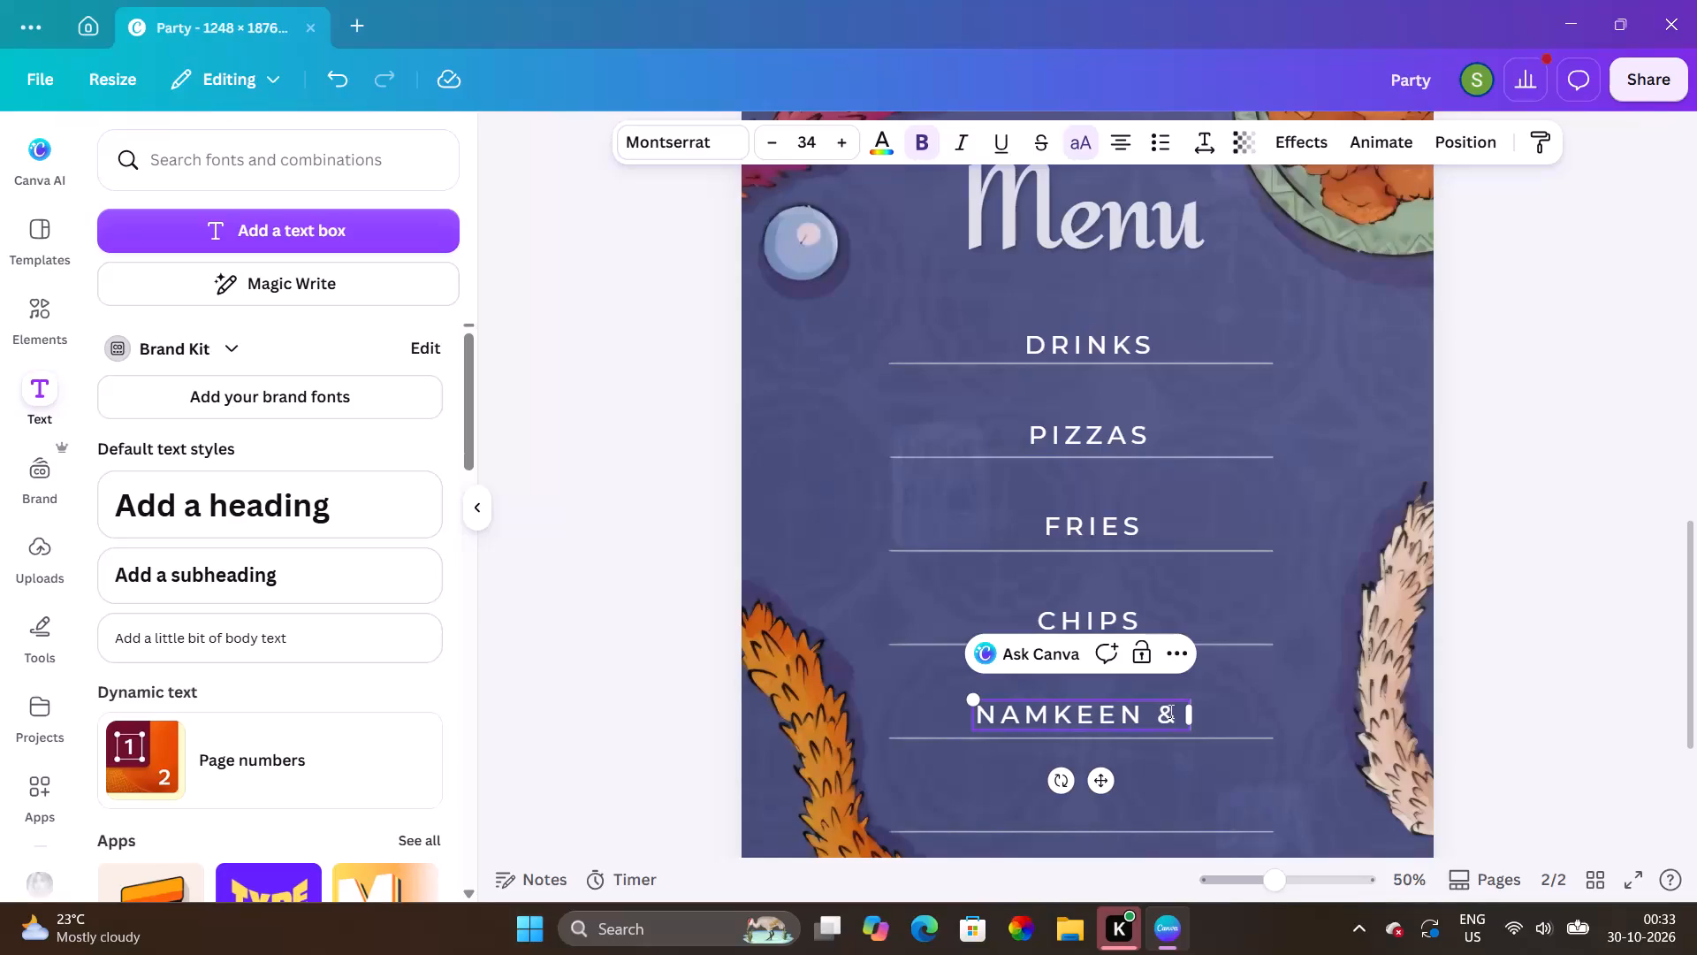
pyautogui.write('sweets')
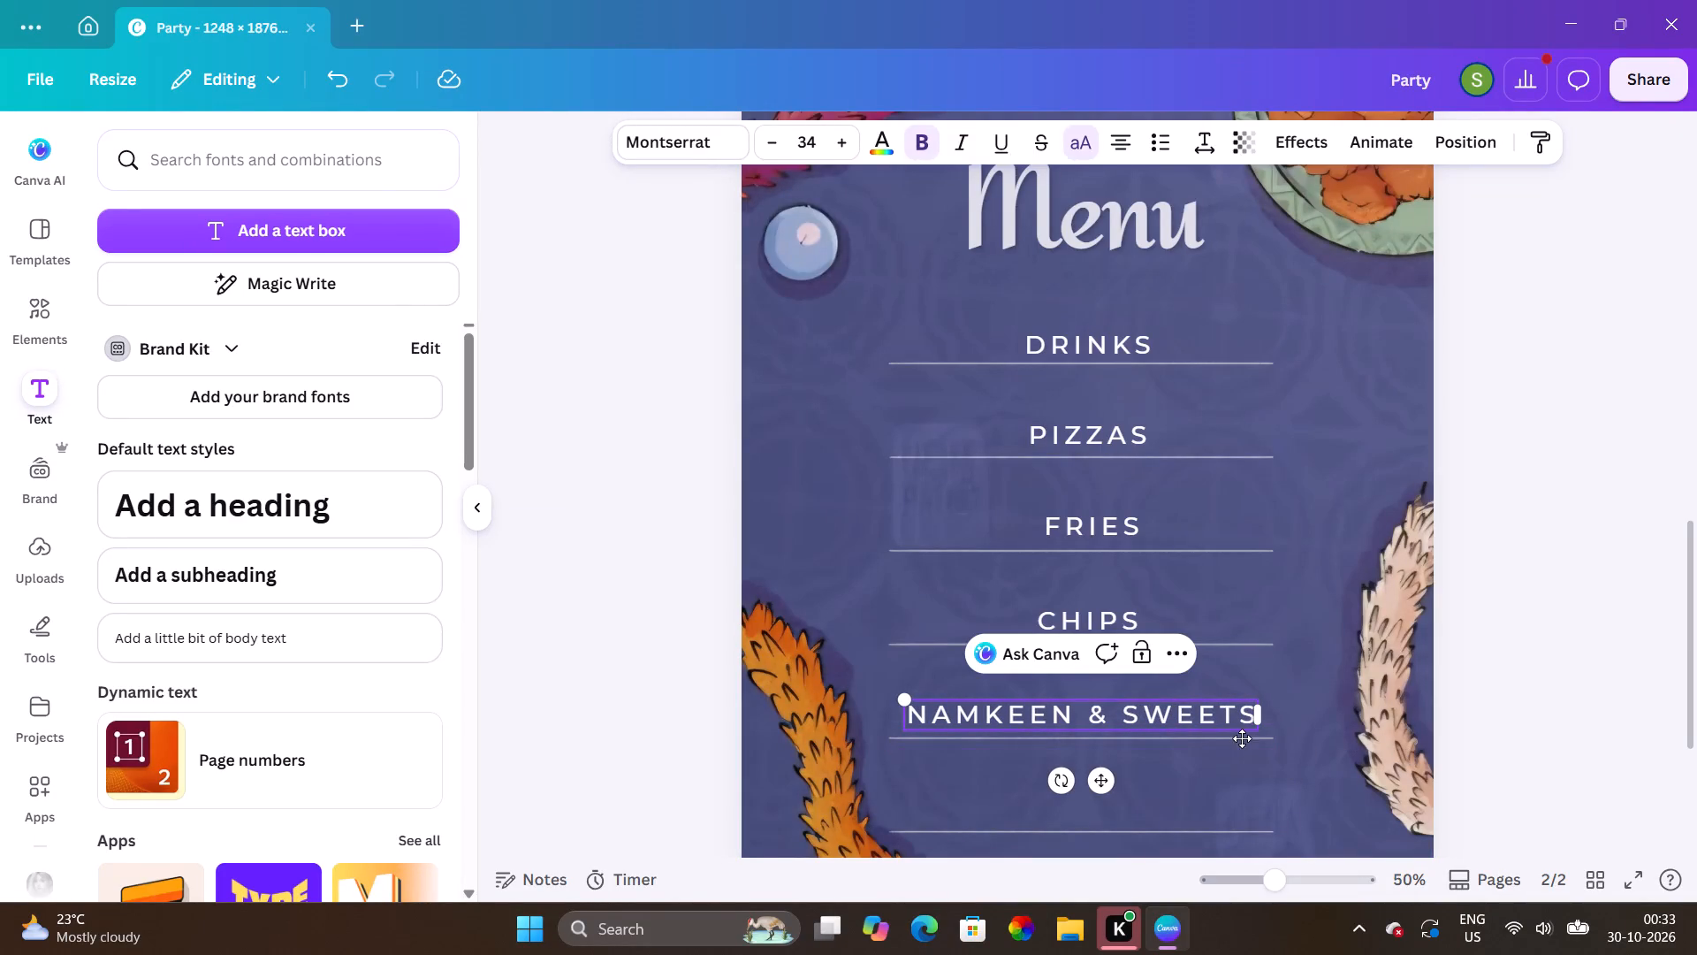
pyautogui.click(1415, 704)
pyautogui.click(1515, 722)
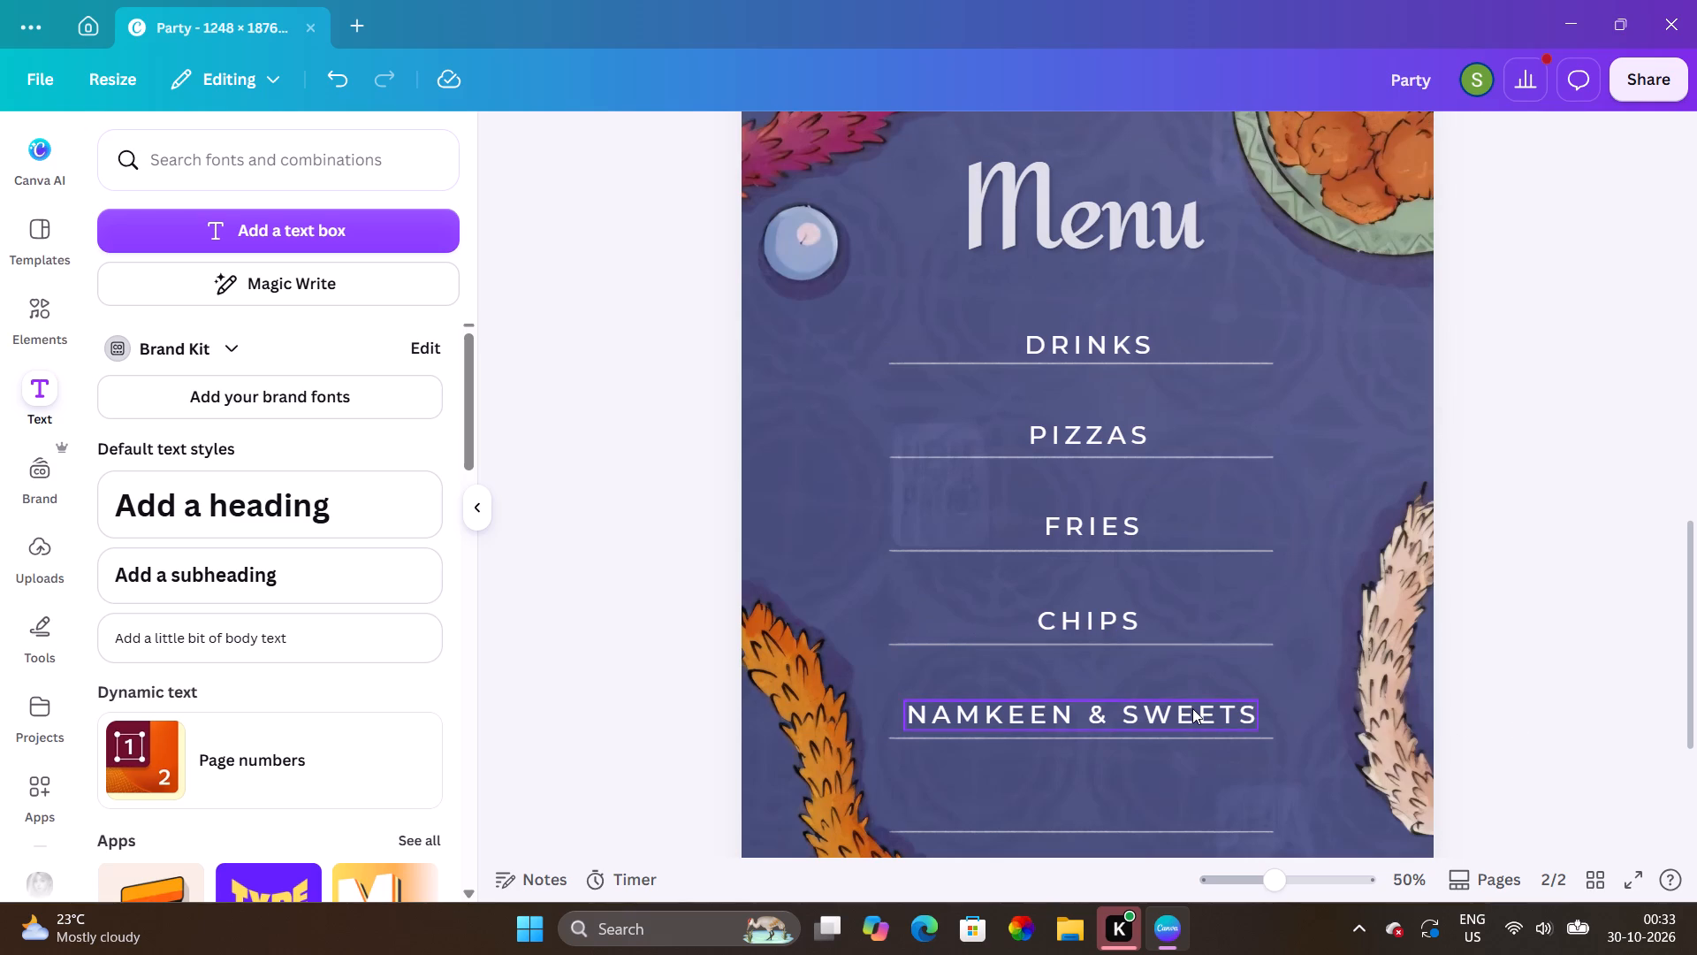
# Duplicate the NAMKEEN & SWEETS text, place the copy just above the sixth menu line and align it to the page centre.
pyautogui.click(1192, 708)
pyautogui.click(1134, 653)
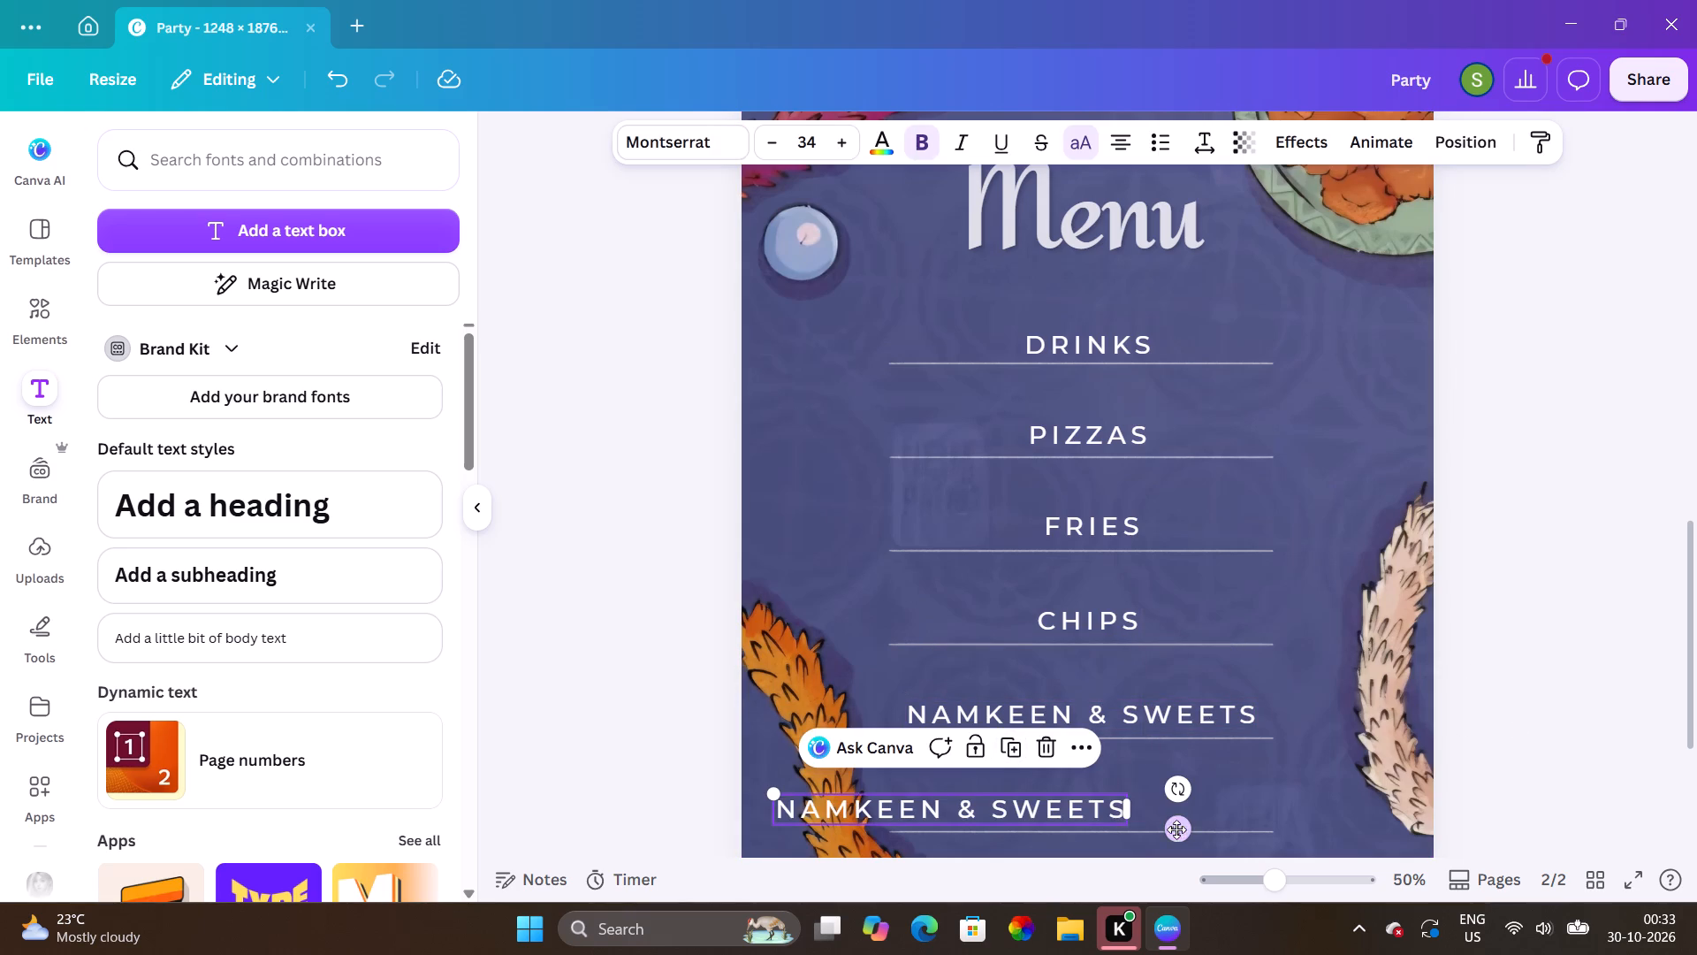
pyautogui.moveTo(1182, 825); pyautogui.dragTo(1260, 830)
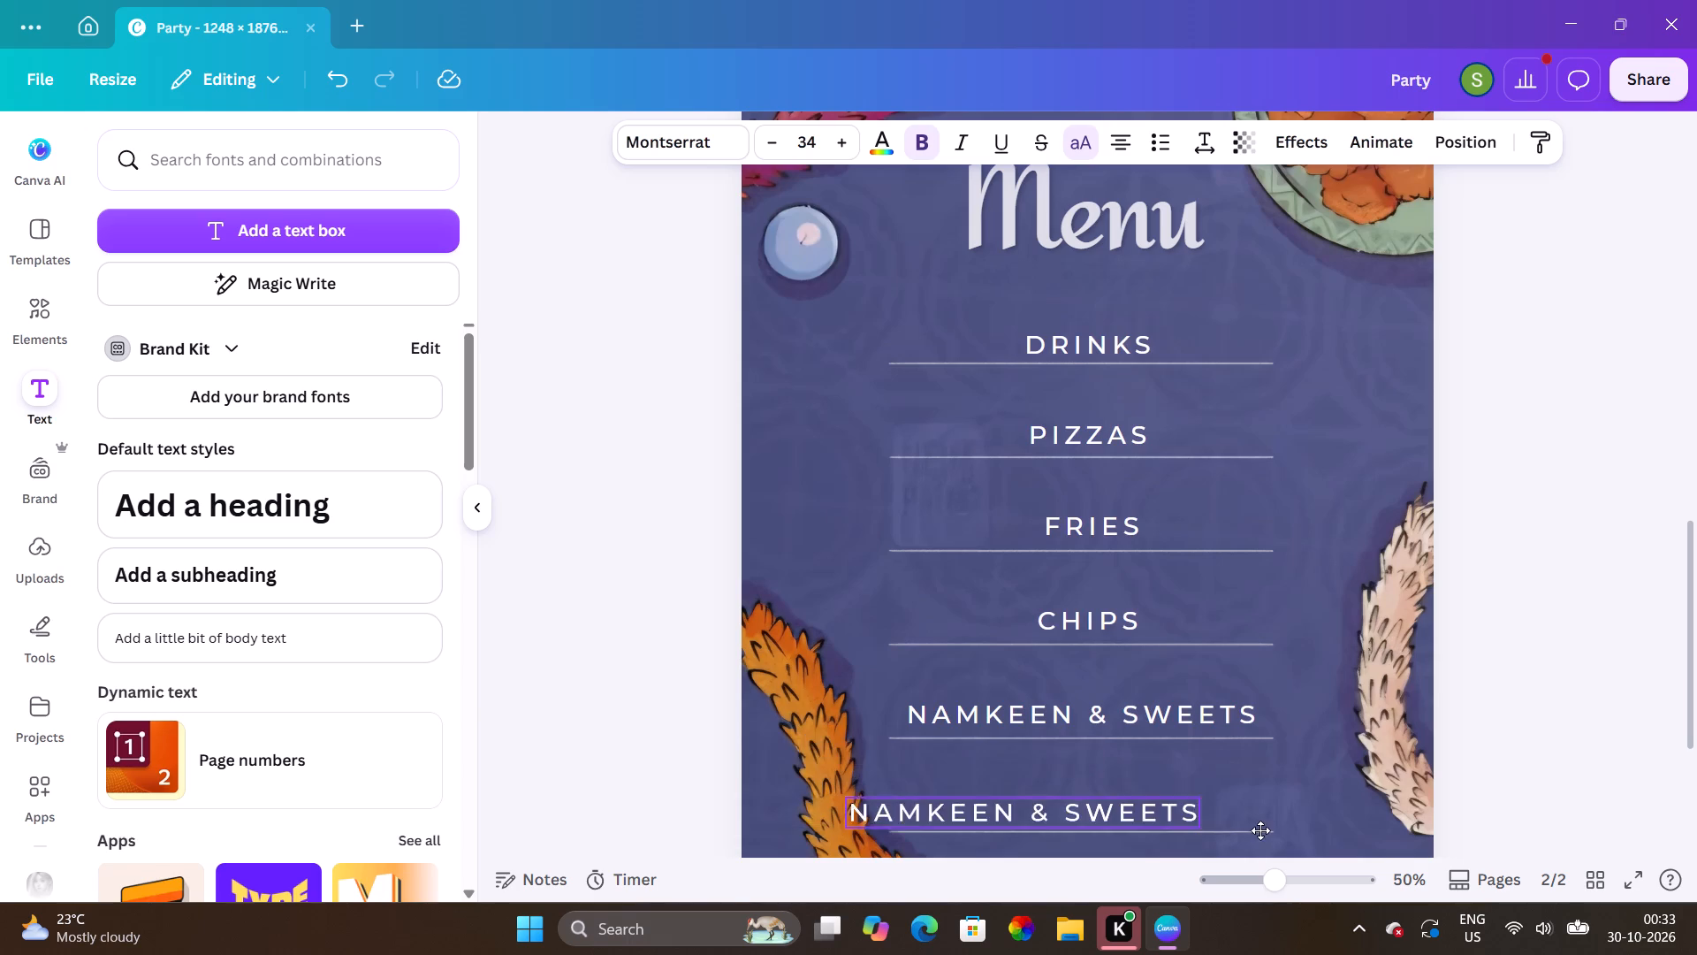
pyautogui.moveTo(1260, 830); pyautogui.dragTo(1314, 823)
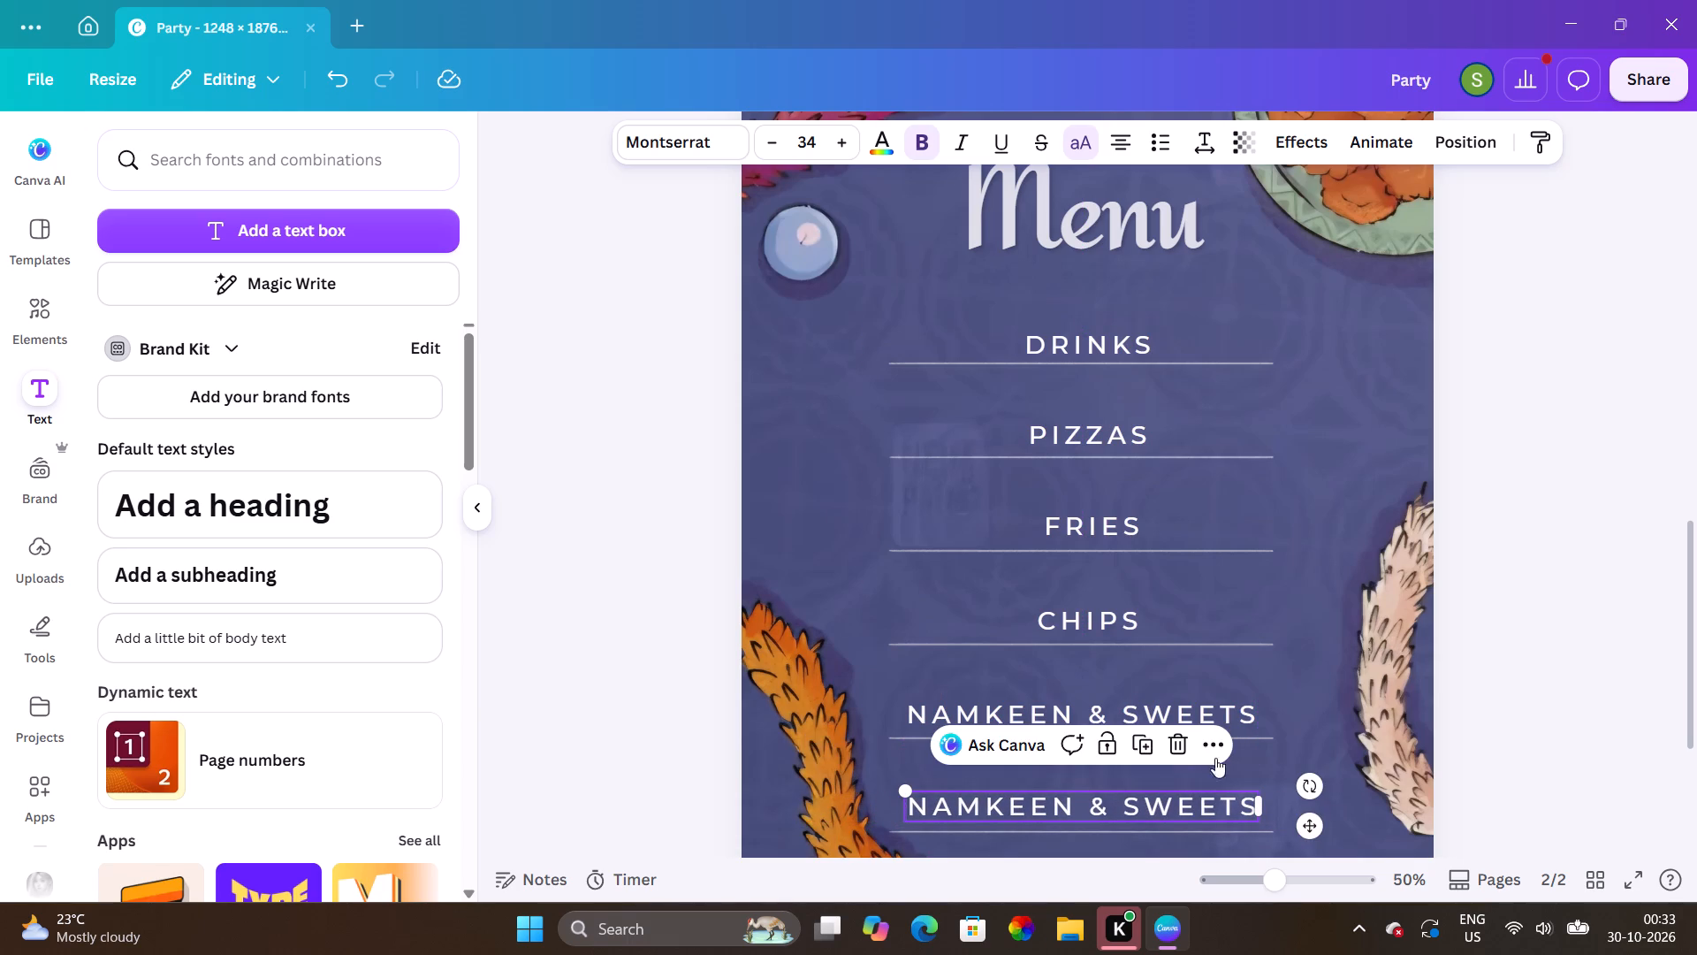
pyautogui.click(1208, 738)
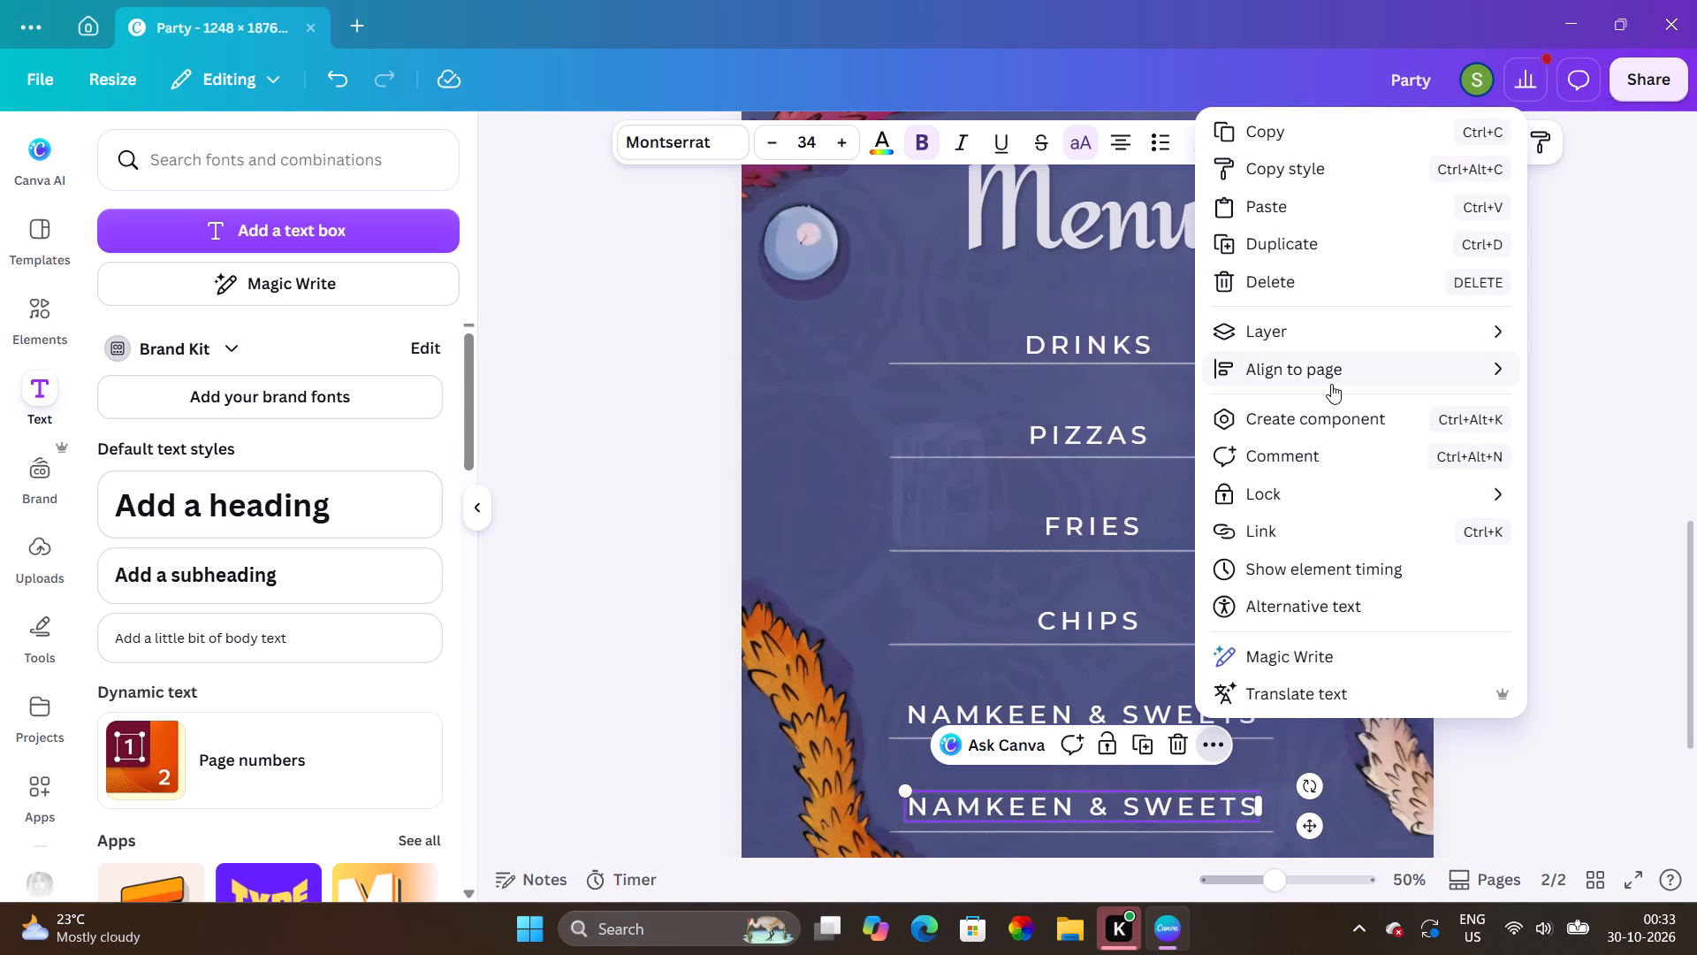
pyautogui.click(1605, 416)
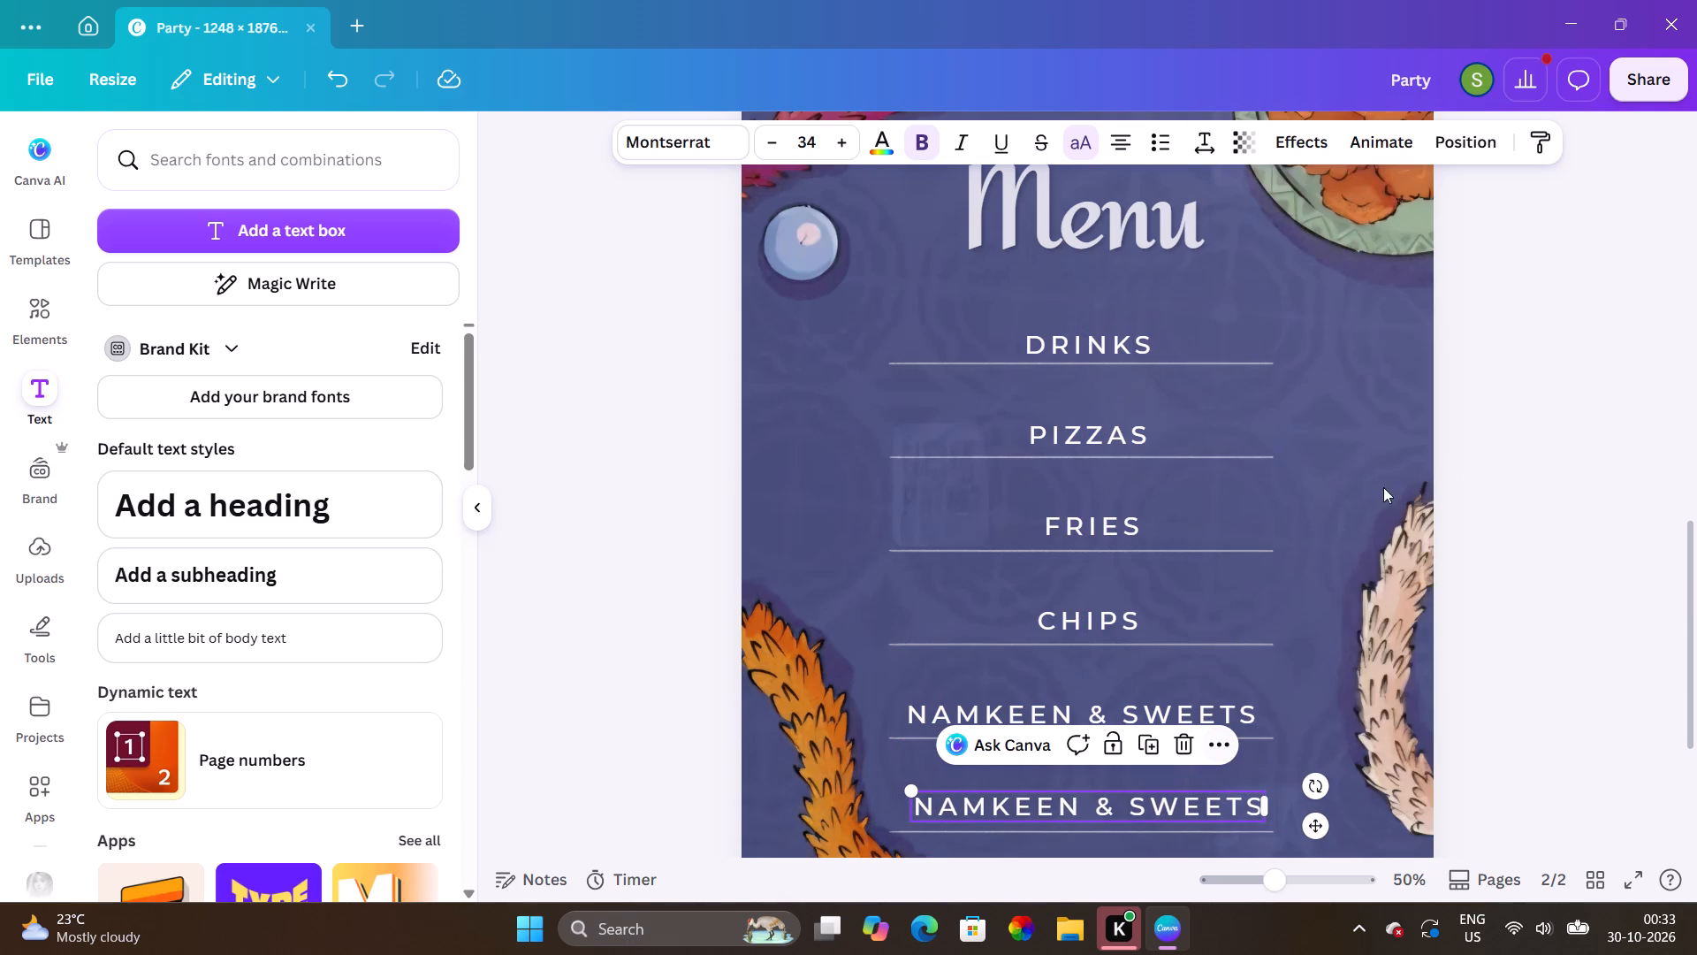
# Align the NAMKEEN & SWEETS text above the fifth menu line to the page centre.
pyautogui.click(1198, 699)
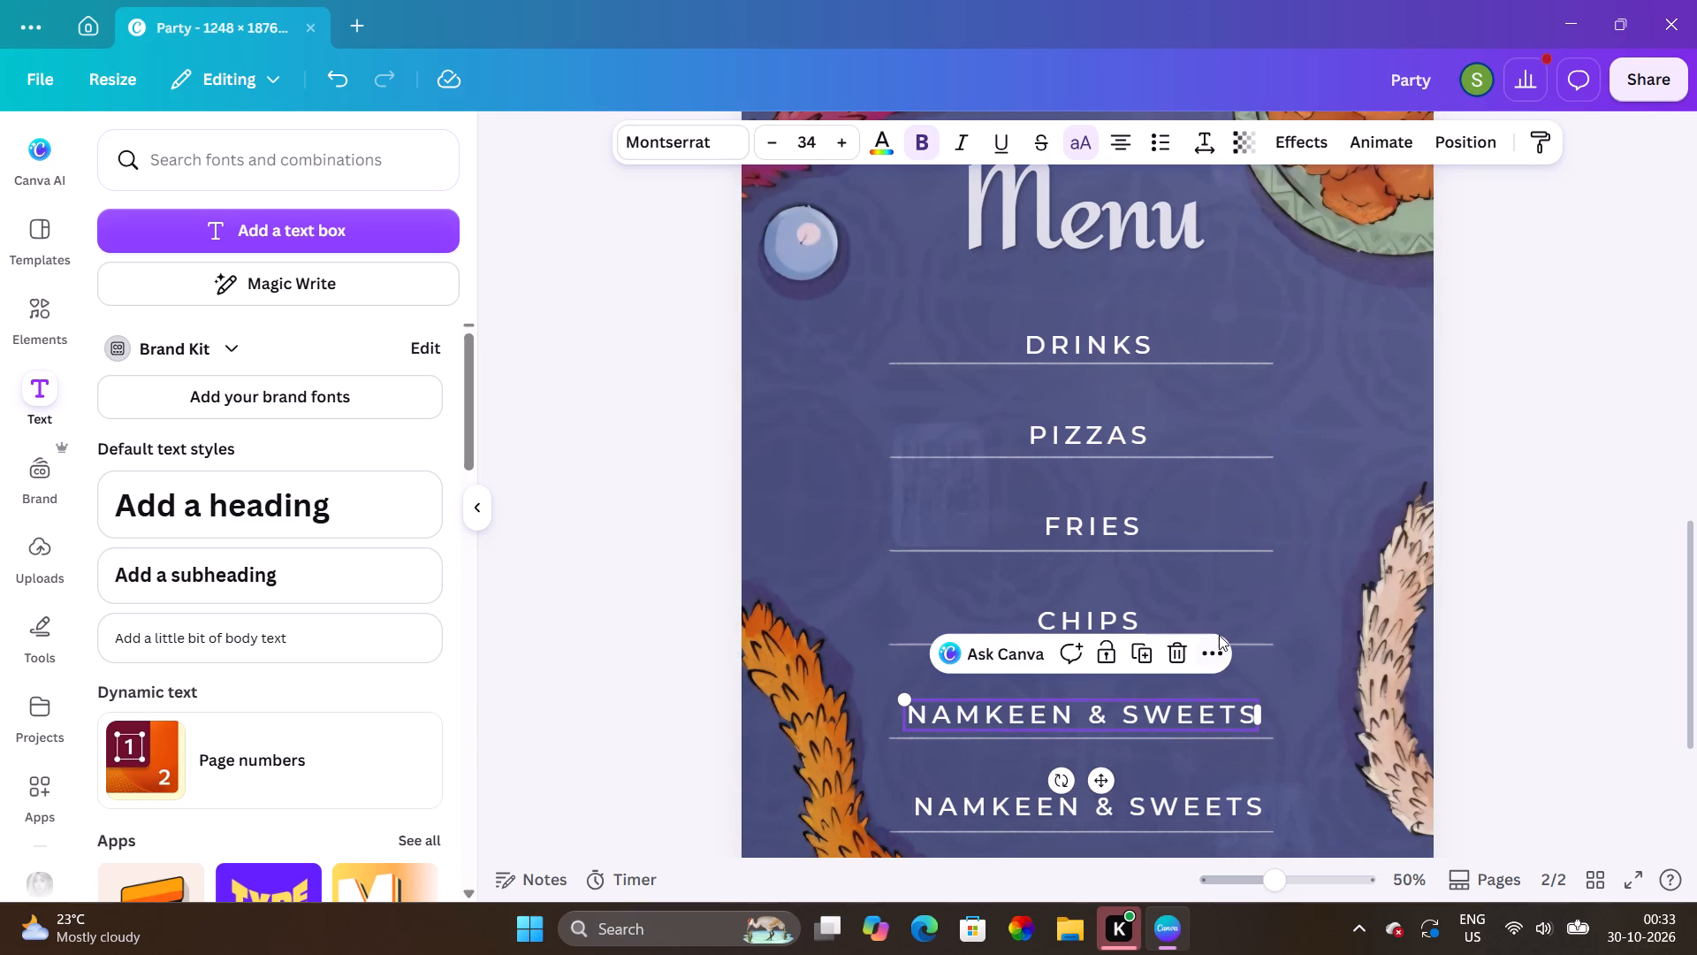
pyautogui.click(1220, 635)
pyautogui.click(1218, 642)
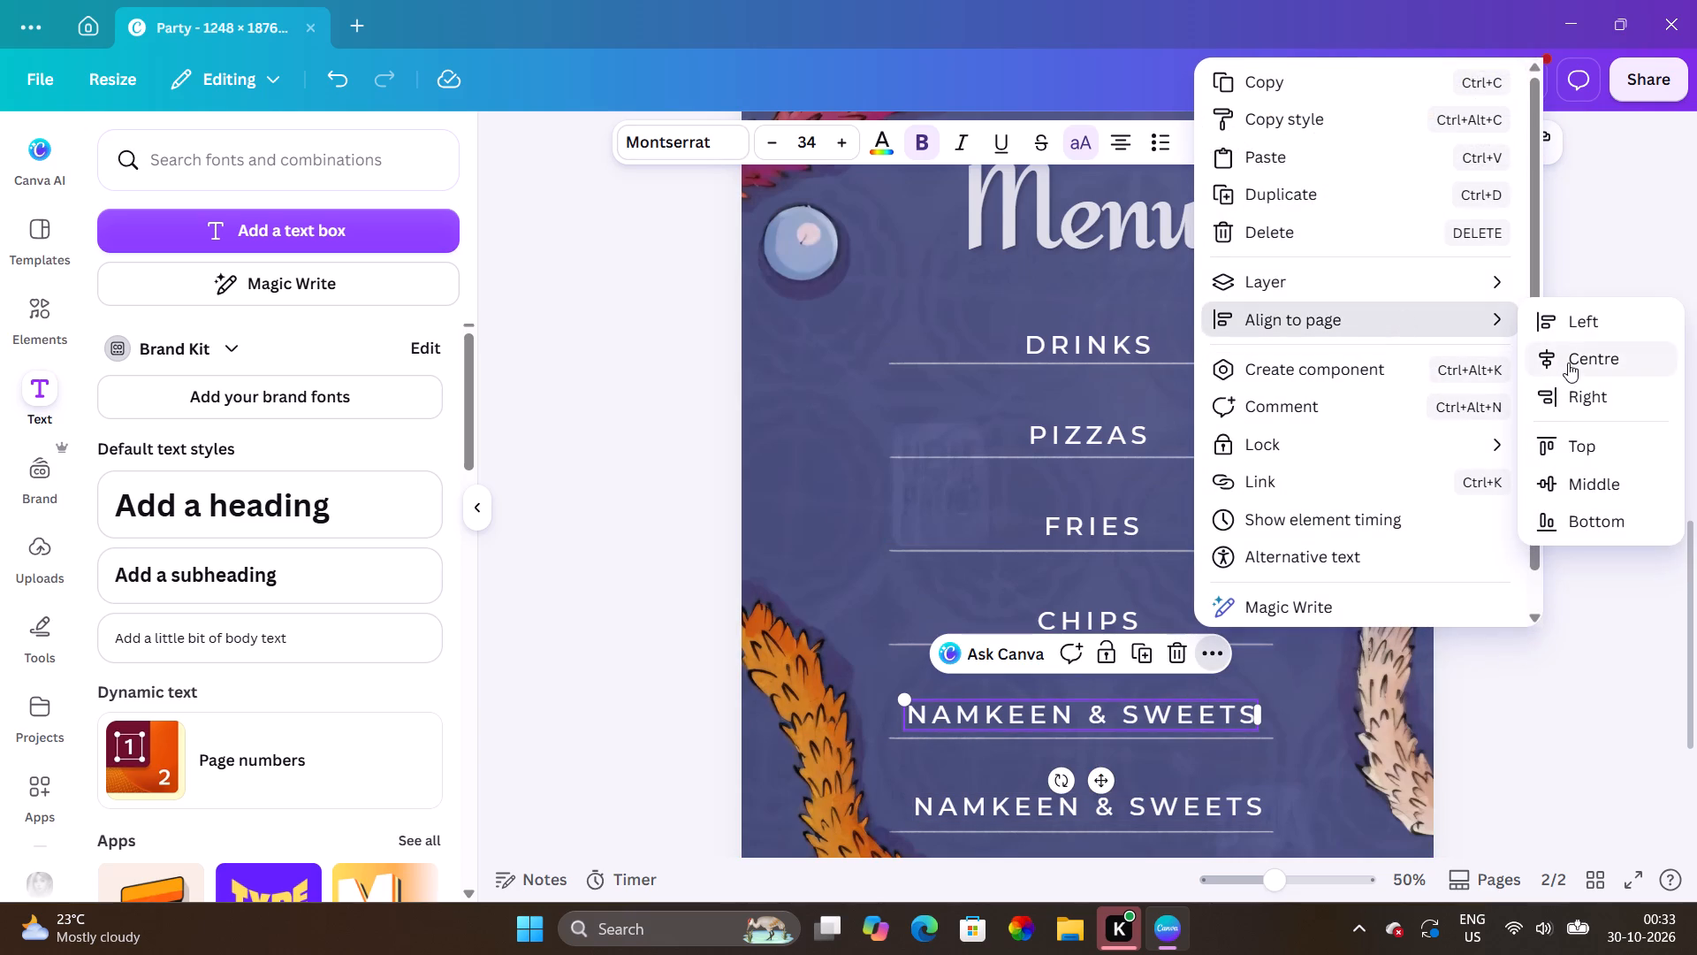
pyautogui.click(1568, 363)
# Make sure the CHIPS, FRIES and PIZZAS texts are each aligned to the page centre.
pyautogui.click(1087, 615)
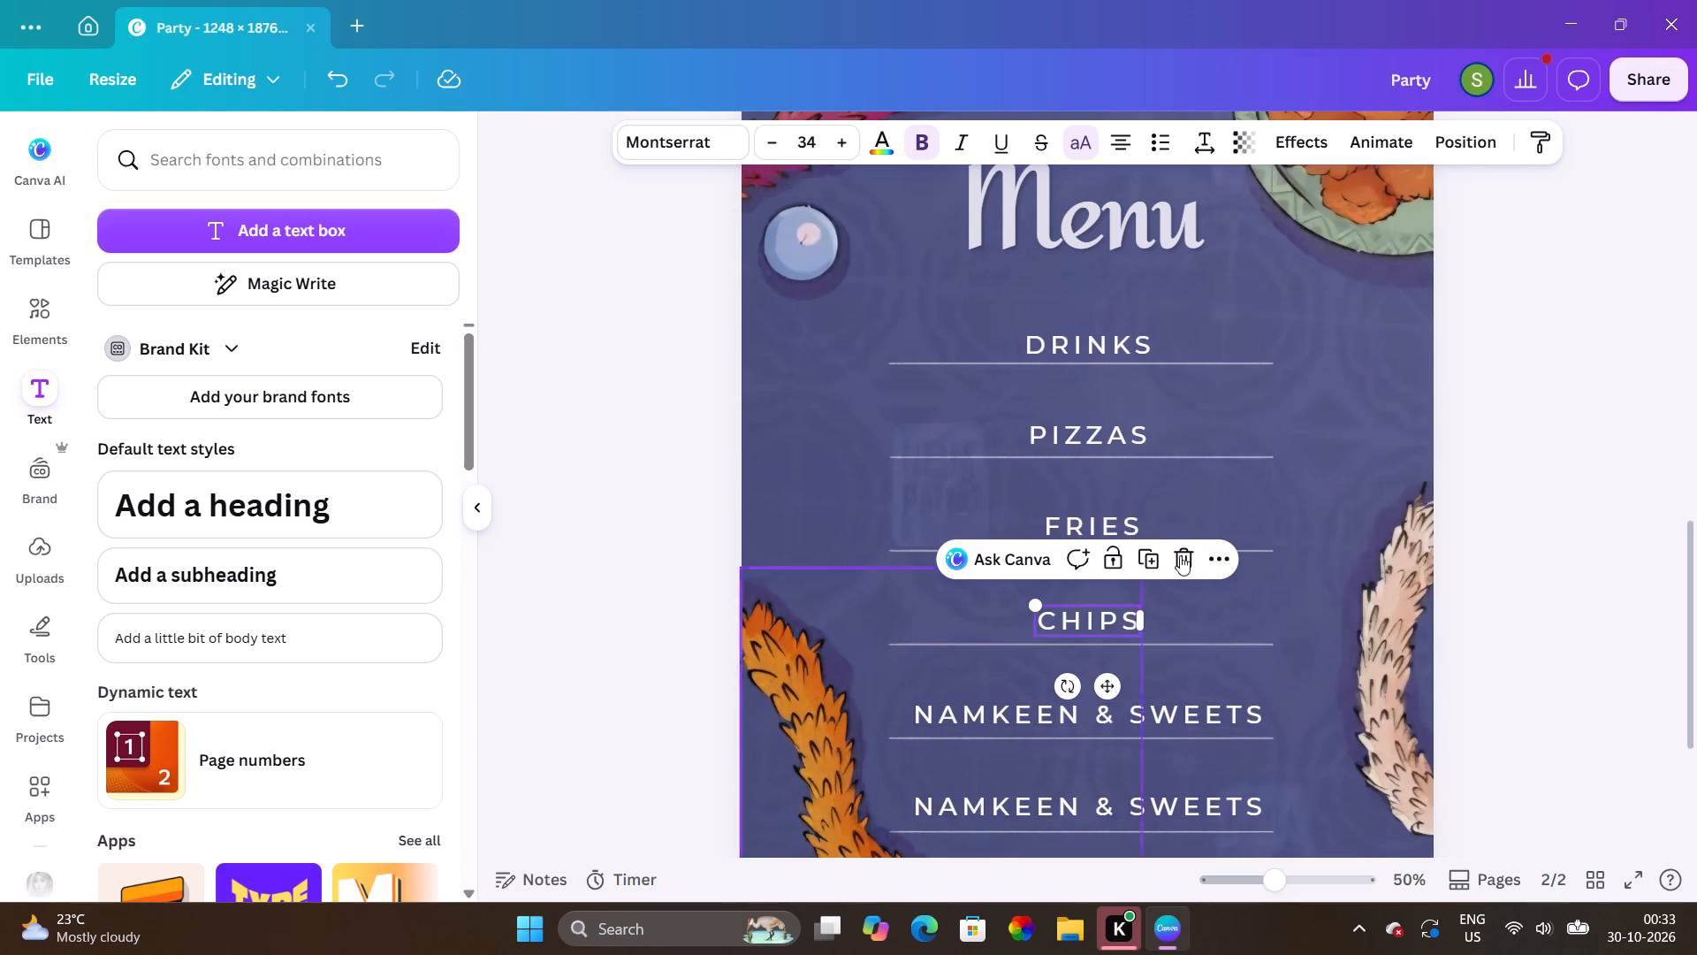
pyautogui.click(1214, 547)
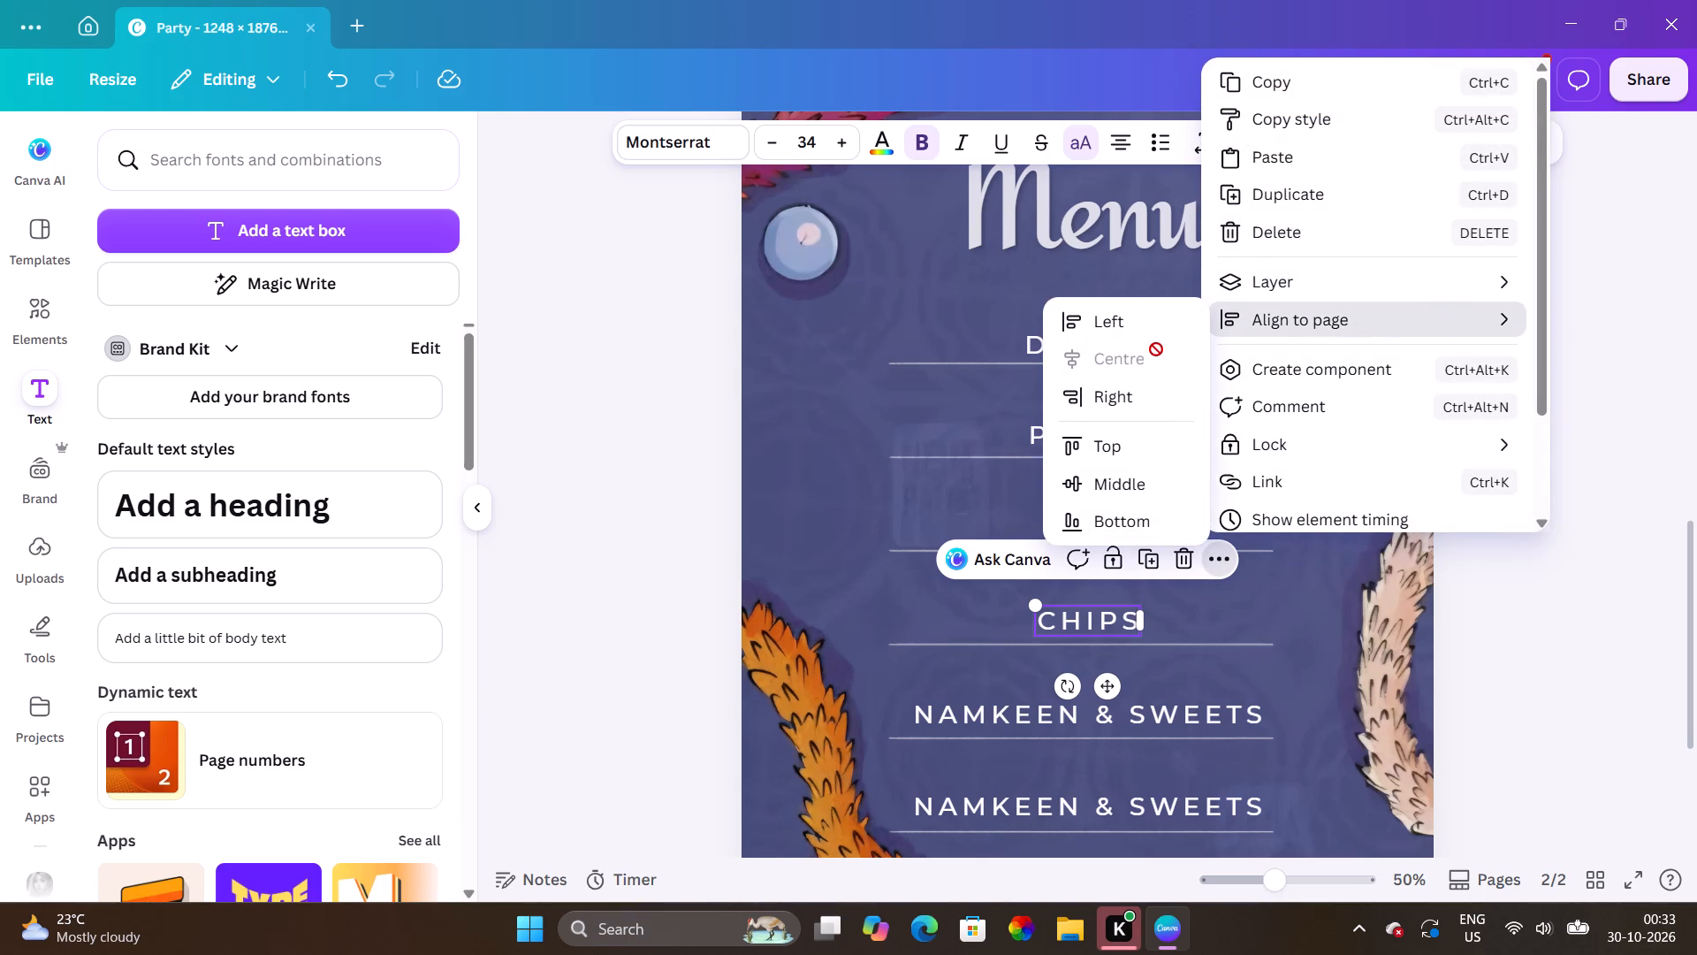
pyautogui.moveTo(990, 448); pyautogui.dragTo(1087, 523)
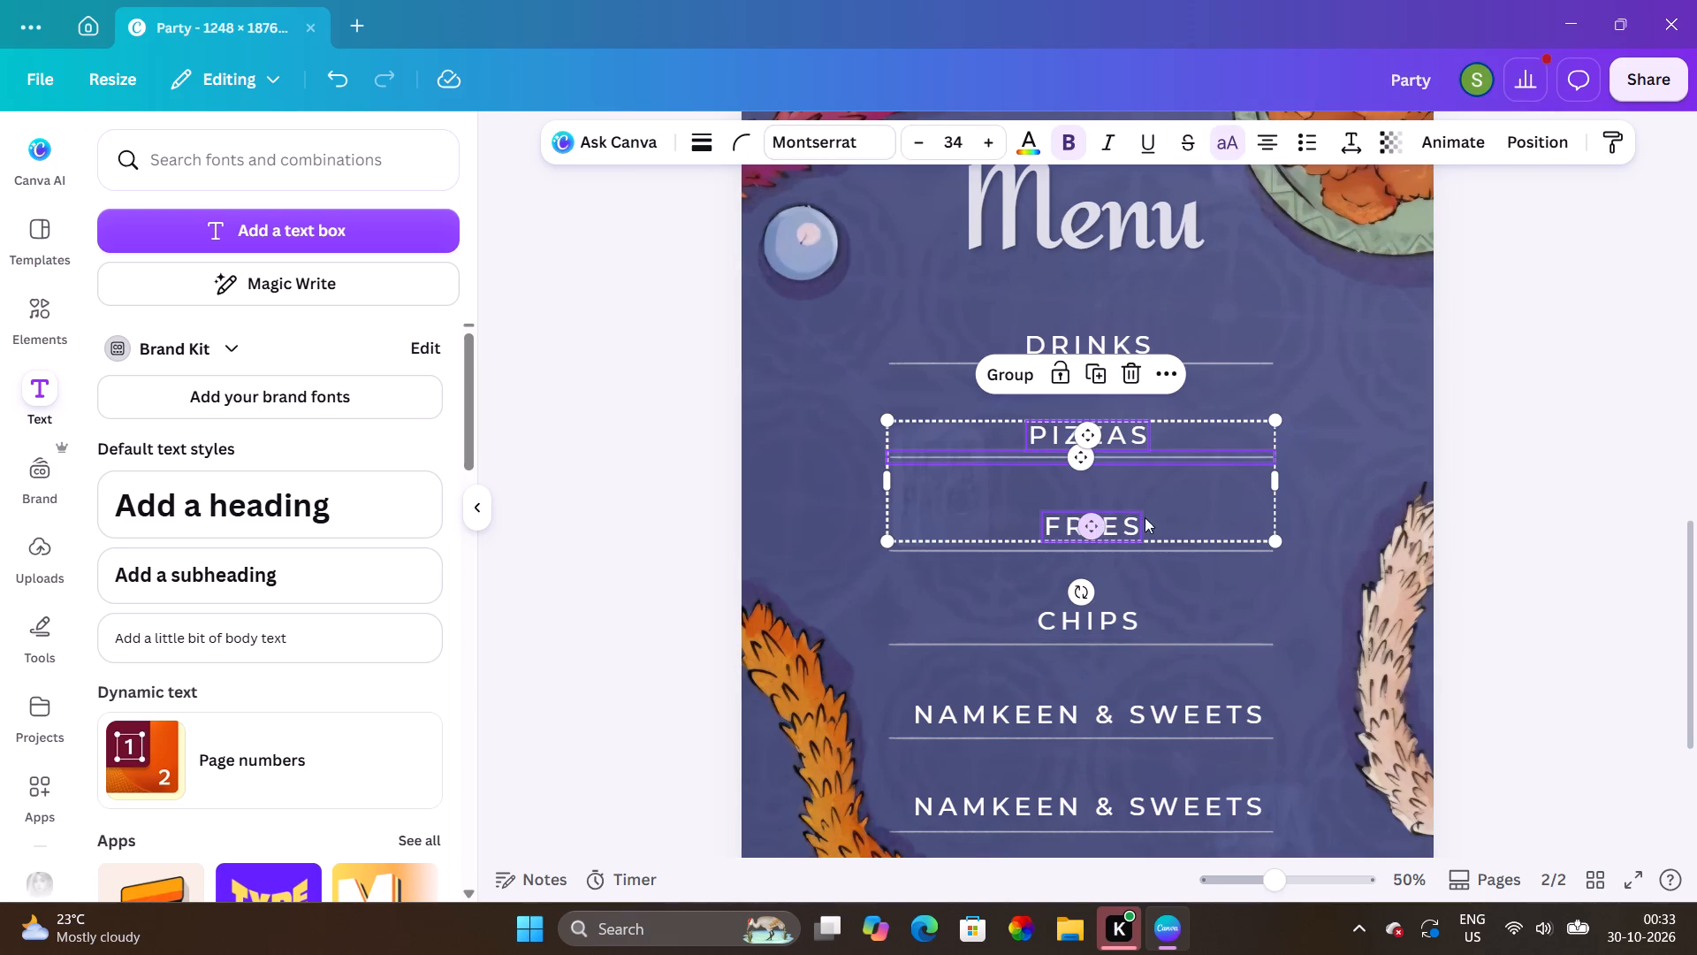
pyautogui.click(1325, 508)
pyautogui.click(1102, 518)
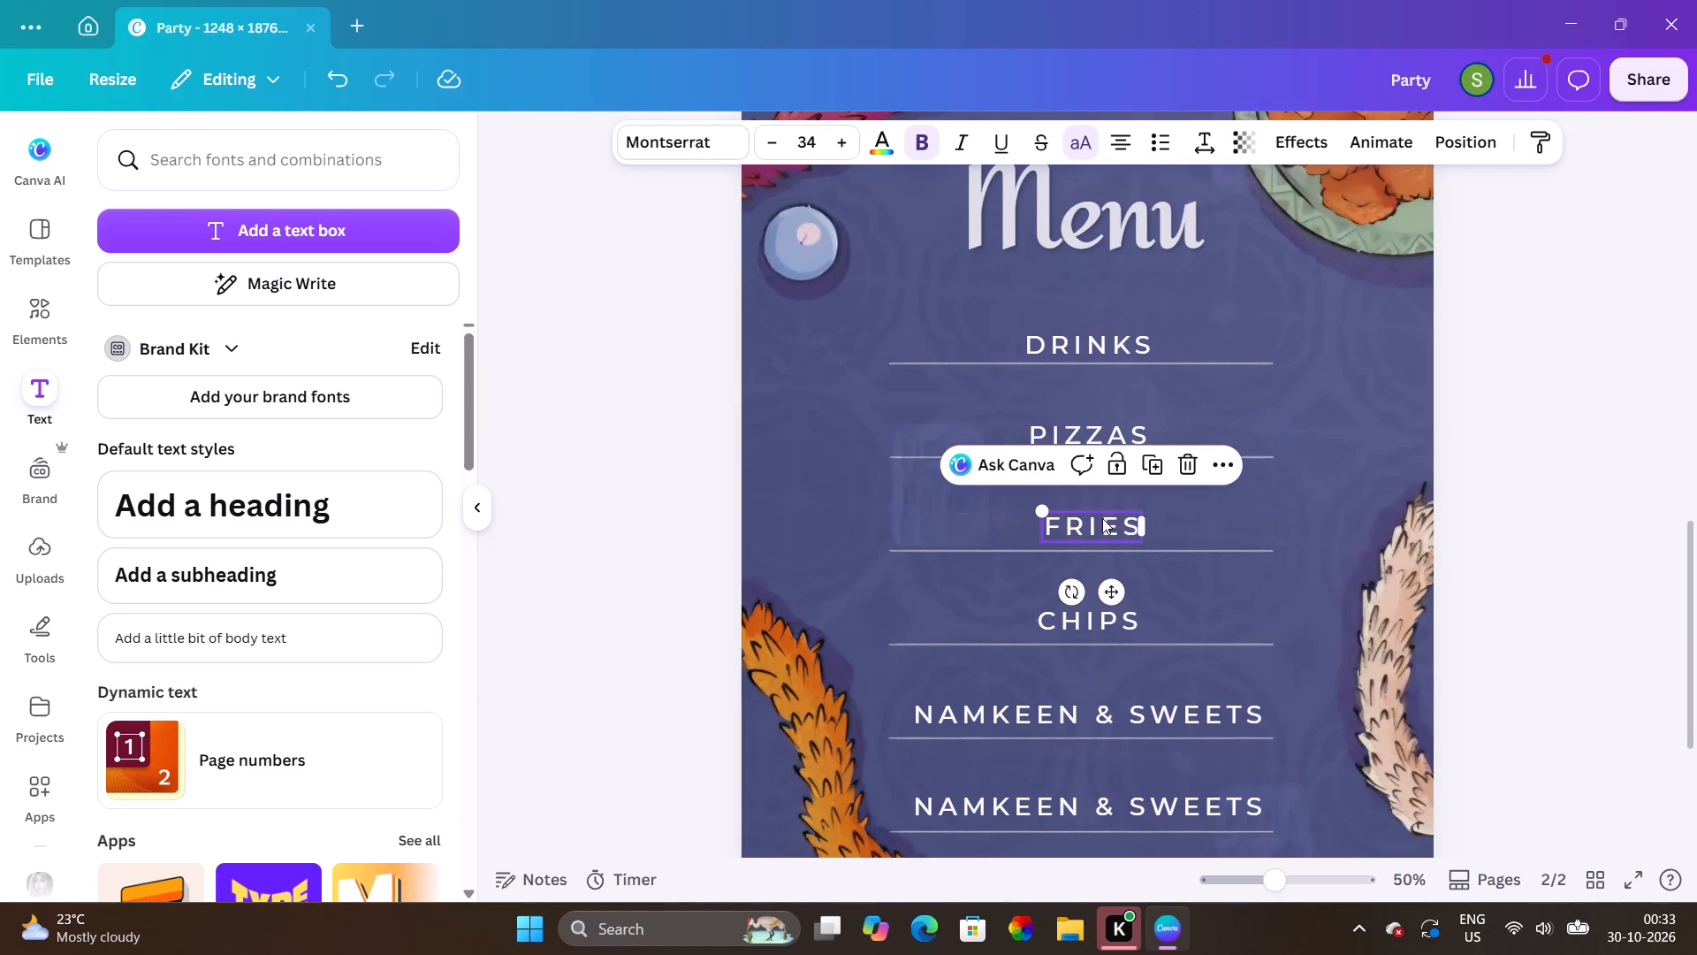
pyautogui.click(1226, 461)
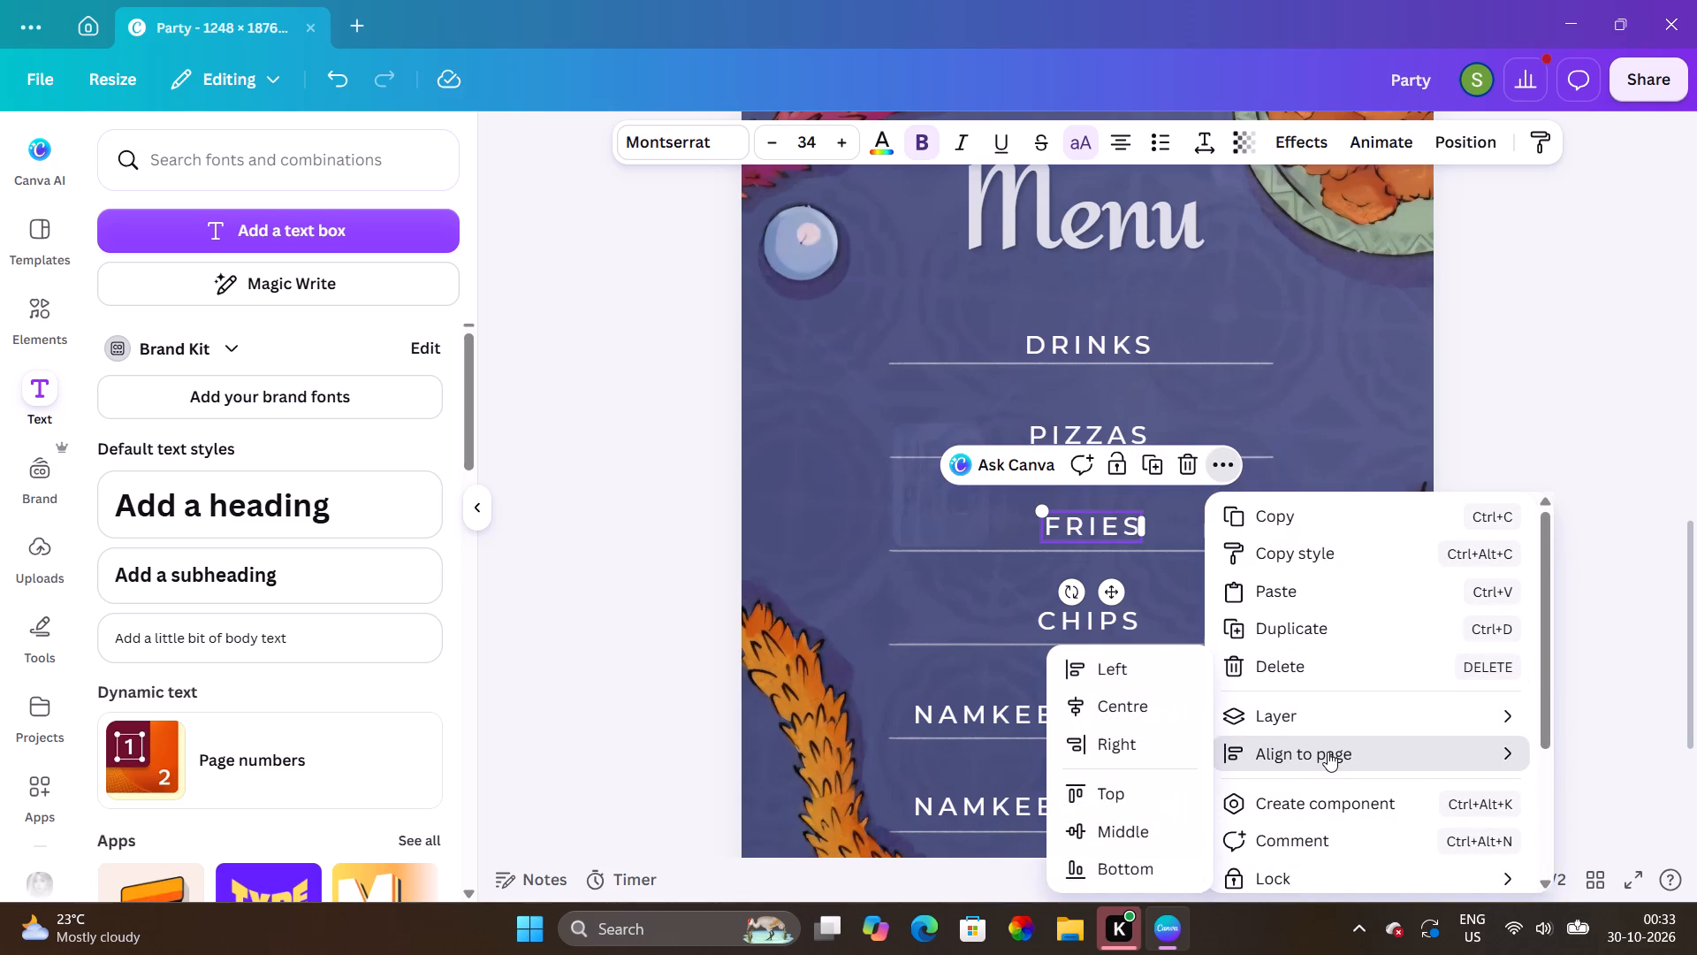
pyautogui.click(1145, 714)
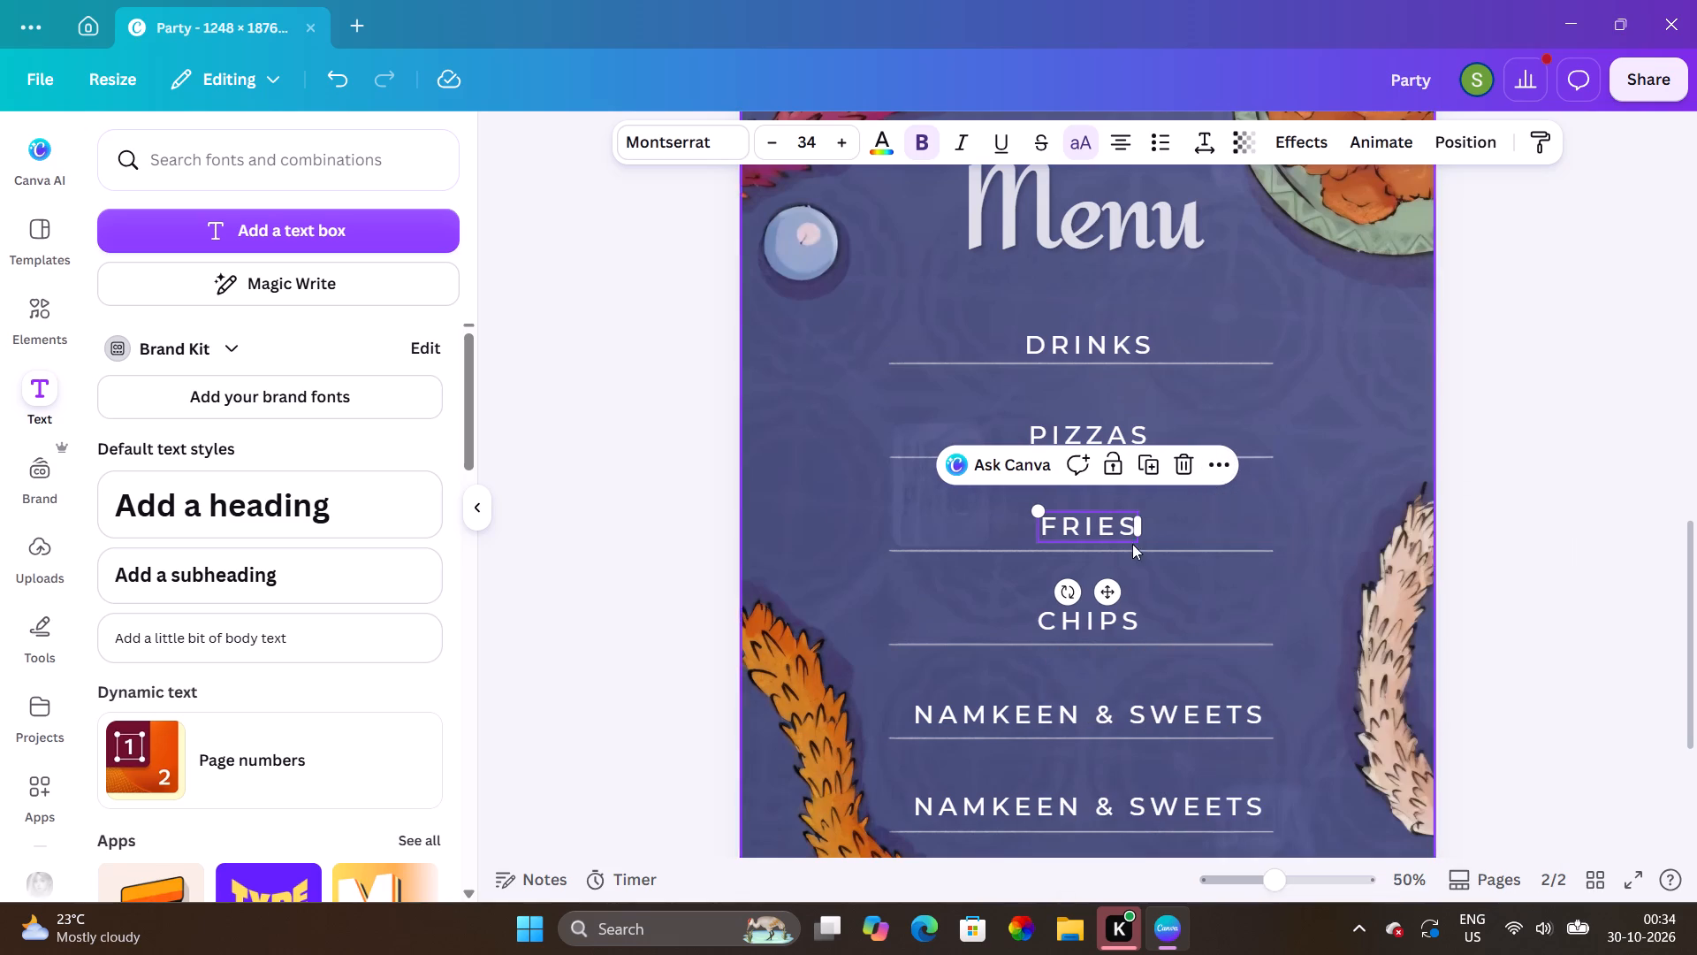
pyautogui.click(1114, 432)
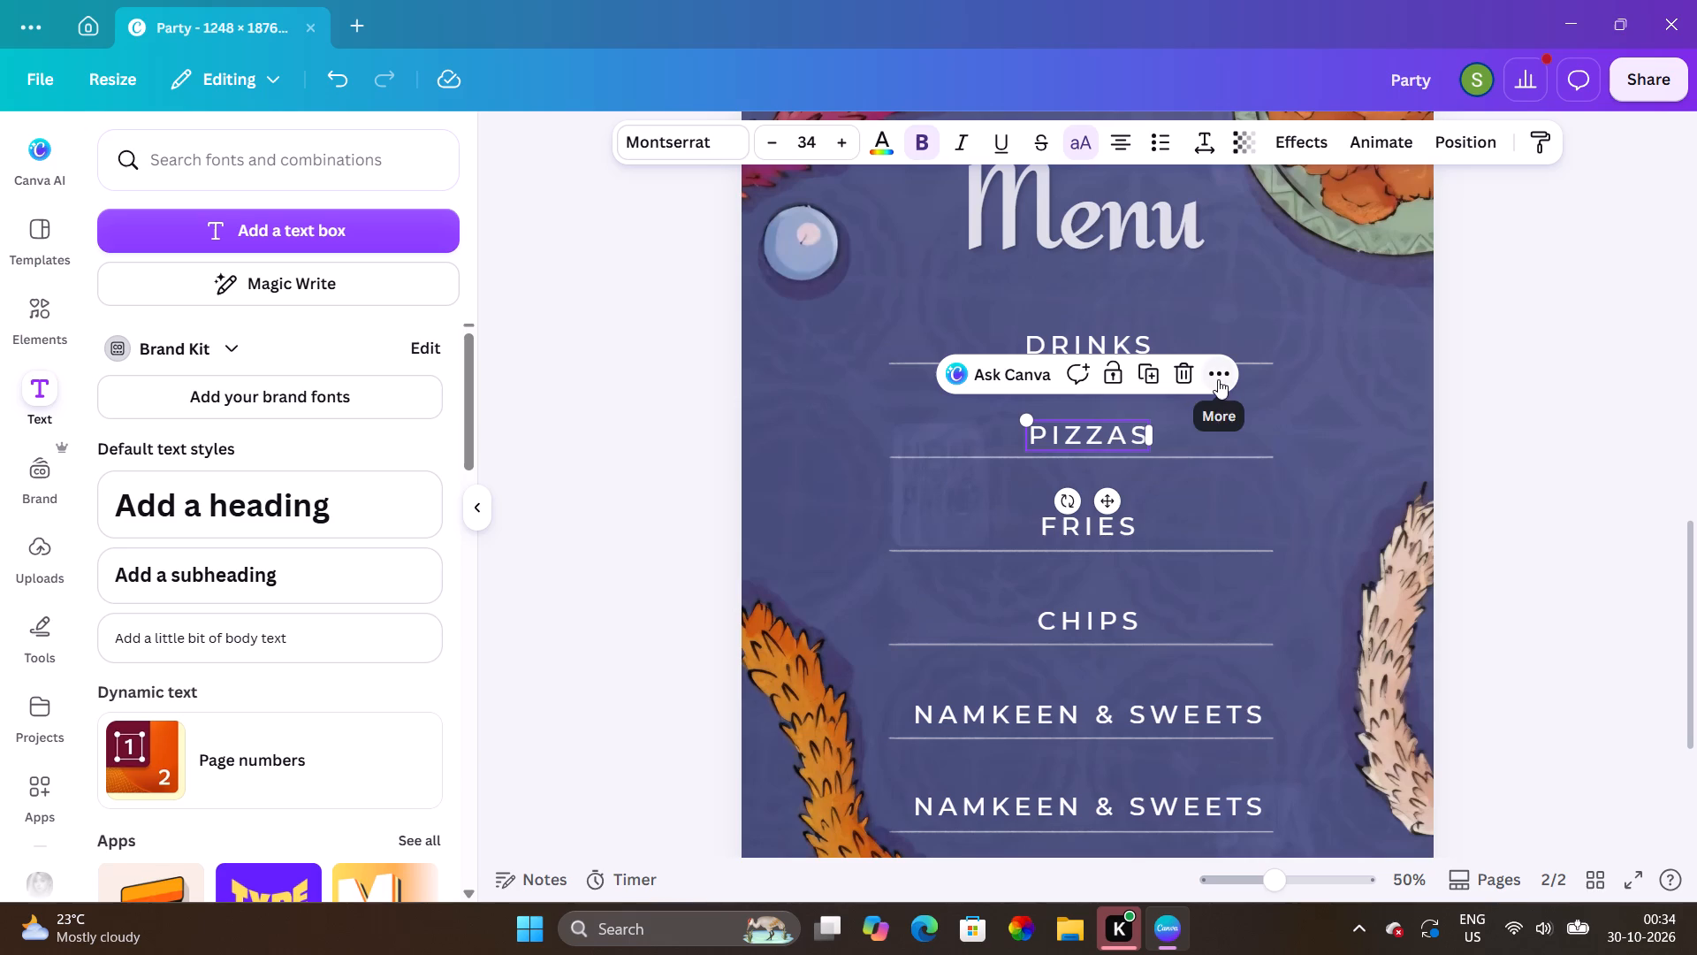
pyautogui.click(1218, 379)
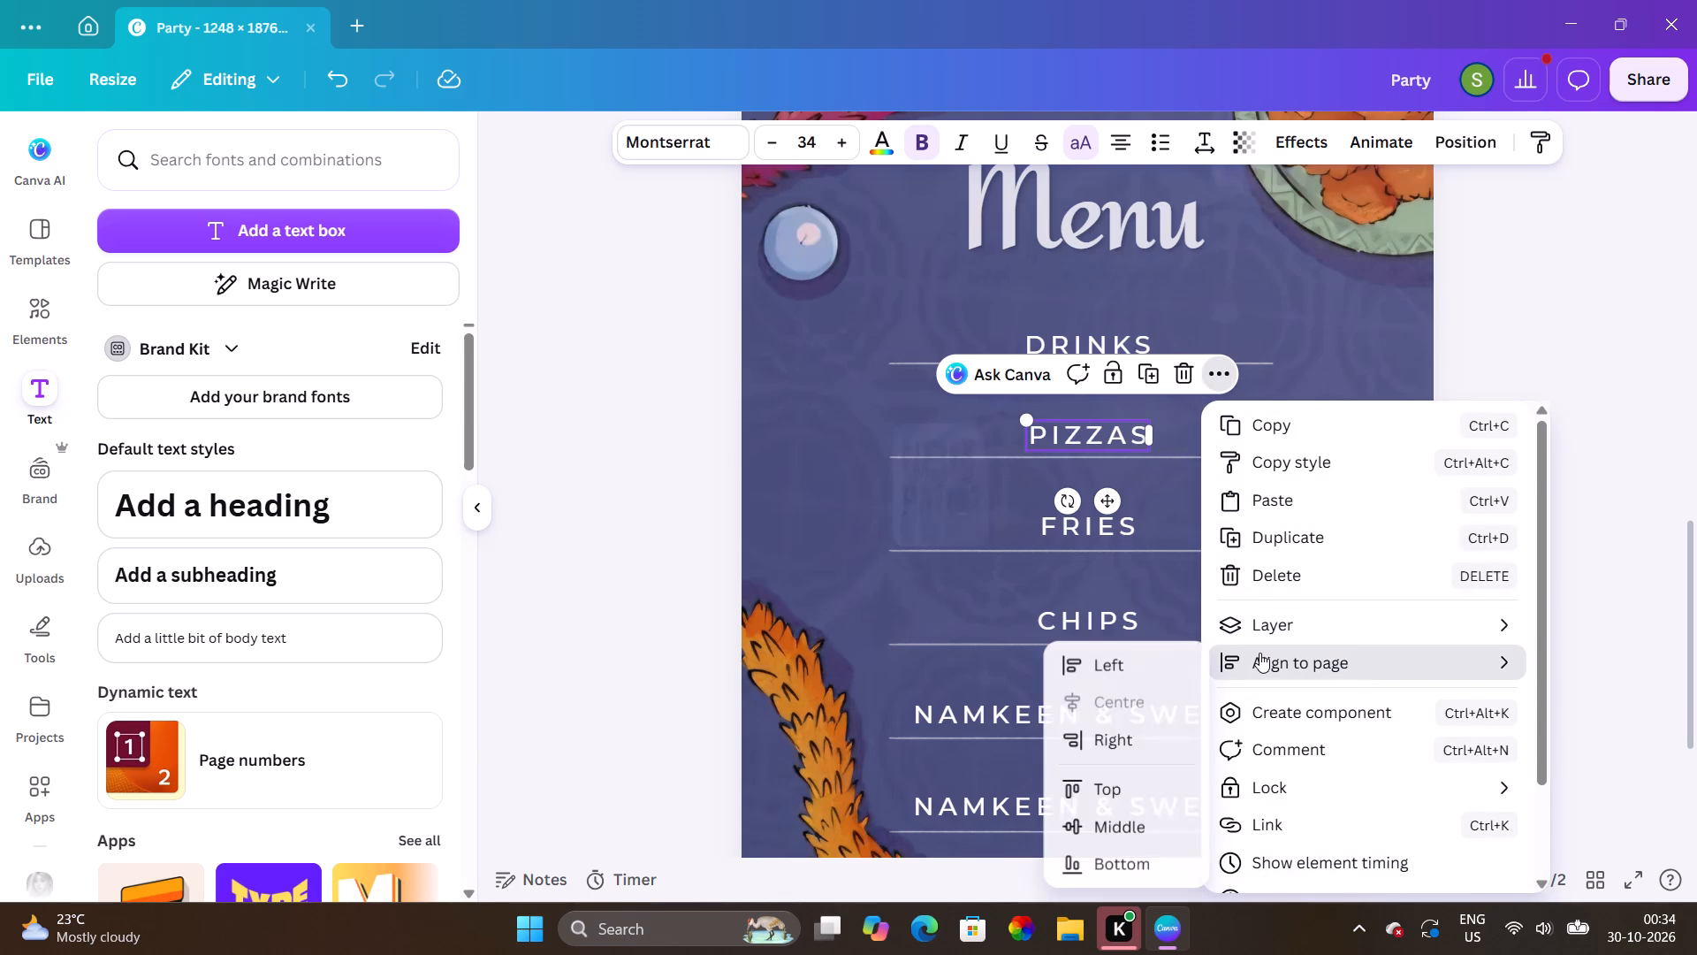
pyautogui.click(1583, 443)
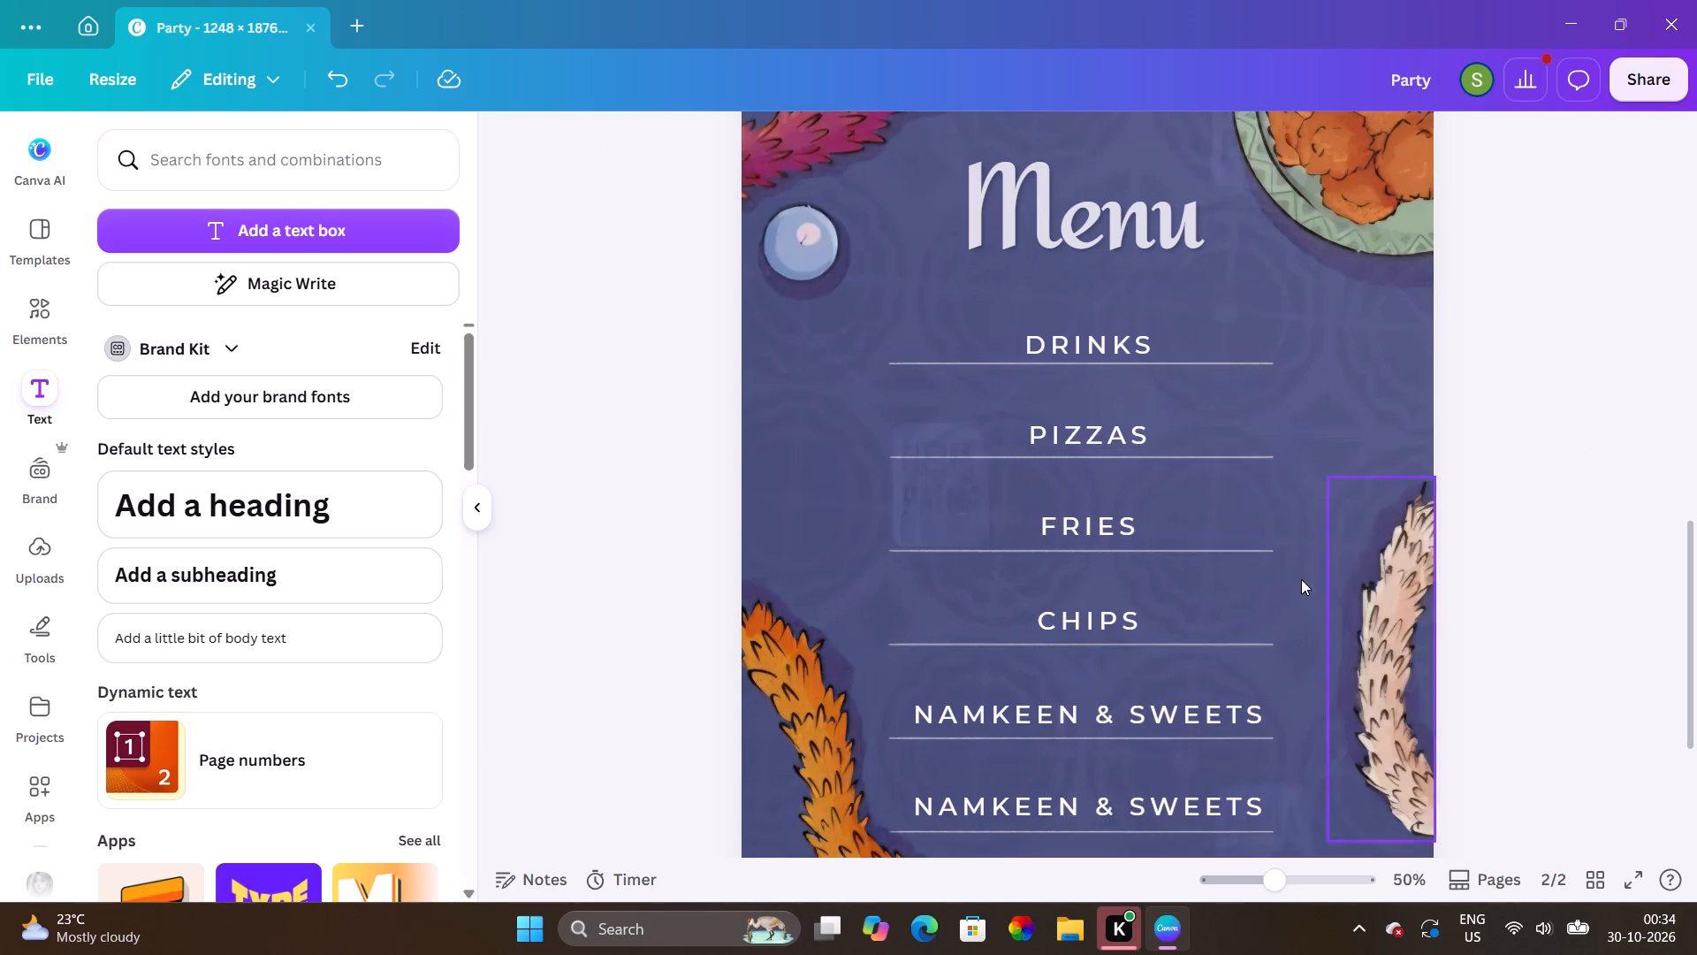
# Replace the copied text above the sixth menu line with "games".
pyautogui.click(1129, 805)
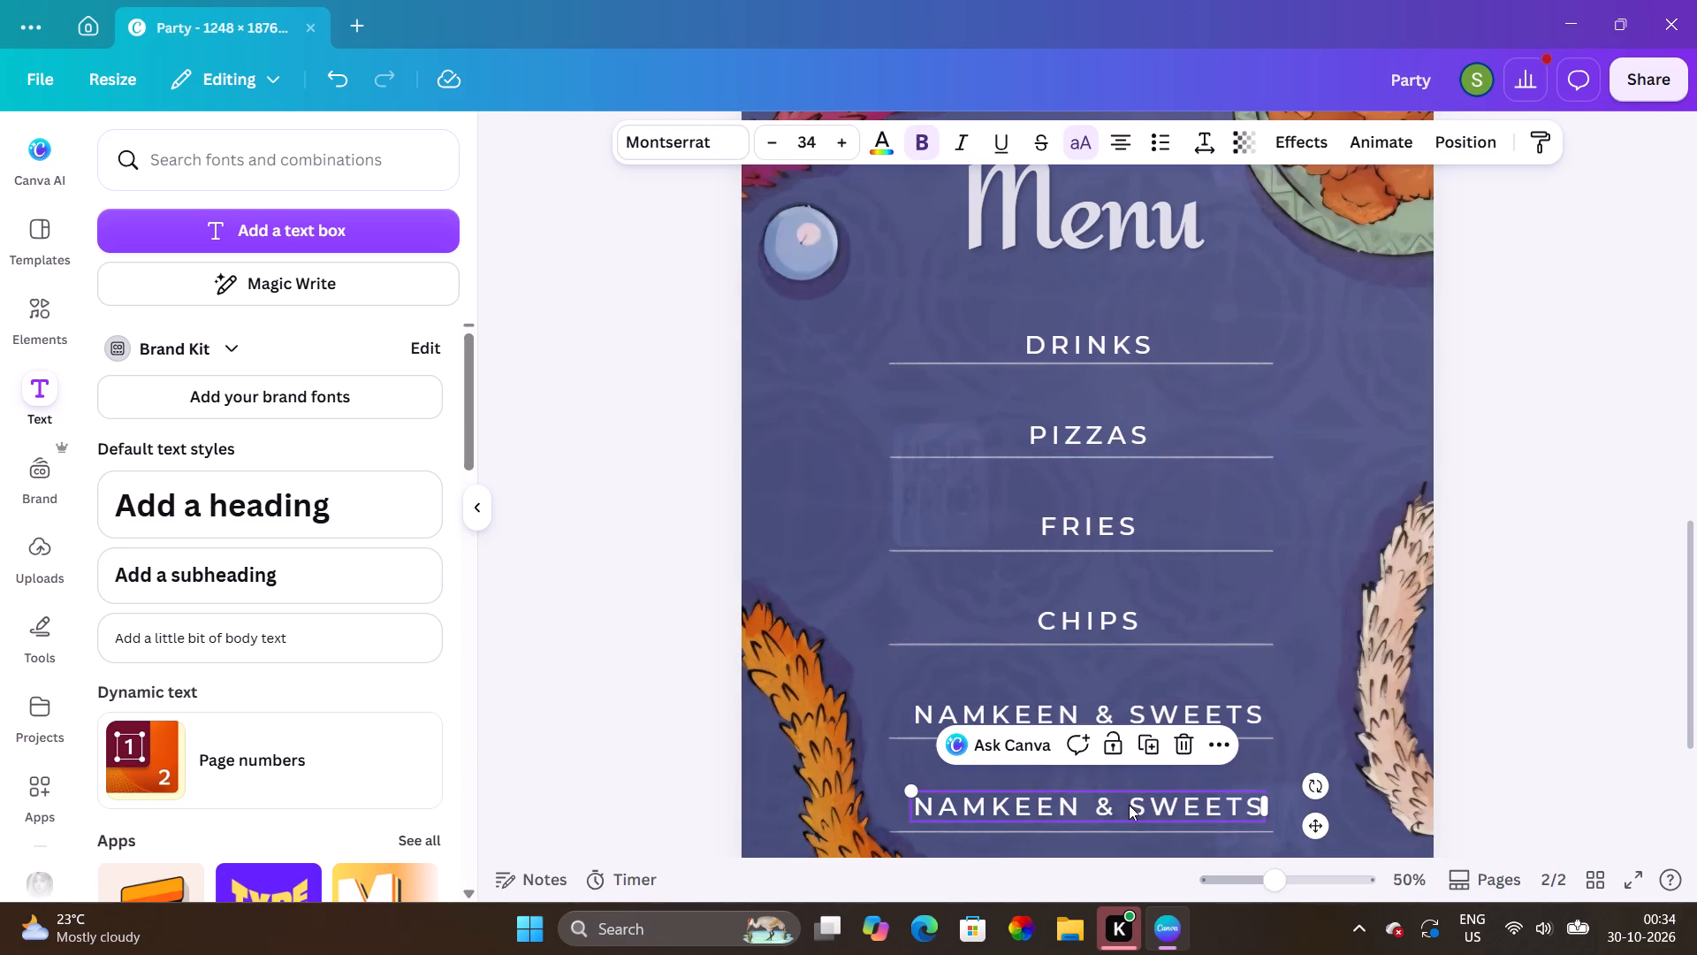
pyautogui.click(1129, 805)
pyautogui.write('games')
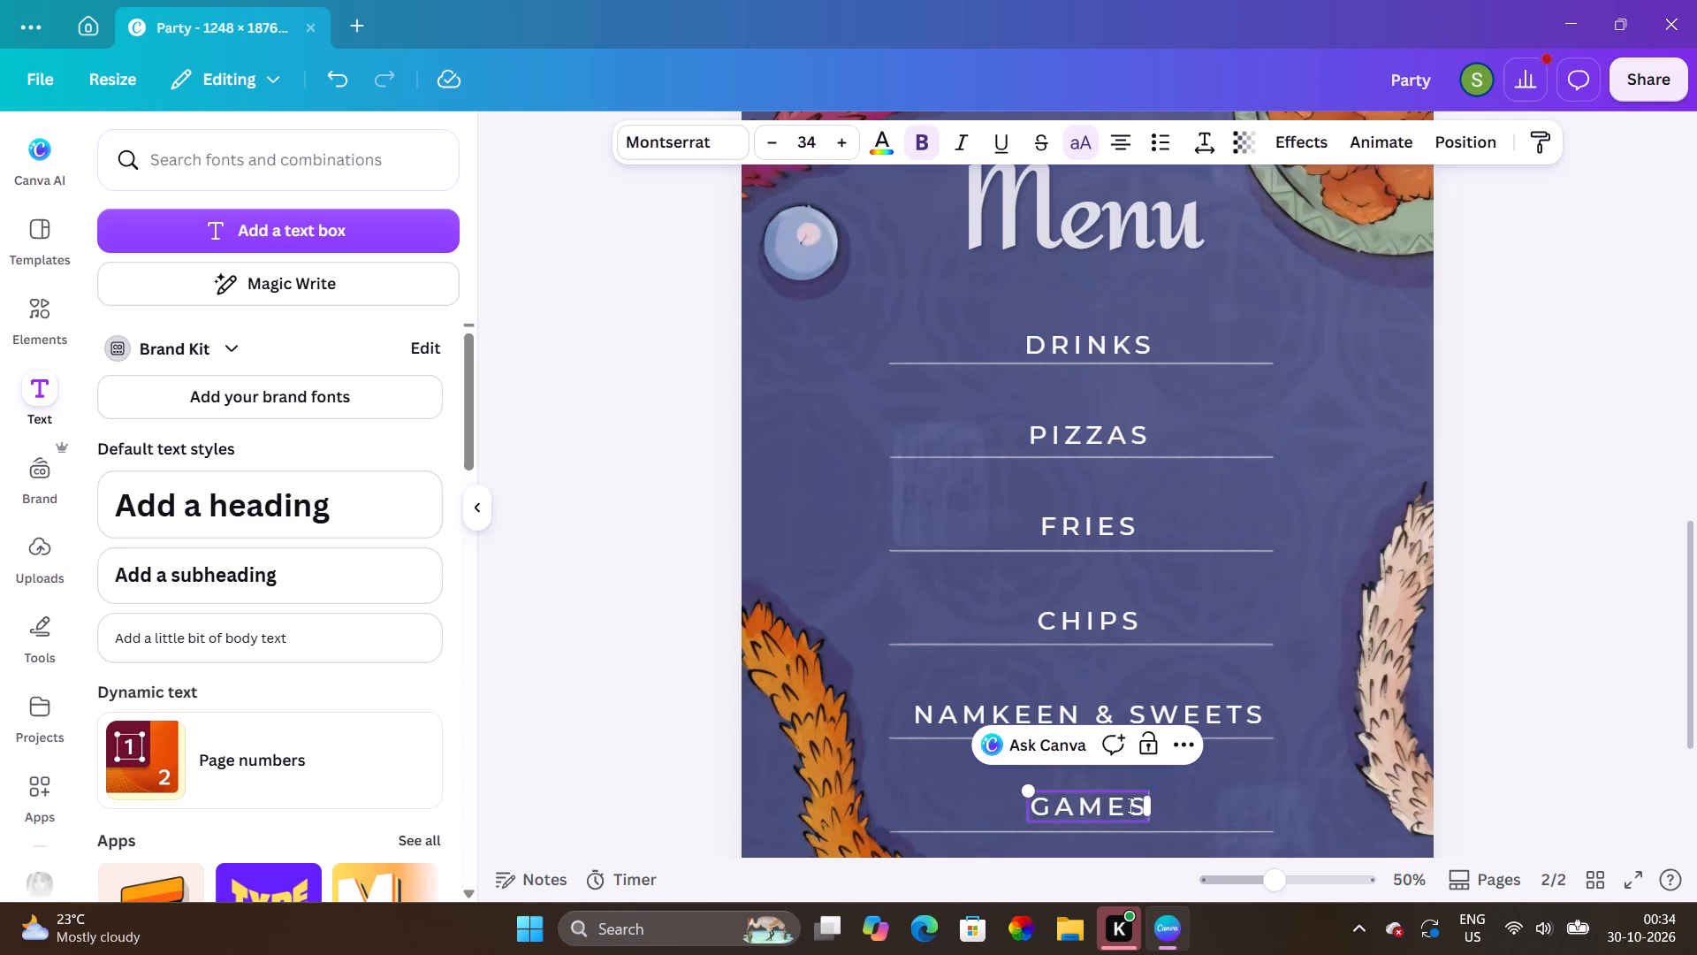
# Extend the DRINKS text above the first menu line to read "drinks & mocktails".
pyautogui.scroll(-2, 1328, 741)
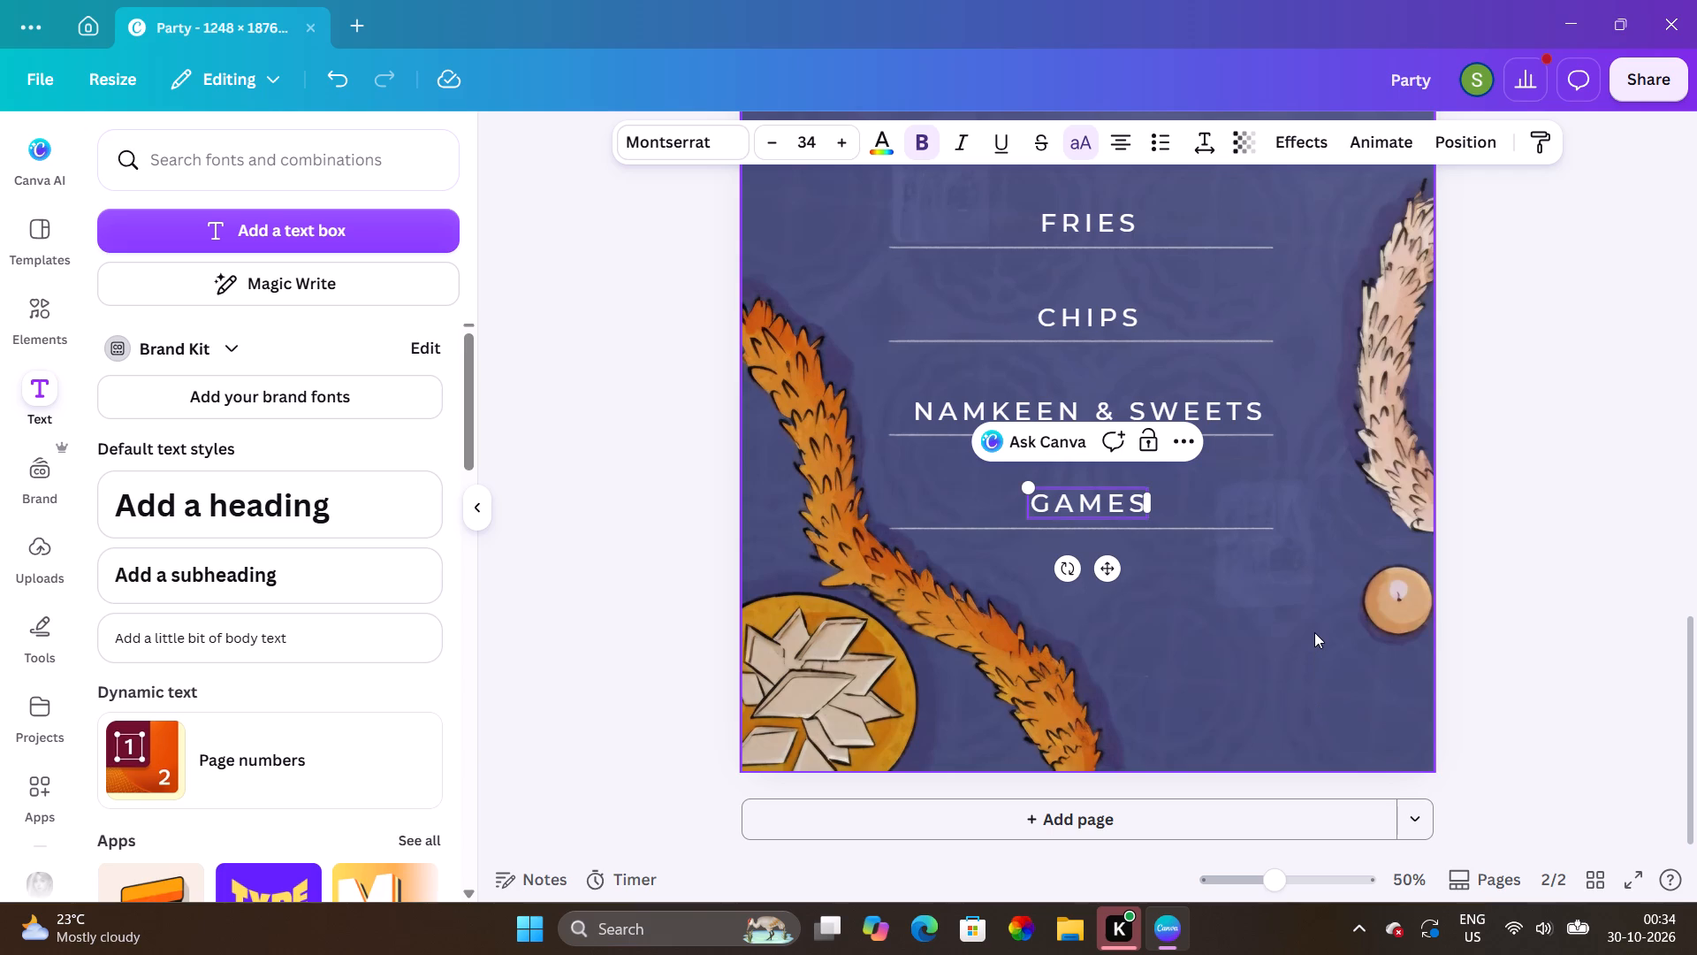
pyautogui.scroll(2, 1314, 632)
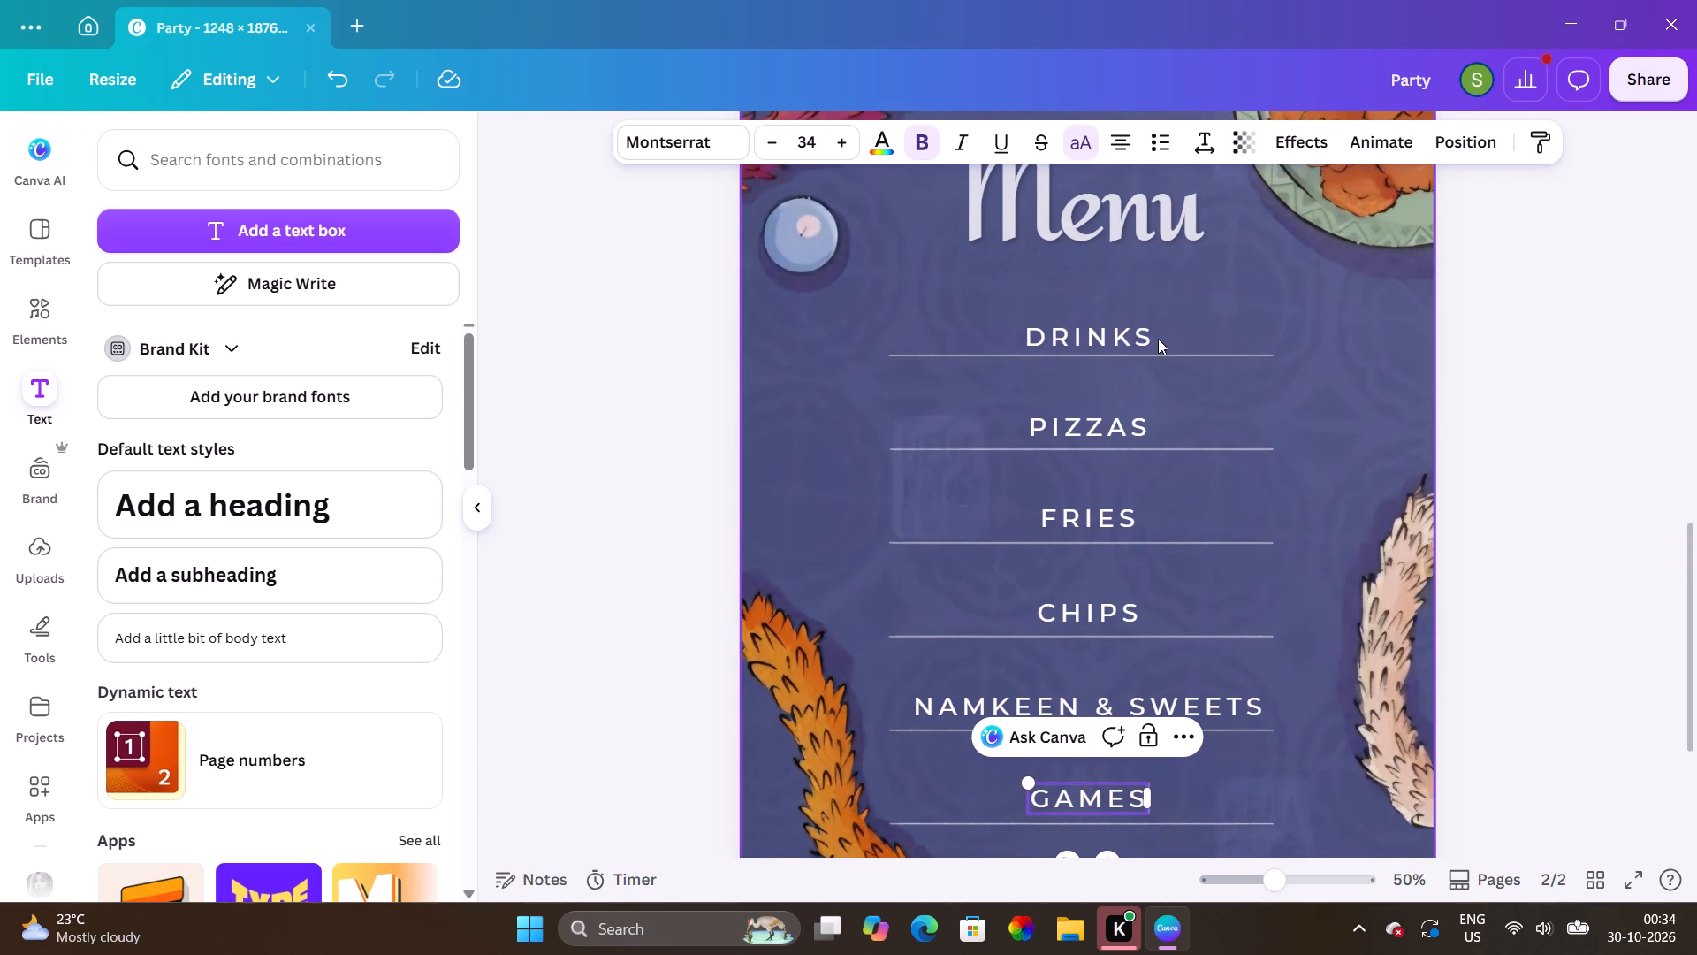
pyautogui.click(1158, 339)
pyautogui.click(1149, 334)
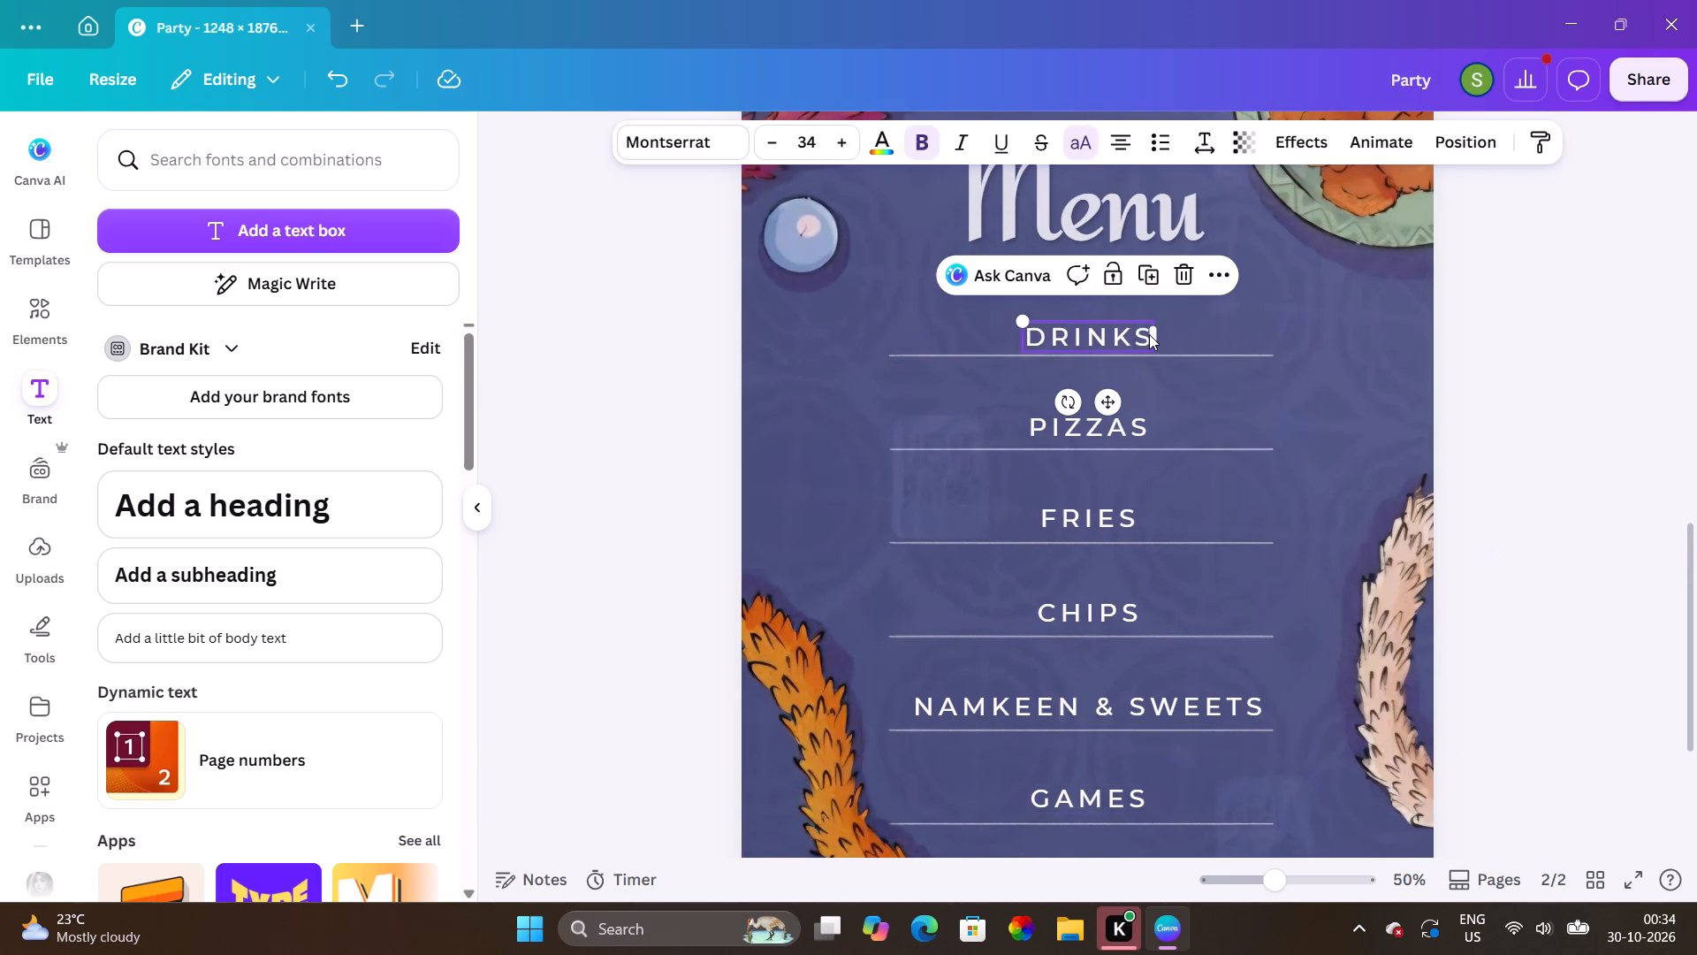
pyautogui.click(1145, 334)
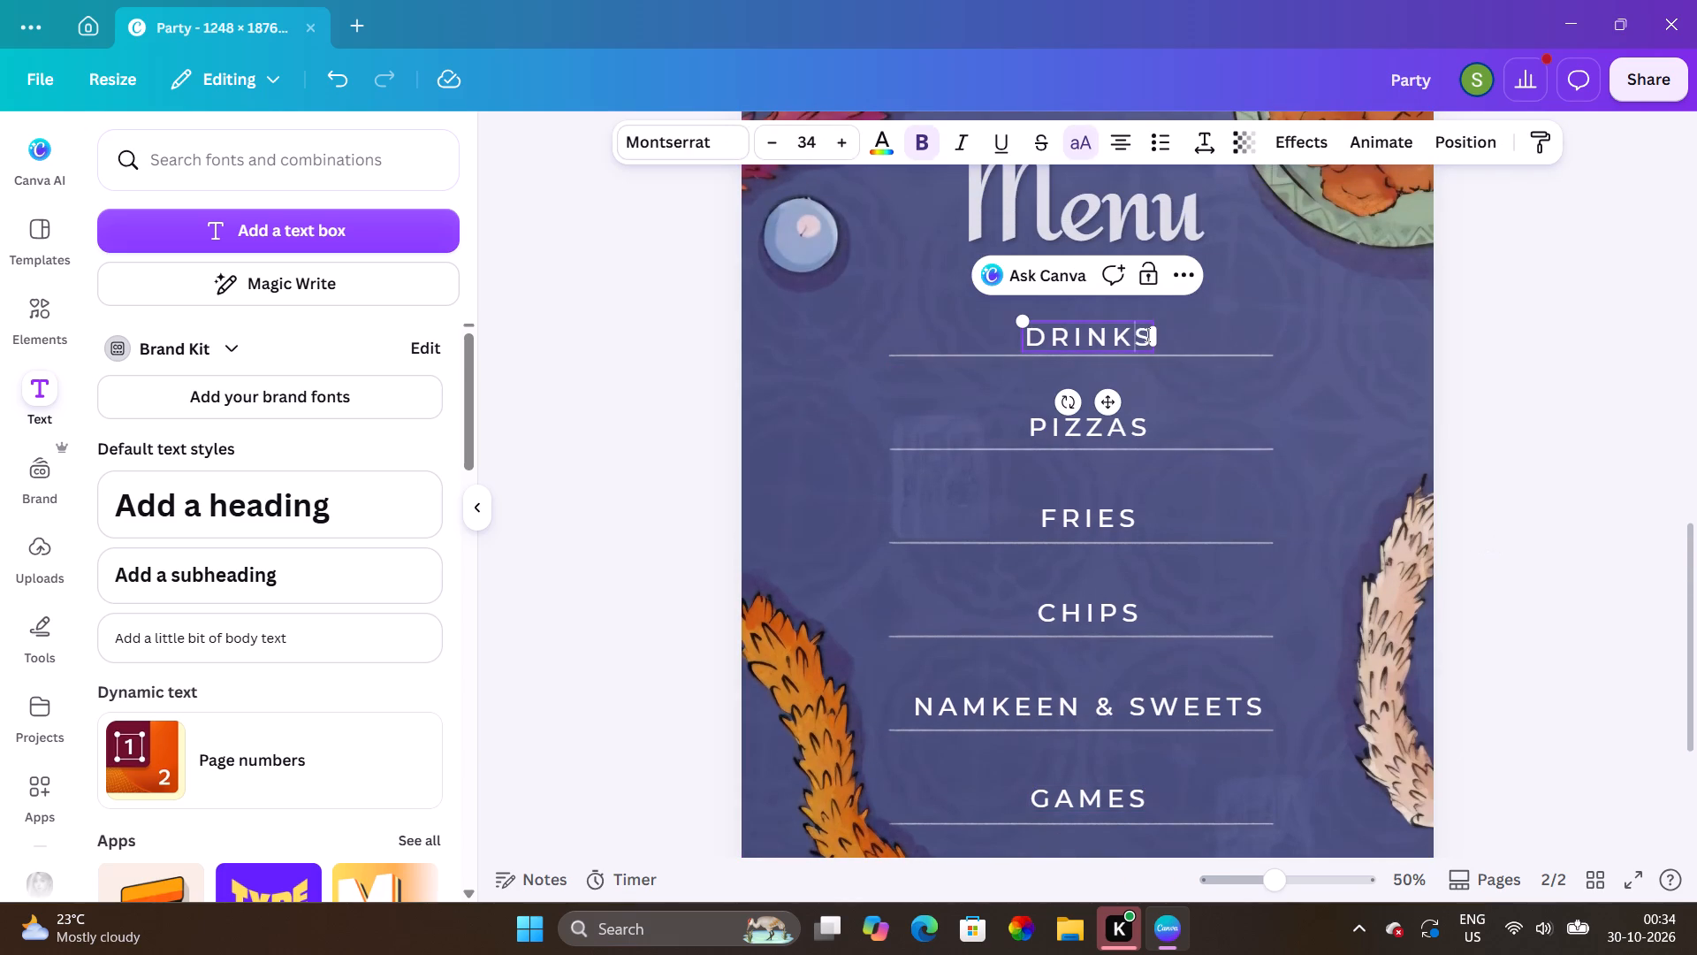
pyautogui.press('Right')
pyautogui.press('space')
pyautogui.hotkey('shift', '&')
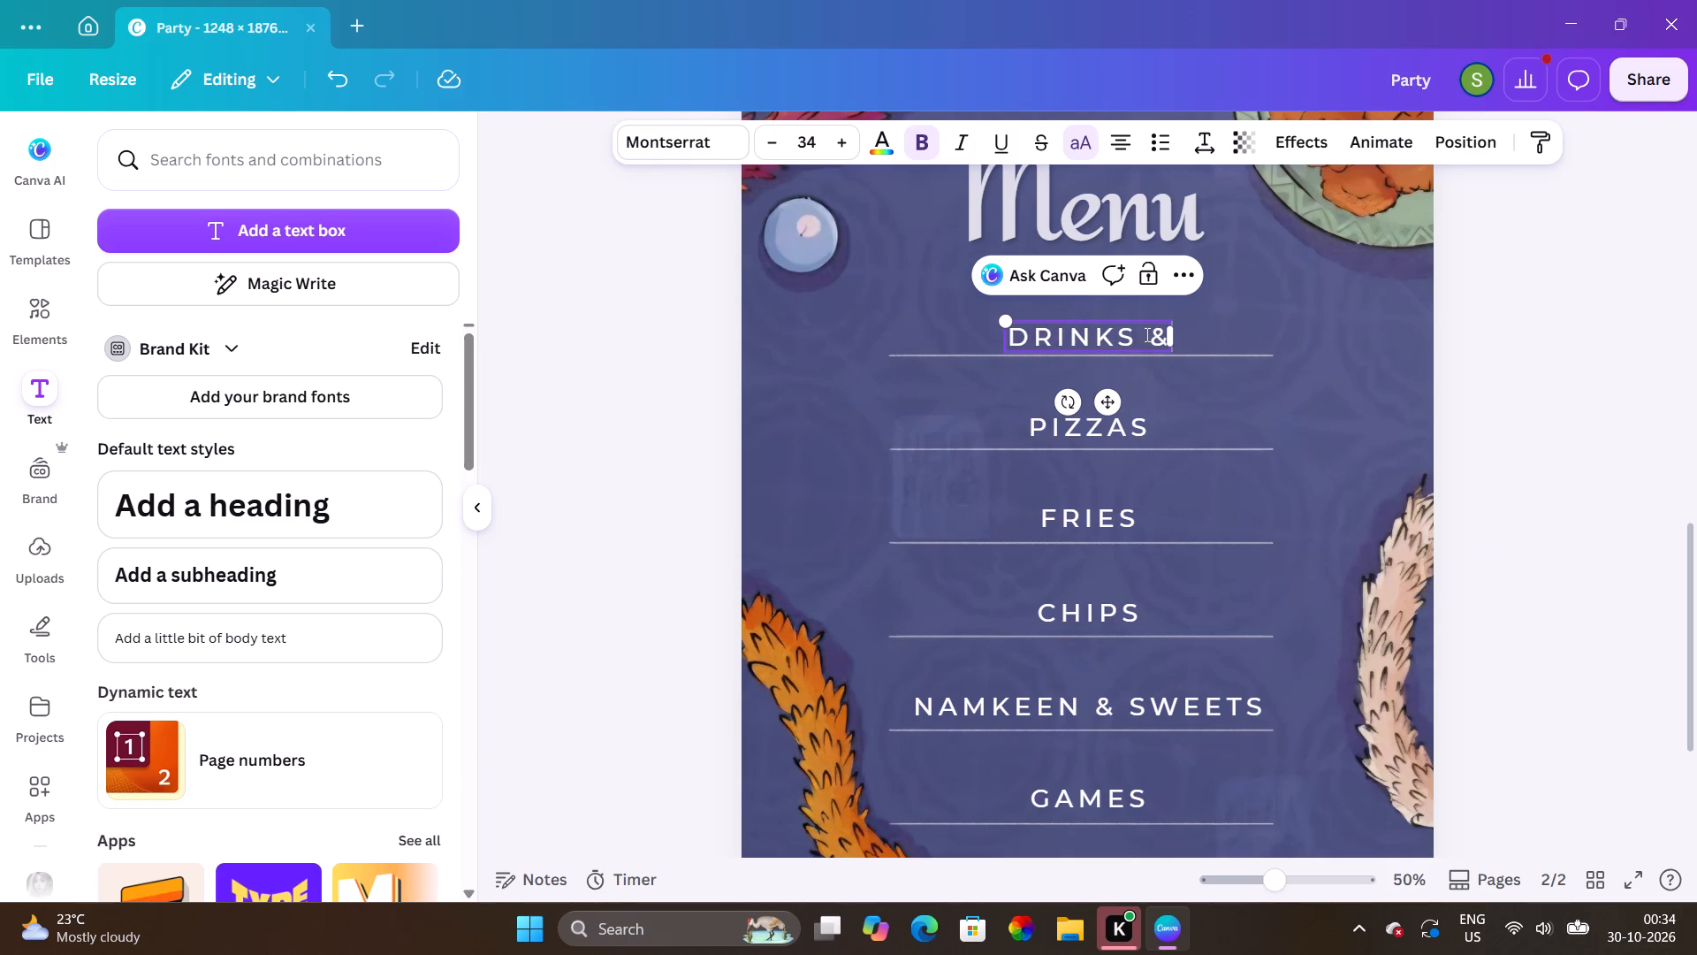
pyautogui.press('space')
pyautogui.write('mocktails')
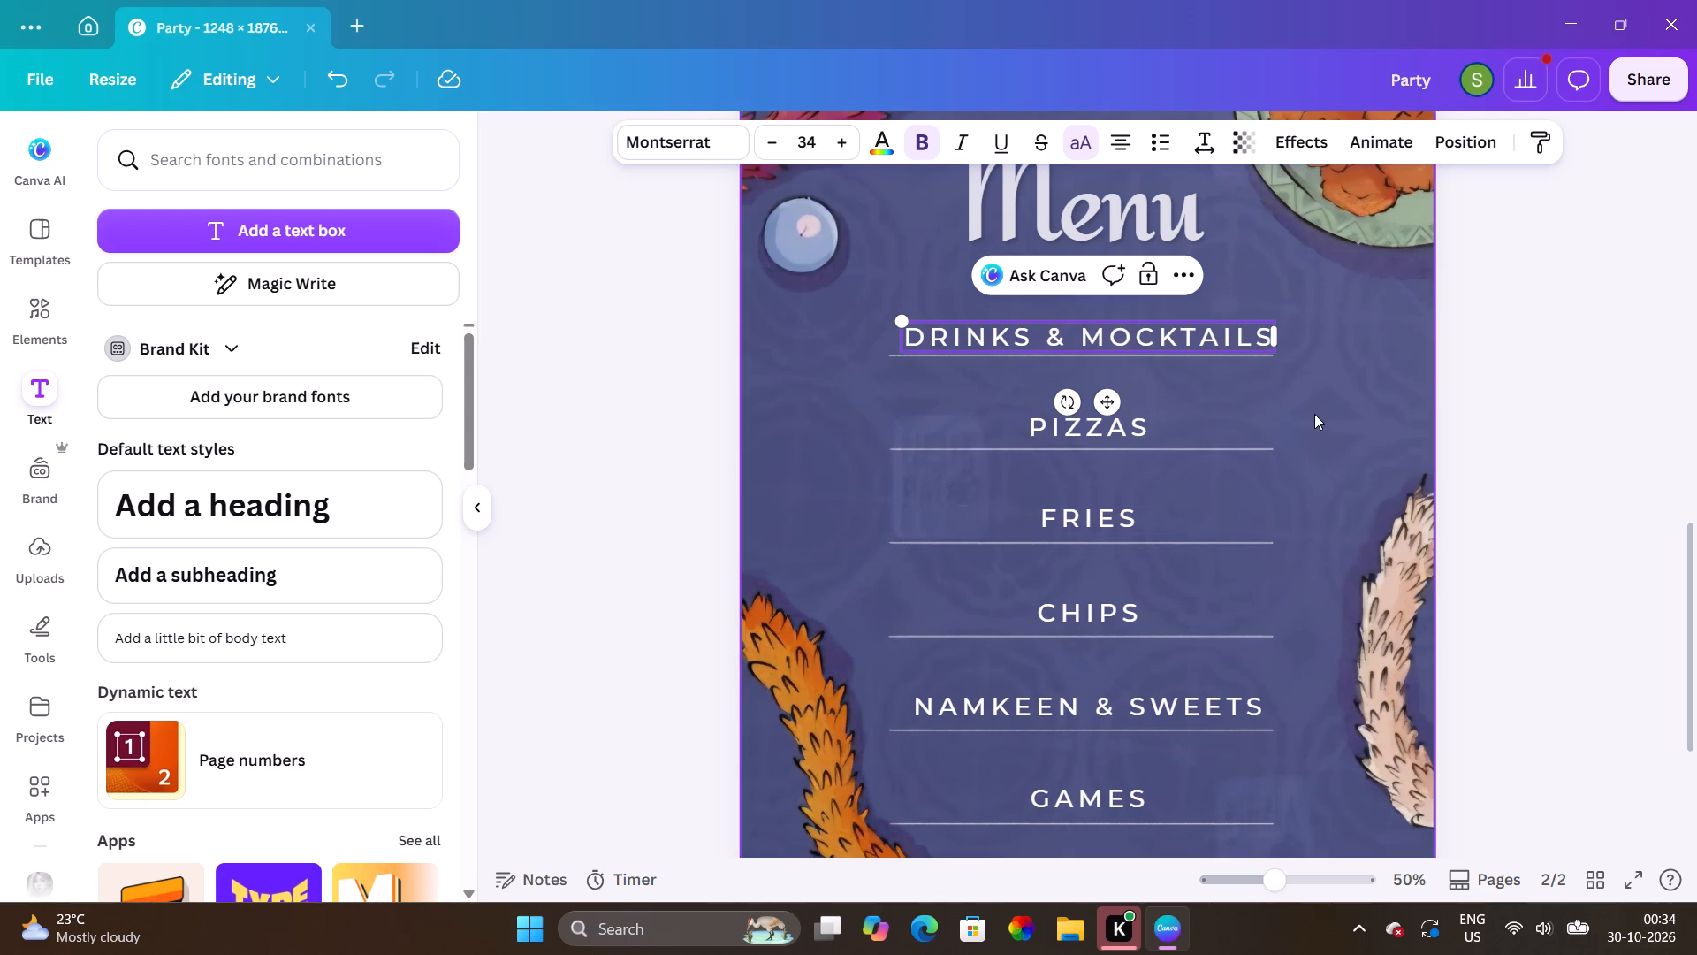
# Move PIZZAS up beneath the Menu heading and place DRINKS & MOCKTAILS, centred on the page, just above the second menu line.
pyautogui.click(1445, 438)
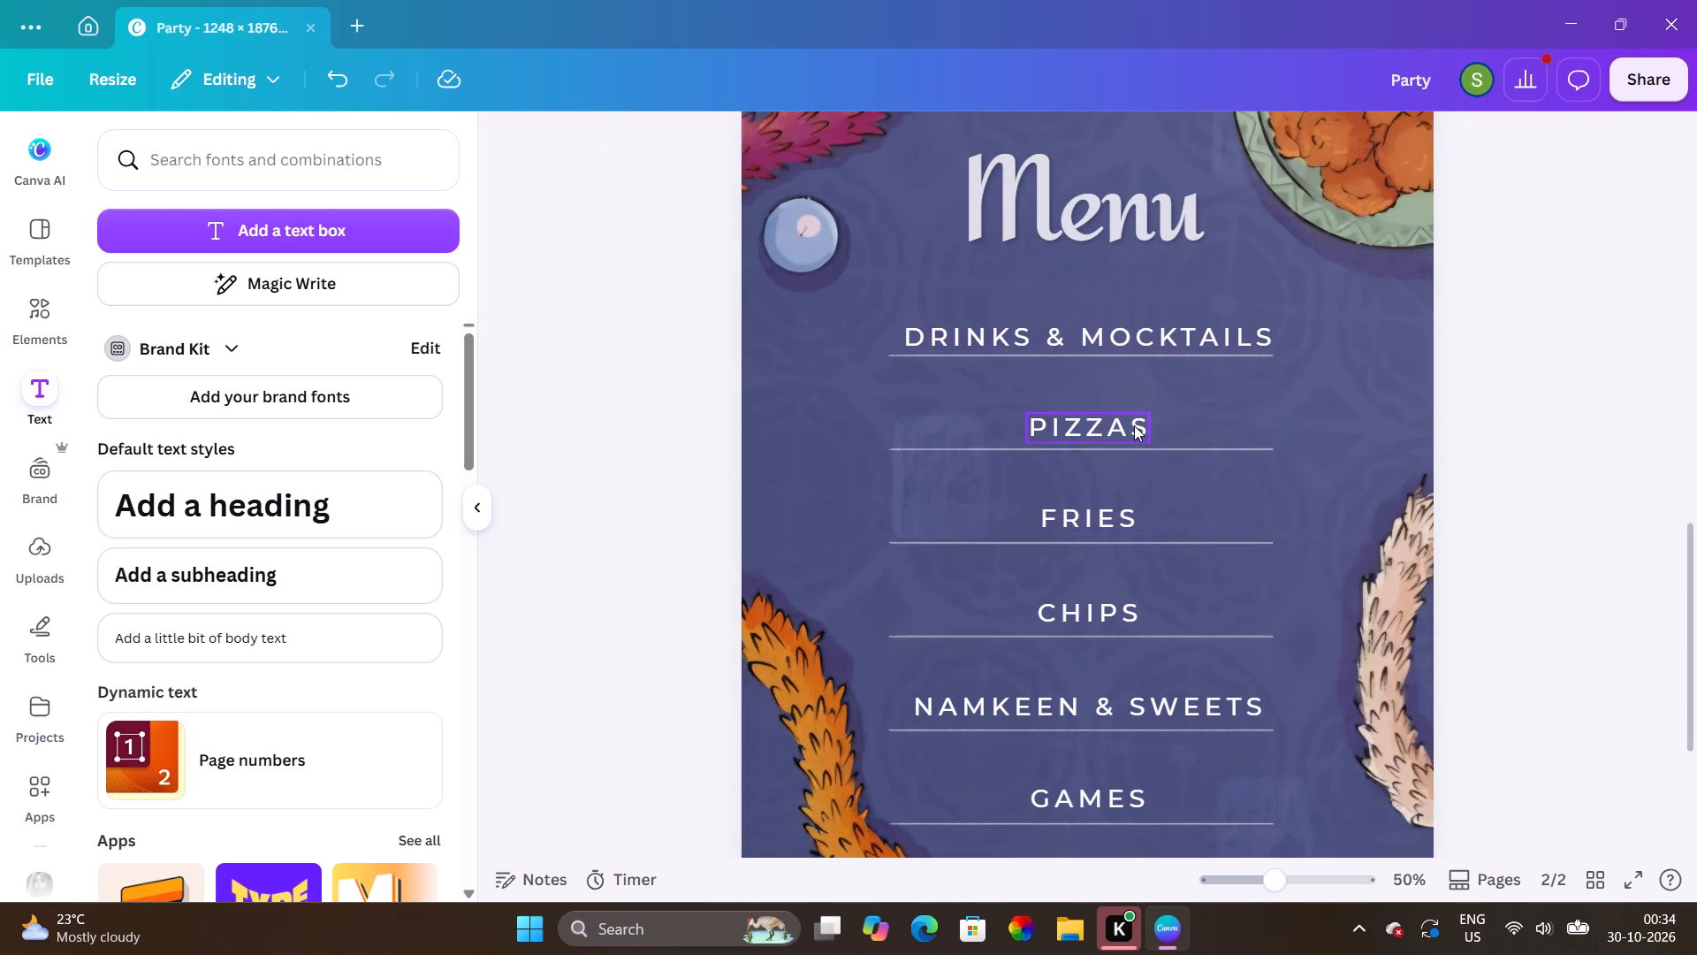
pyautogui.moveTo(1134, 425); pyautogui.dragTo(1130, 286)
pyautogui.moveTo(1146, 329); pyautogui.dragTo(1143, 416)
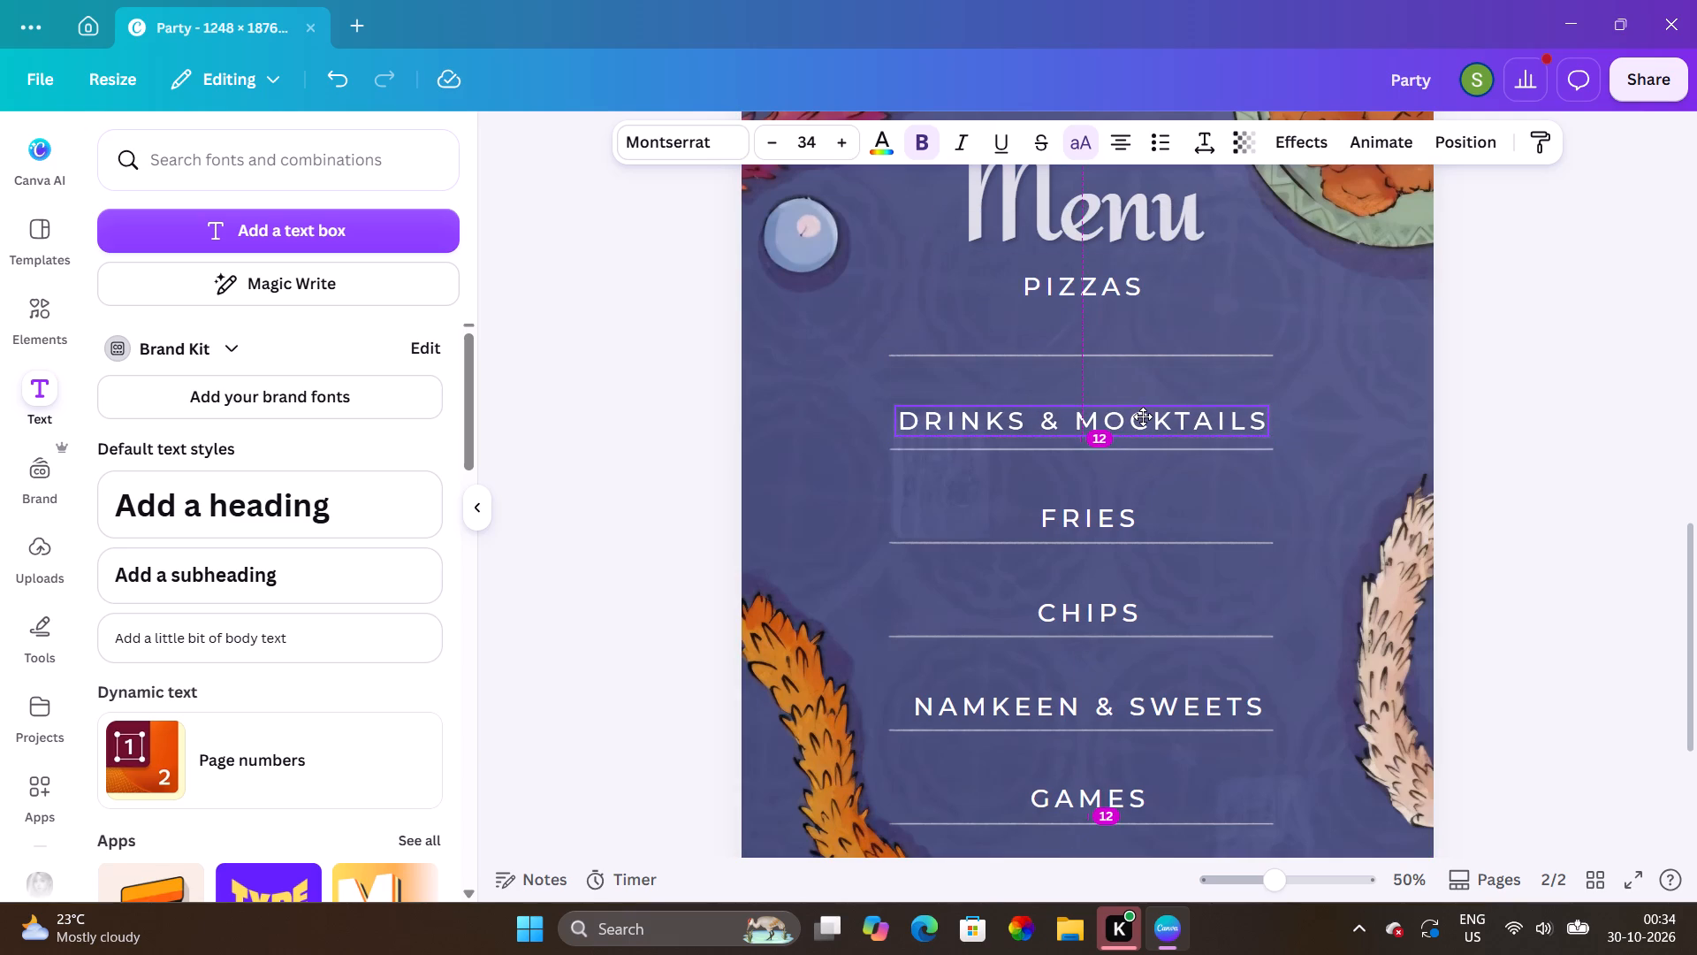
pyautogui.moveTo(1143, 416); pyautogui.dragTo(1143, 417)
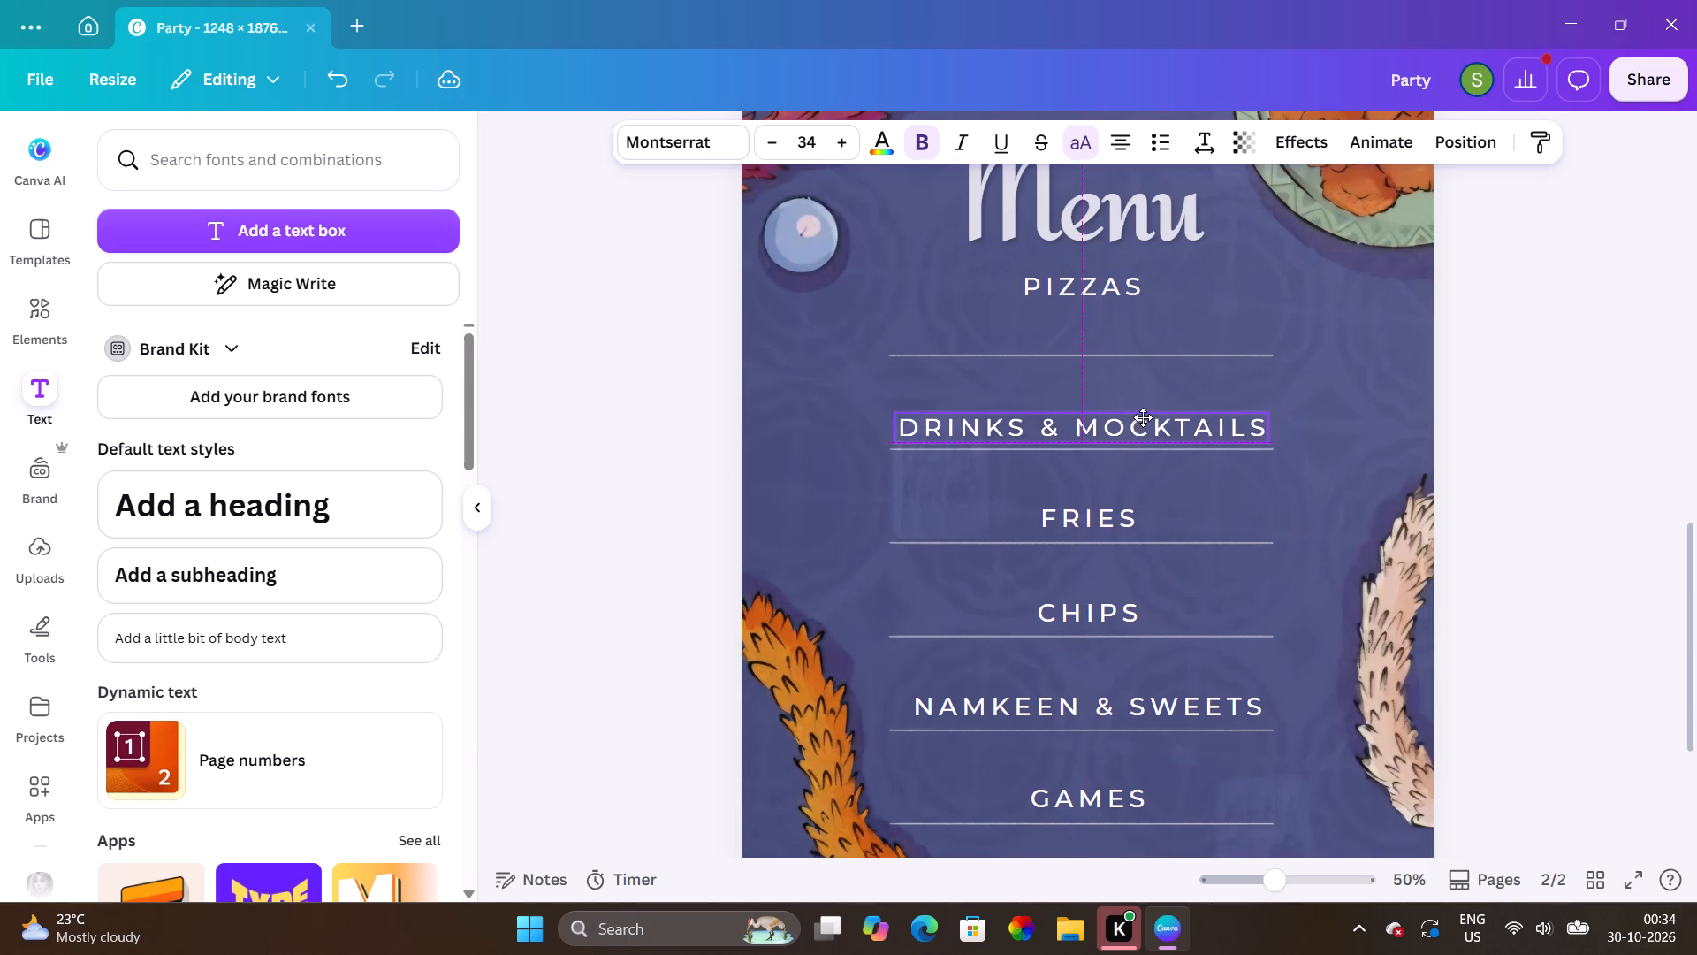
pyautogui.moveTo(1143, 417); pyautogui.dragTo(1143, 423)
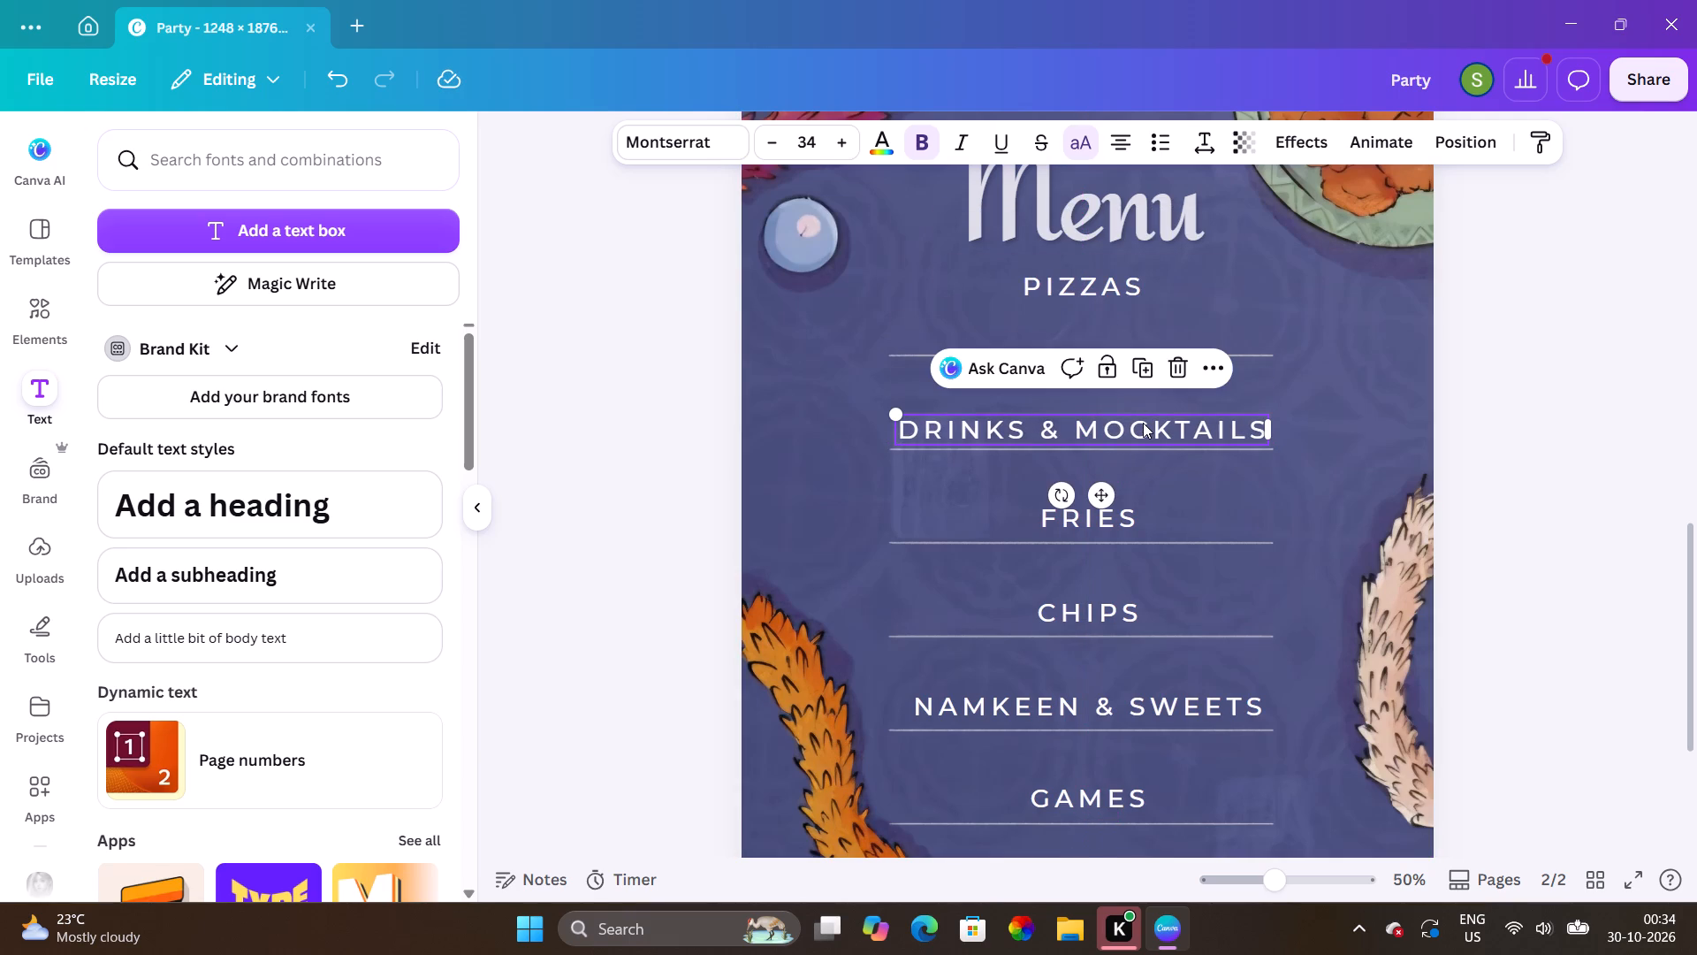
pyautogui.click(1511, 483)
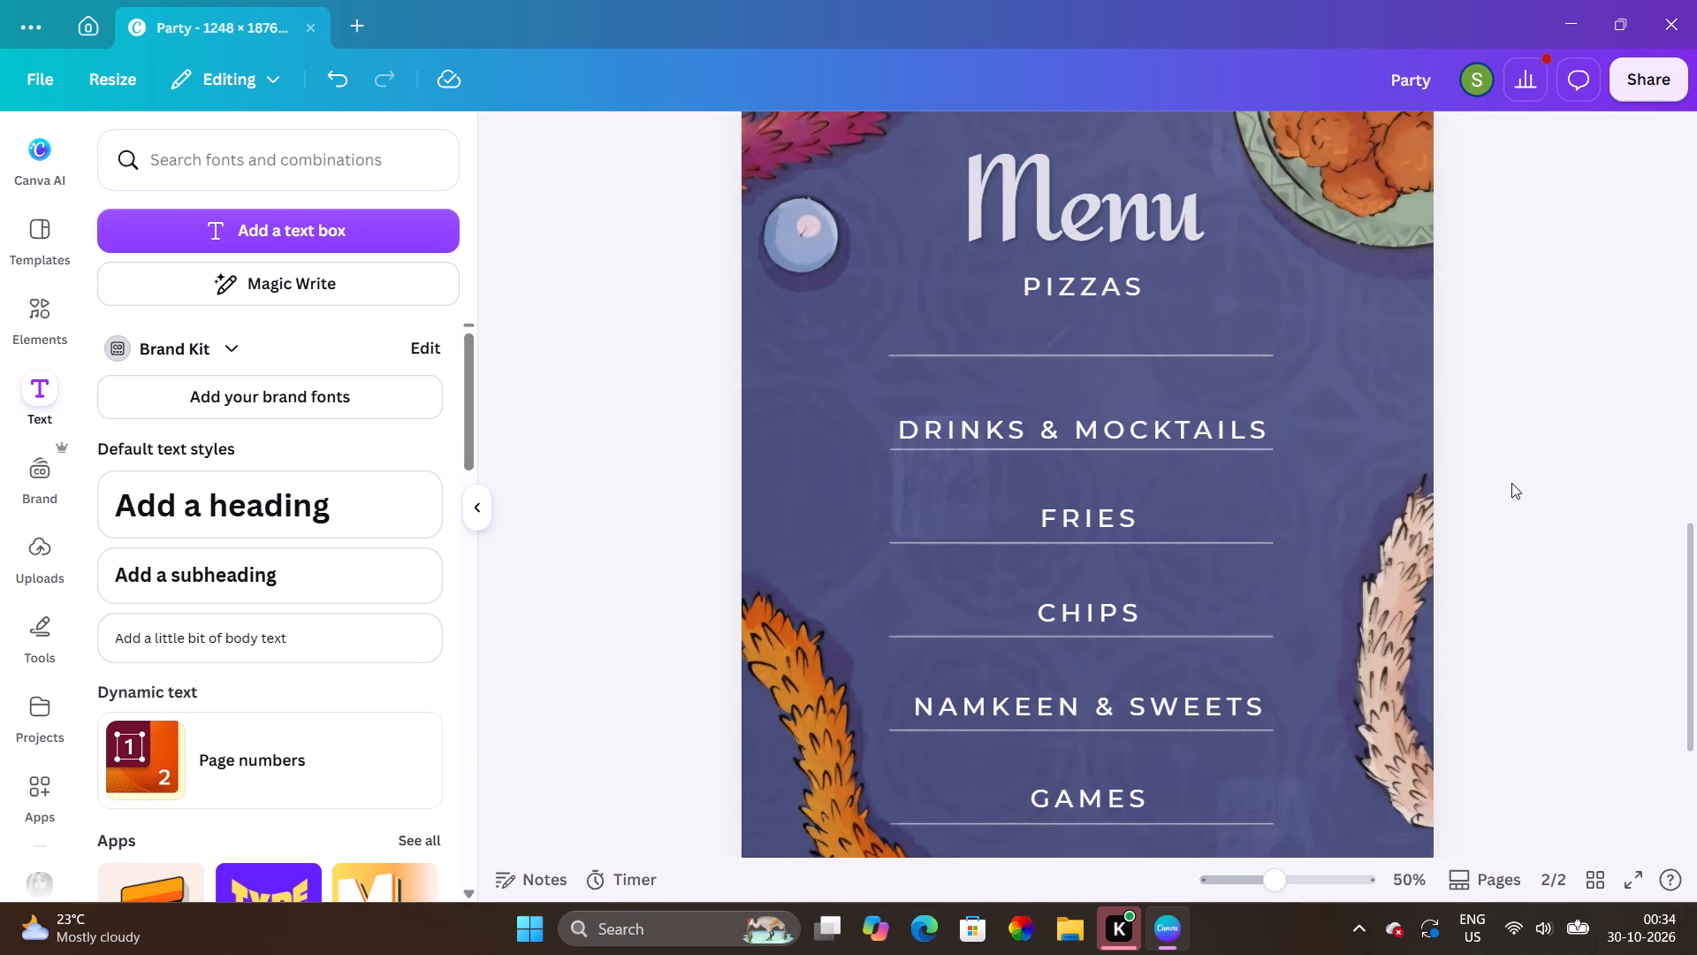
# Nudge the FRIES, CHIPS, NAMKEEN & SWEETS and GAMES texts slightly down so each sits closer to its line.
pyautogui.click(1117, 516)
pyautogui.click(1465, 512)
pyautogui.click(1139, 428)
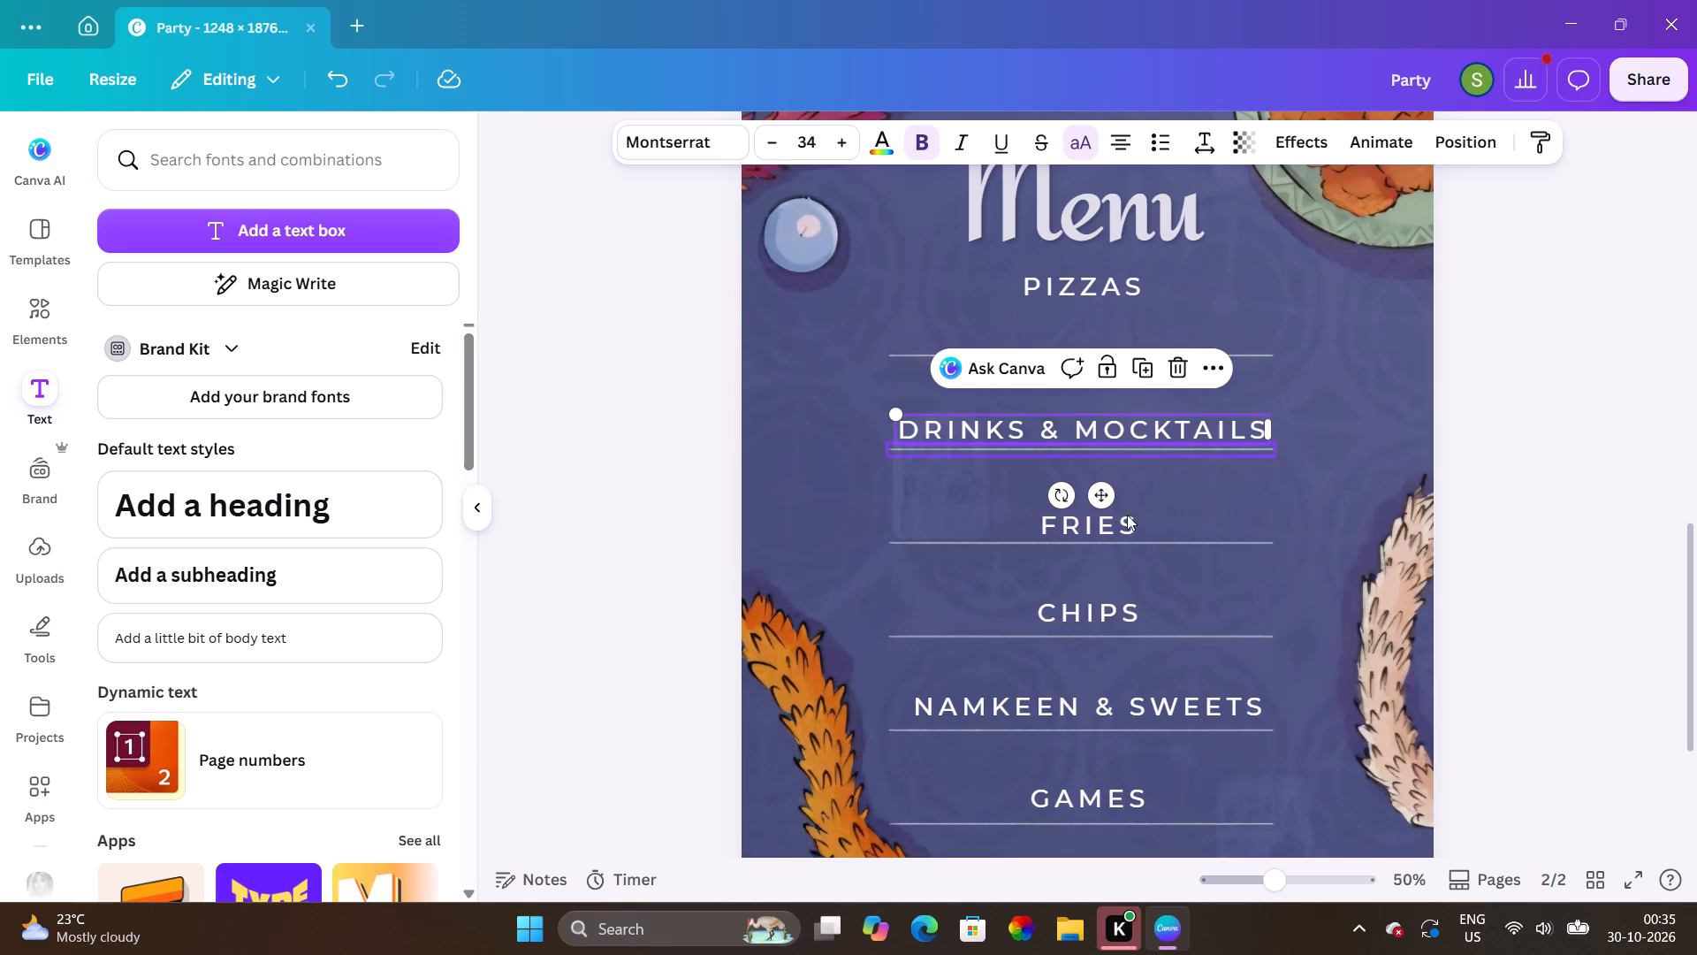
pyautogui.click(1110, 605)
pyautogui.click(1110, 605)
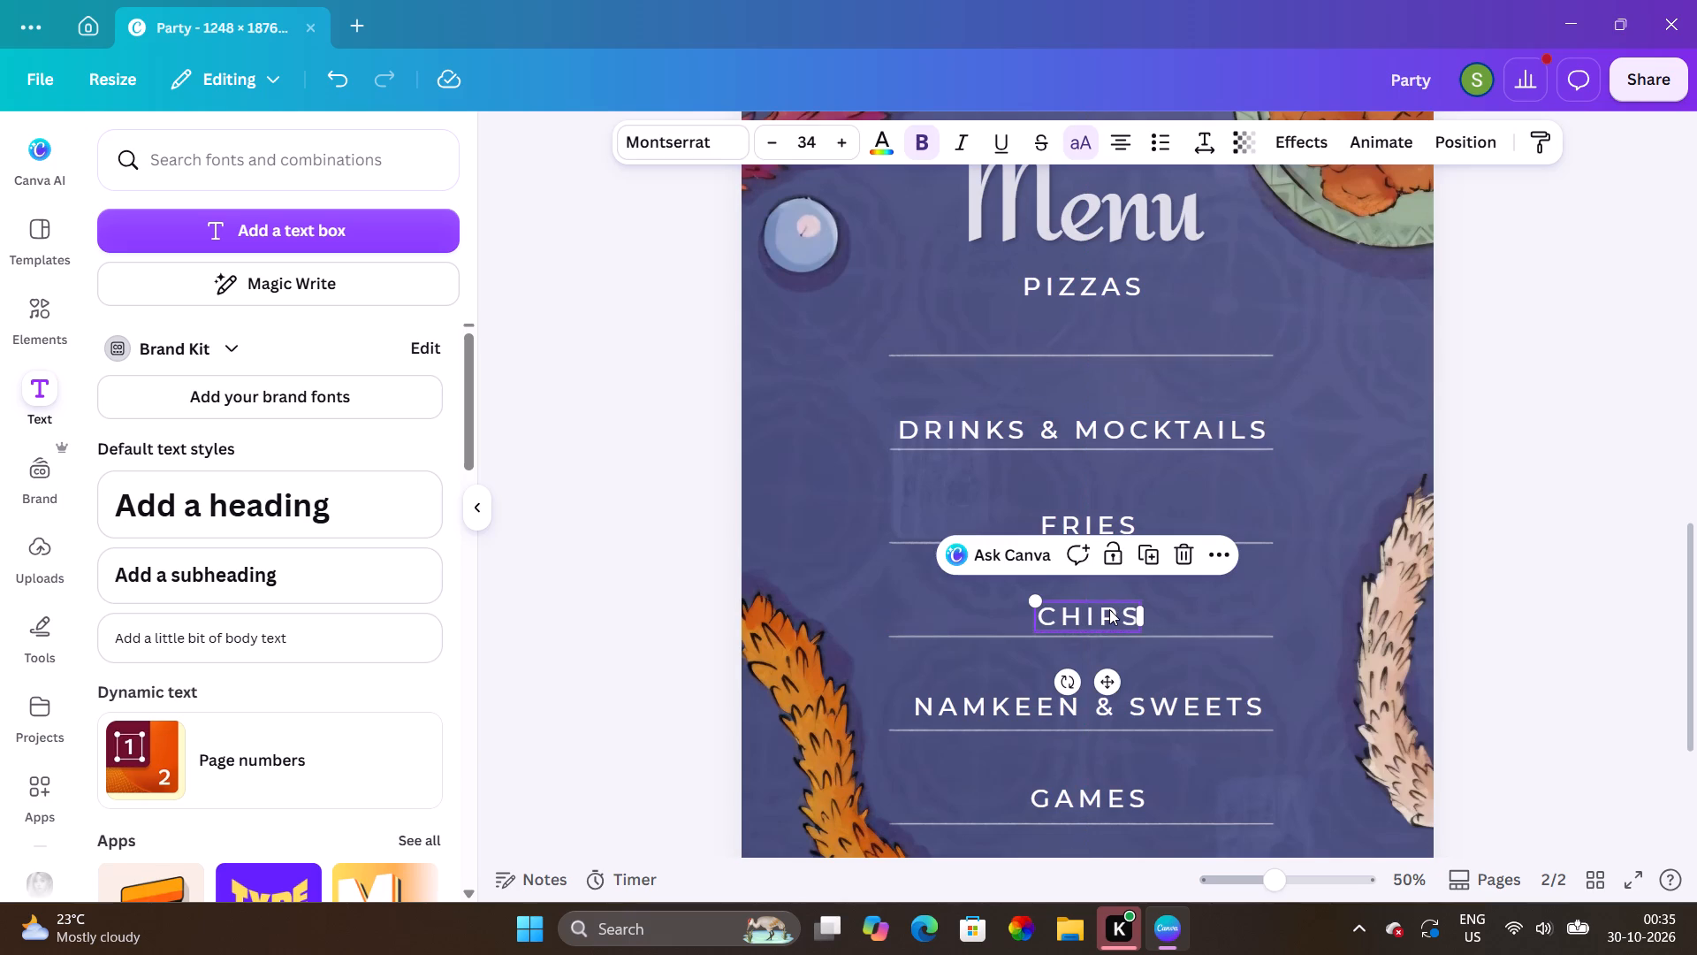
pyautogui.click(1124, 709)
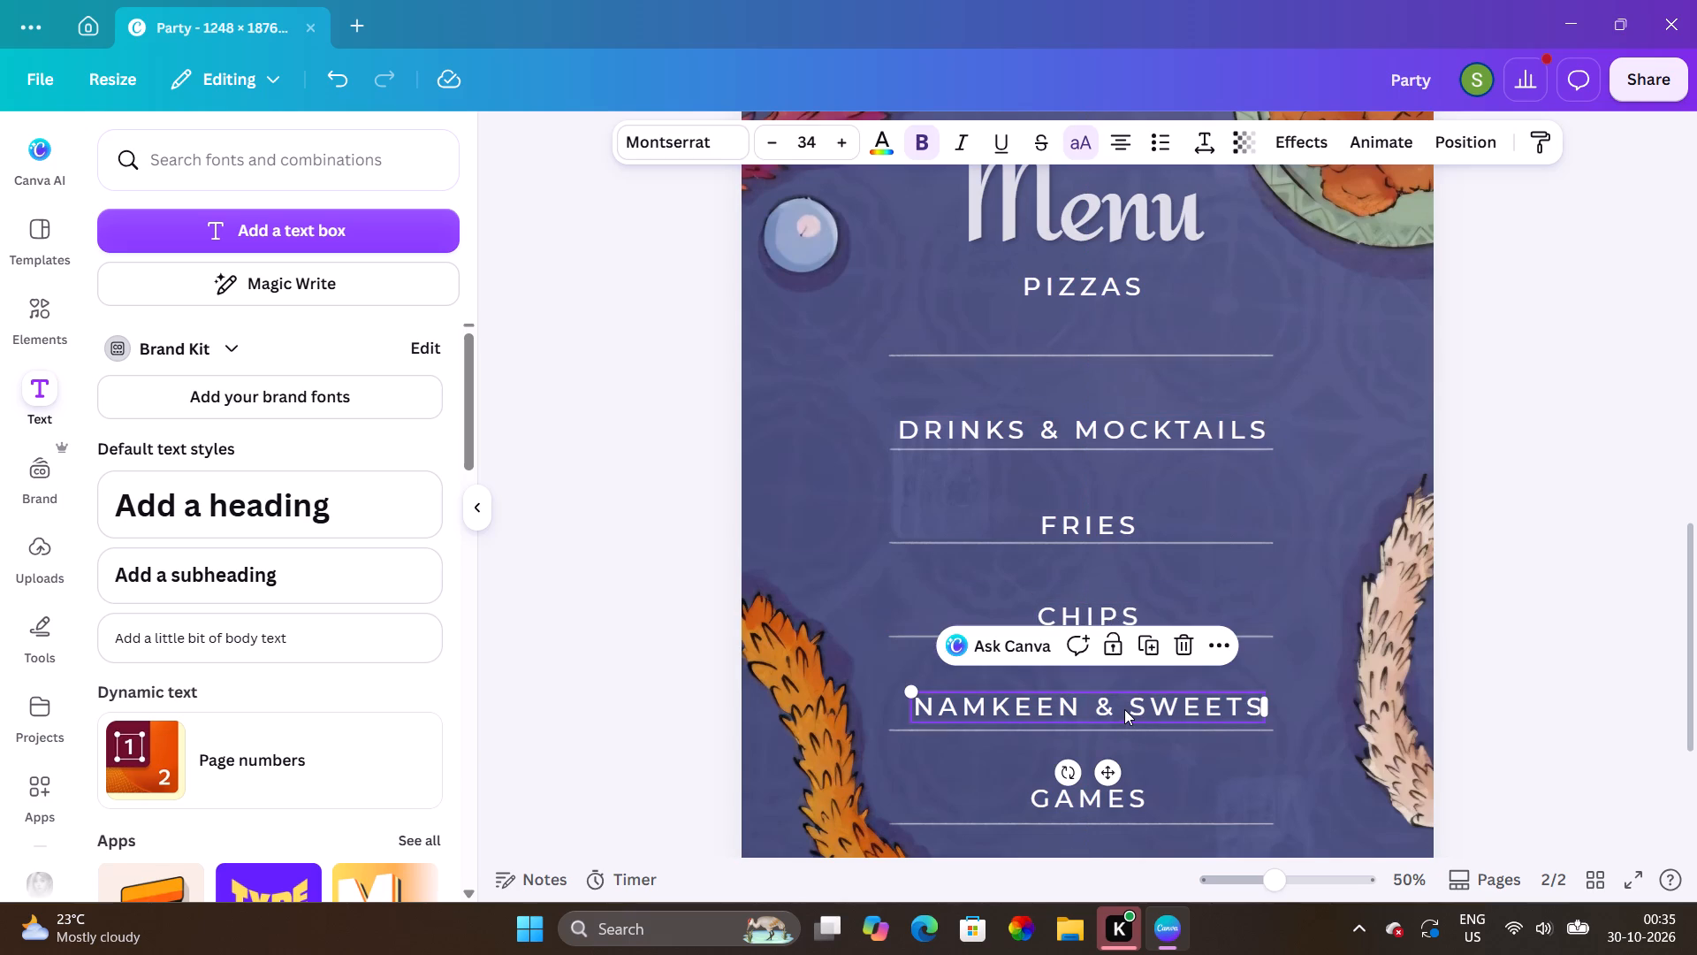
pyautogui.press('Down')
pyautogui.press('Down')
pyautogui.press('Down')
pyautogui.press('Down')
pyautogui.press('Down')
pyautogui.press('Down')
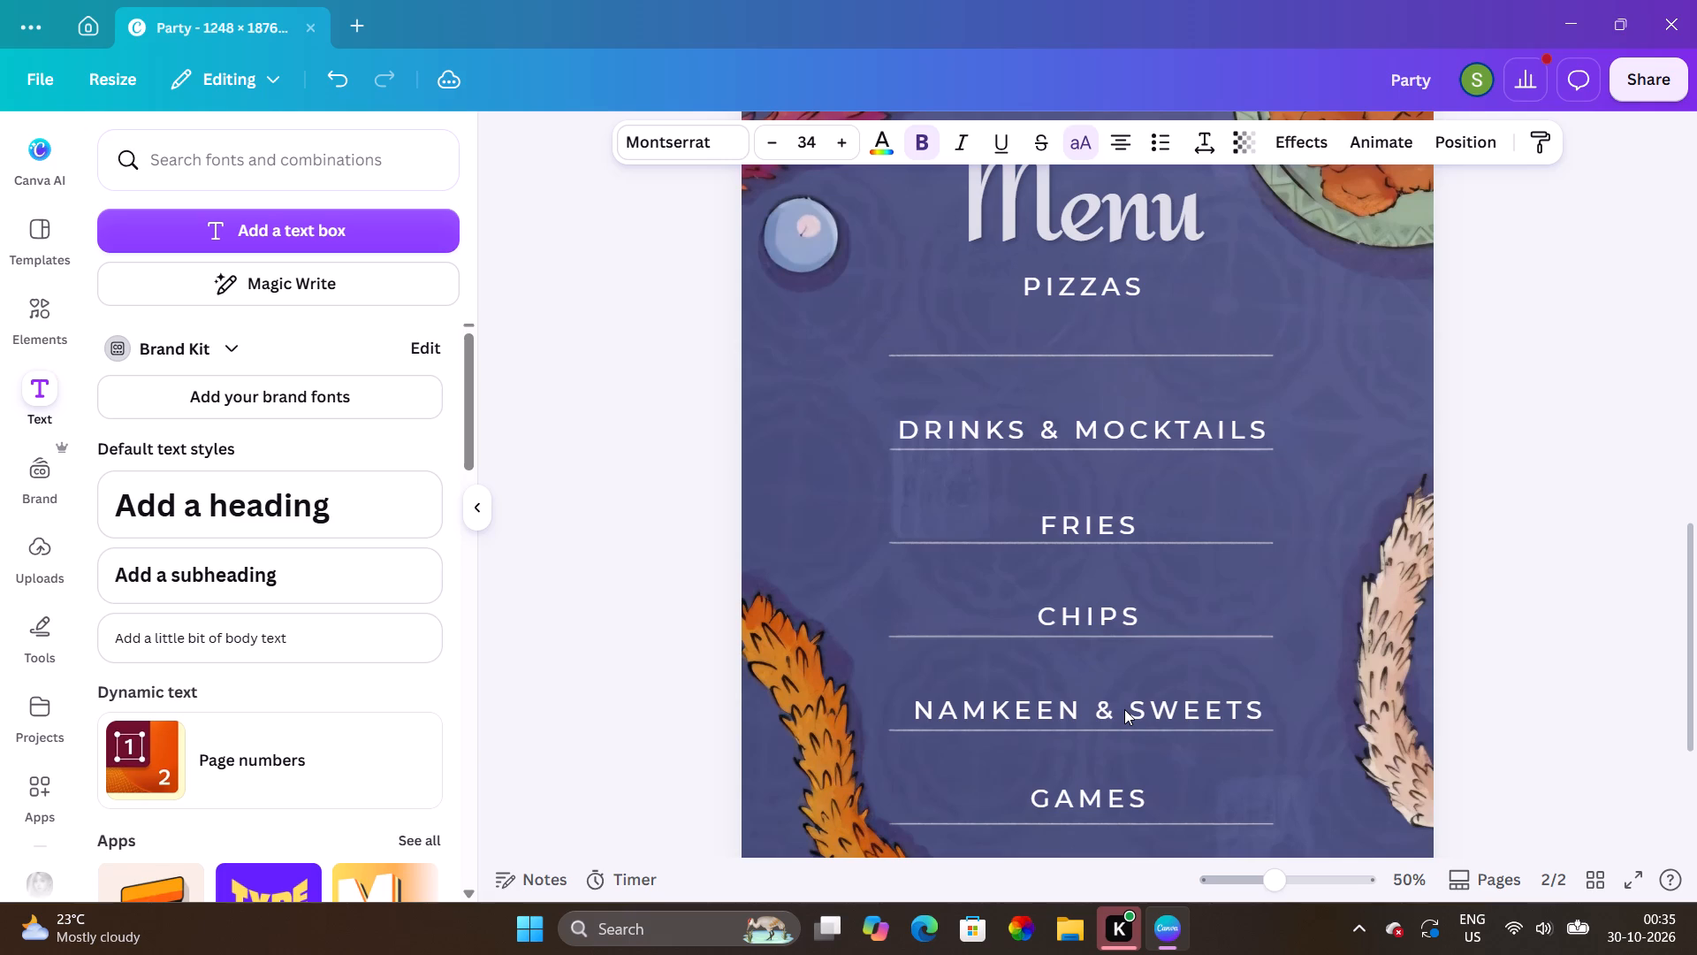
pyautogui.click(1124, 709)
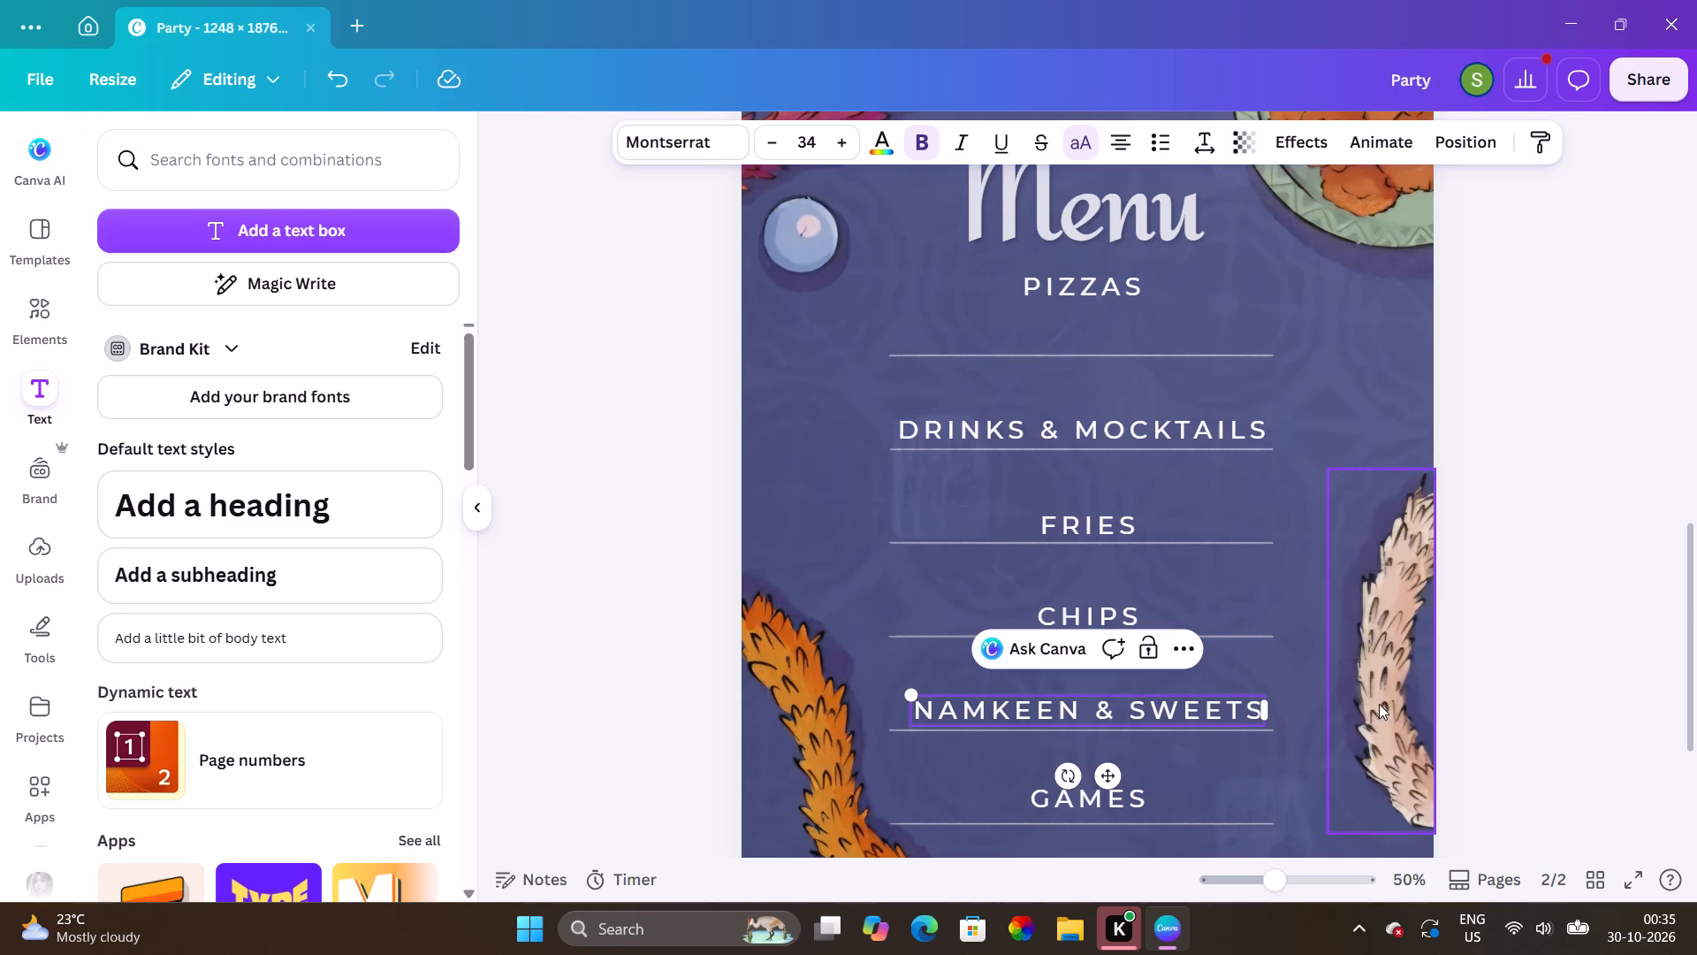
pyautogui.scroll(-2, 1379, 704)
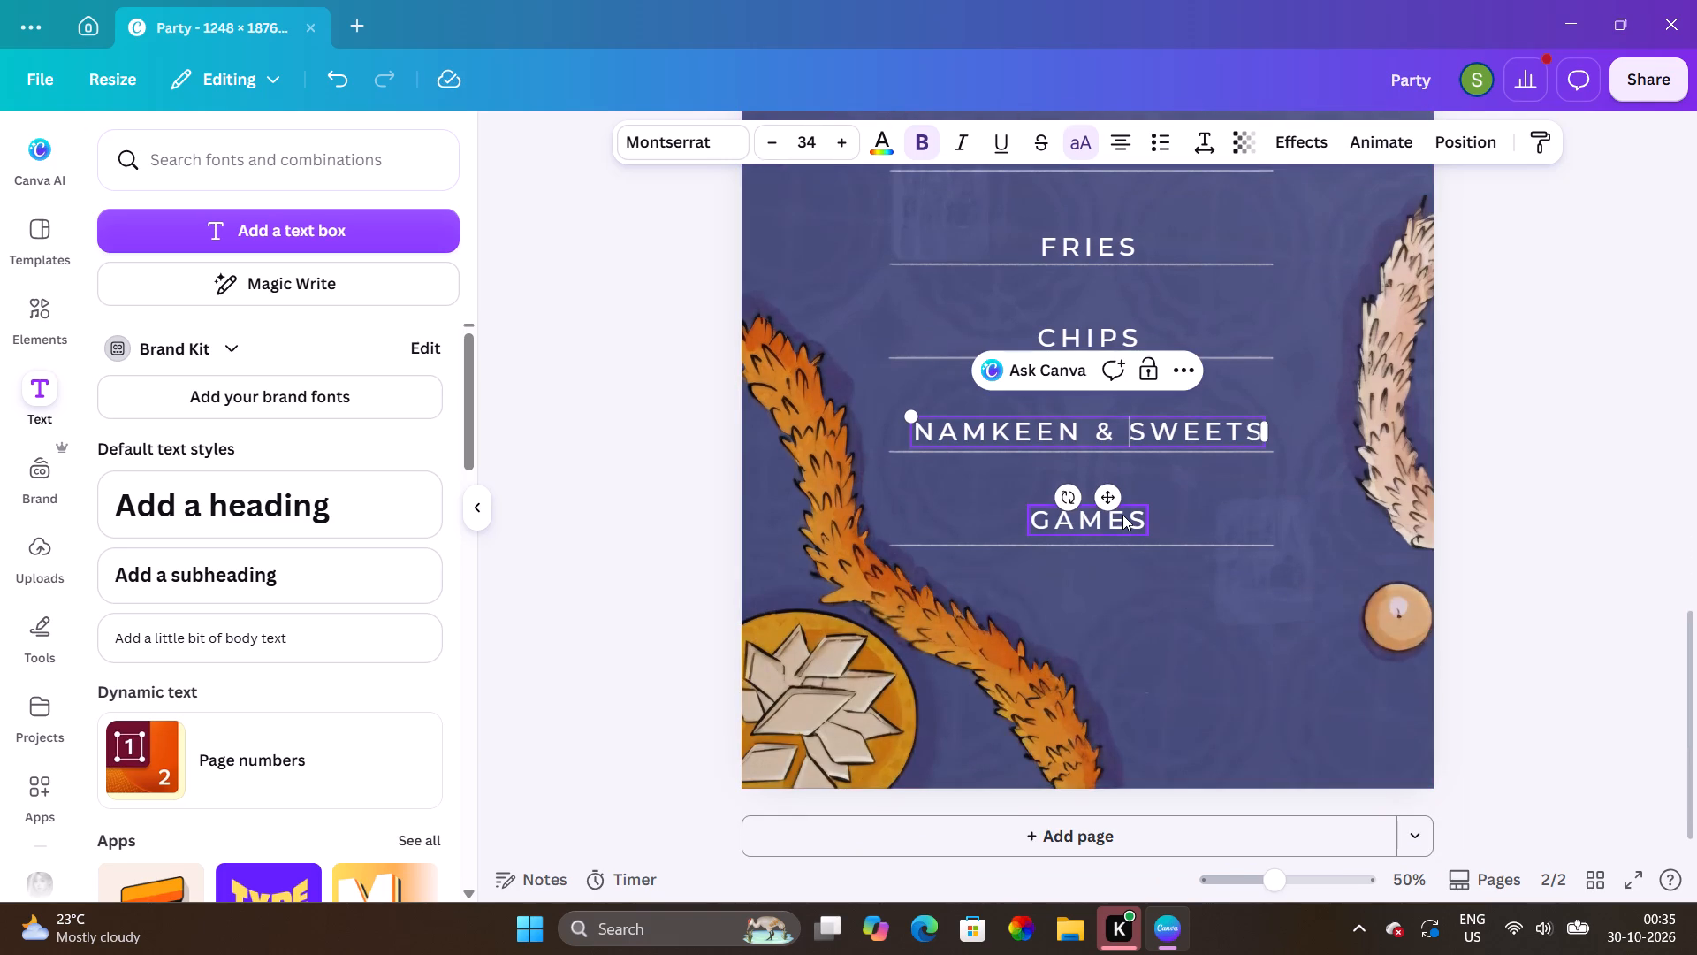
pyautogui.click(1122, 515)
pyautogui.click(1122, 515)
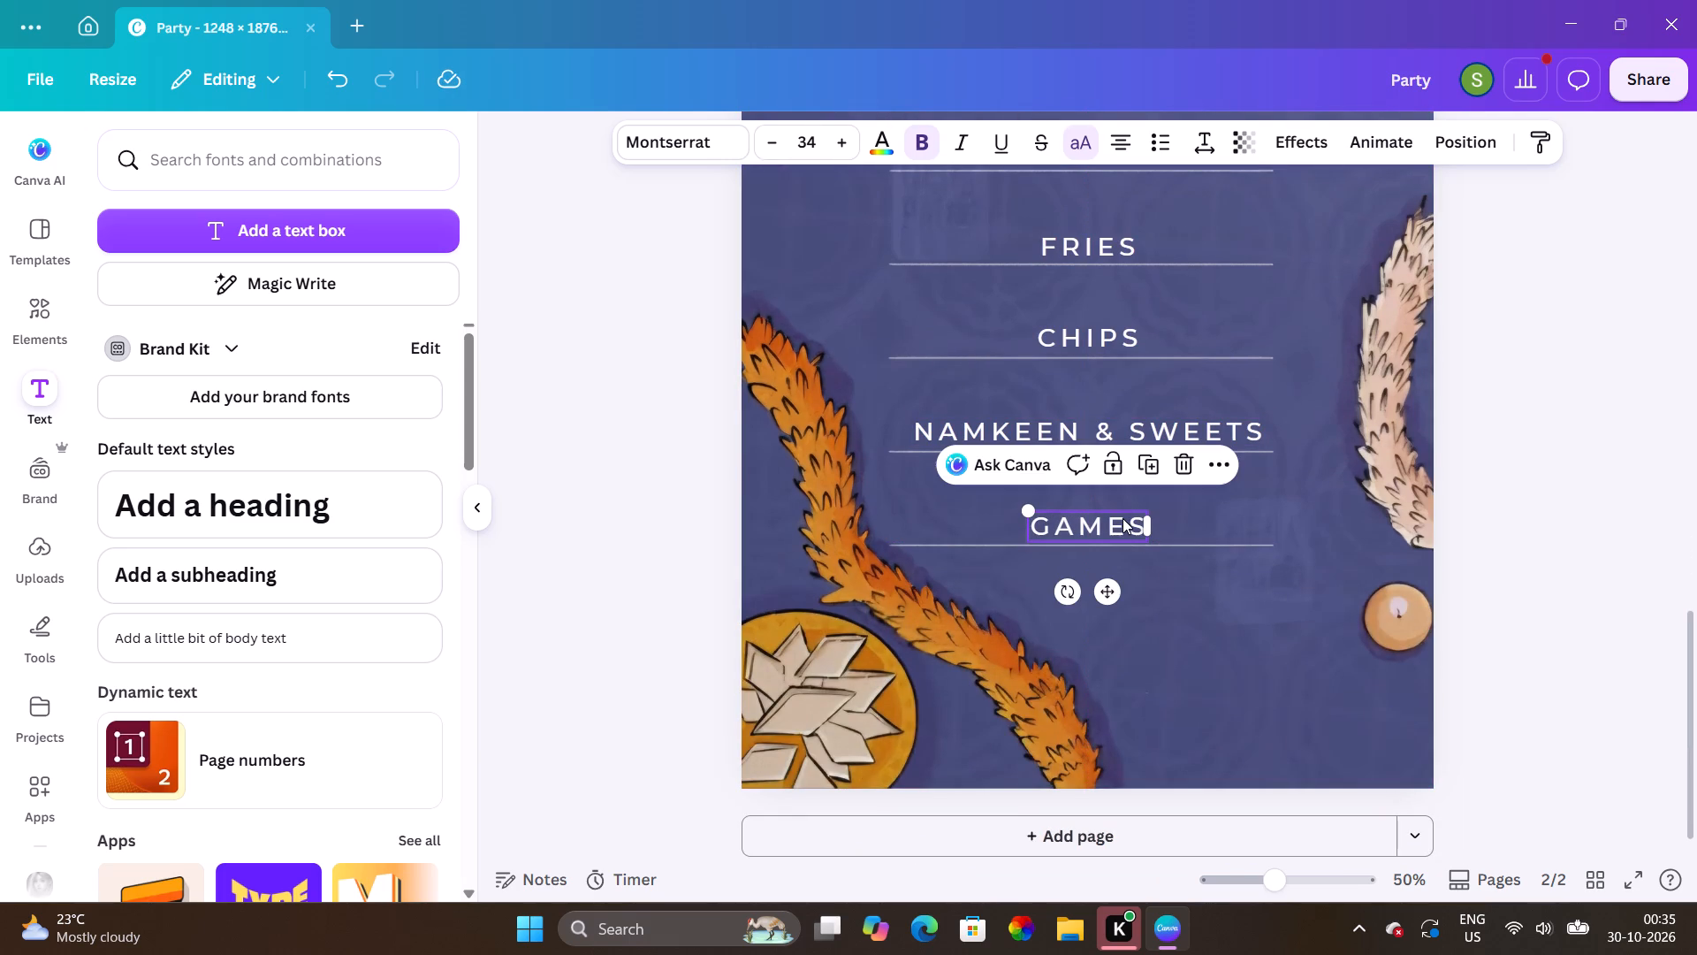
pyautogui.click(1563, 518)
# Move the PIZZAS text down to sit just above the first menu line, centred on the page.
pyautogui.scroll(1, 1563, 518)
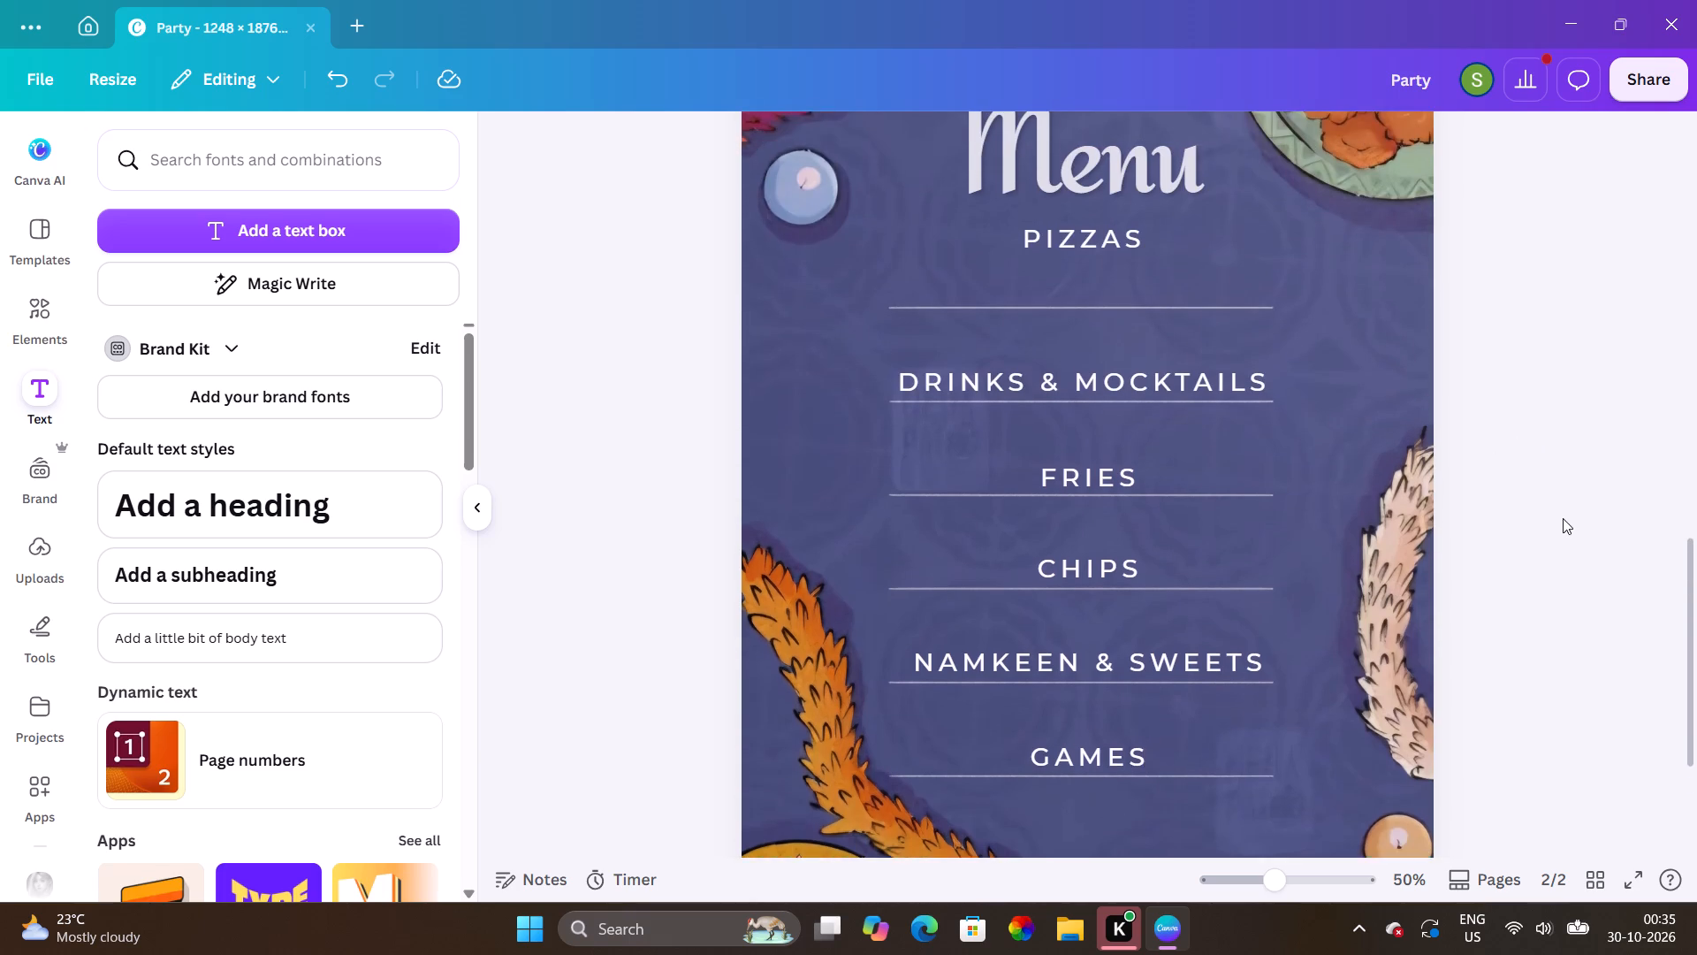
pyautogui.scroll(1, 1563, 518)
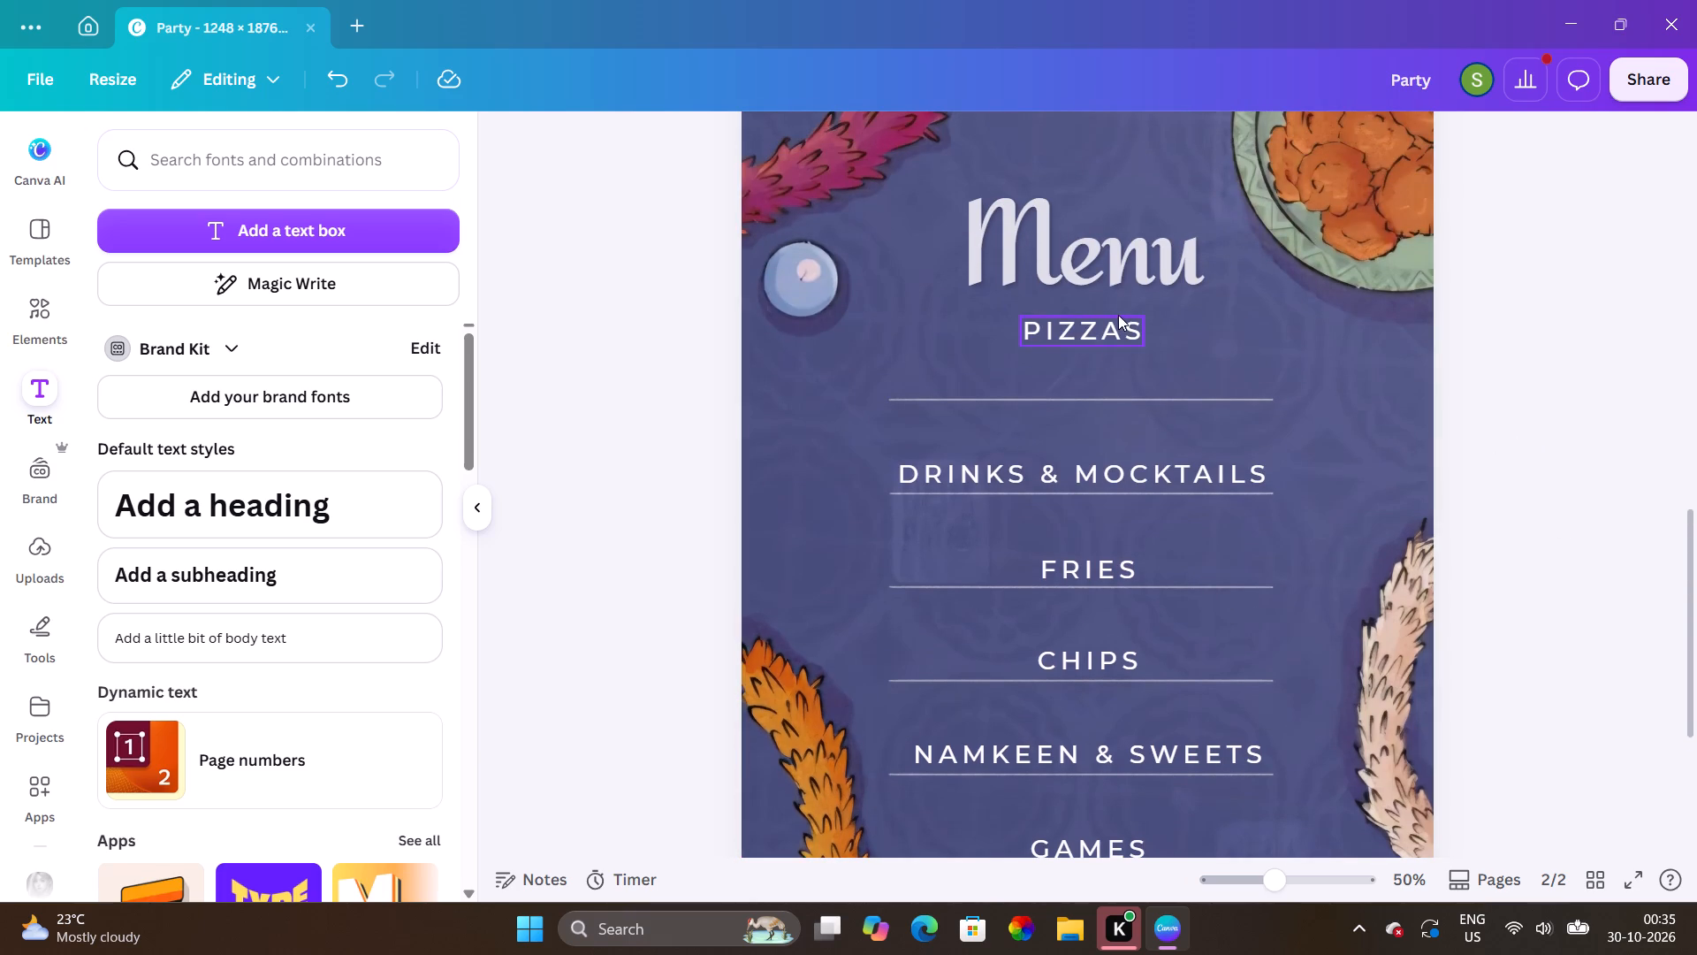
pyautogui.click(1113, 331)
pyautogui.moveTo(1113, 331); pyautogui.dragTo(1115, 372)
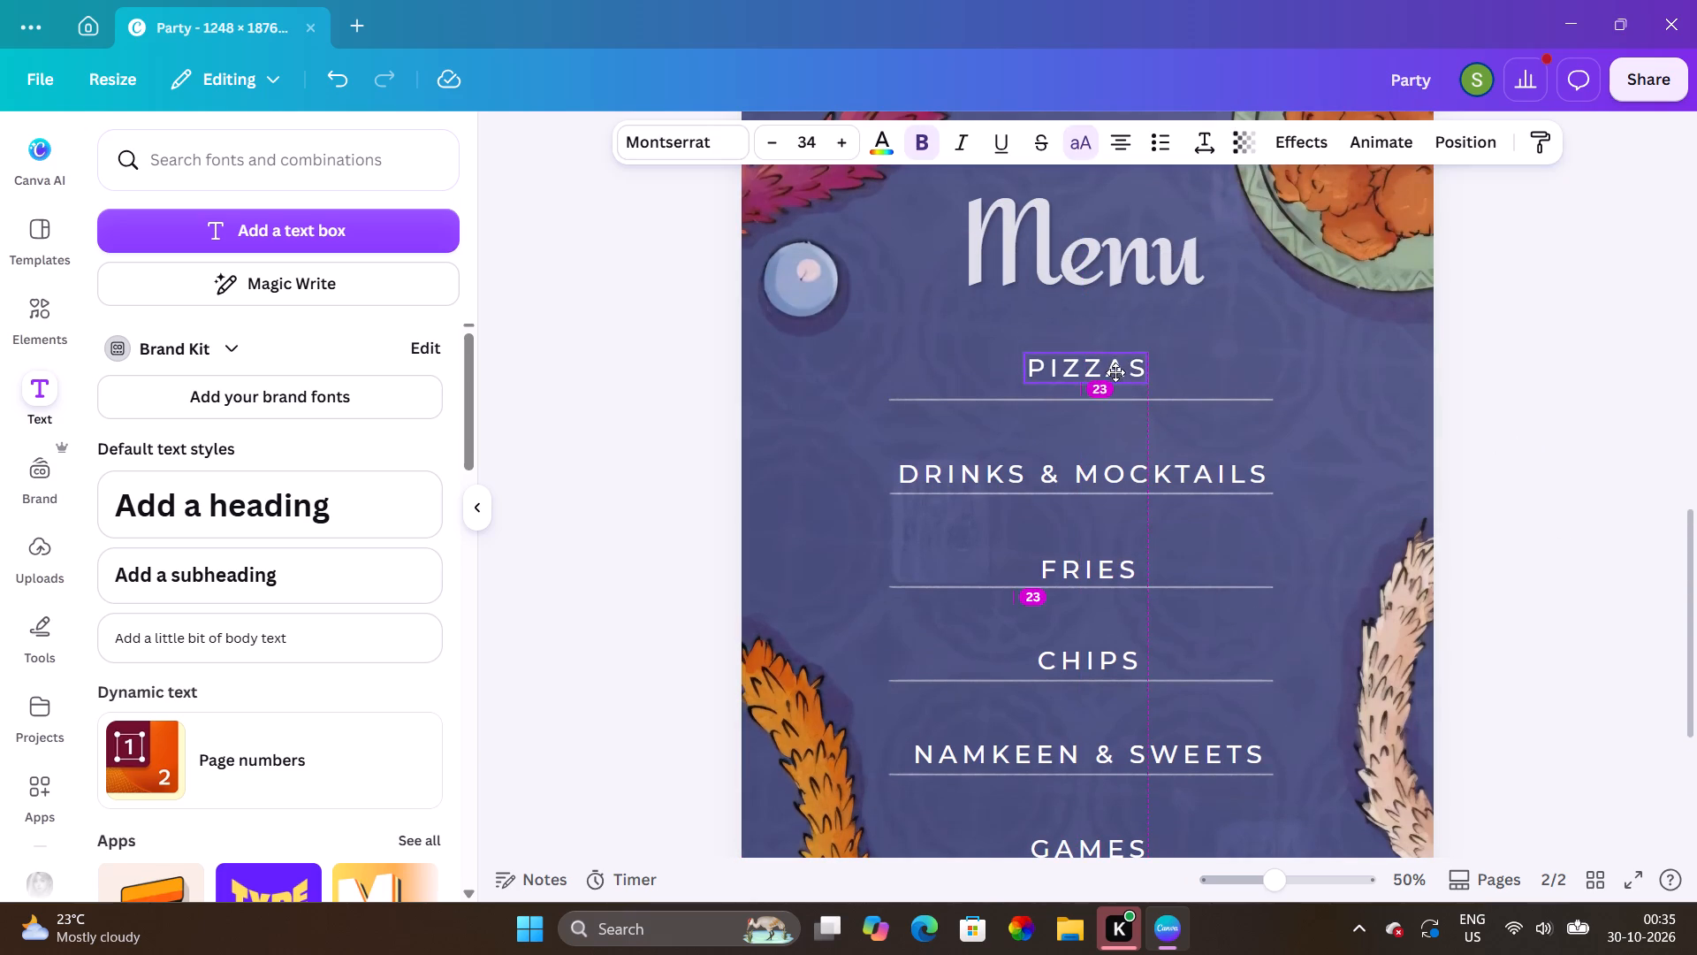
pyautogui.moveTo(1115, 372); pyautogui.dragTo(1112, 383)
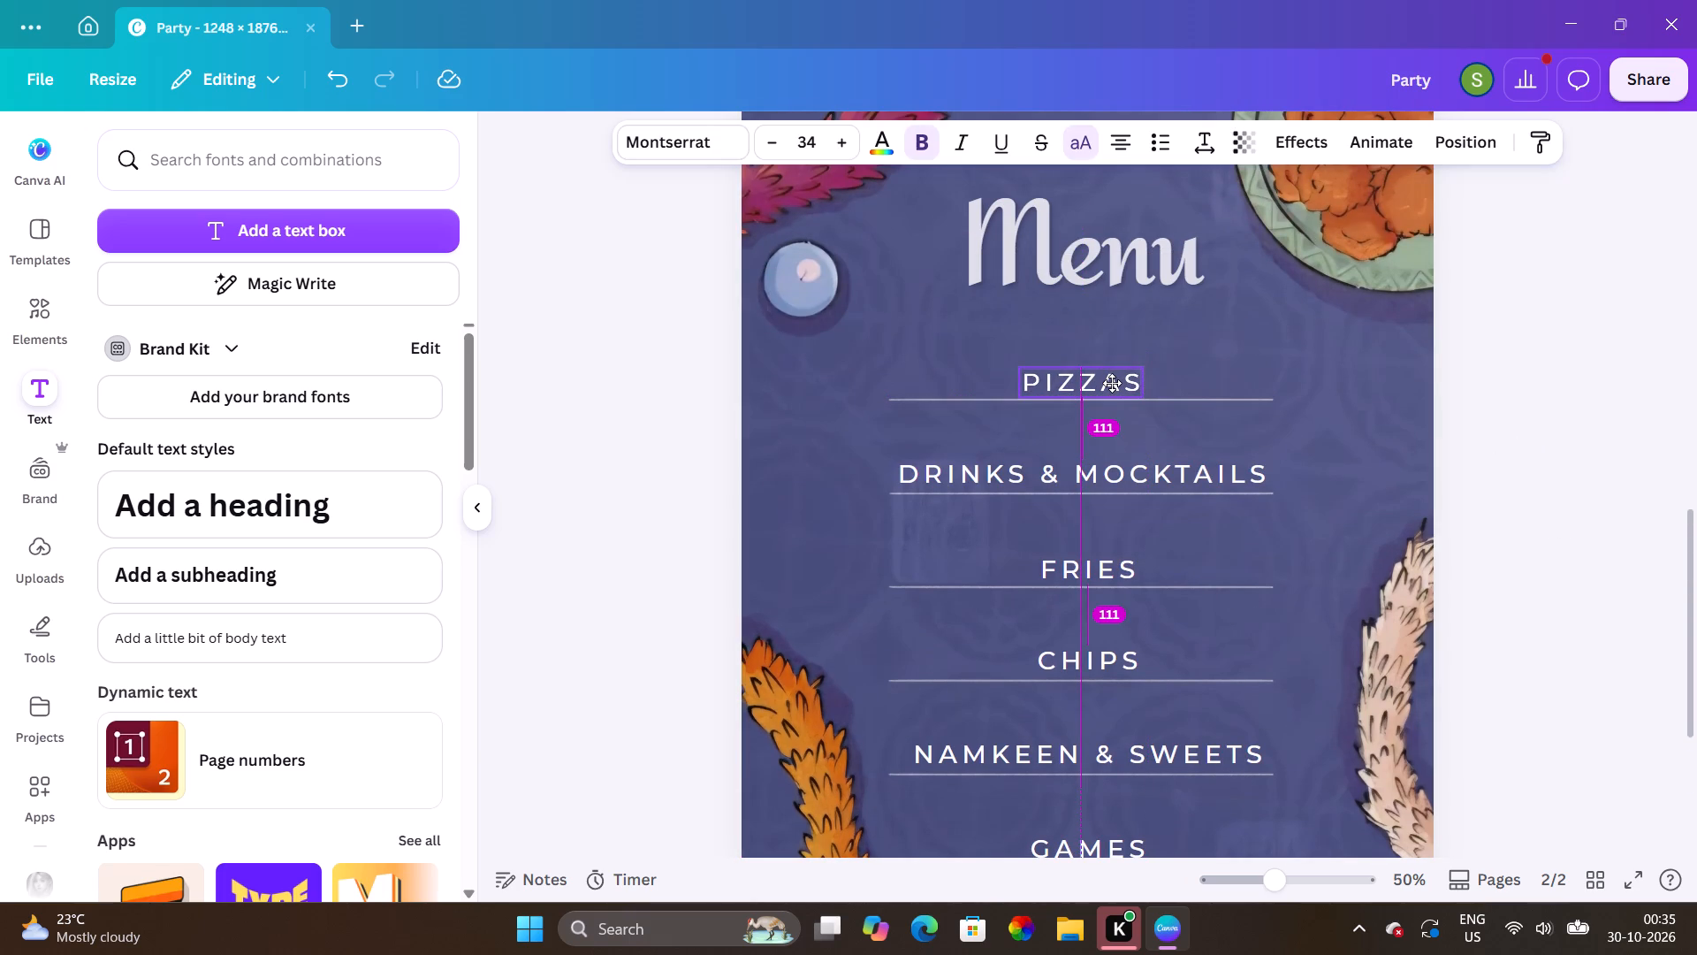
pyautogui.moveTo(1112, 383); pyautogui.dragTo(1112, 380)
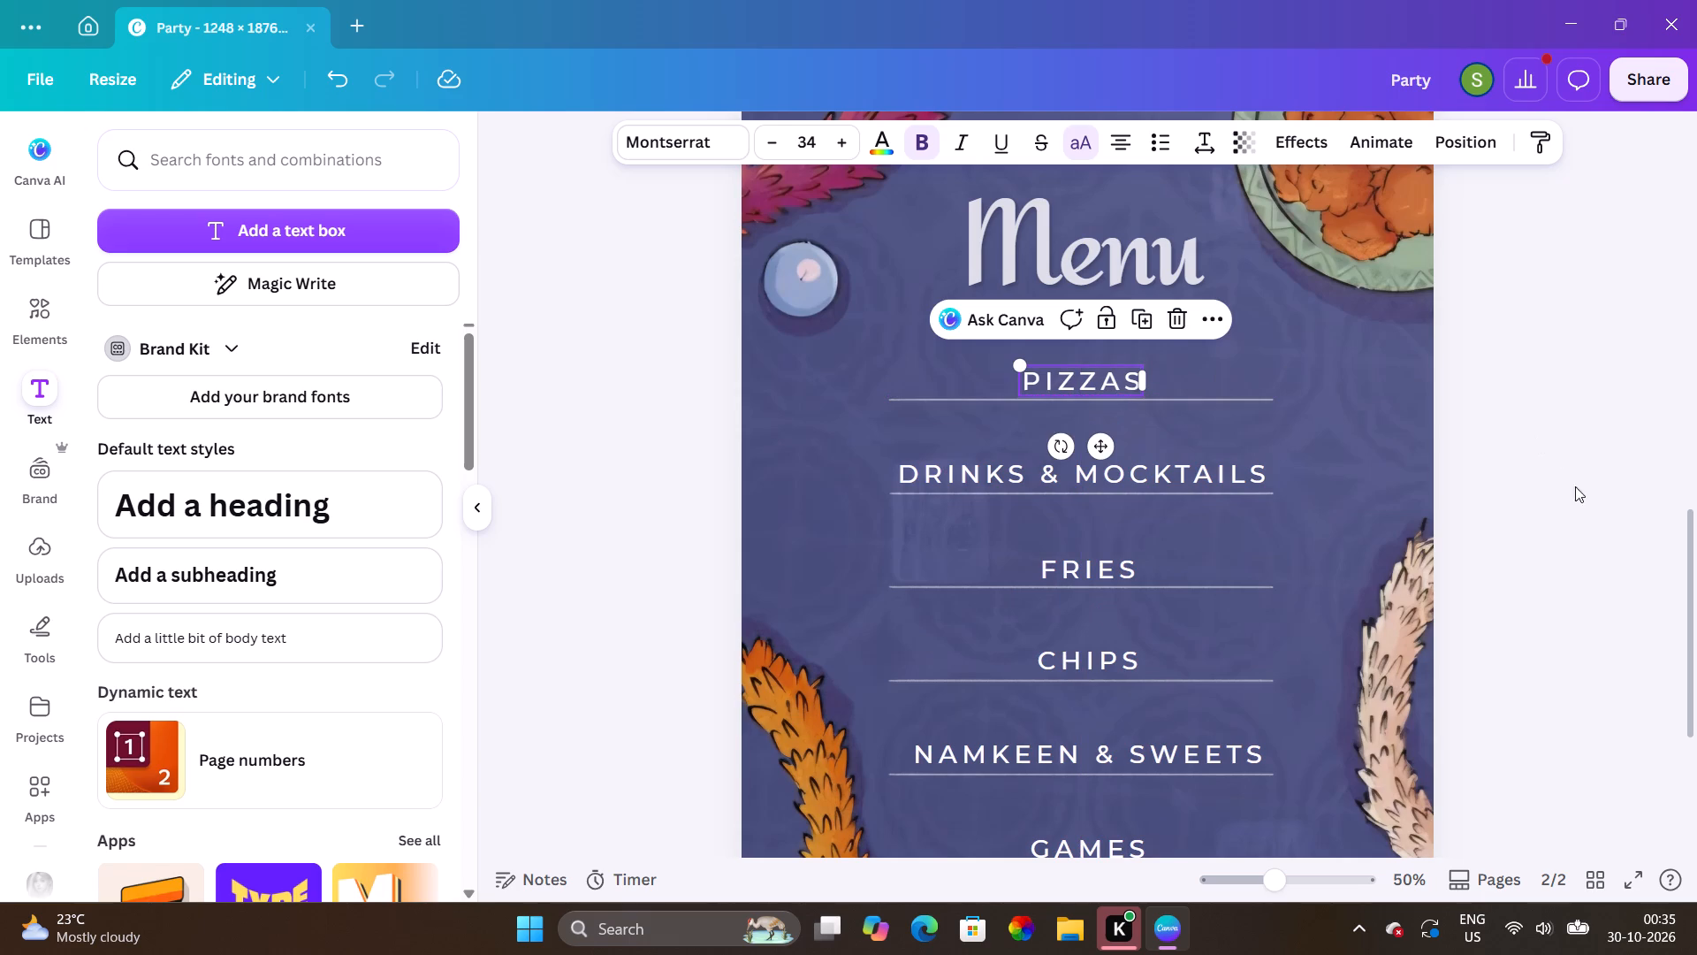
pyautogui.click(1582, 530)
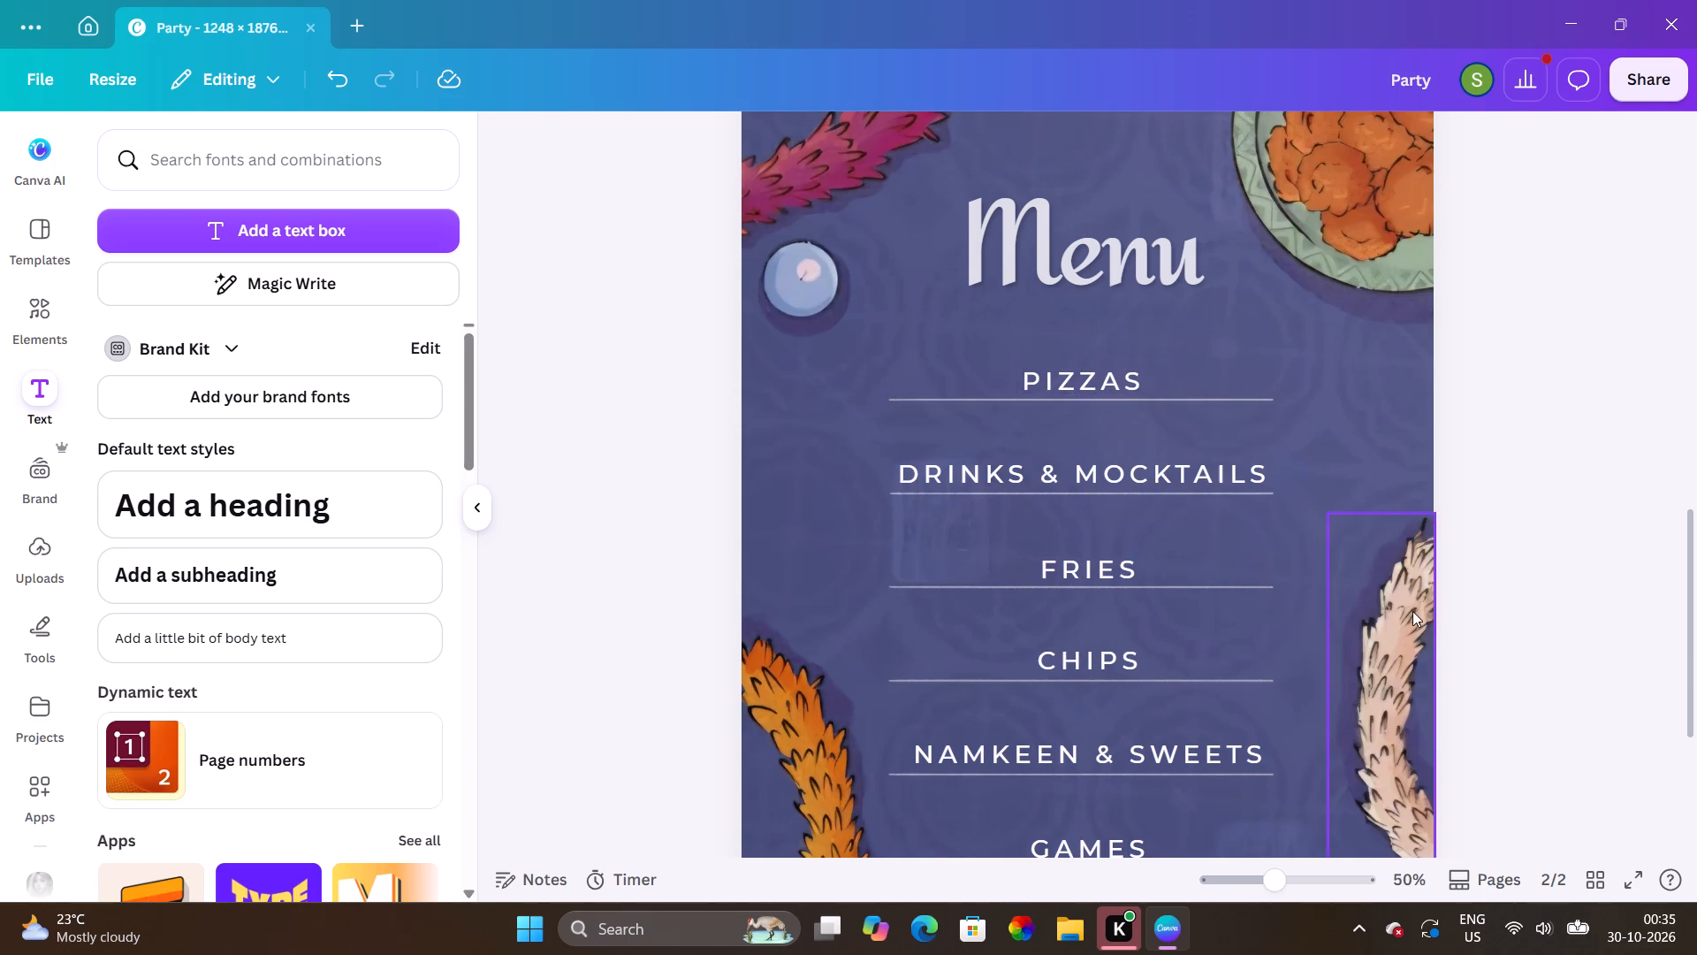
# Review the Diwali cover page and the completed Menu page together at a smaller zoom.
pyautogui.scroll(2, 1412, 611)
pyautogui.rightClick(1412, 611)
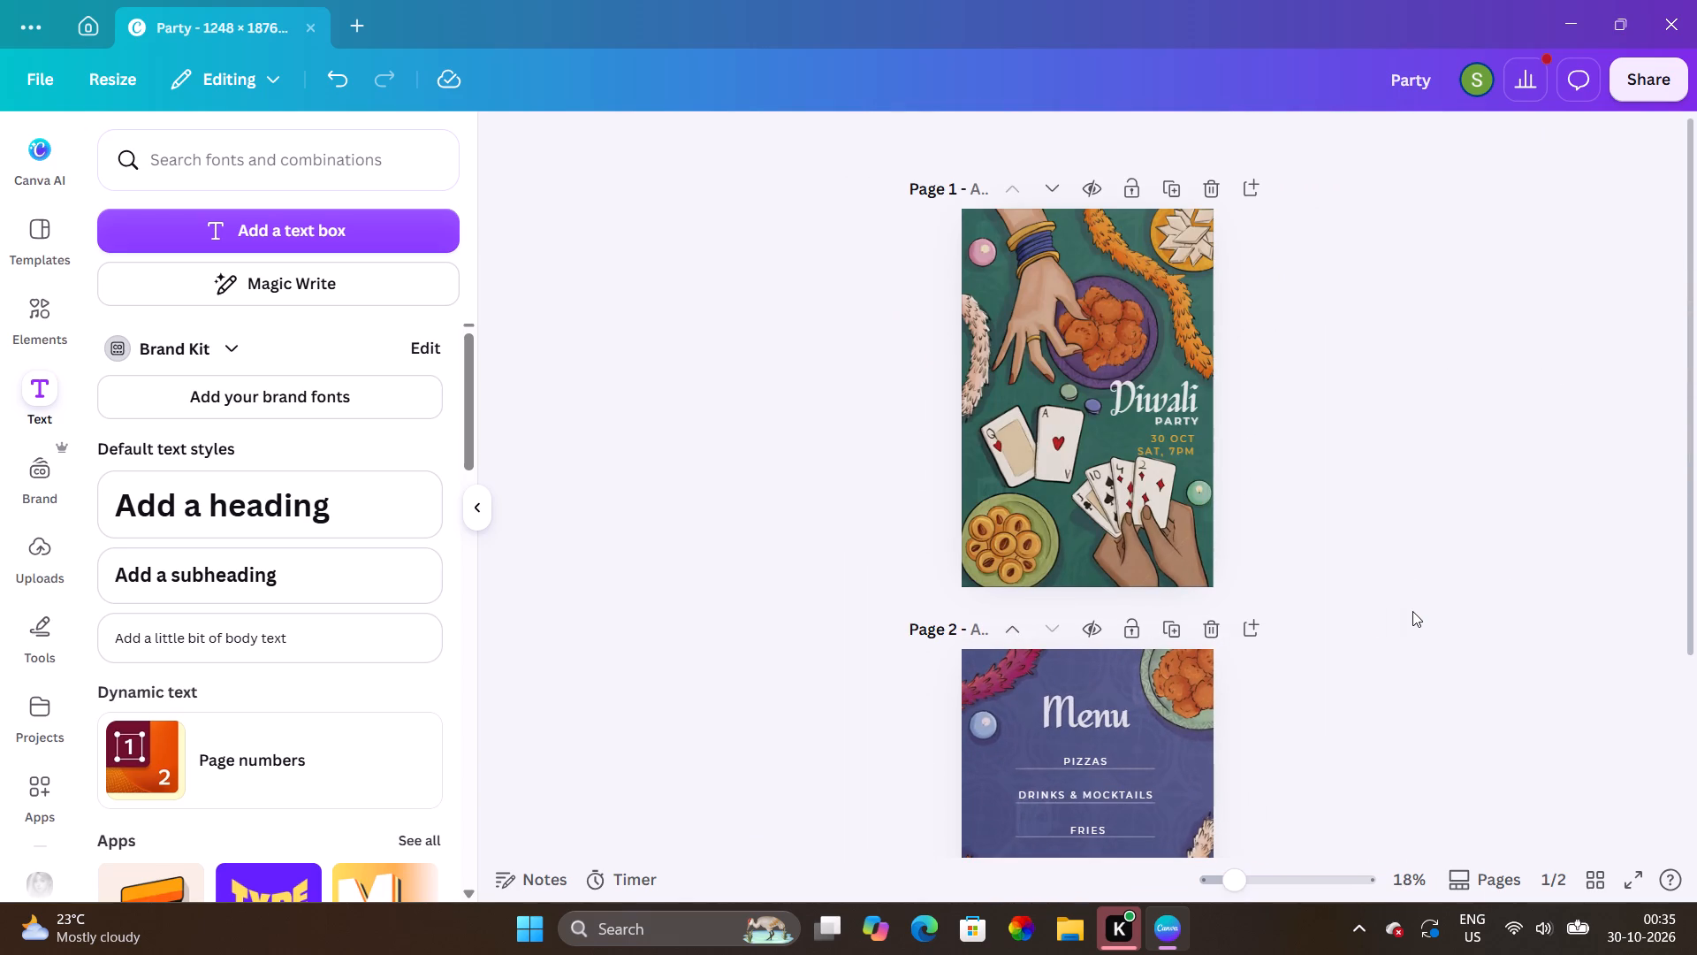
pyautogui.scroll(-2, 1412, 611)
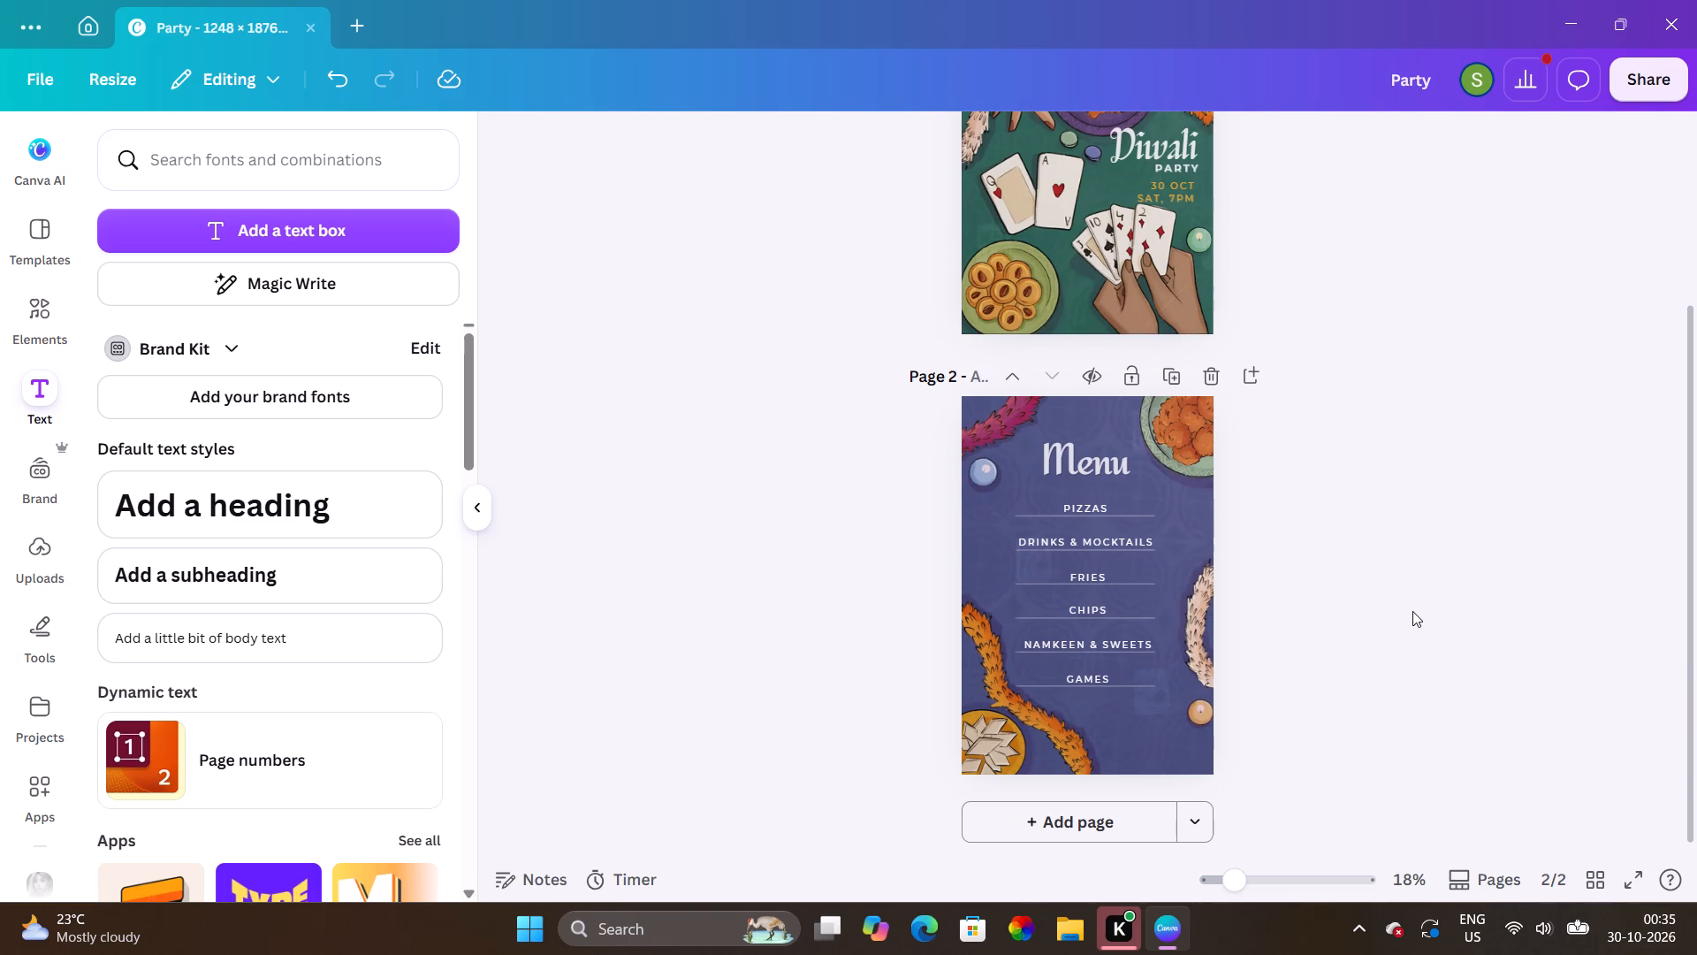
pyautogui.scroll(3, 1412, 611)
pyautogui.scroll(-1, 1016, 678)
pyautogui.scroll(1, 1005, 714)
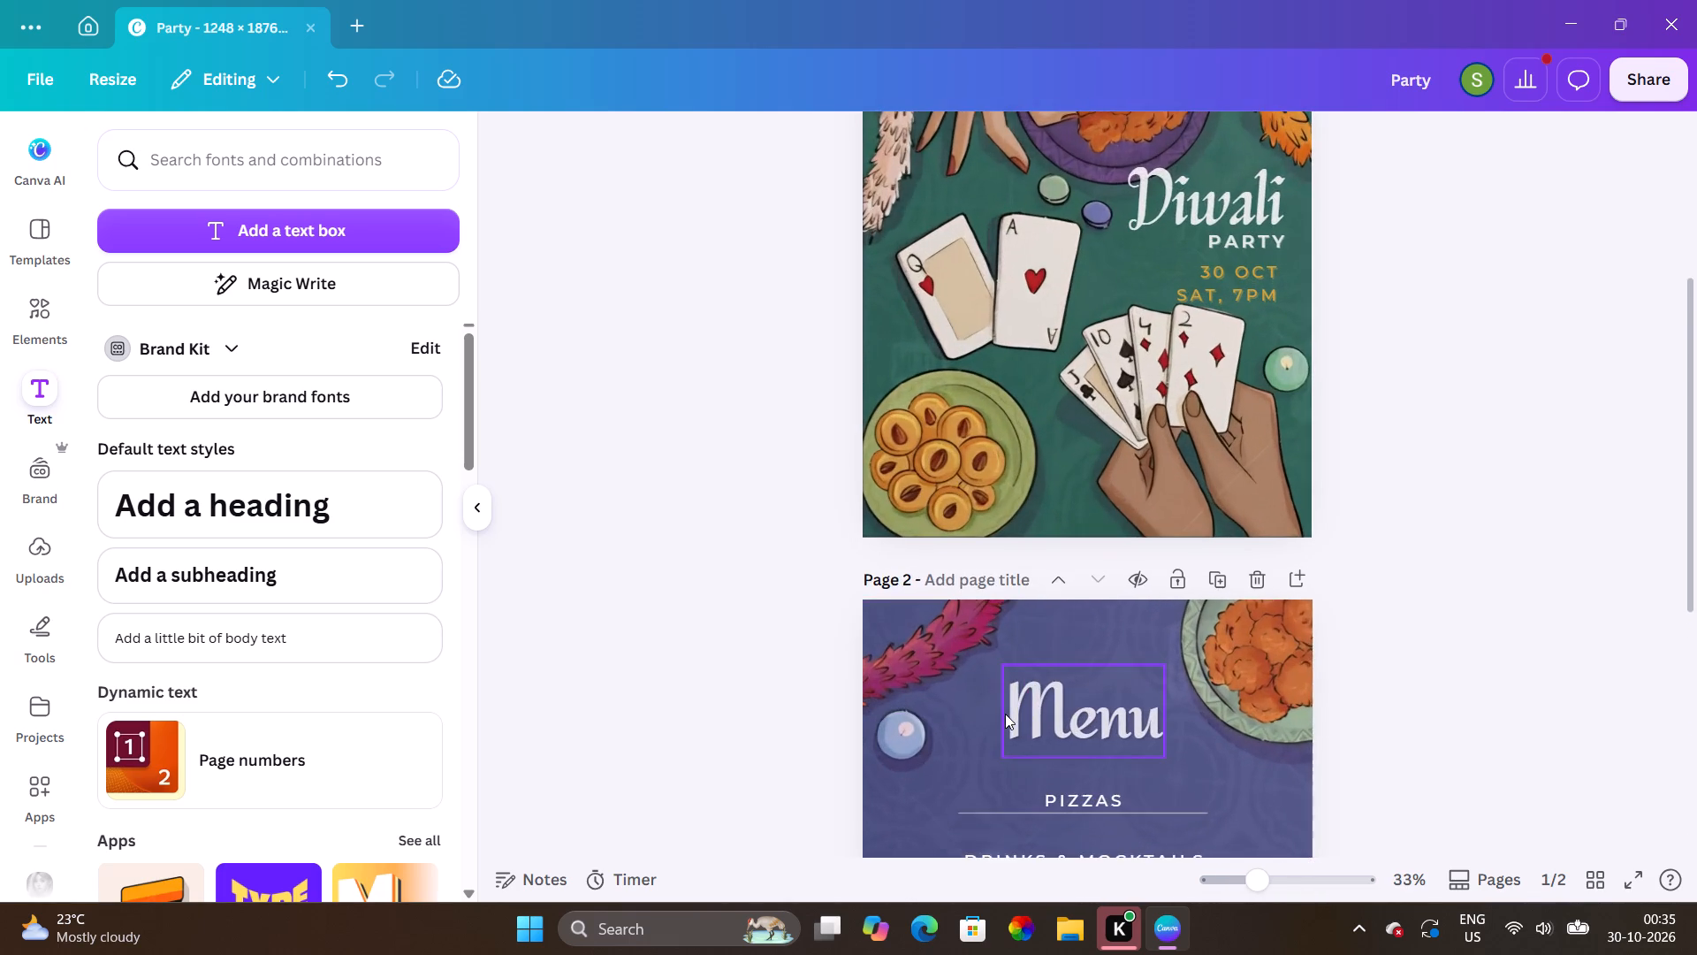
pyautogui.scroll(1, 1005, 714)
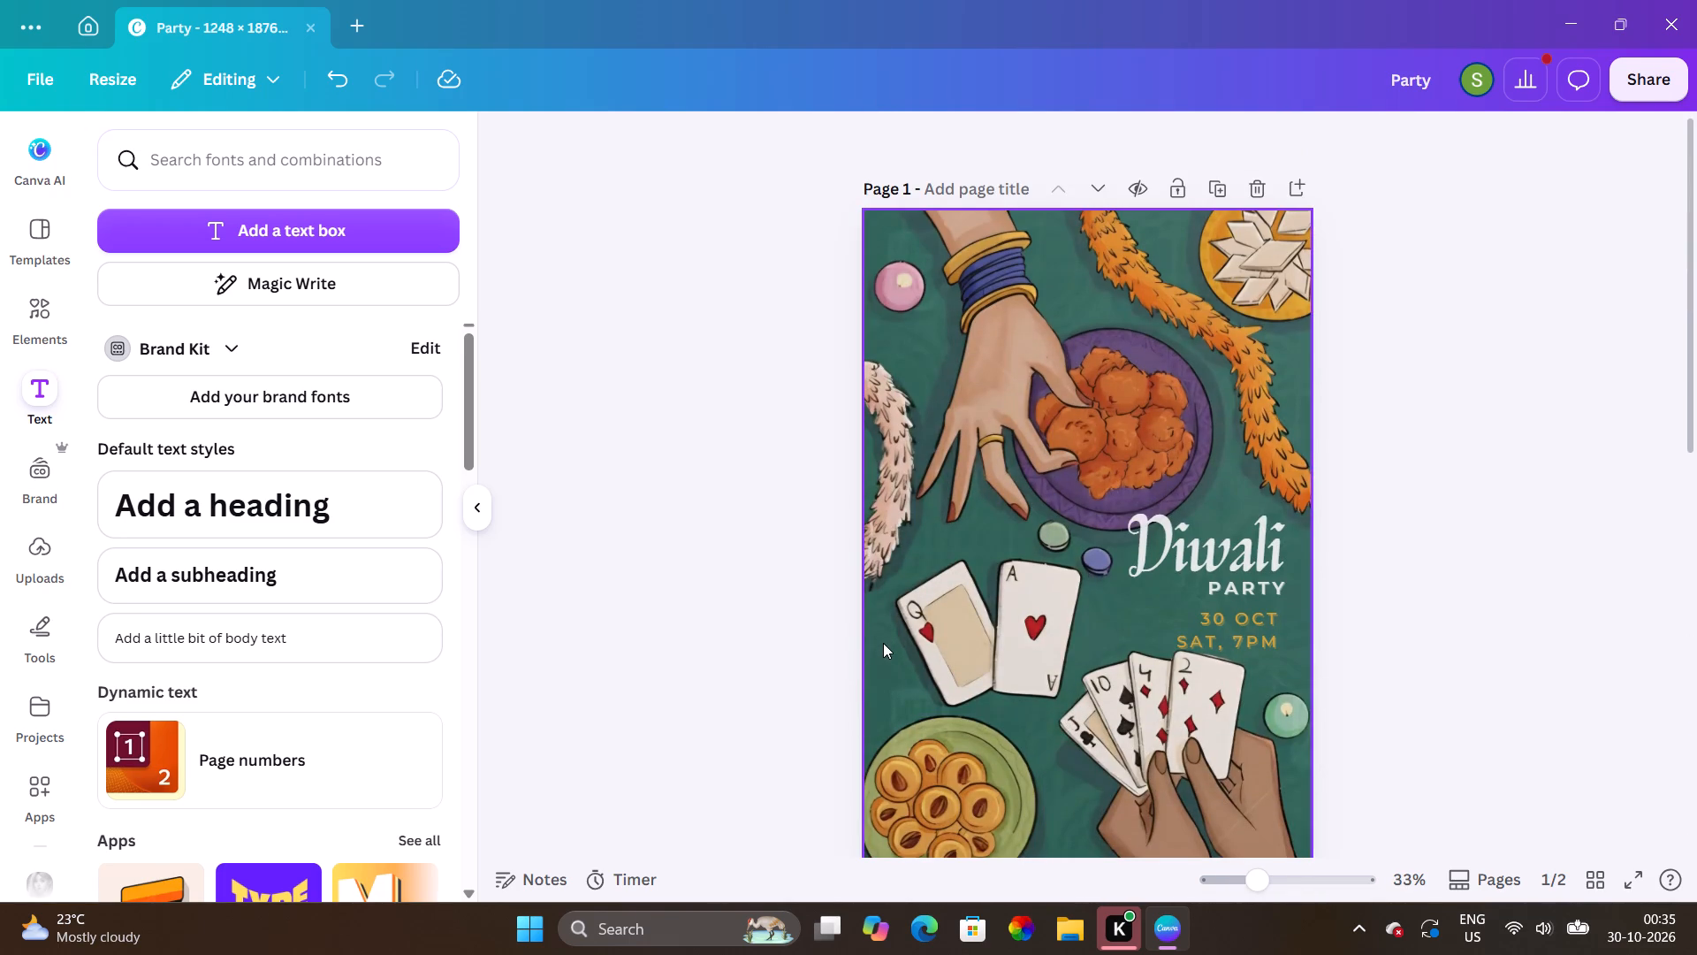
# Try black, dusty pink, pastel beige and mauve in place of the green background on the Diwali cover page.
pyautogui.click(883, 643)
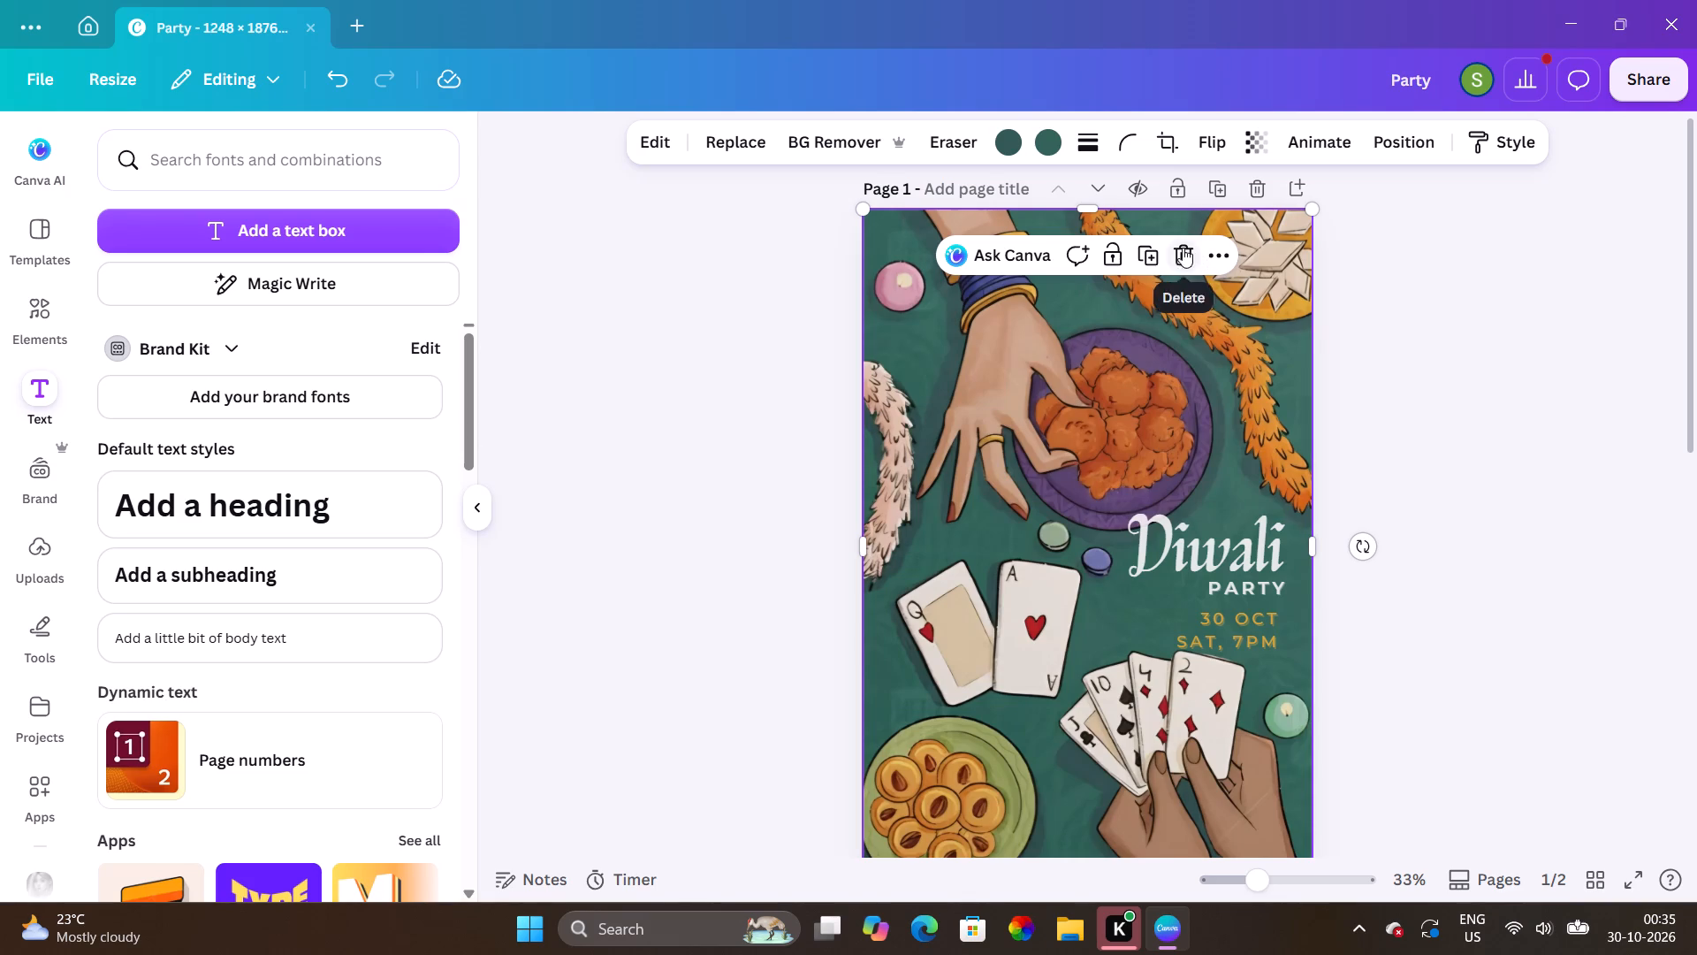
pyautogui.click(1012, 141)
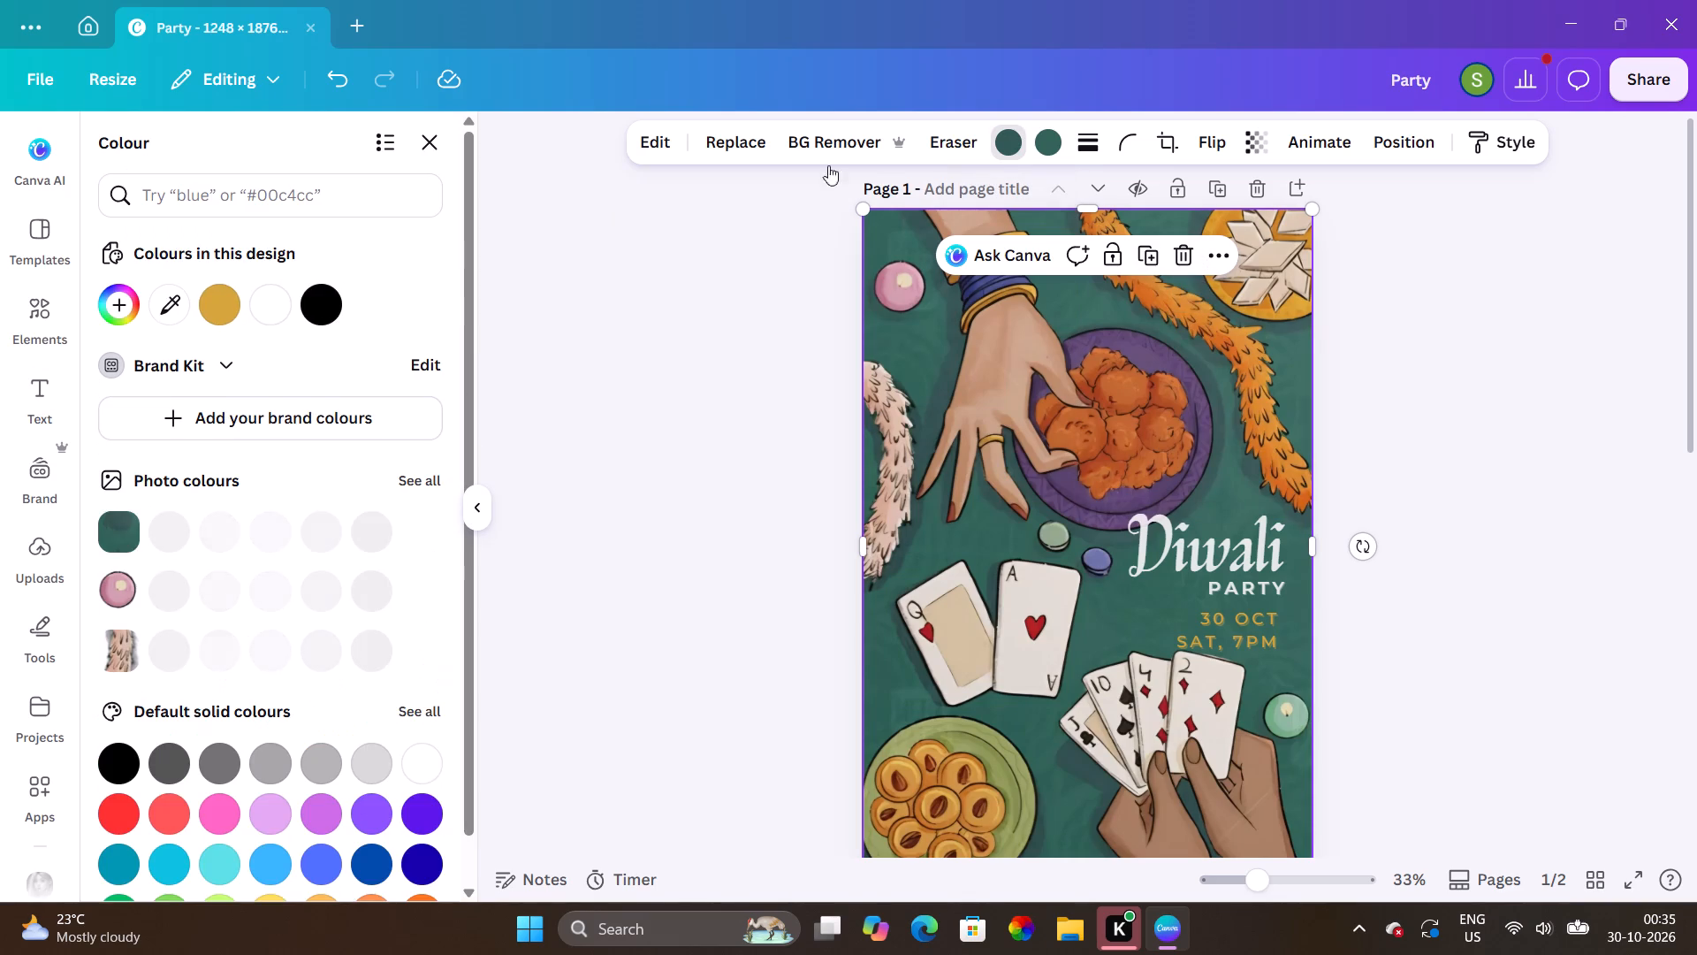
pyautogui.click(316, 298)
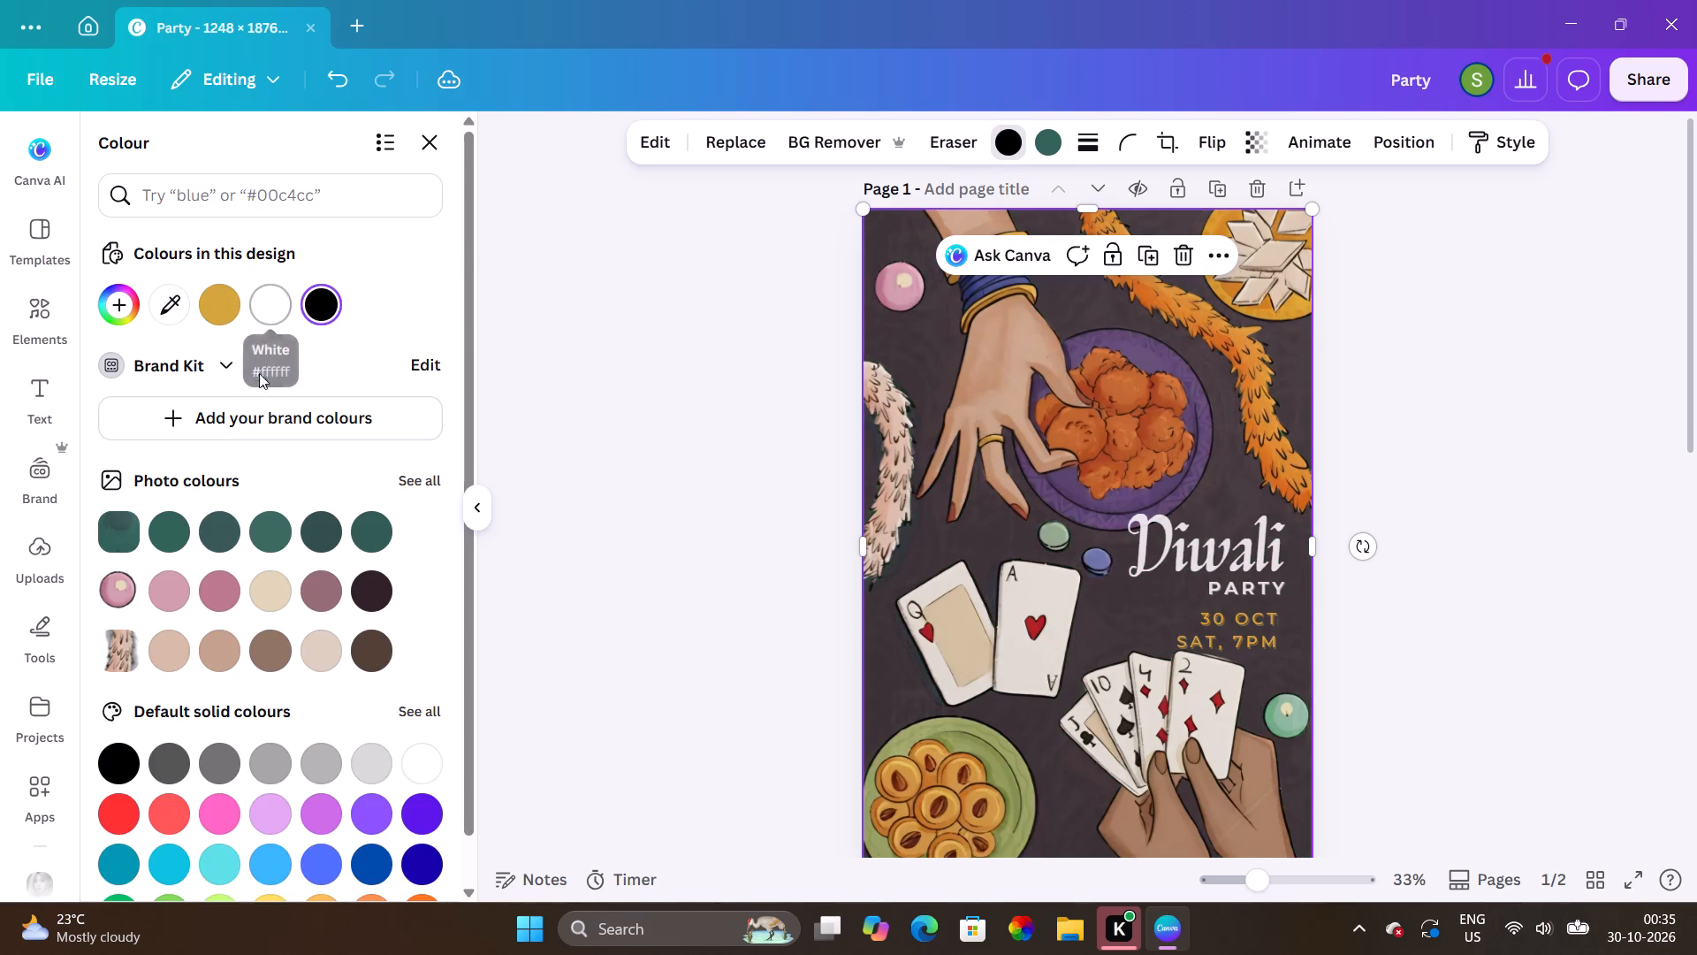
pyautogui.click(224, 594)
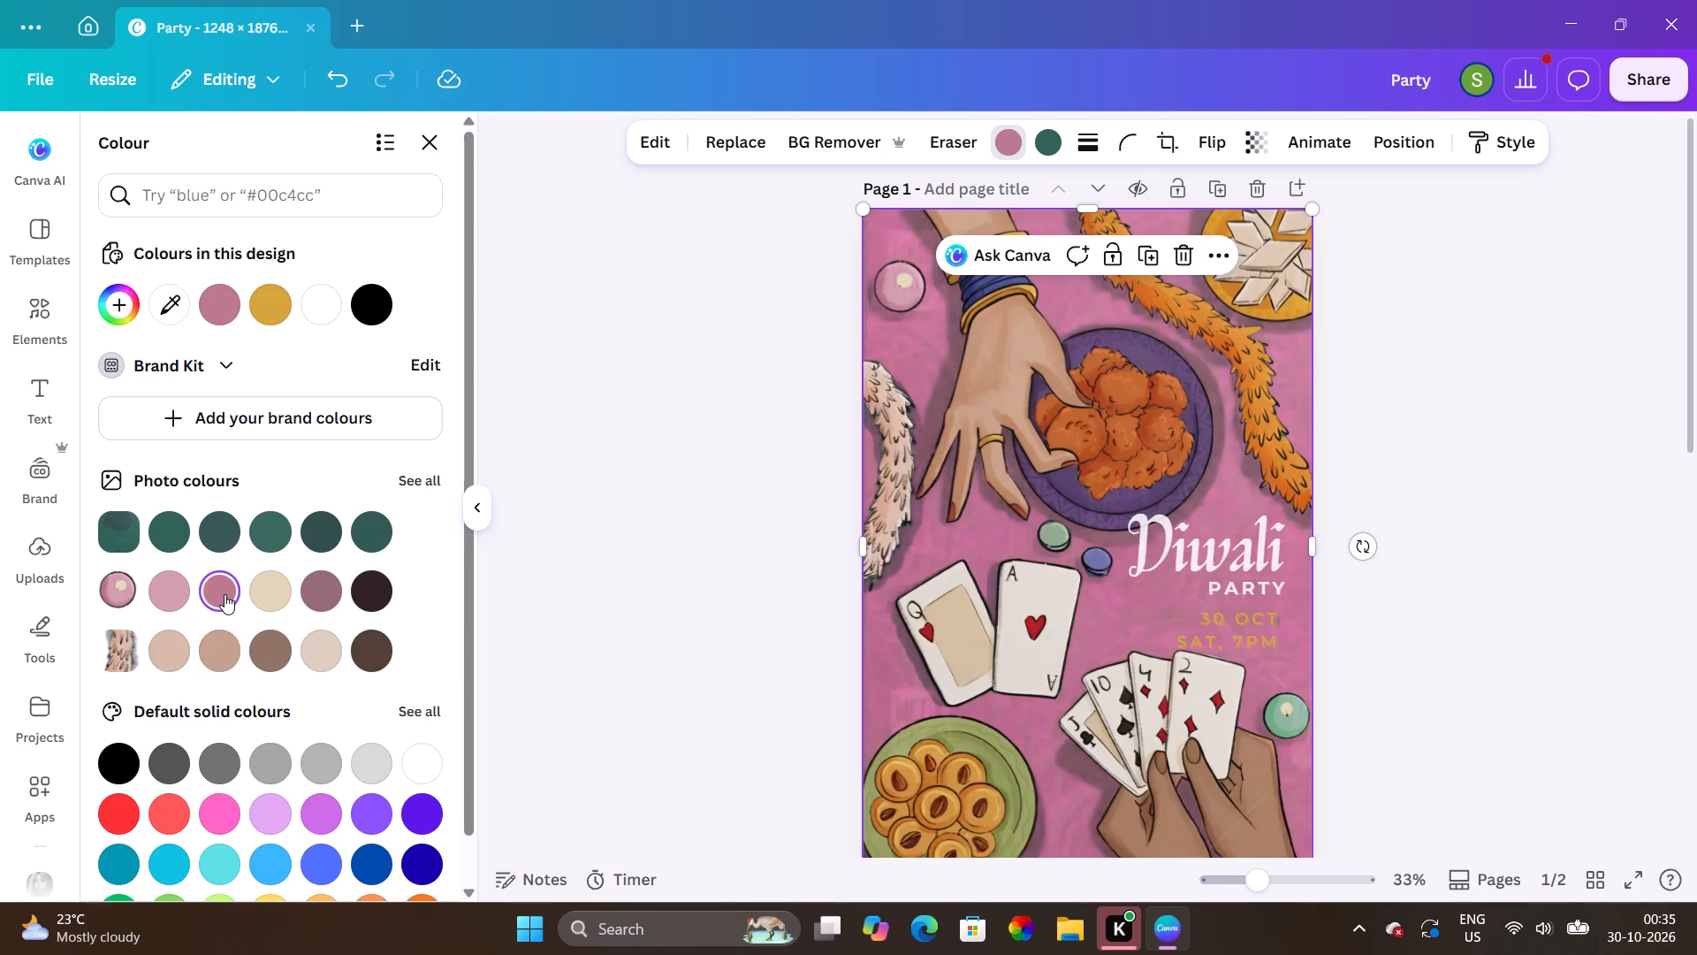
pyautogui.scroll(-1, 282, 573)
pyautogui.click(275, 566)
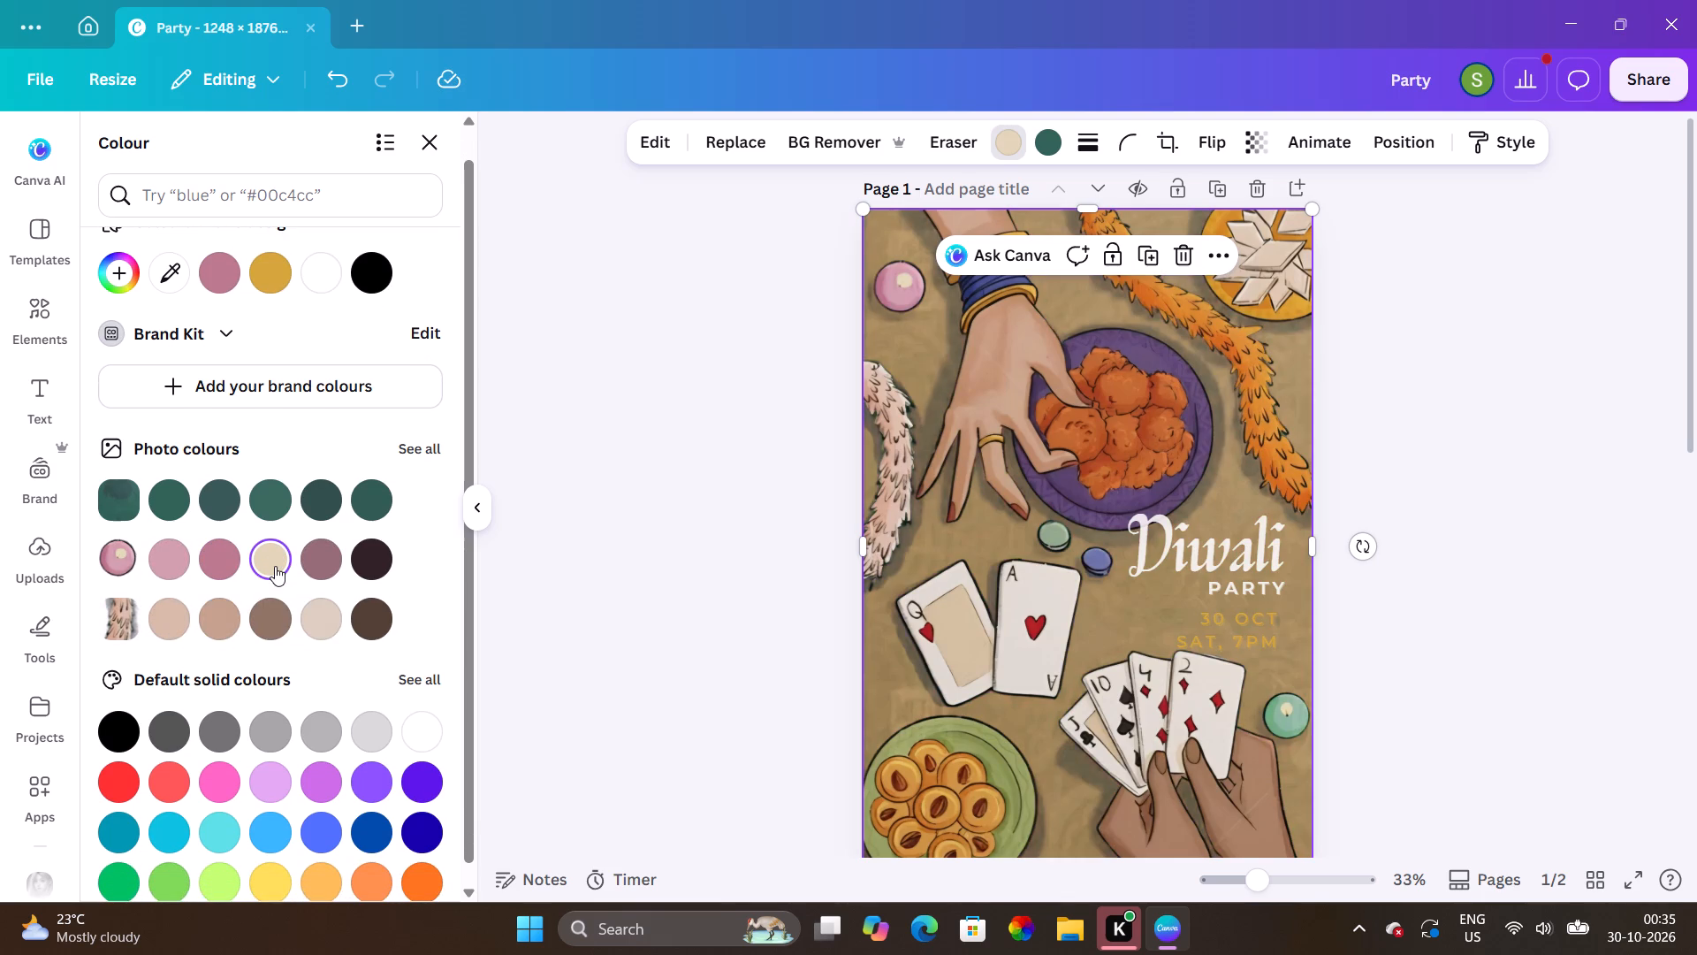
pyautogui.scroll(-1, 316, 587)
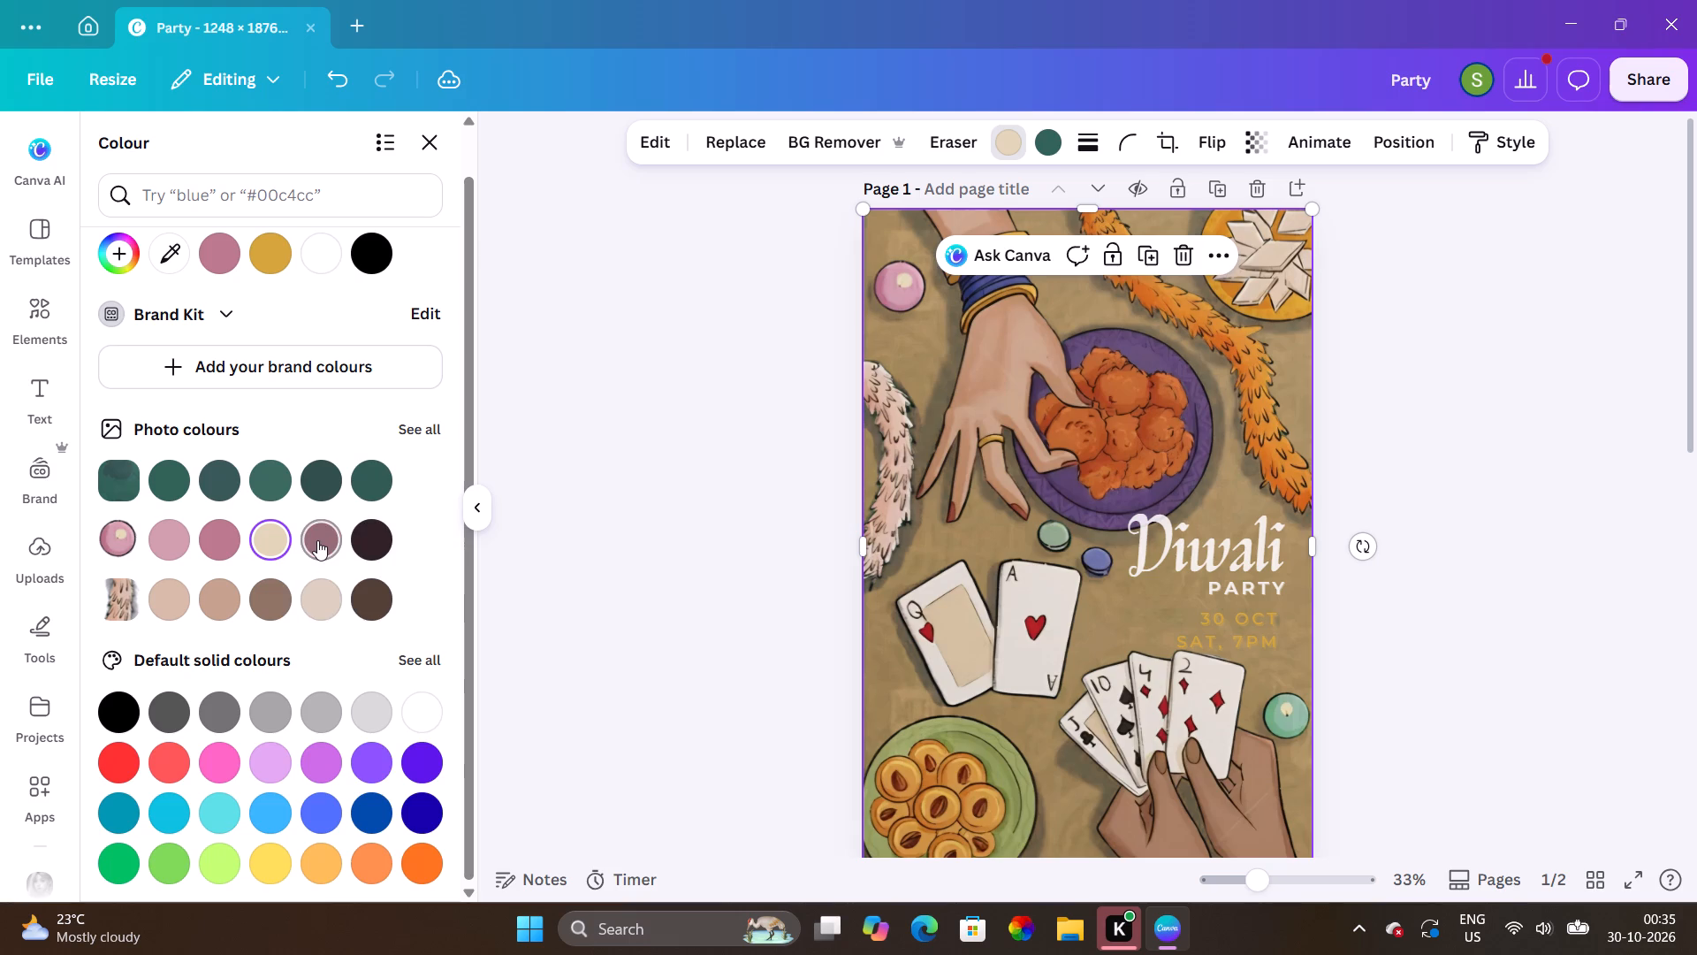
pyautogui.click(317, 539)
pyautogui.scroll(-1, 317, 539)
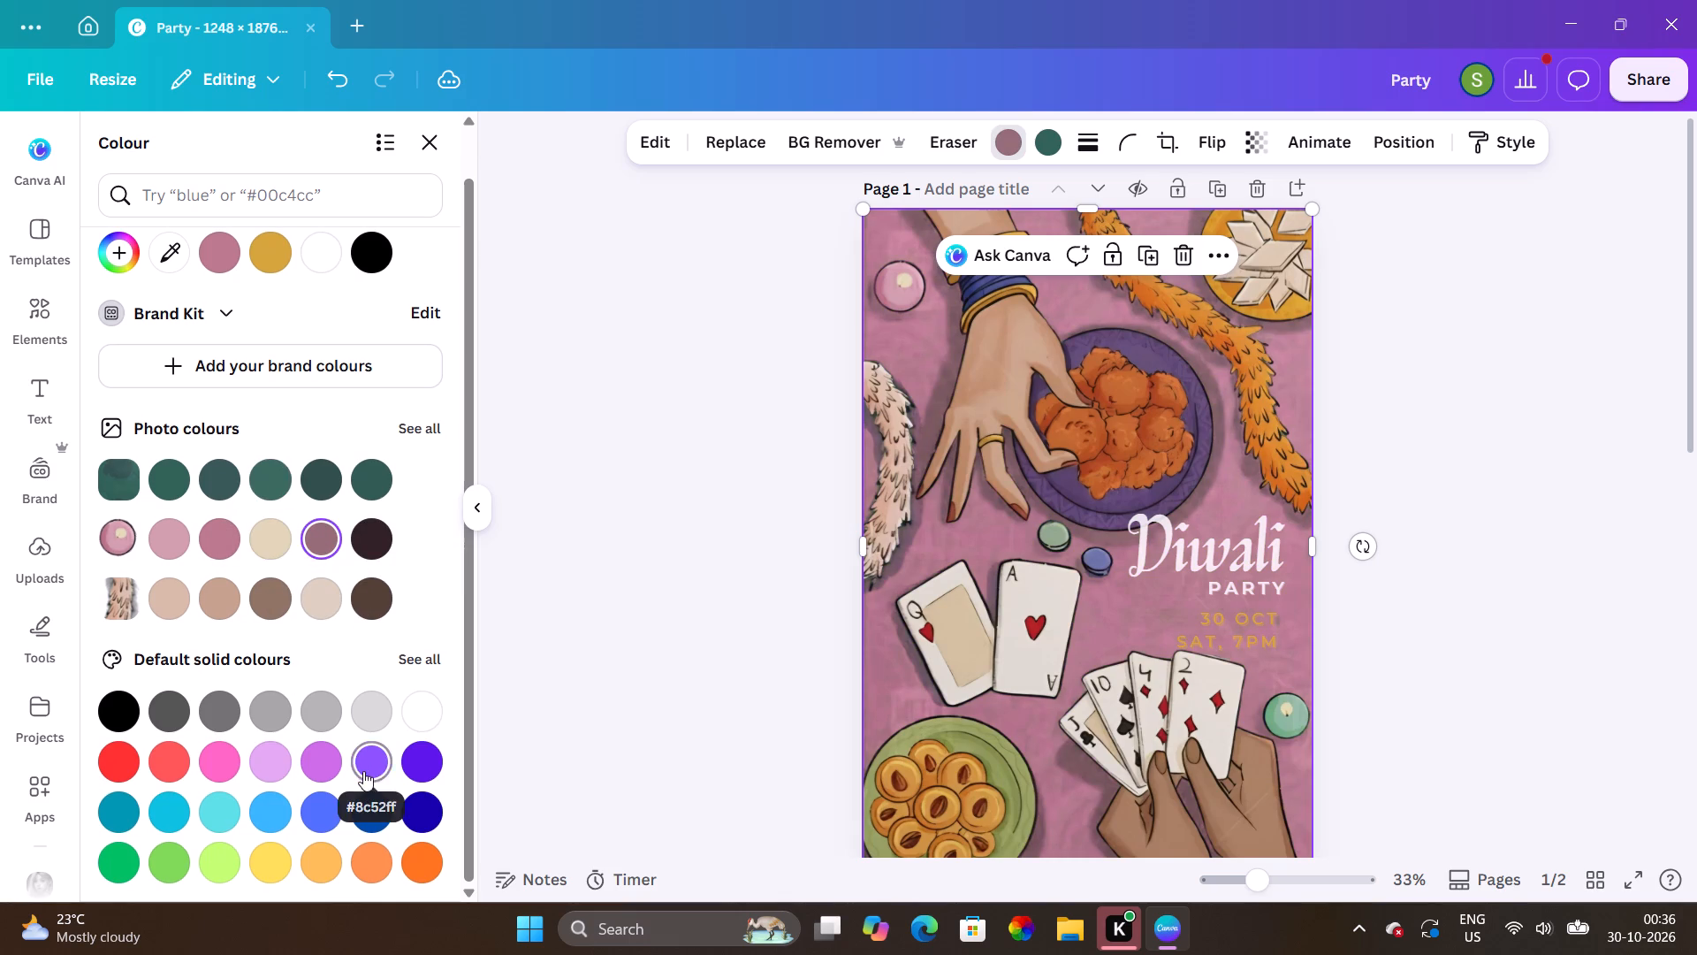
# Try dark blue and navy solid colours for the cover page's background, settle on the lighter medium blue, and compare with the Menu page.
pyautogui.click(365, 809)
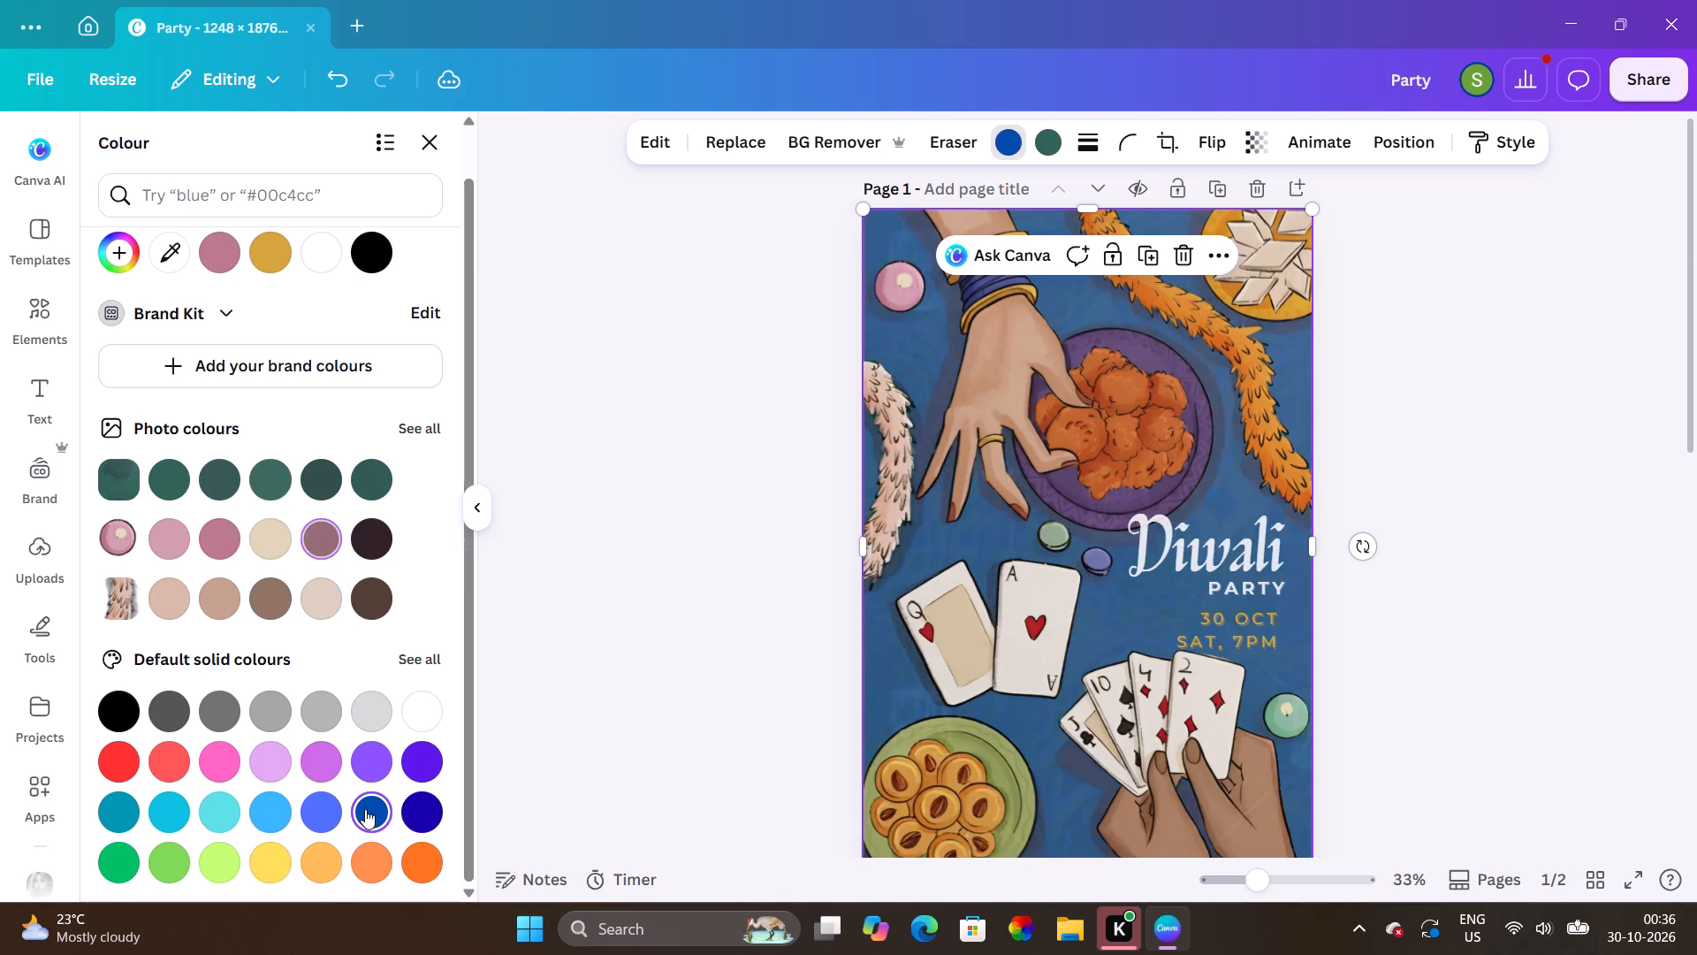
pyautogui.click(422, 816)
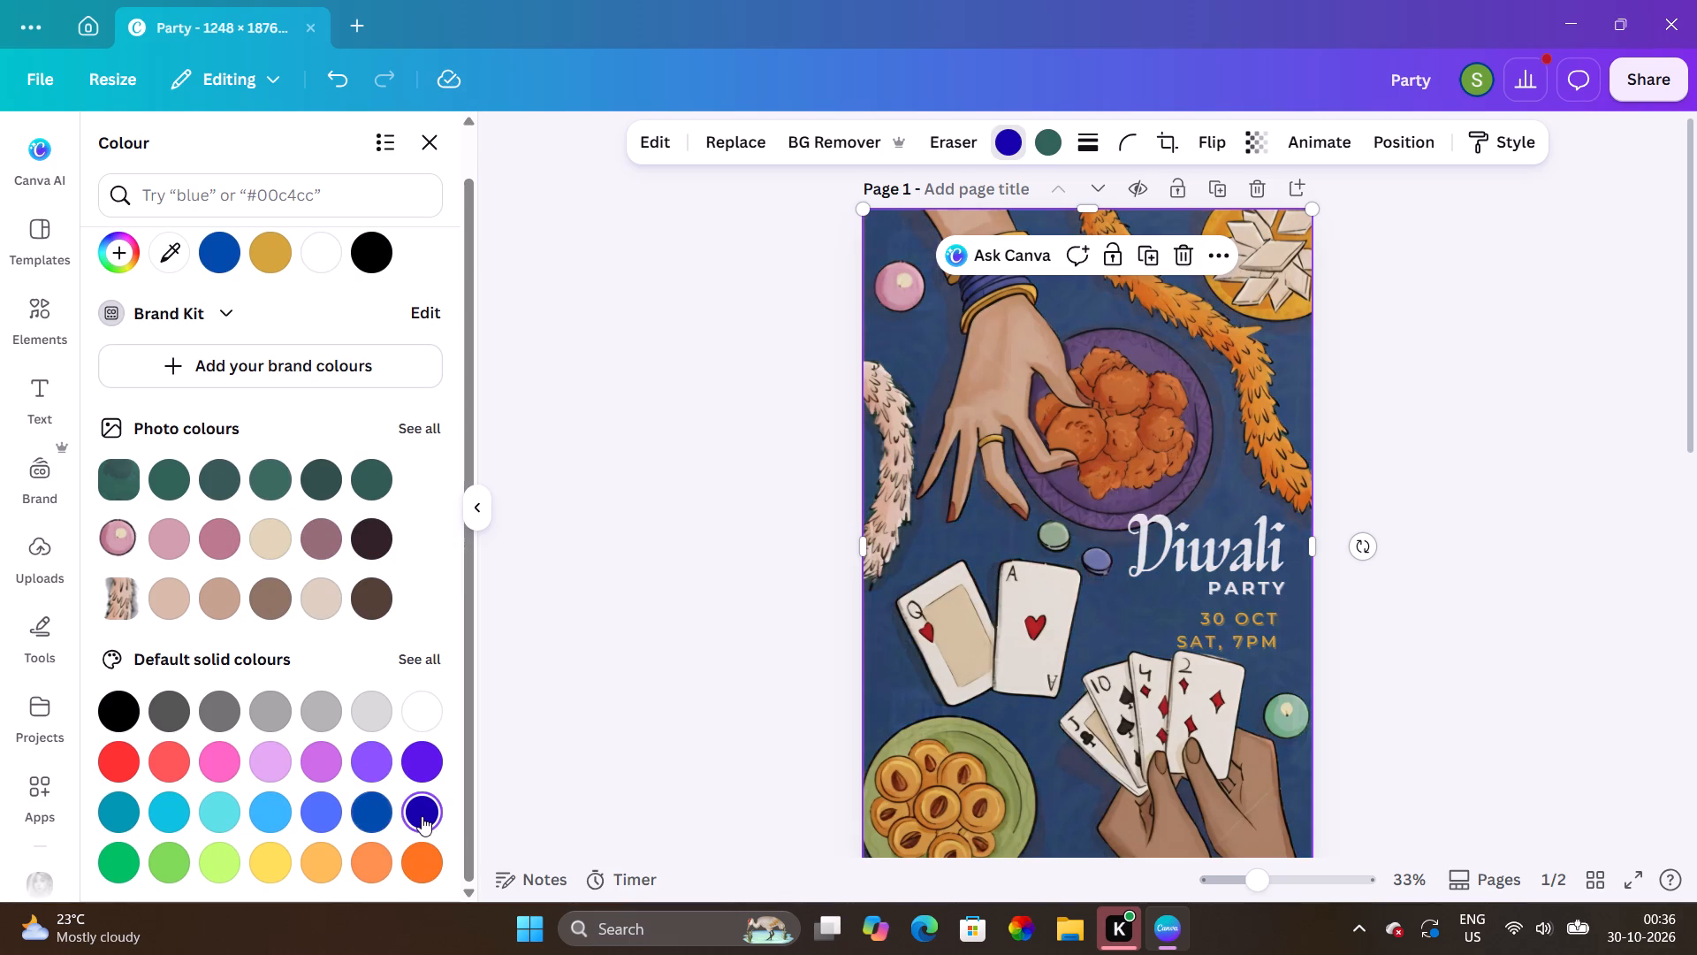
pyautogui.click(311, 810)
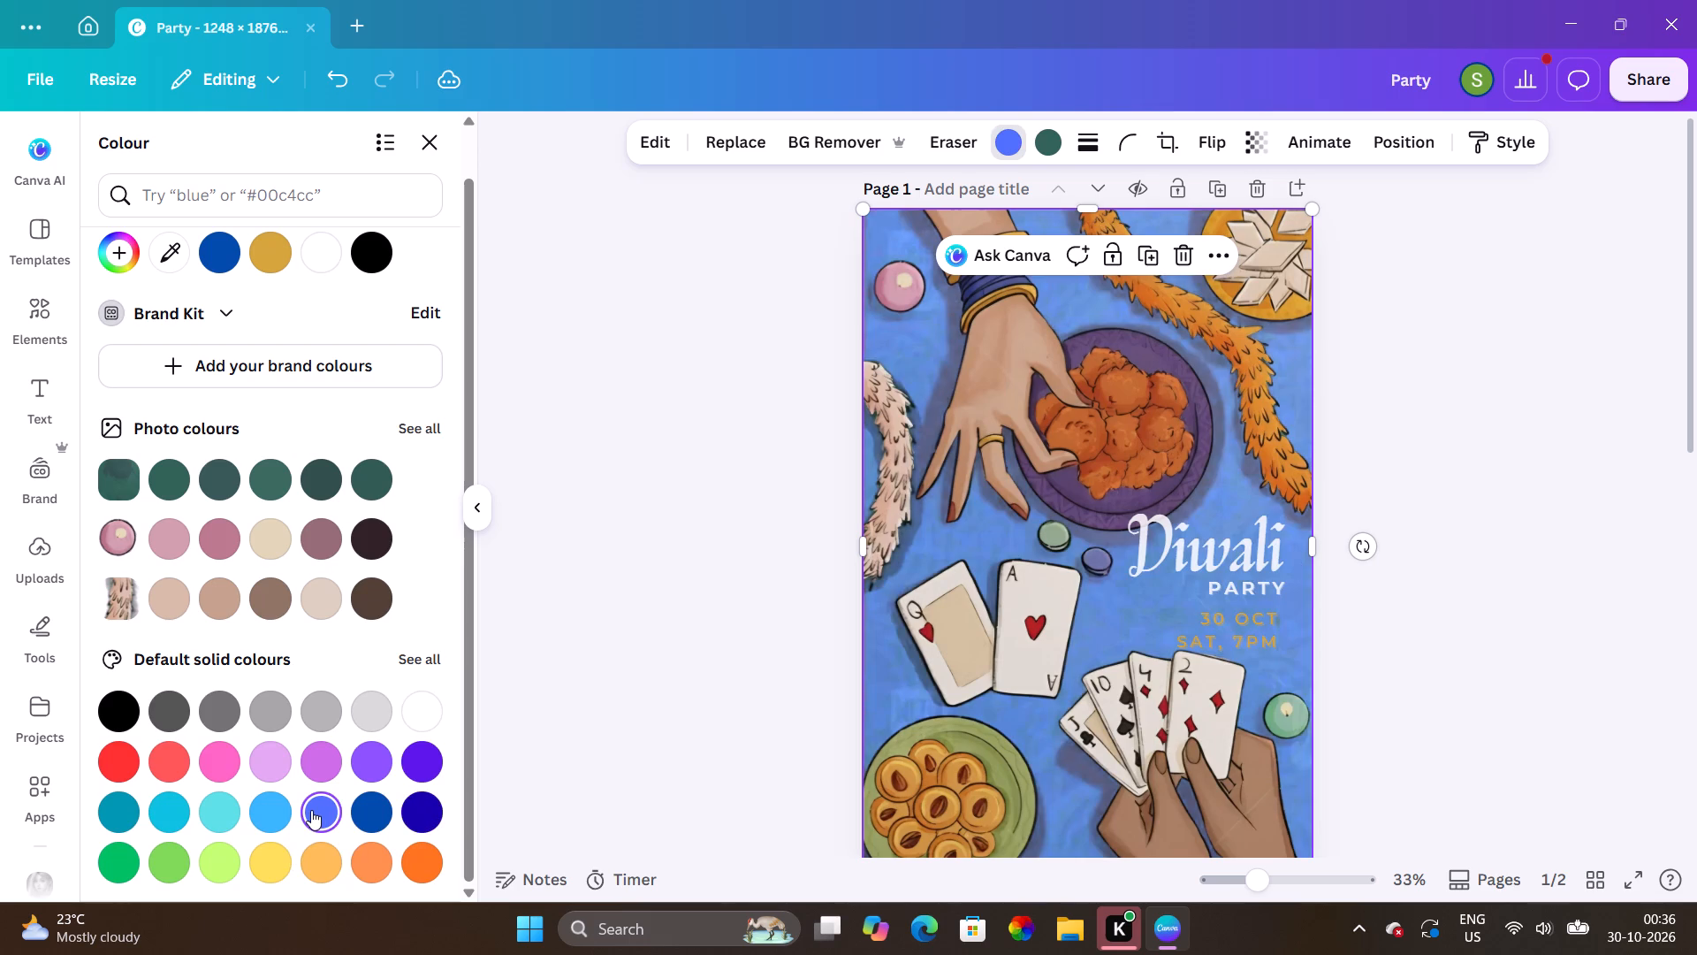
pyautogui.scroll(-1, 311, 810)
pyautogui.scroll(-1, 969, 655)
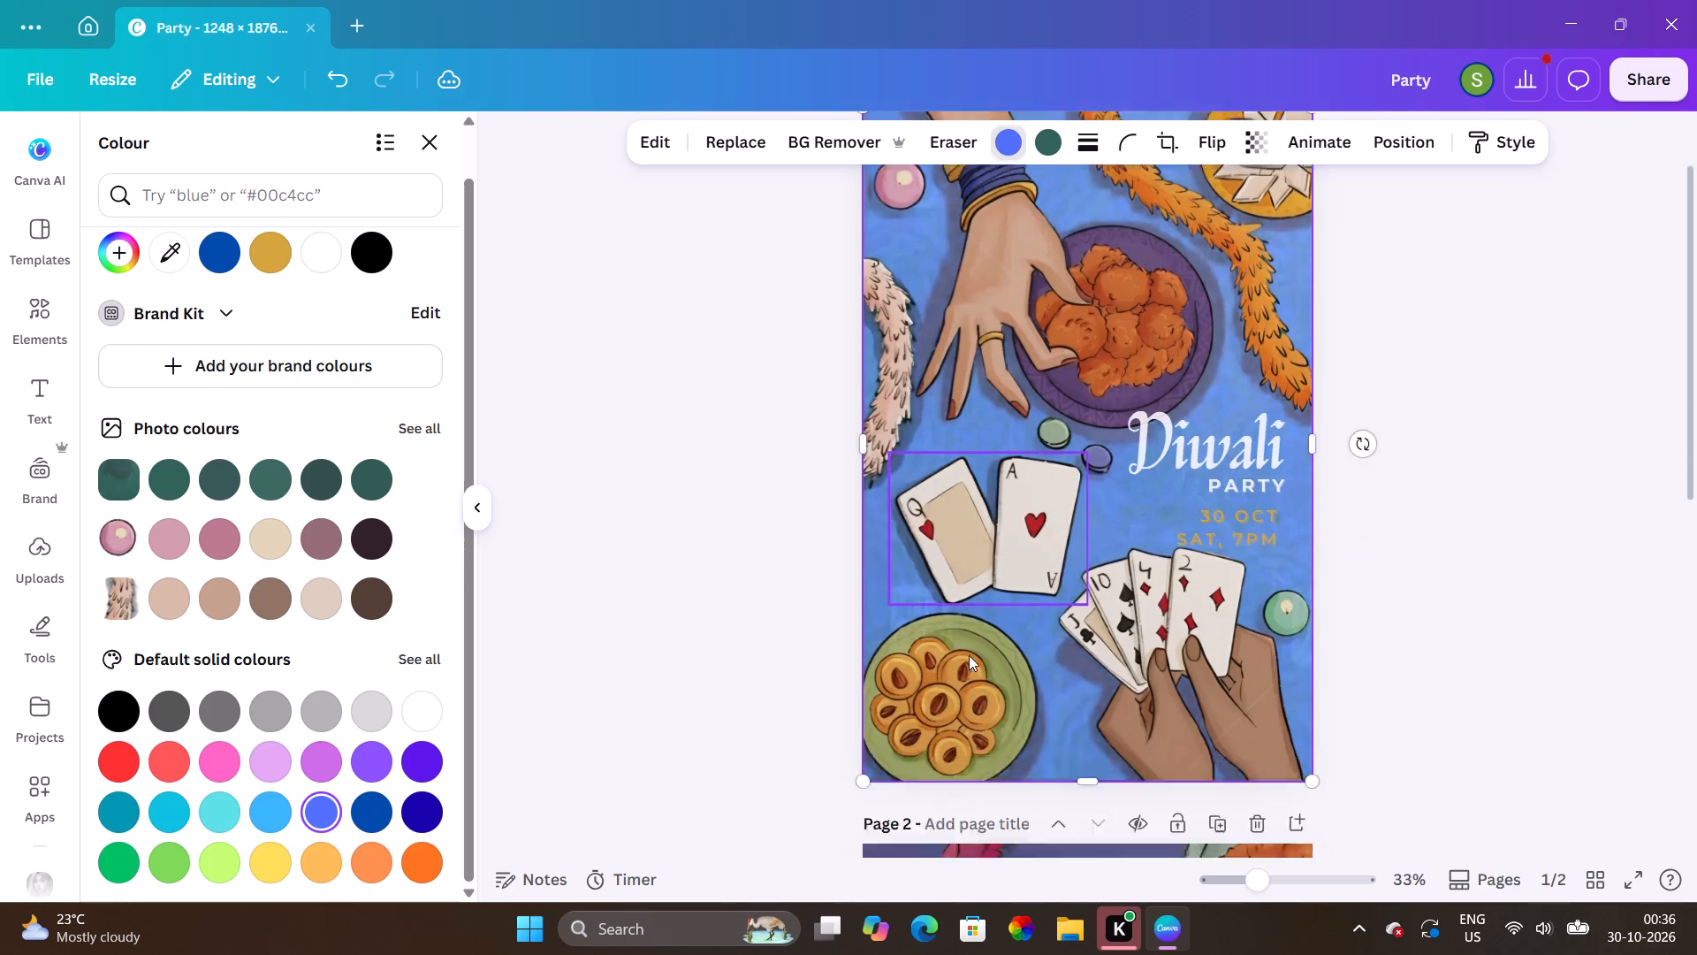
pyautogui.scroll(-2, 969, 655)
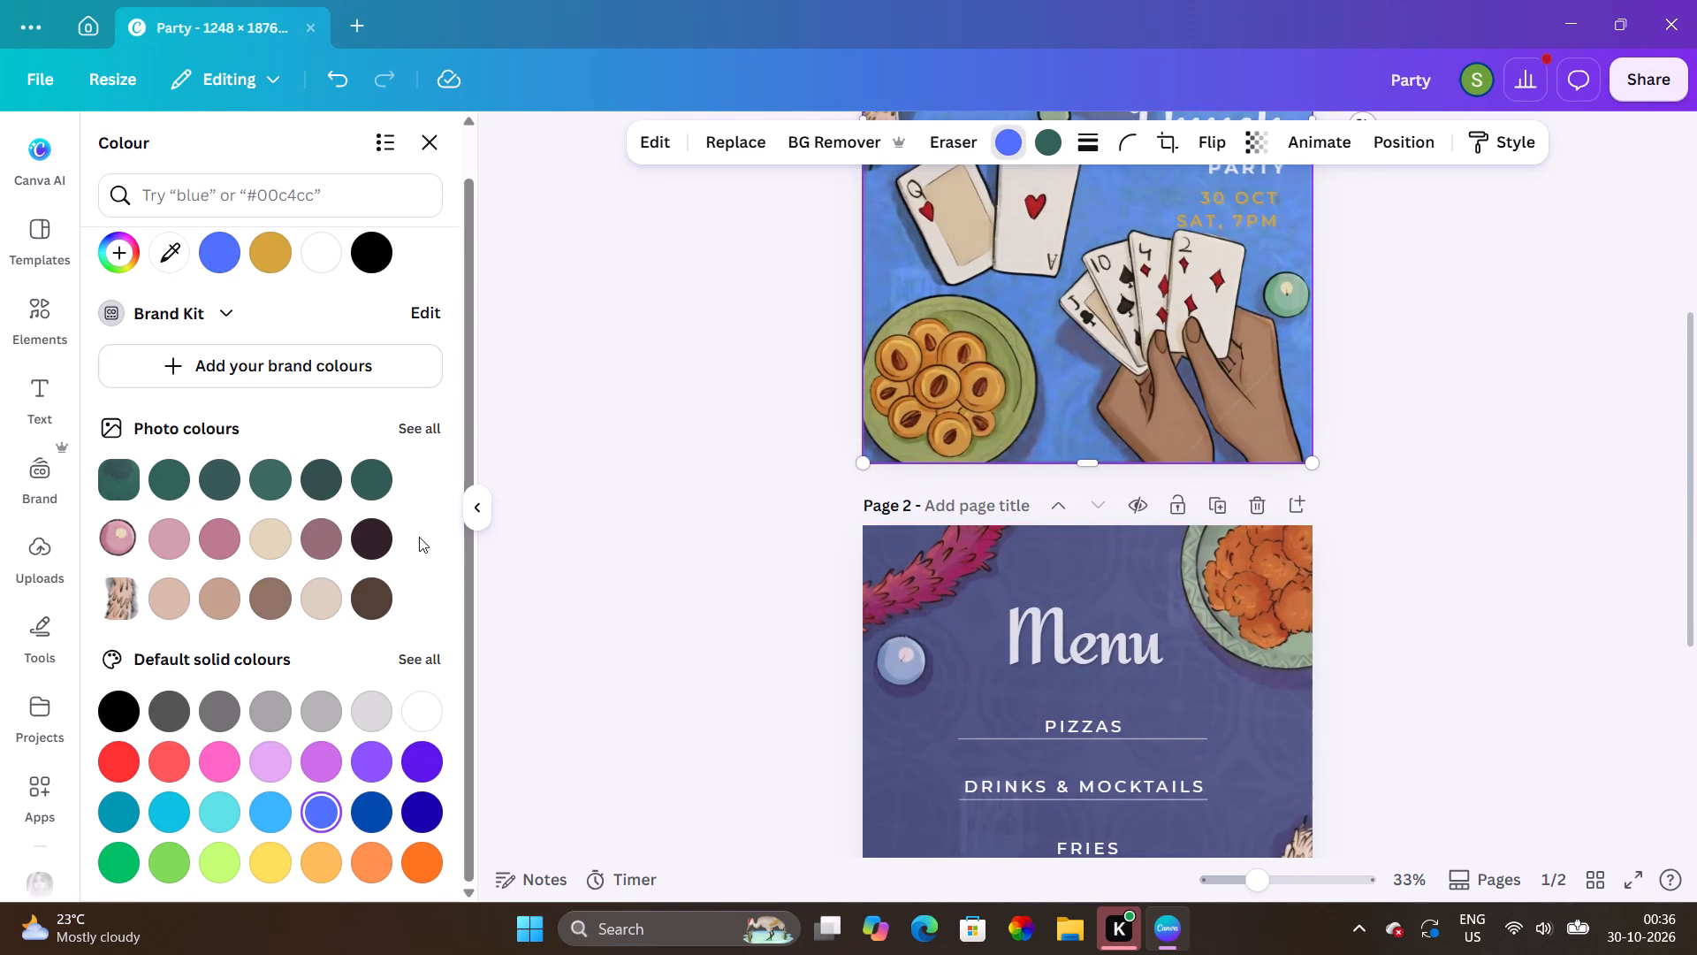
# Check the hex code of the vivid blue used for the cover page's background.
pyautogui.scroll(1, 126, 554)
pyautogui.click(210, 325)
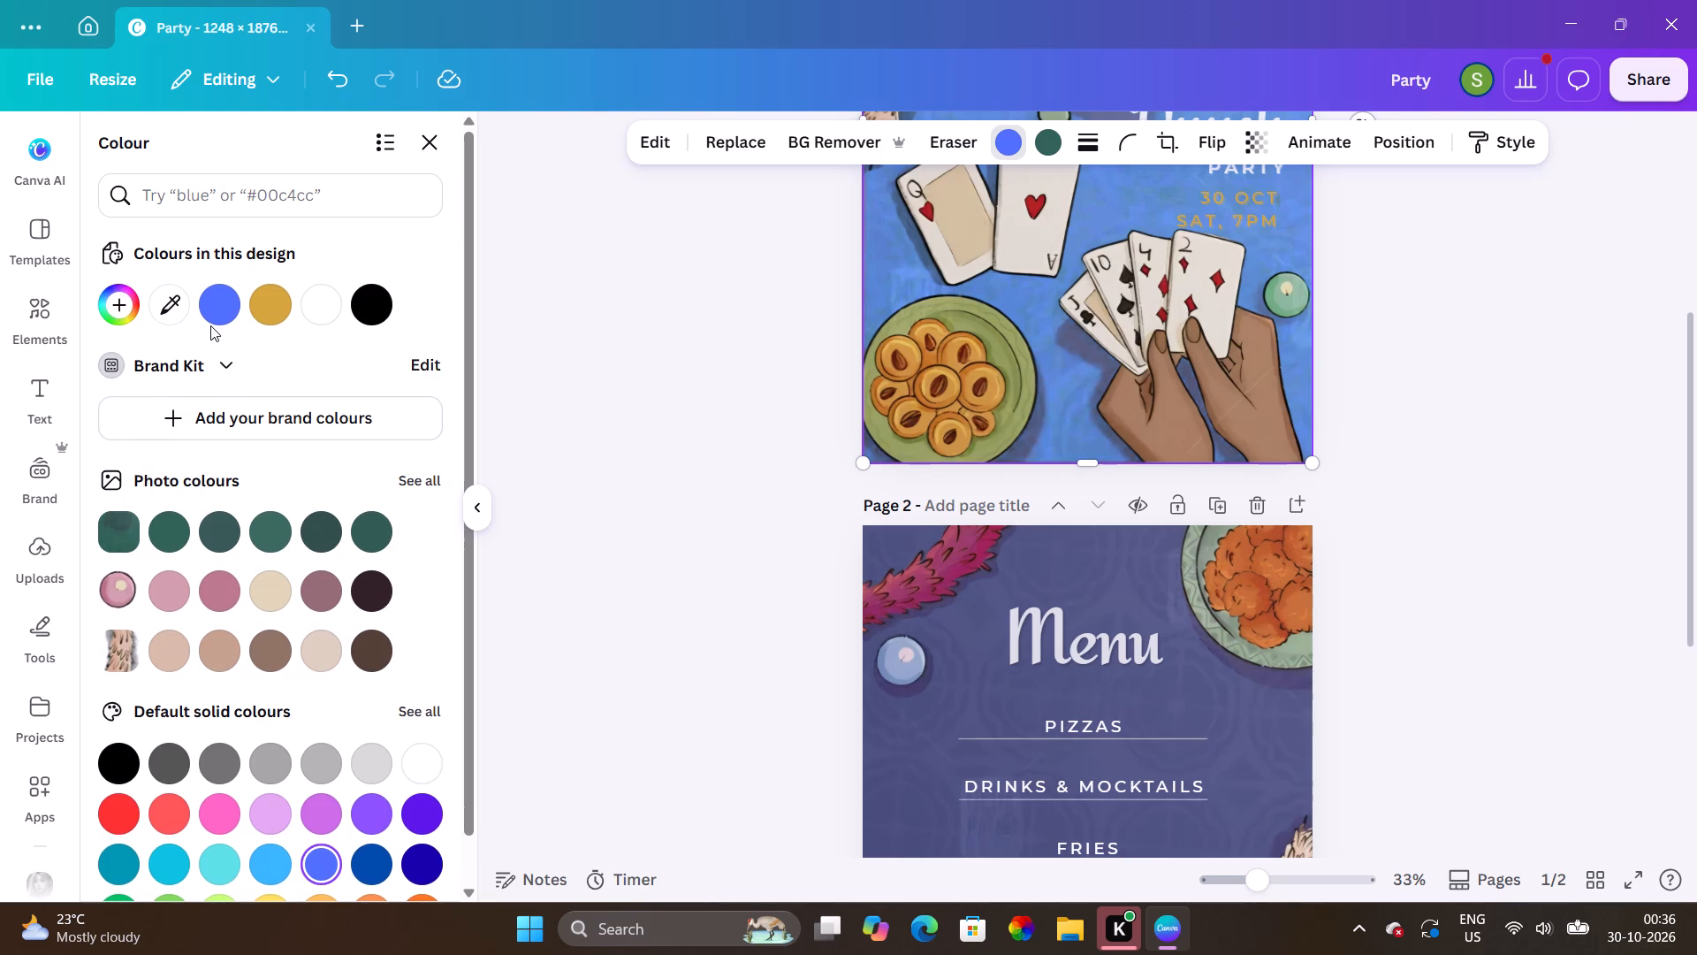
pyautogui.click(220, 306)
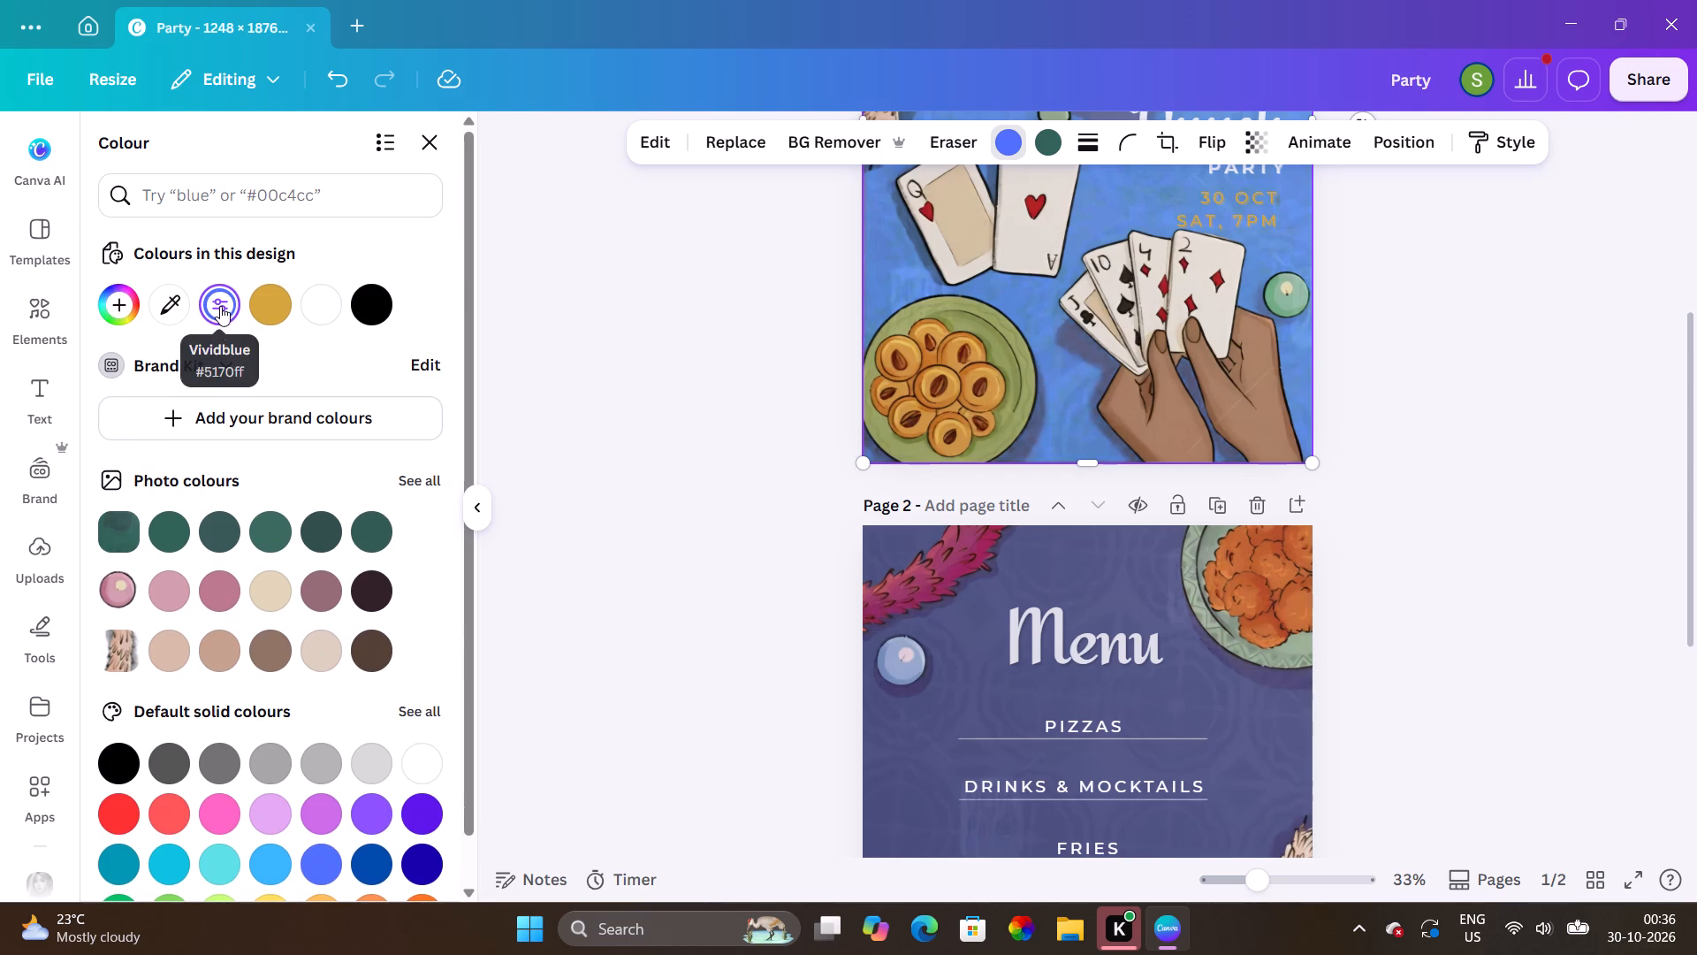
pyautogui.click(225, 296)
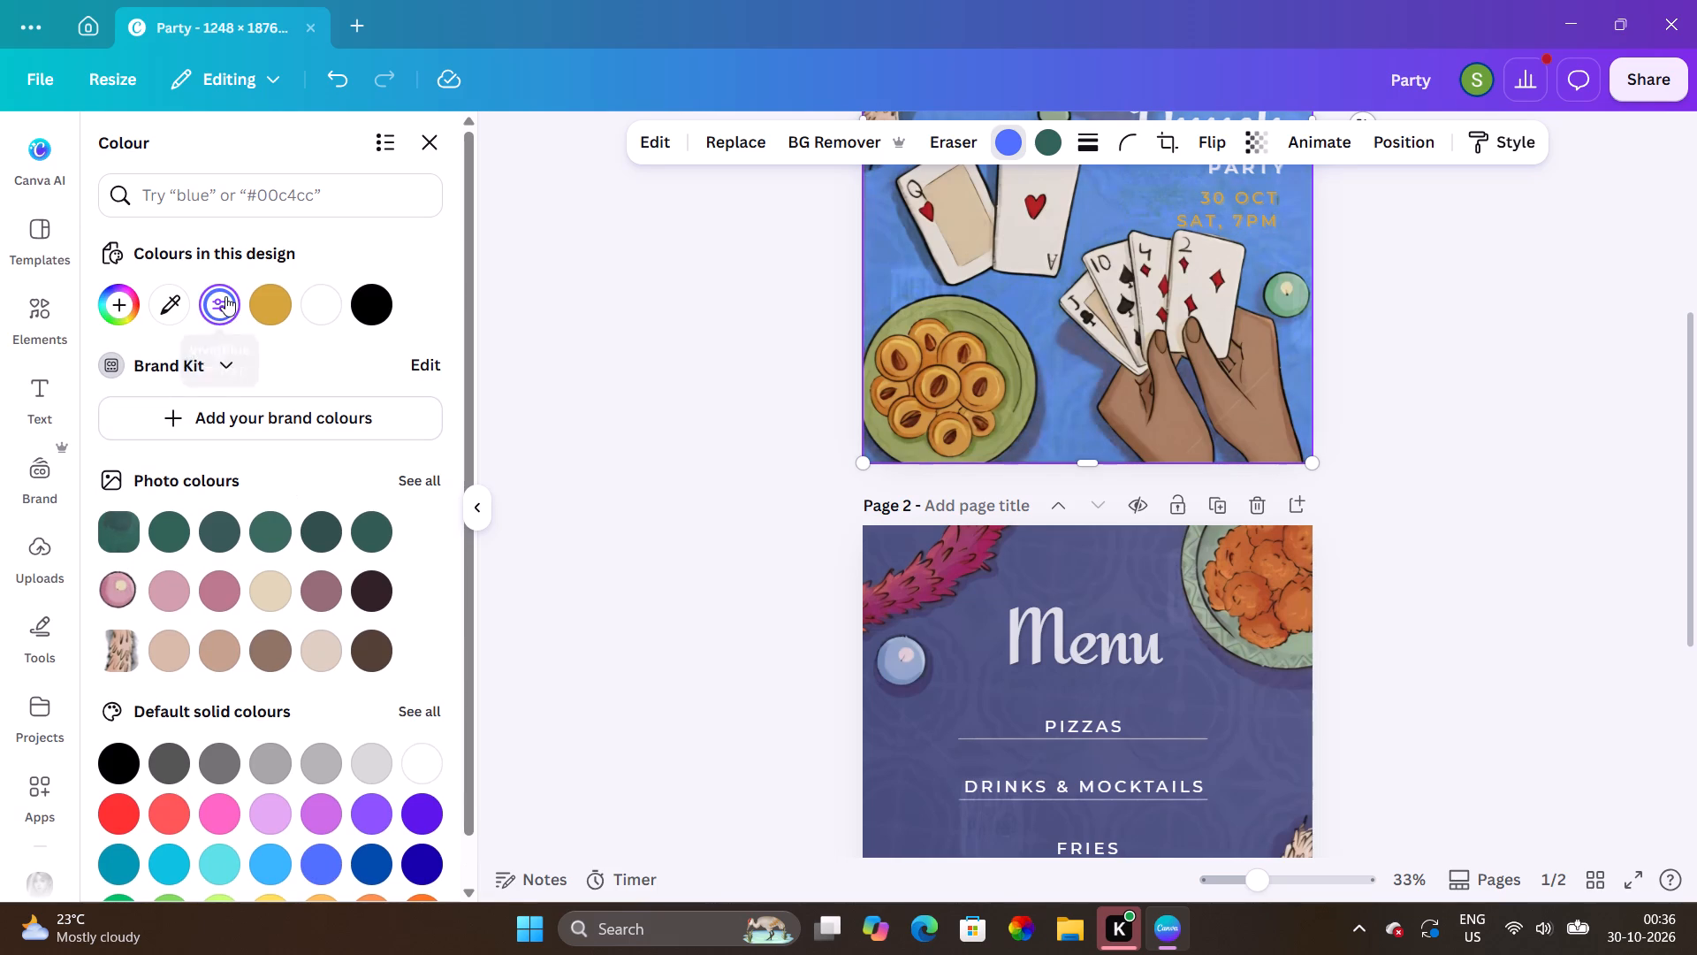
pyautogui.click(585, 368)
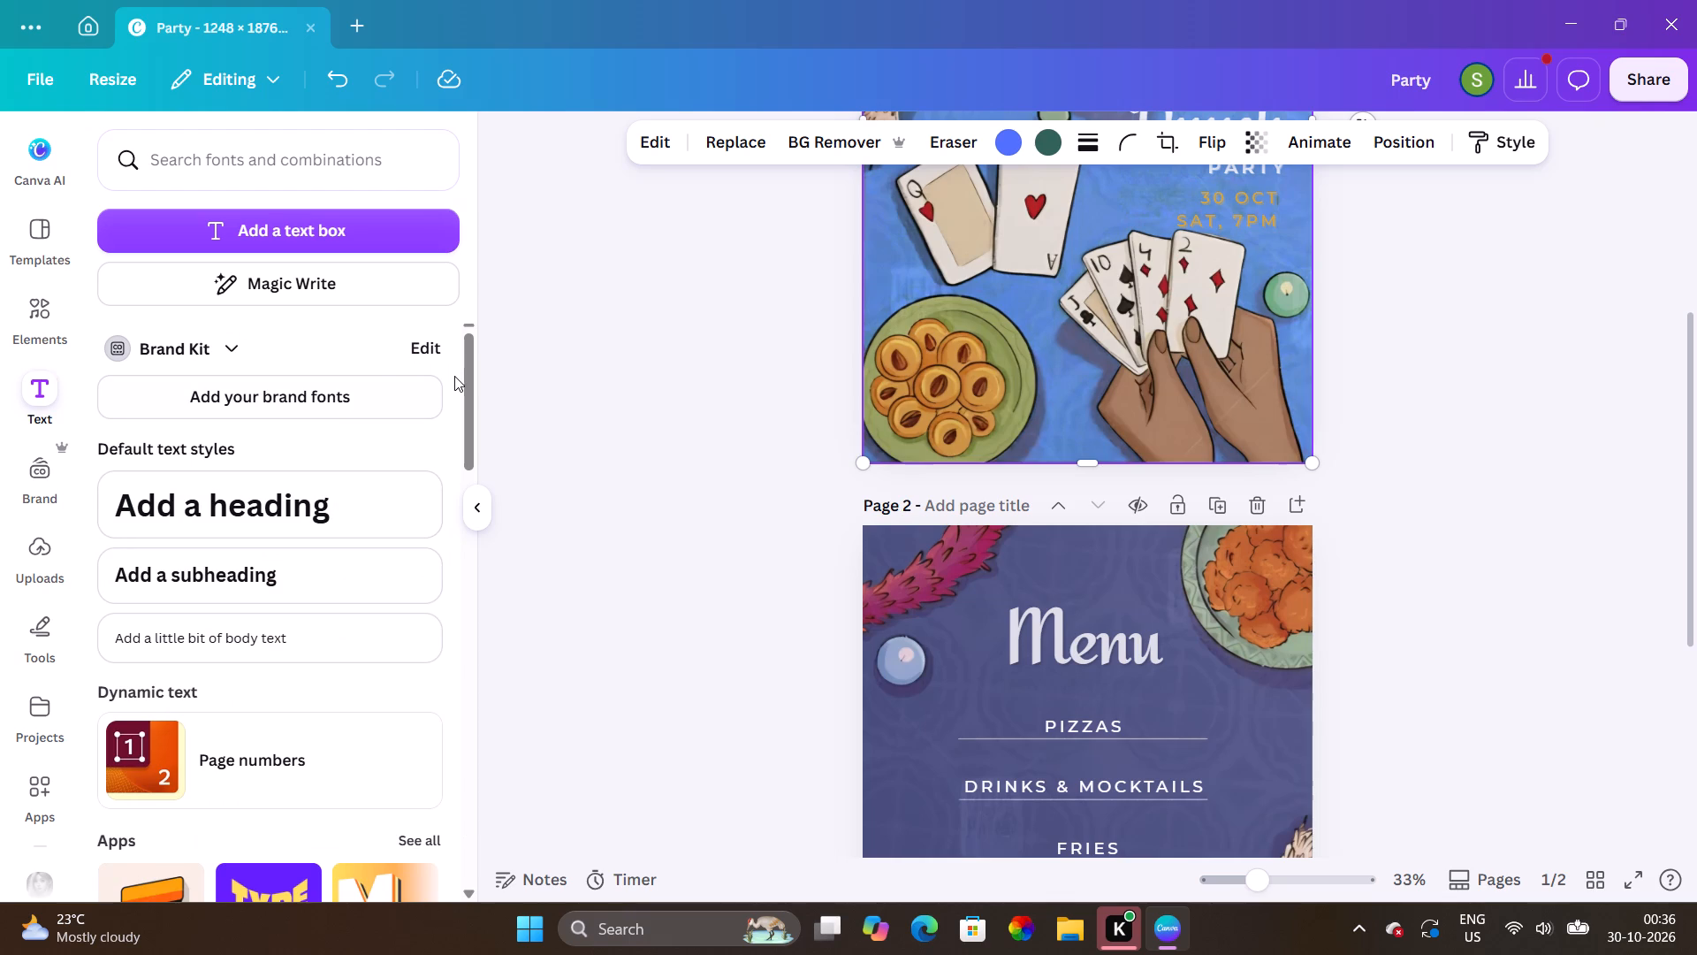
# Compare the Diwali cover page and the Menu page at a smaller zoom to judge how their background colours match.
pyautogui.scroll(2, 953, 561)
pyautogui.hscroll(1, 953, 561)
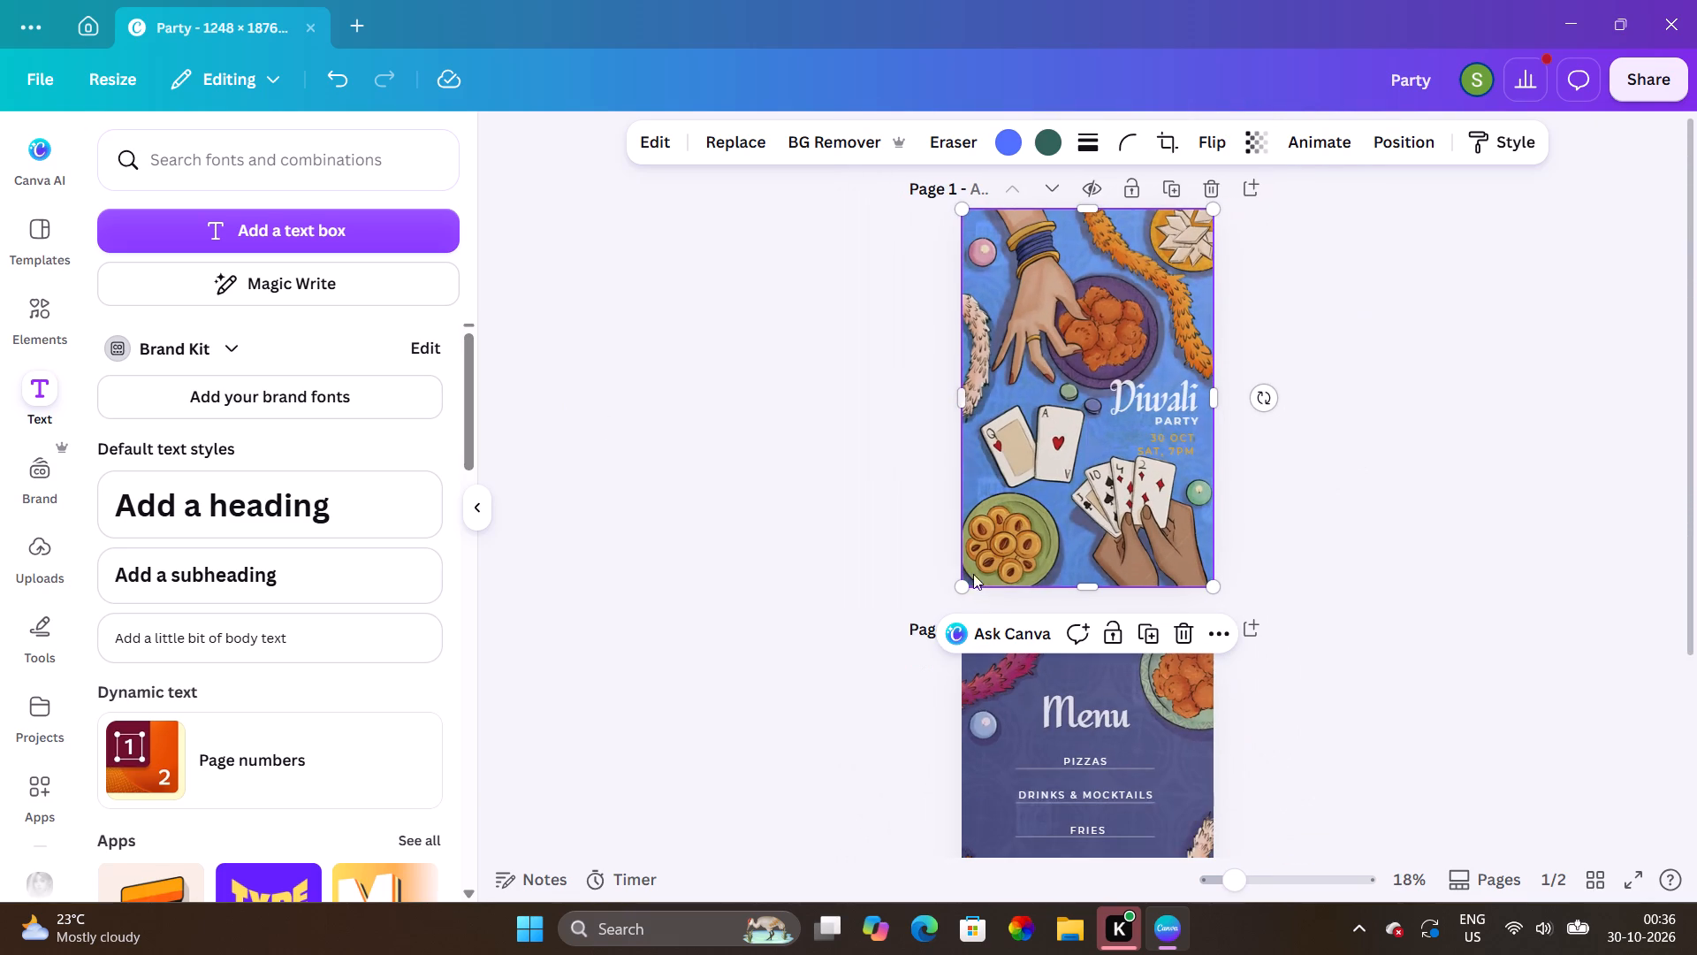
pyautogui.scroll(-1, 1095, 760)
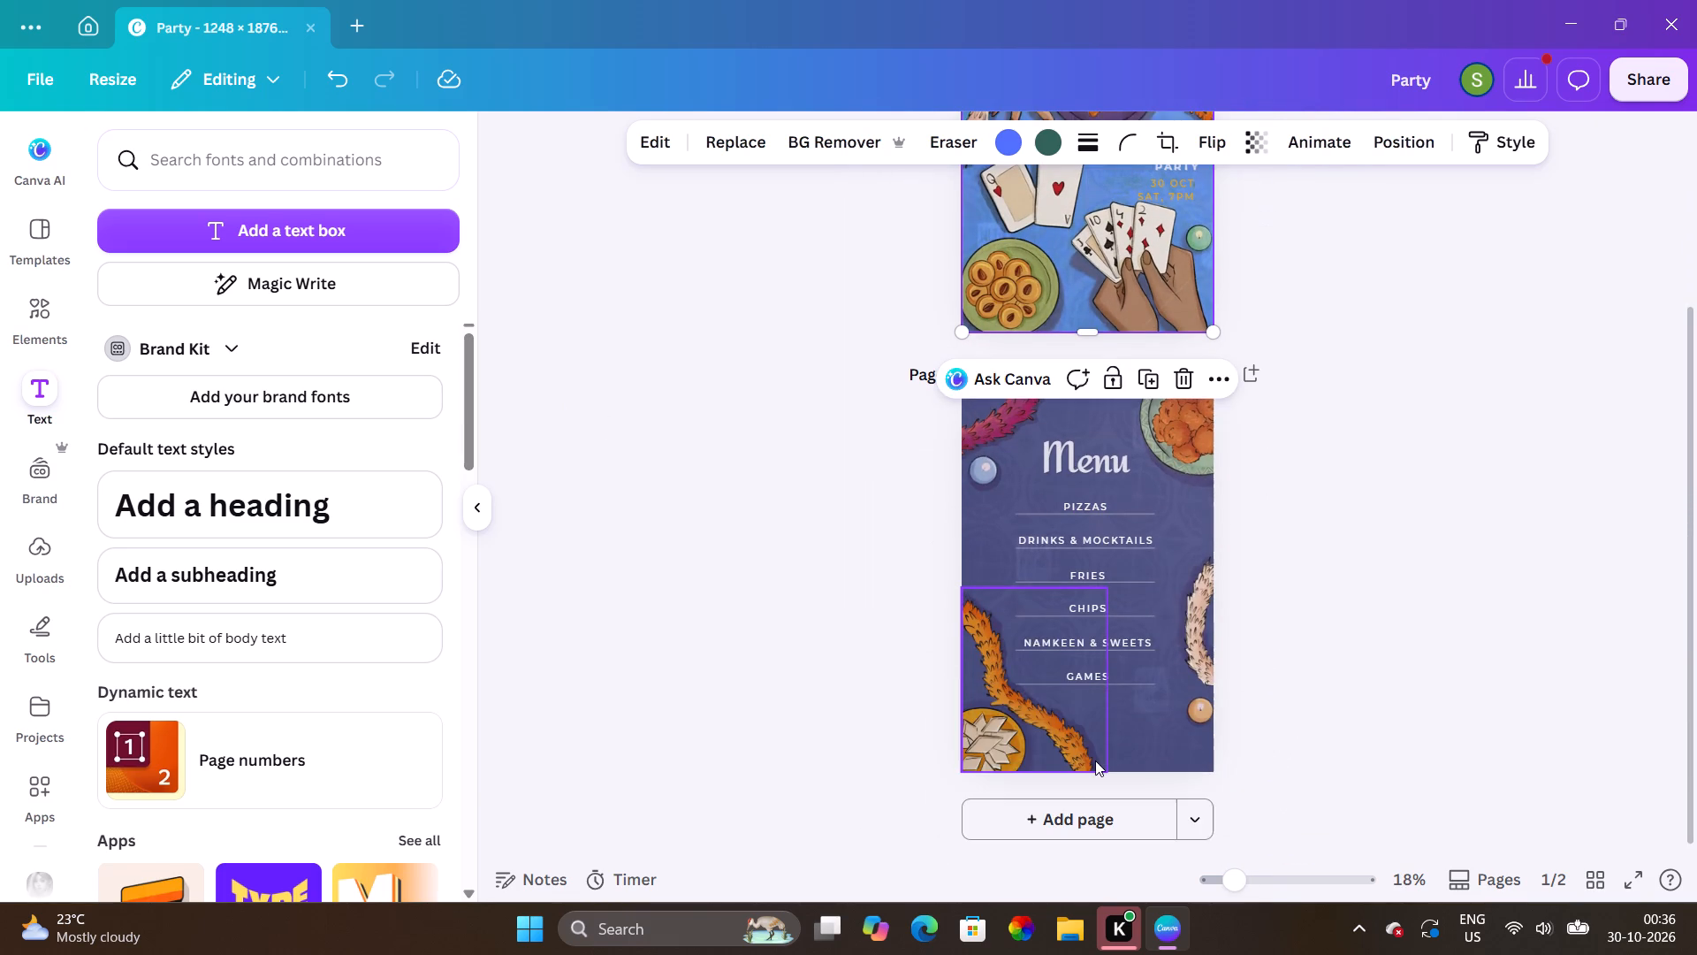
pyautogui.scroll(2, 1095, 760)
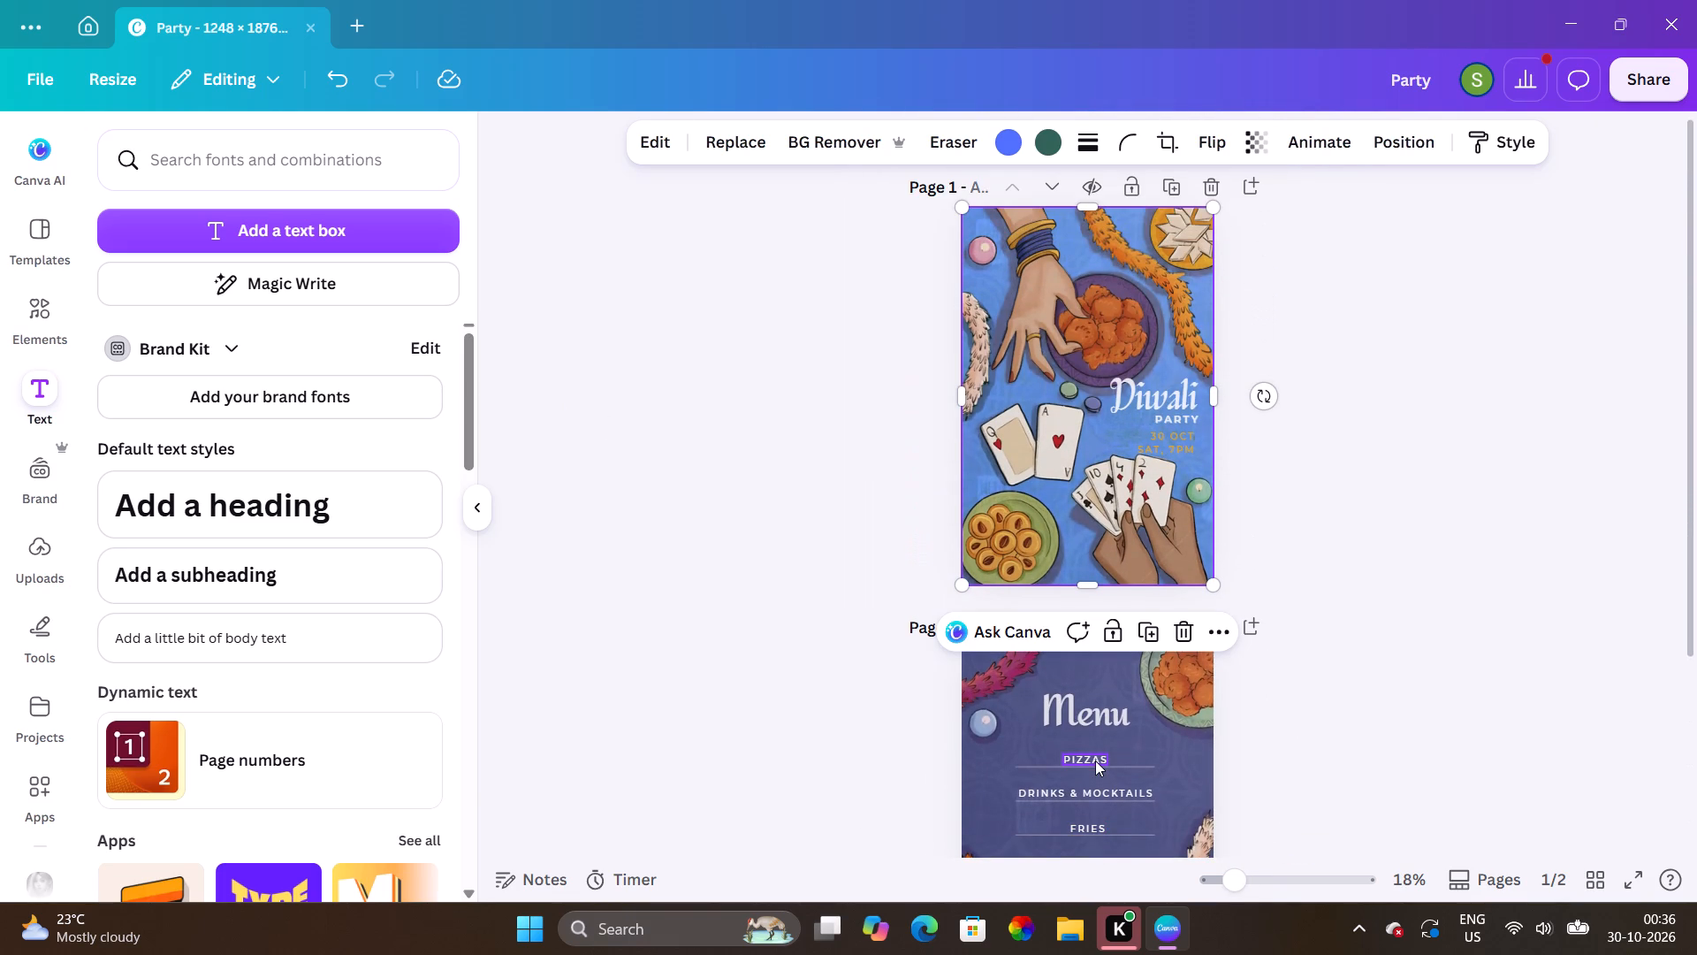
pyautogui.scroll(1, 1092, 711)
pyautogui.scroll(-1, 1119, 827)
pyautogui.scroll(1, 1119, 827)
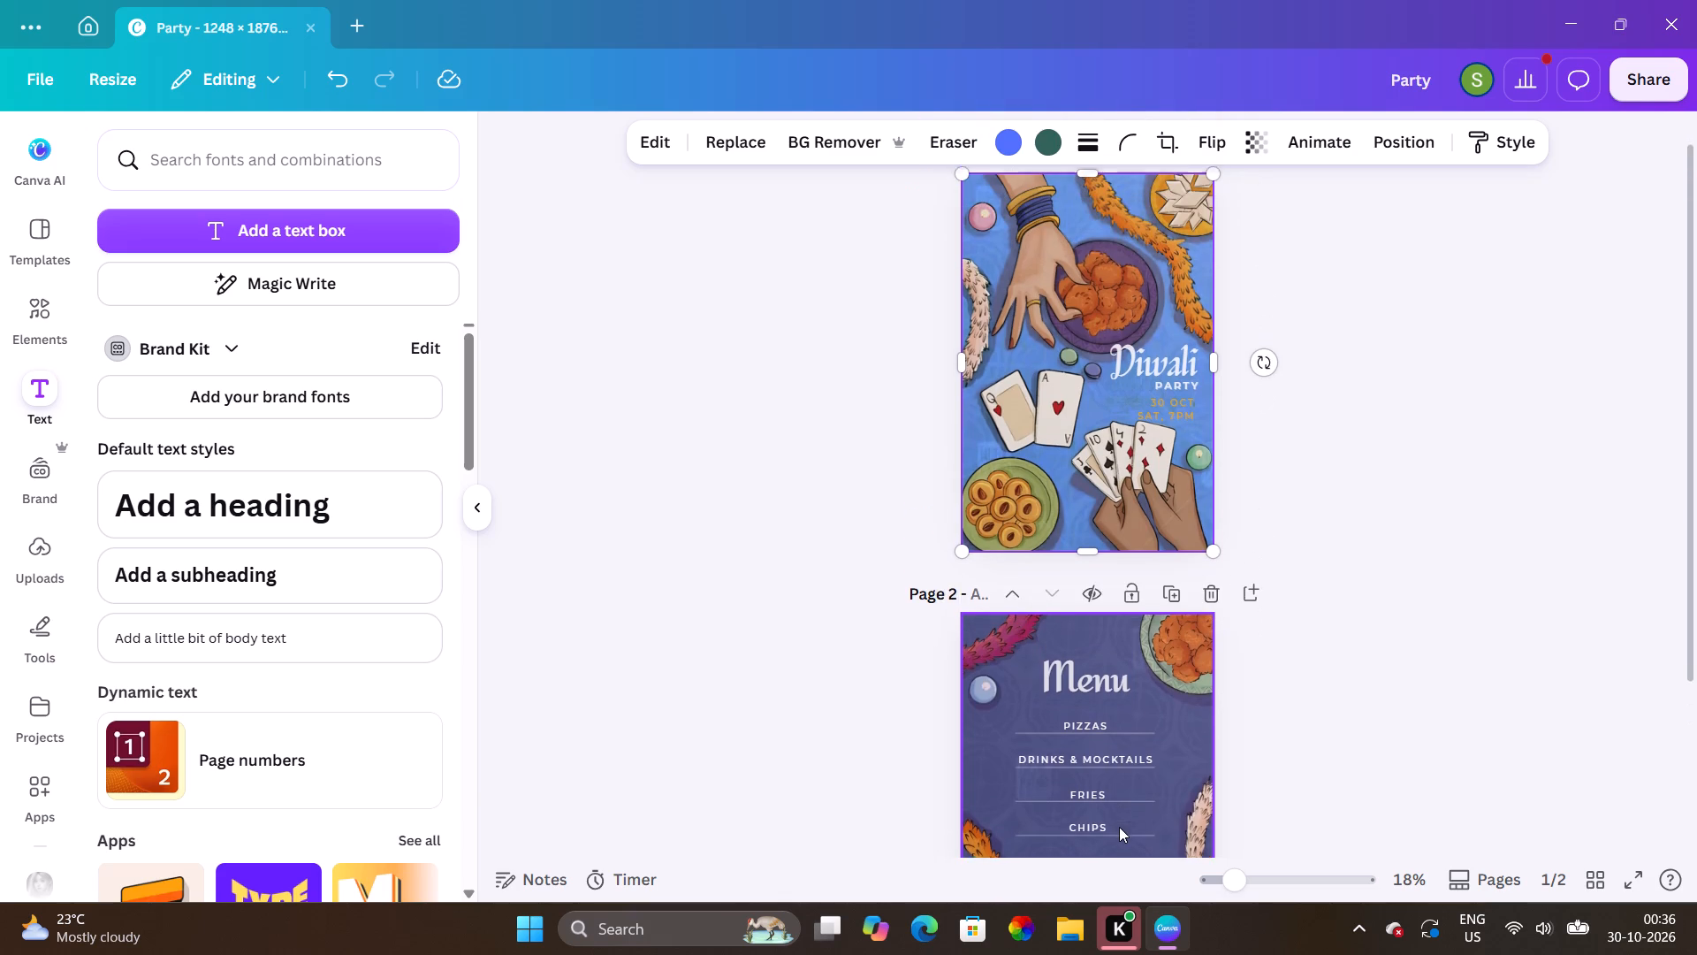
pyautogui.scroll(1, 1119, 827)
pyautogui.scroll(-1, 1119, 827)
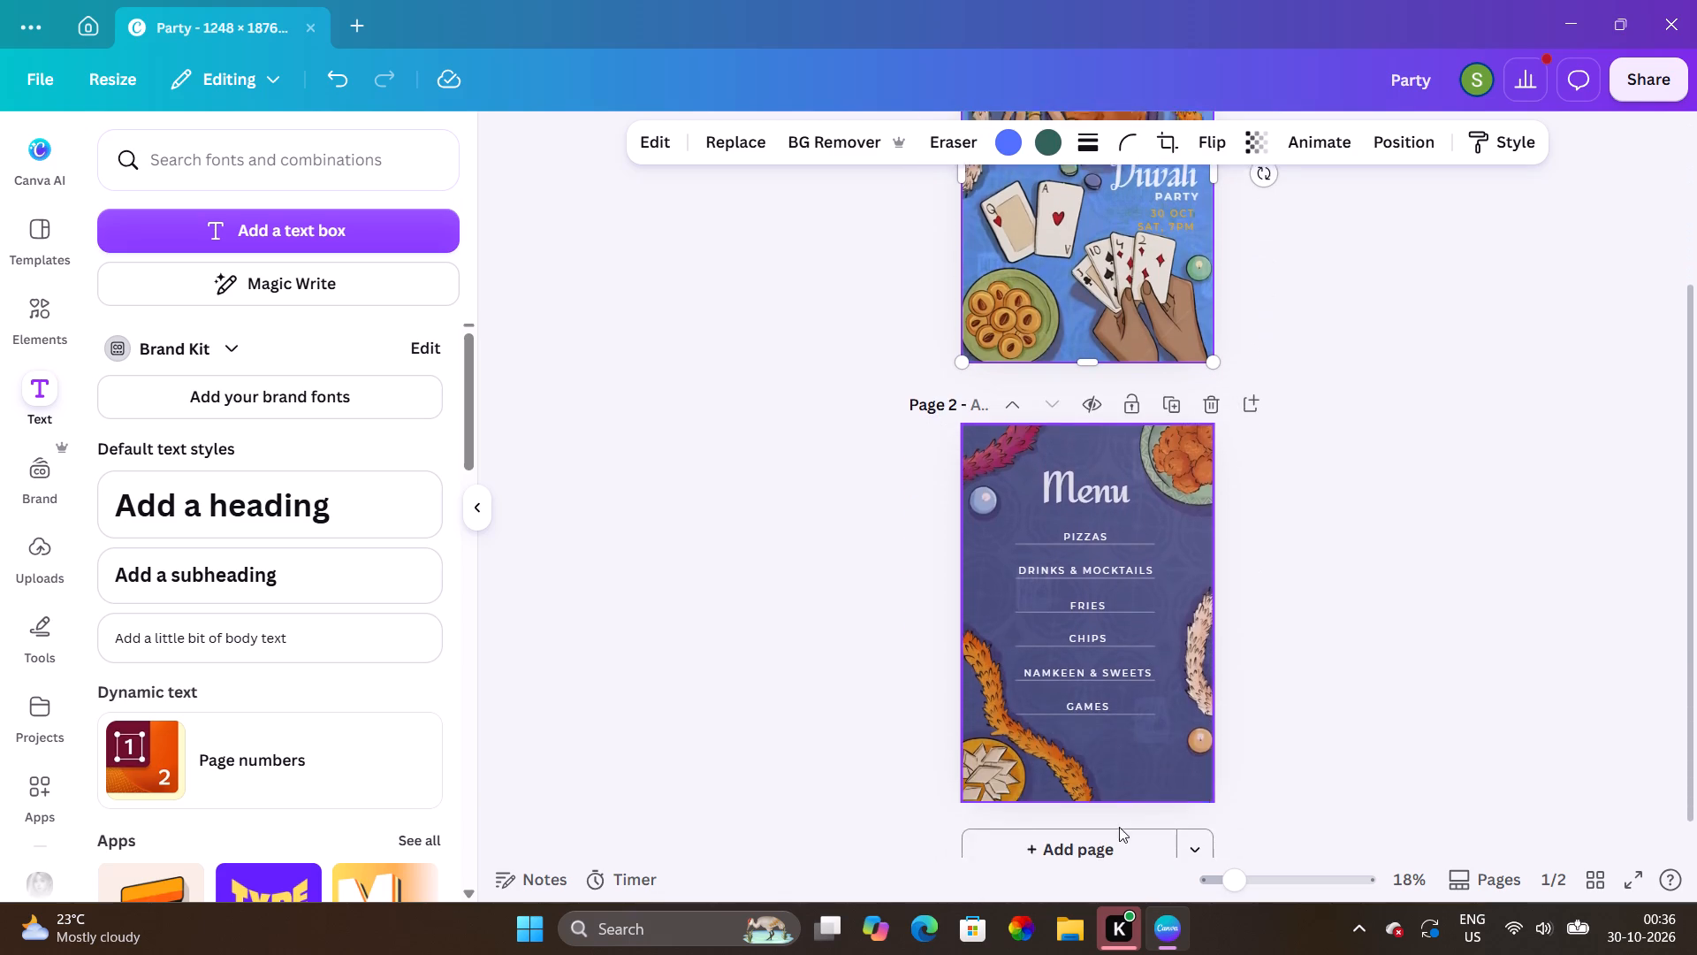
pyautogui.scroll(-1, 1119, 827)
pyautogui.scroll(1, 1119, 827)
pyautogui.scroll(-1, 1119, 827)
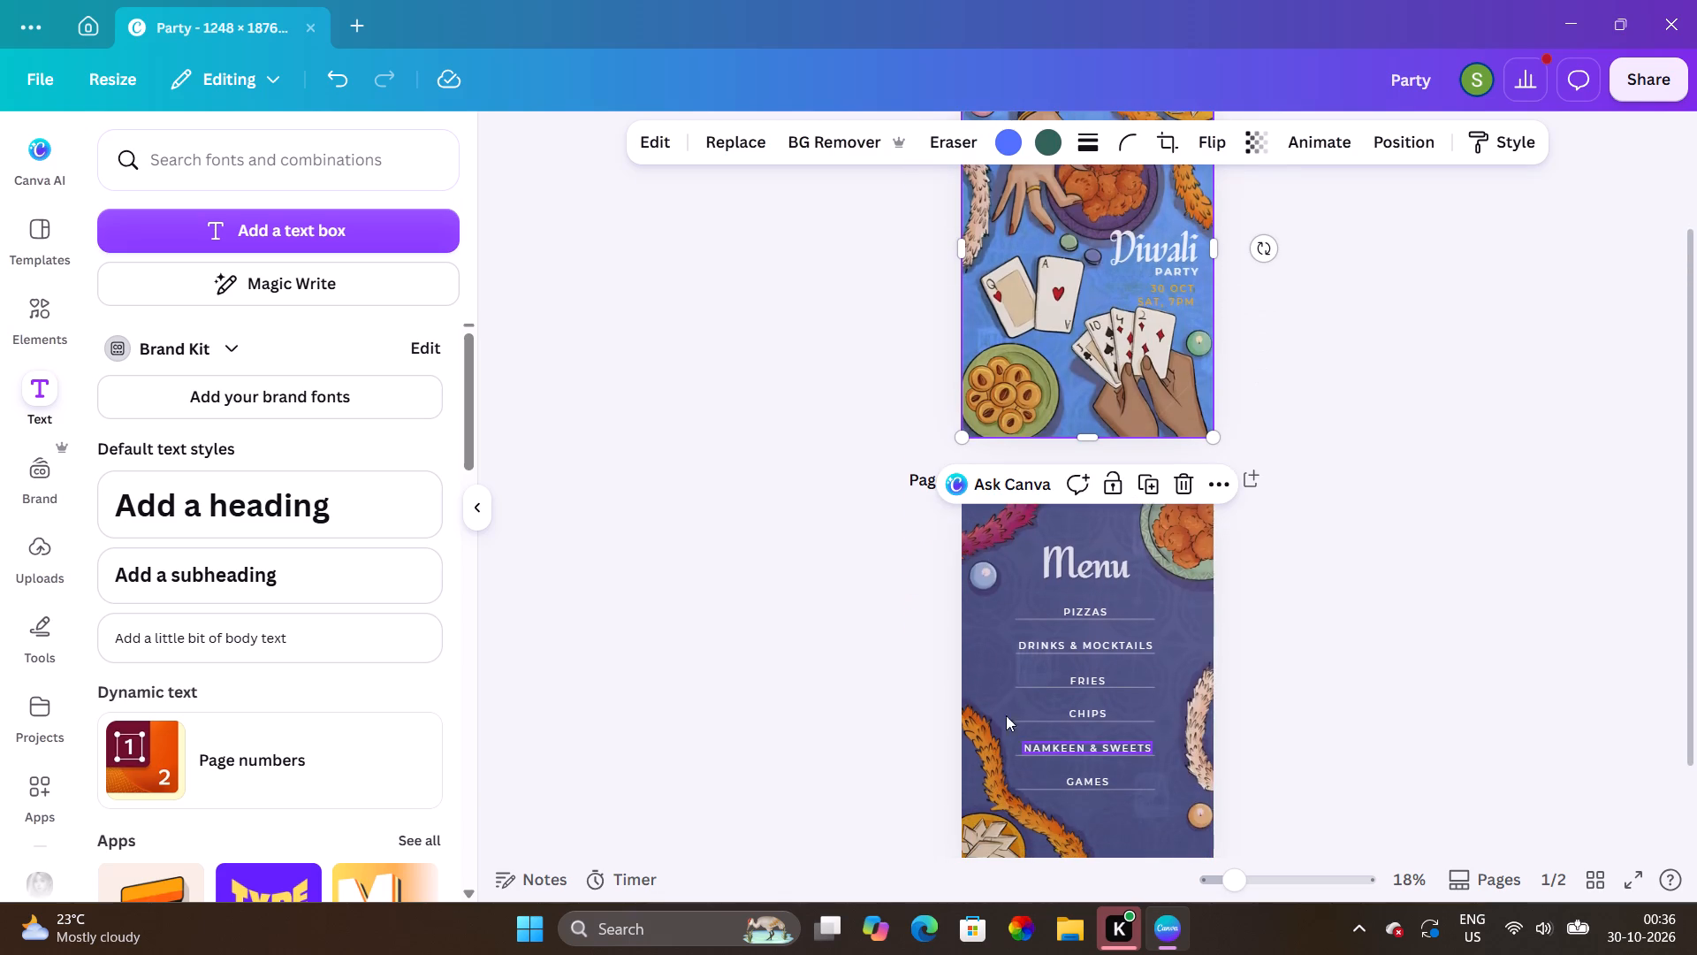
# Recolour the Menu page's background with the cover's vivid blue, #5170ff.
pyautogui.click(993, 662)
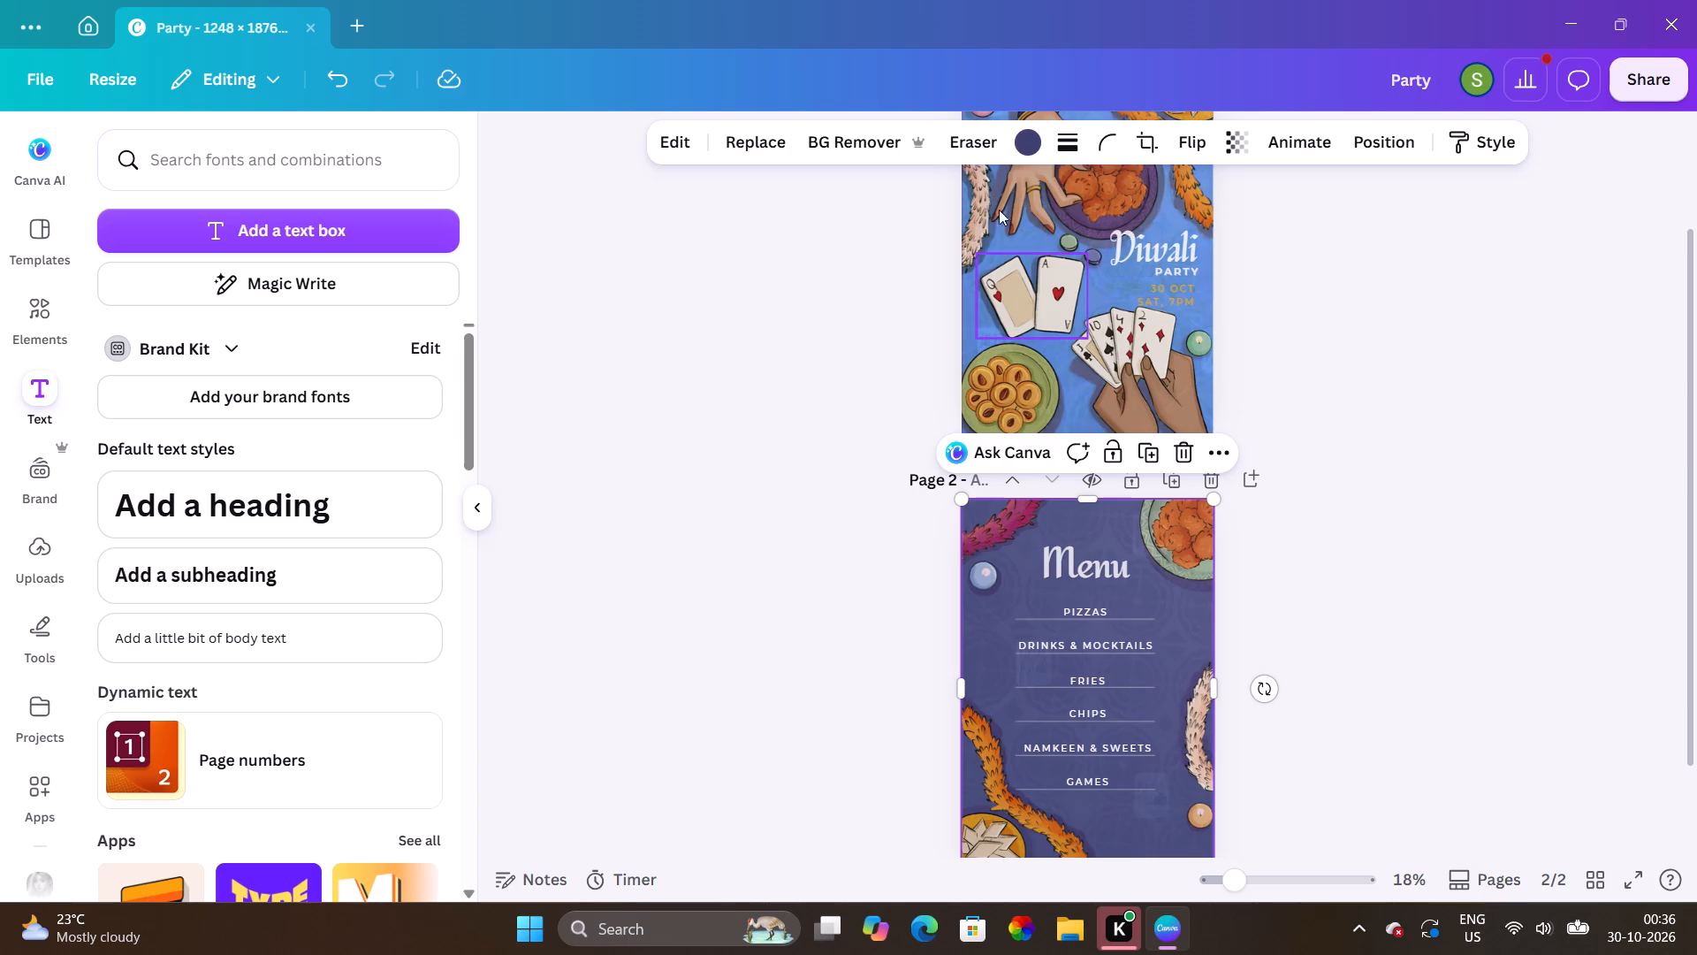
pyautogui.click(1024, 140)
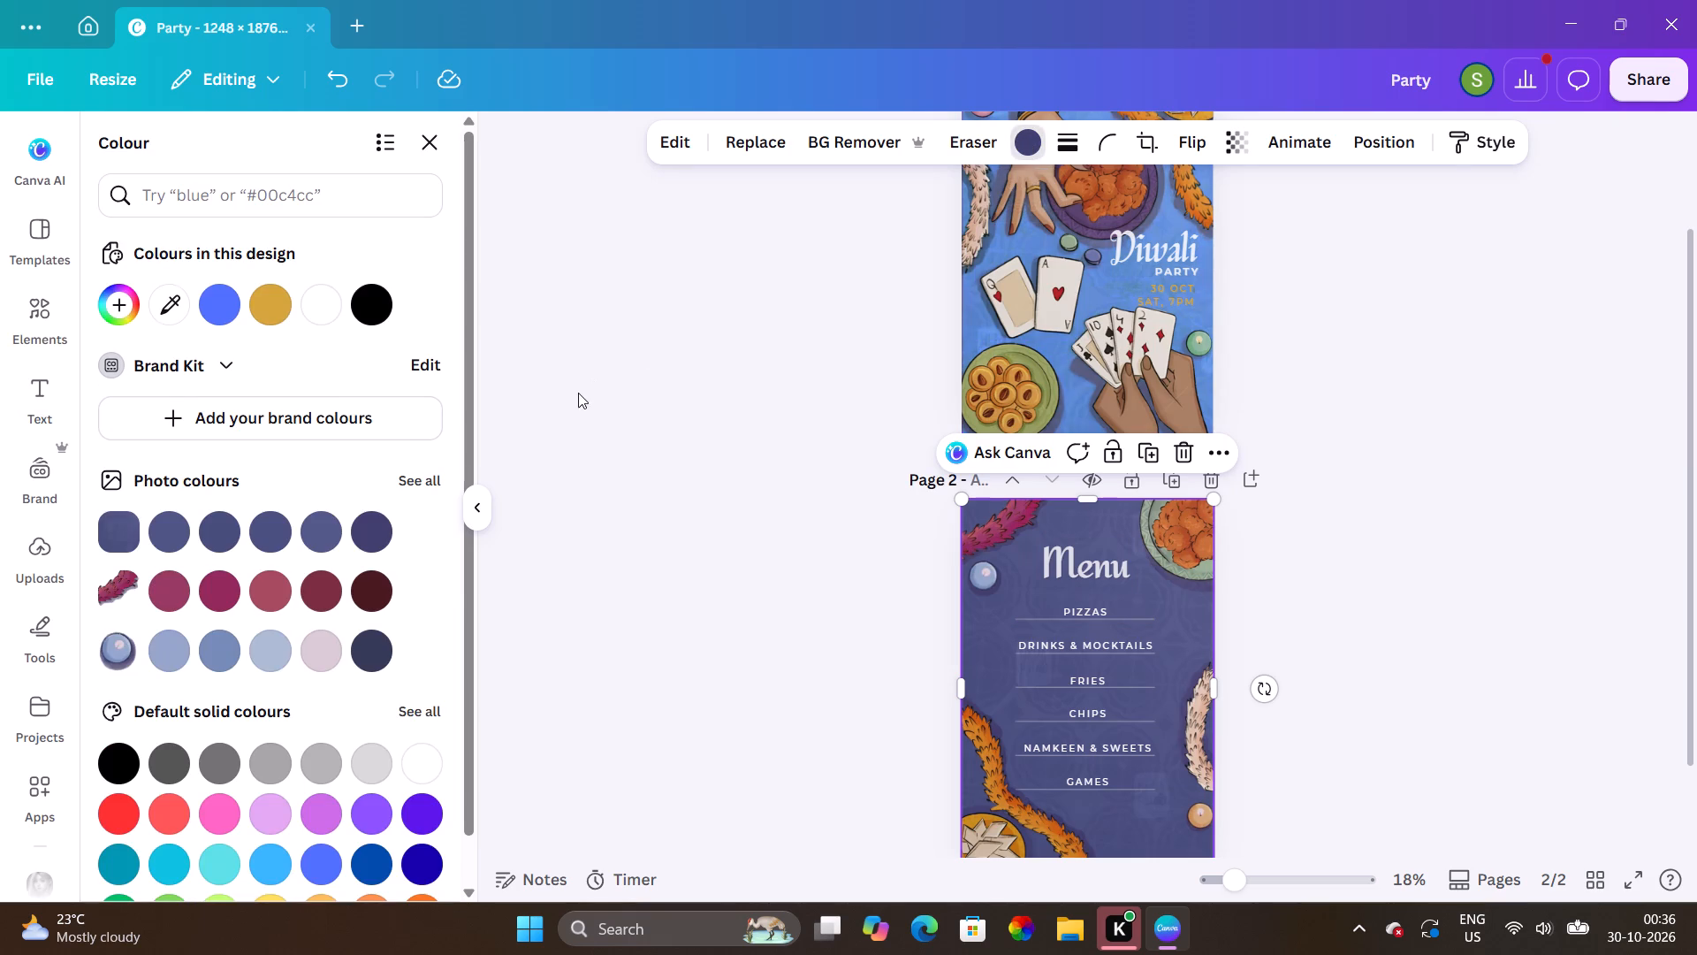
pyautogui.click(224, 306)
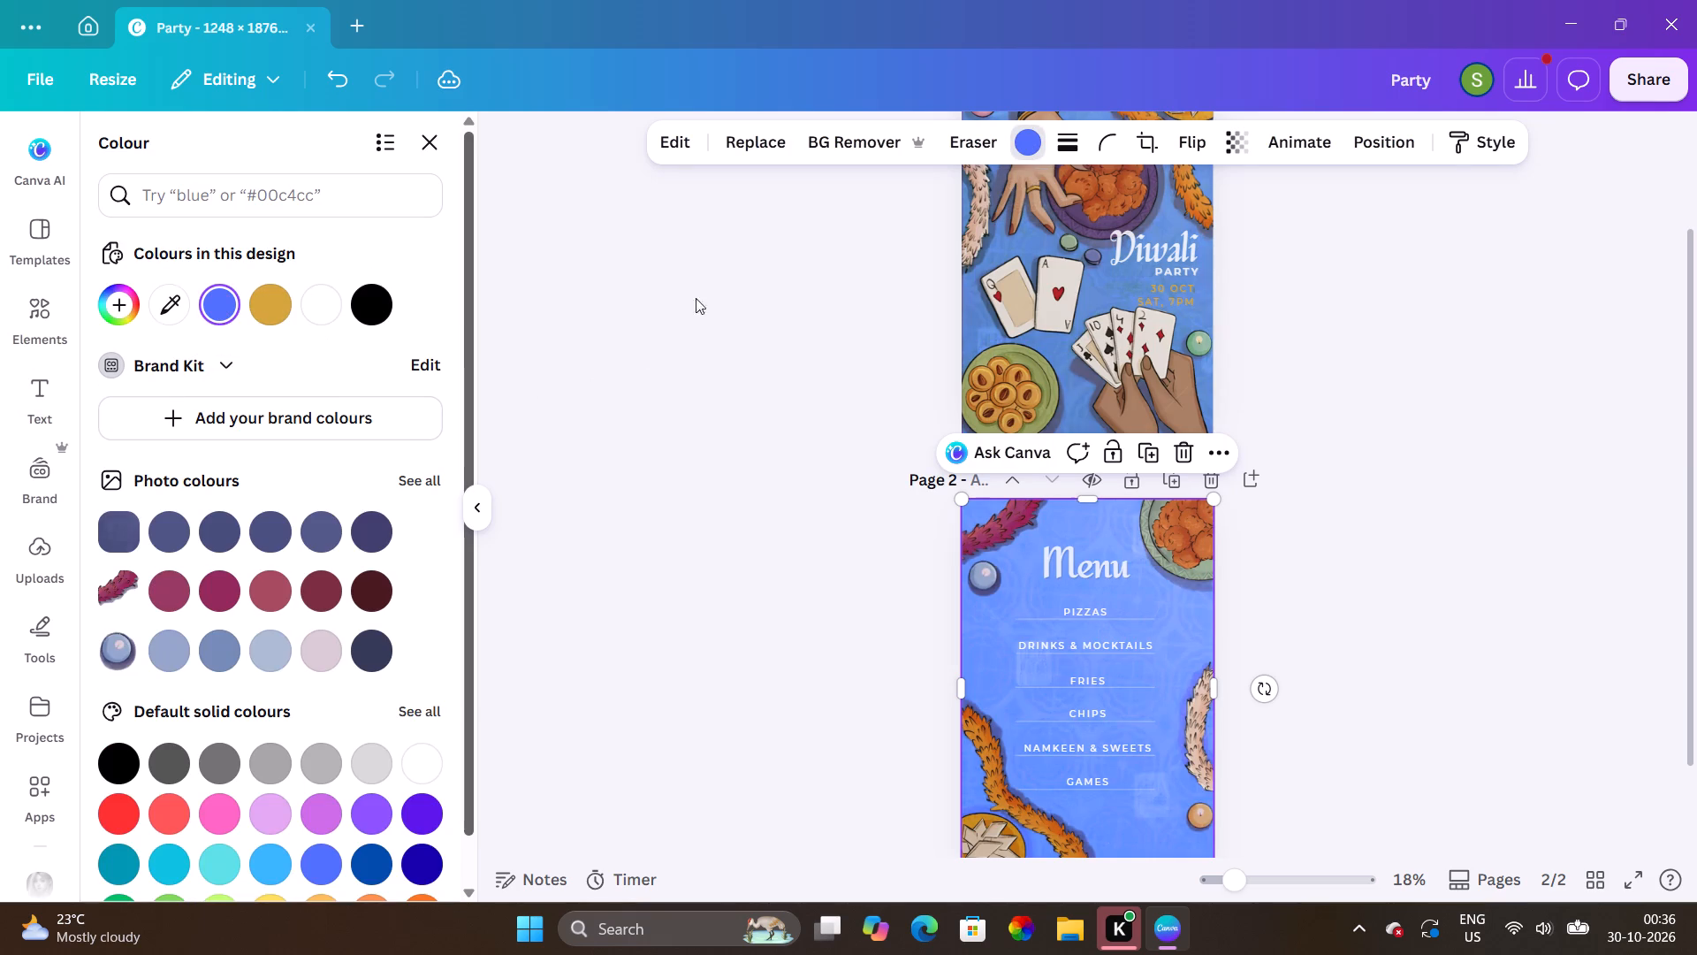
pyautogui.click(961, 332)
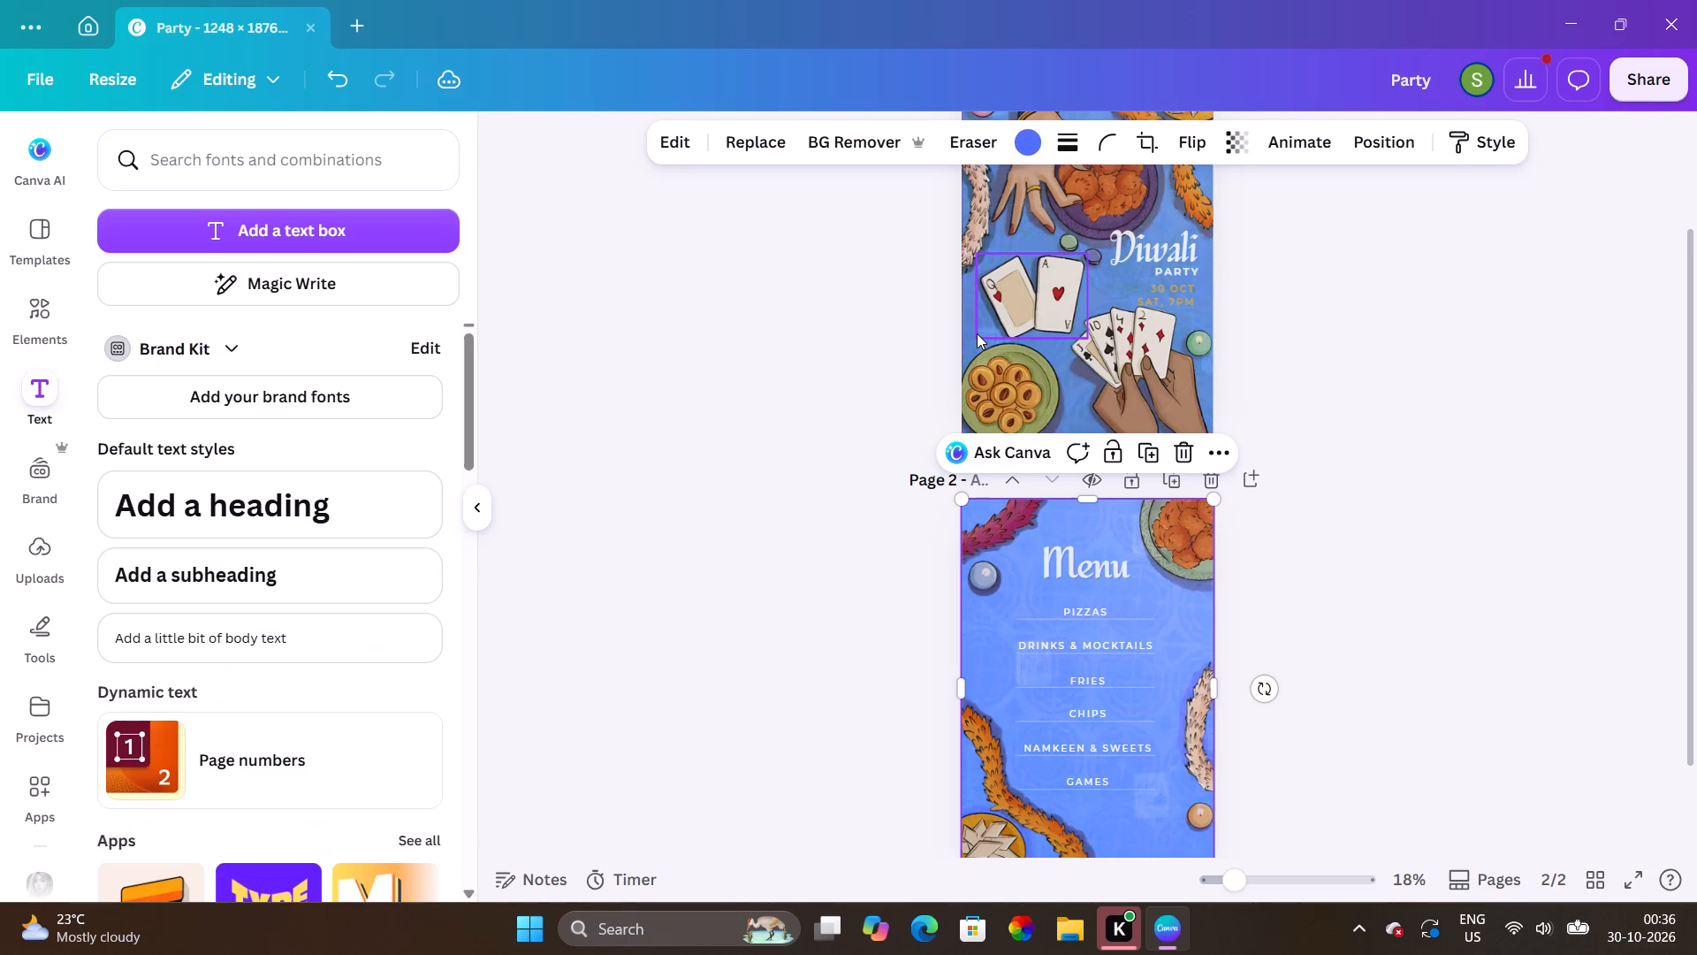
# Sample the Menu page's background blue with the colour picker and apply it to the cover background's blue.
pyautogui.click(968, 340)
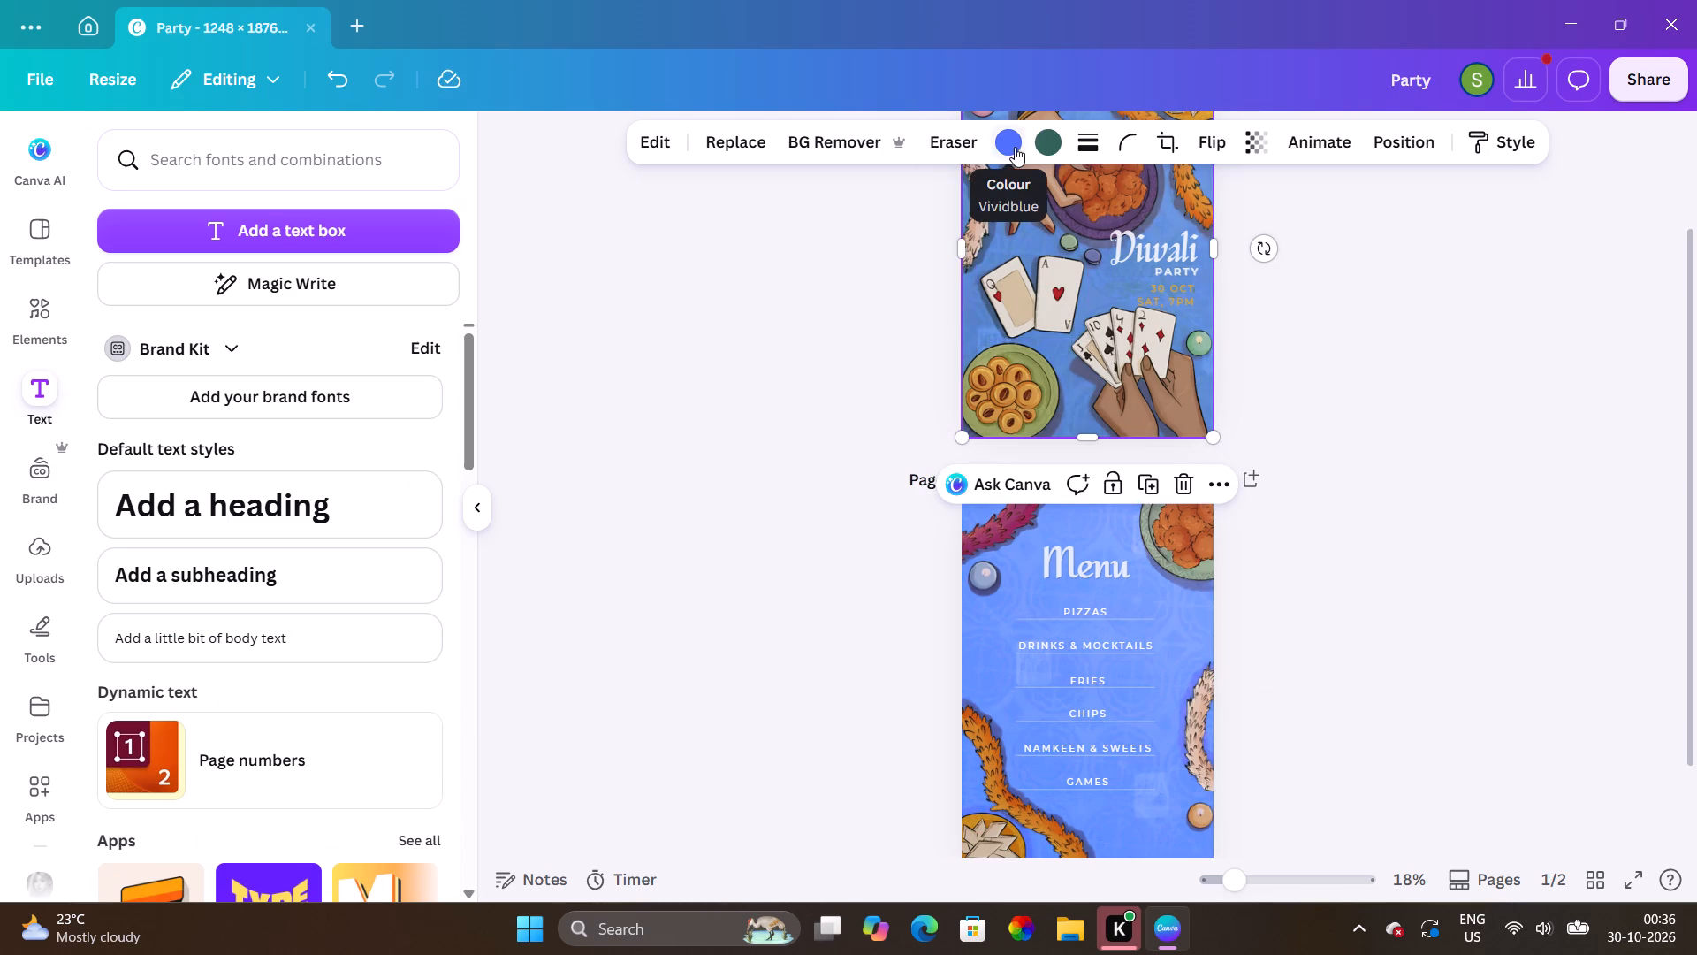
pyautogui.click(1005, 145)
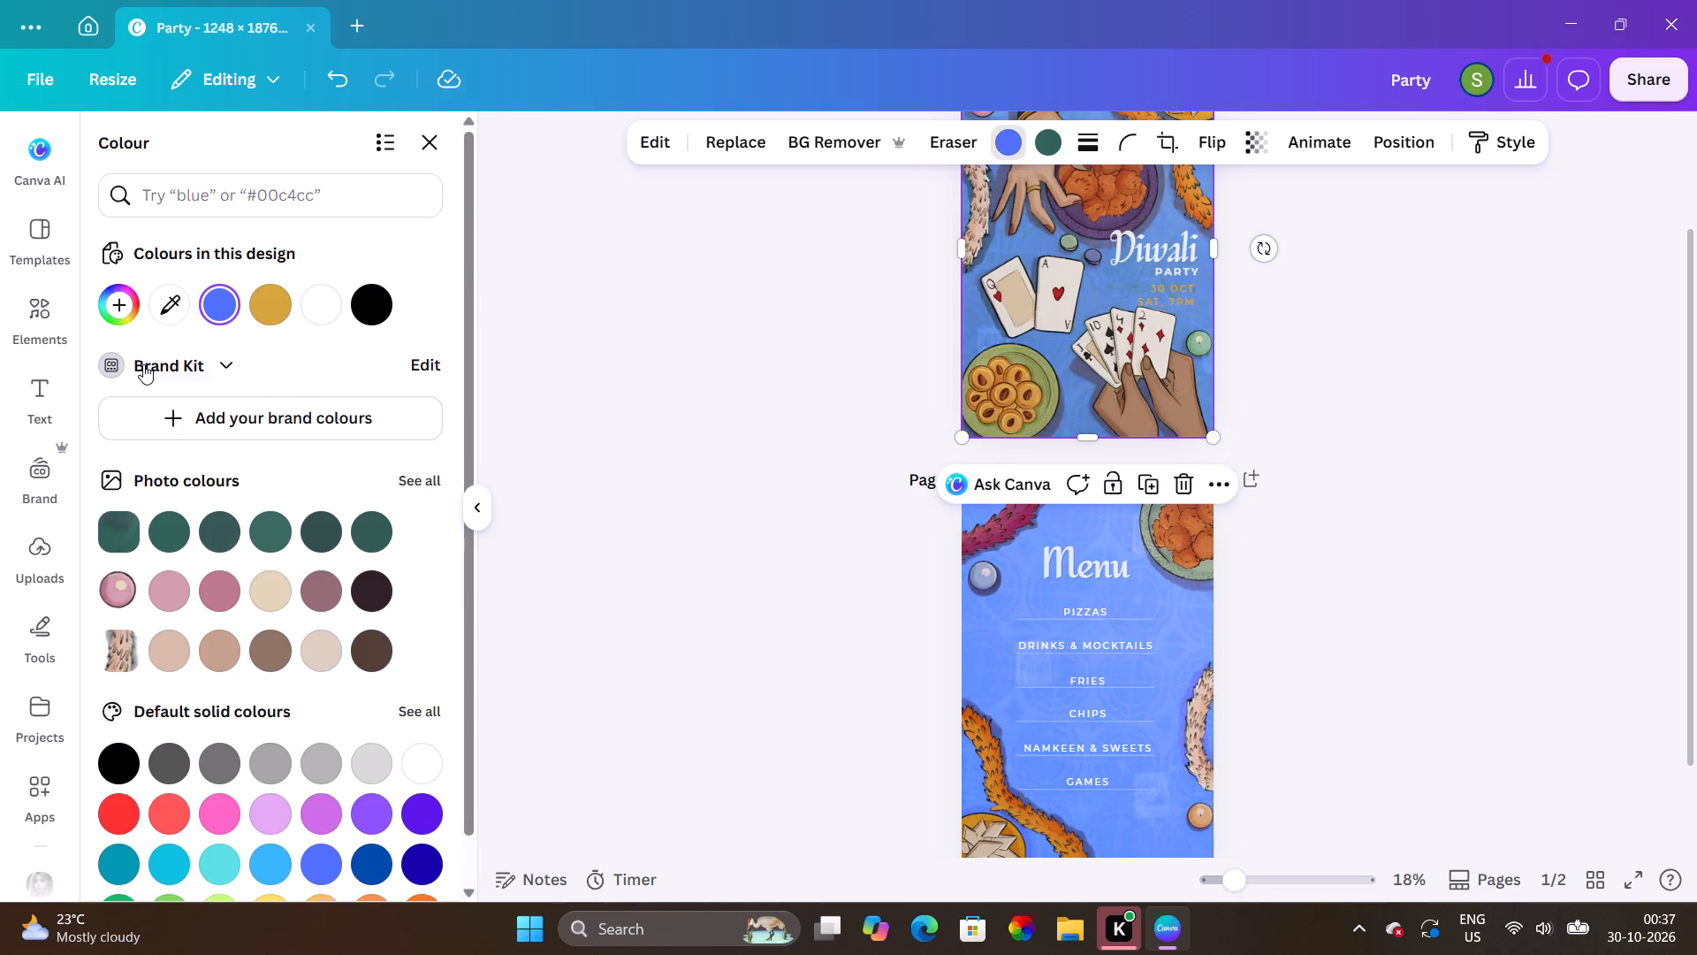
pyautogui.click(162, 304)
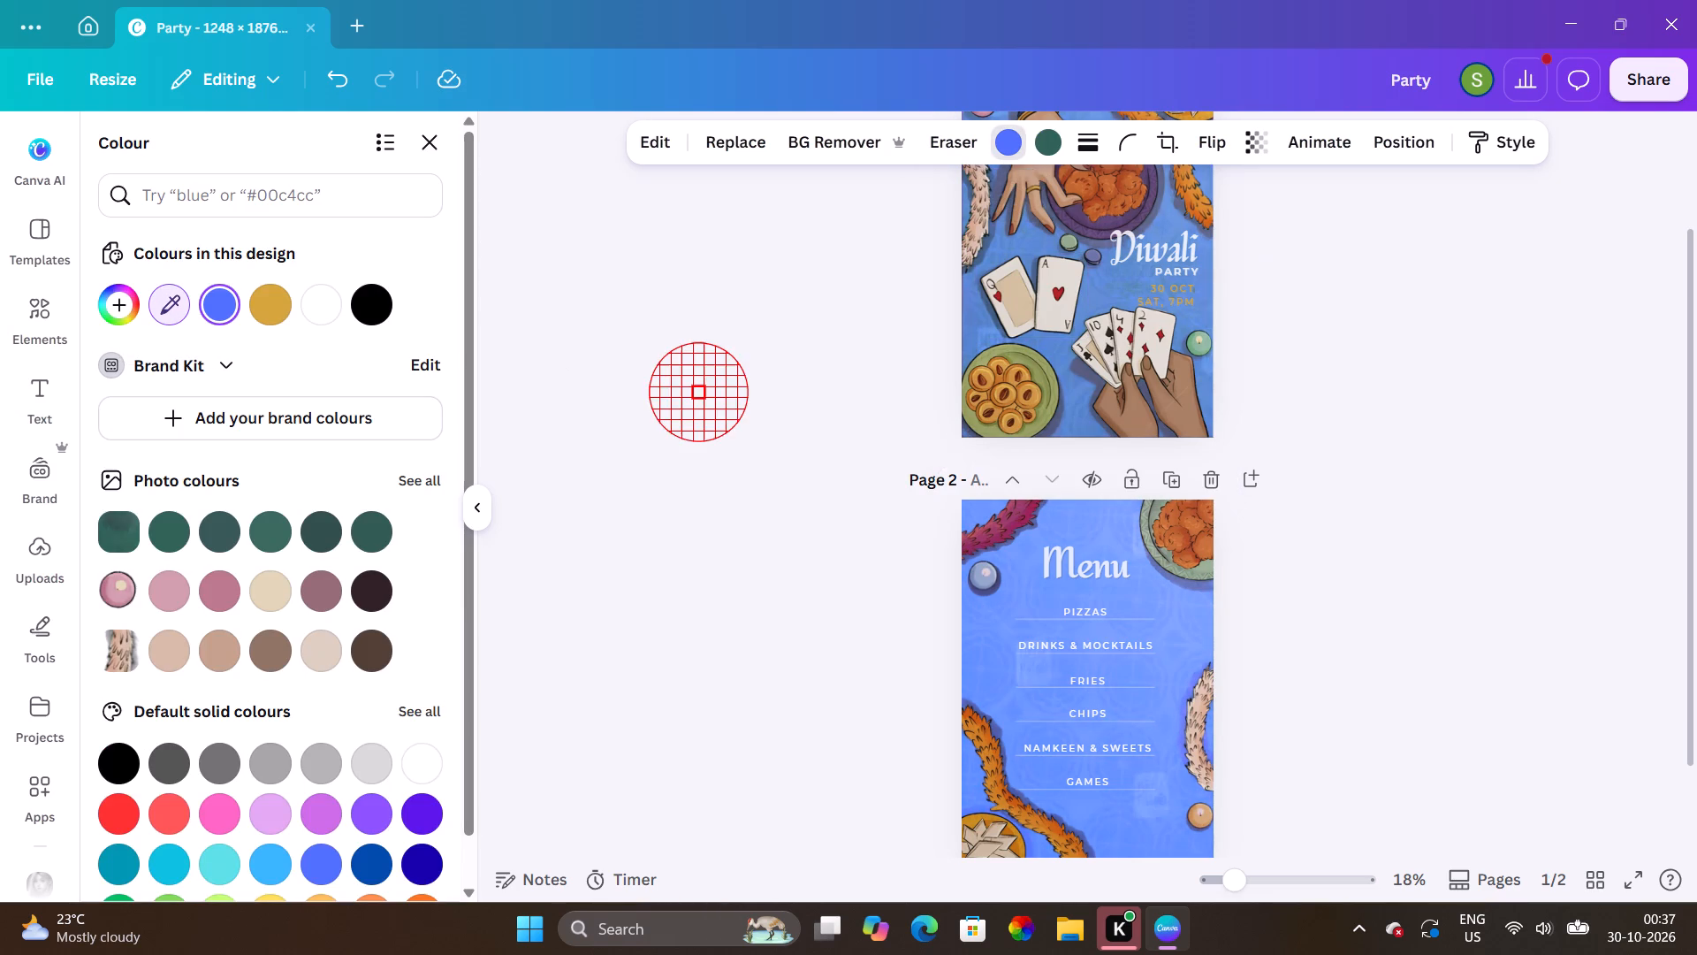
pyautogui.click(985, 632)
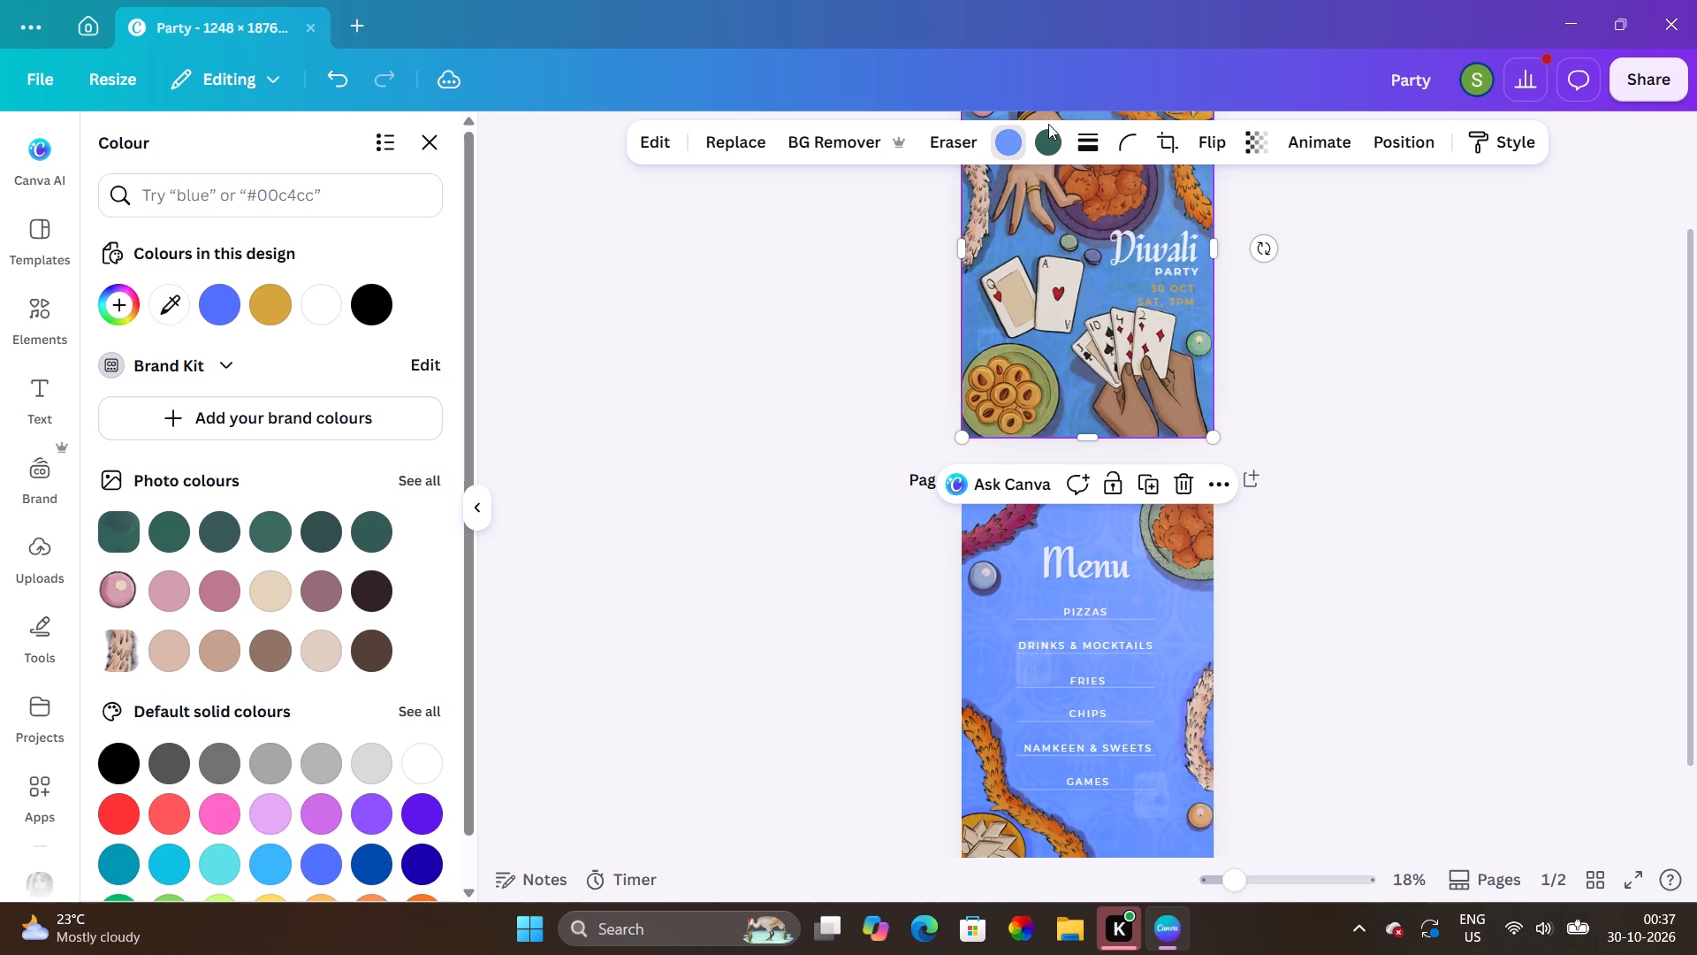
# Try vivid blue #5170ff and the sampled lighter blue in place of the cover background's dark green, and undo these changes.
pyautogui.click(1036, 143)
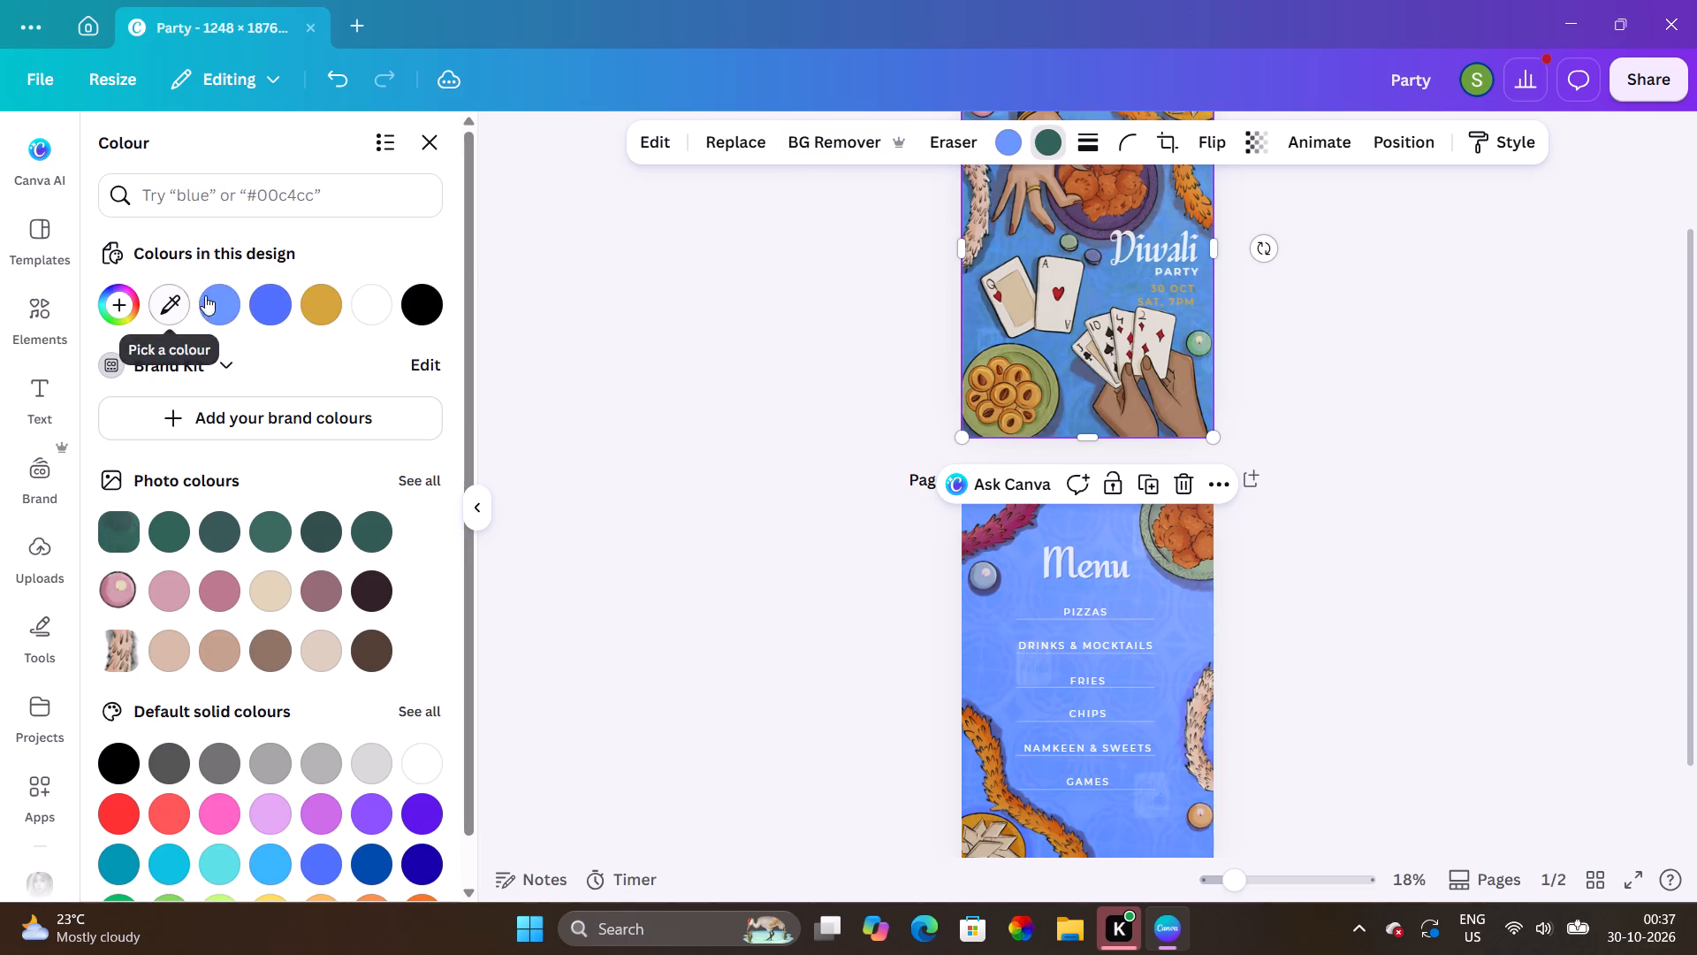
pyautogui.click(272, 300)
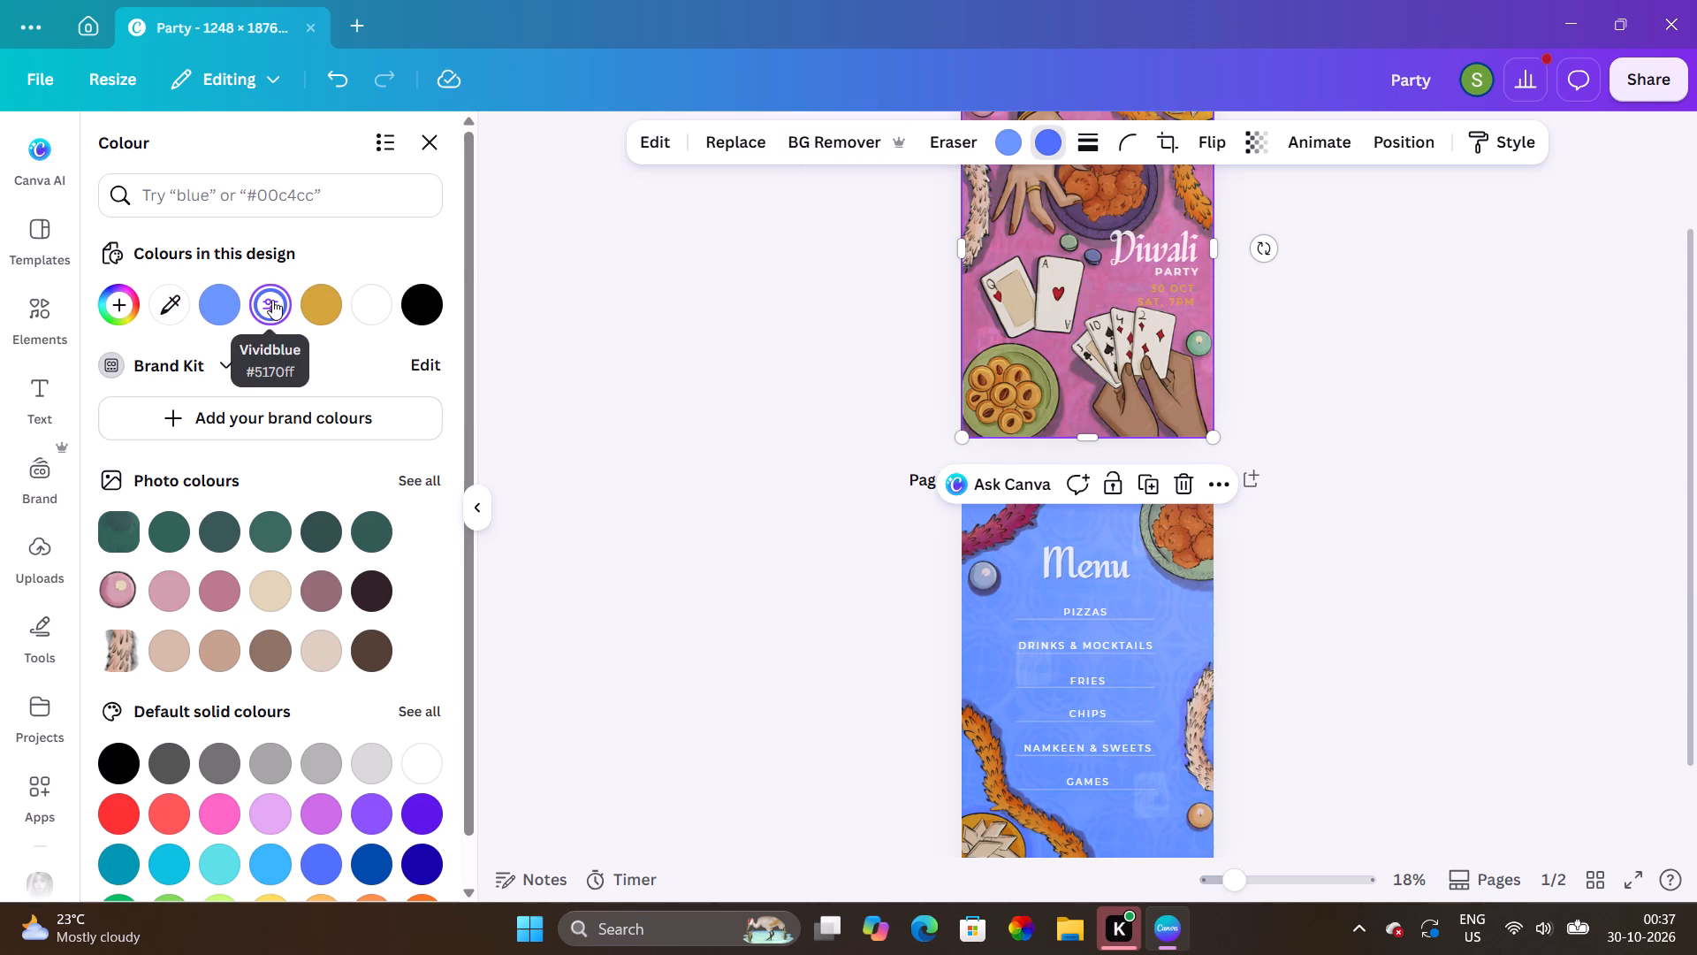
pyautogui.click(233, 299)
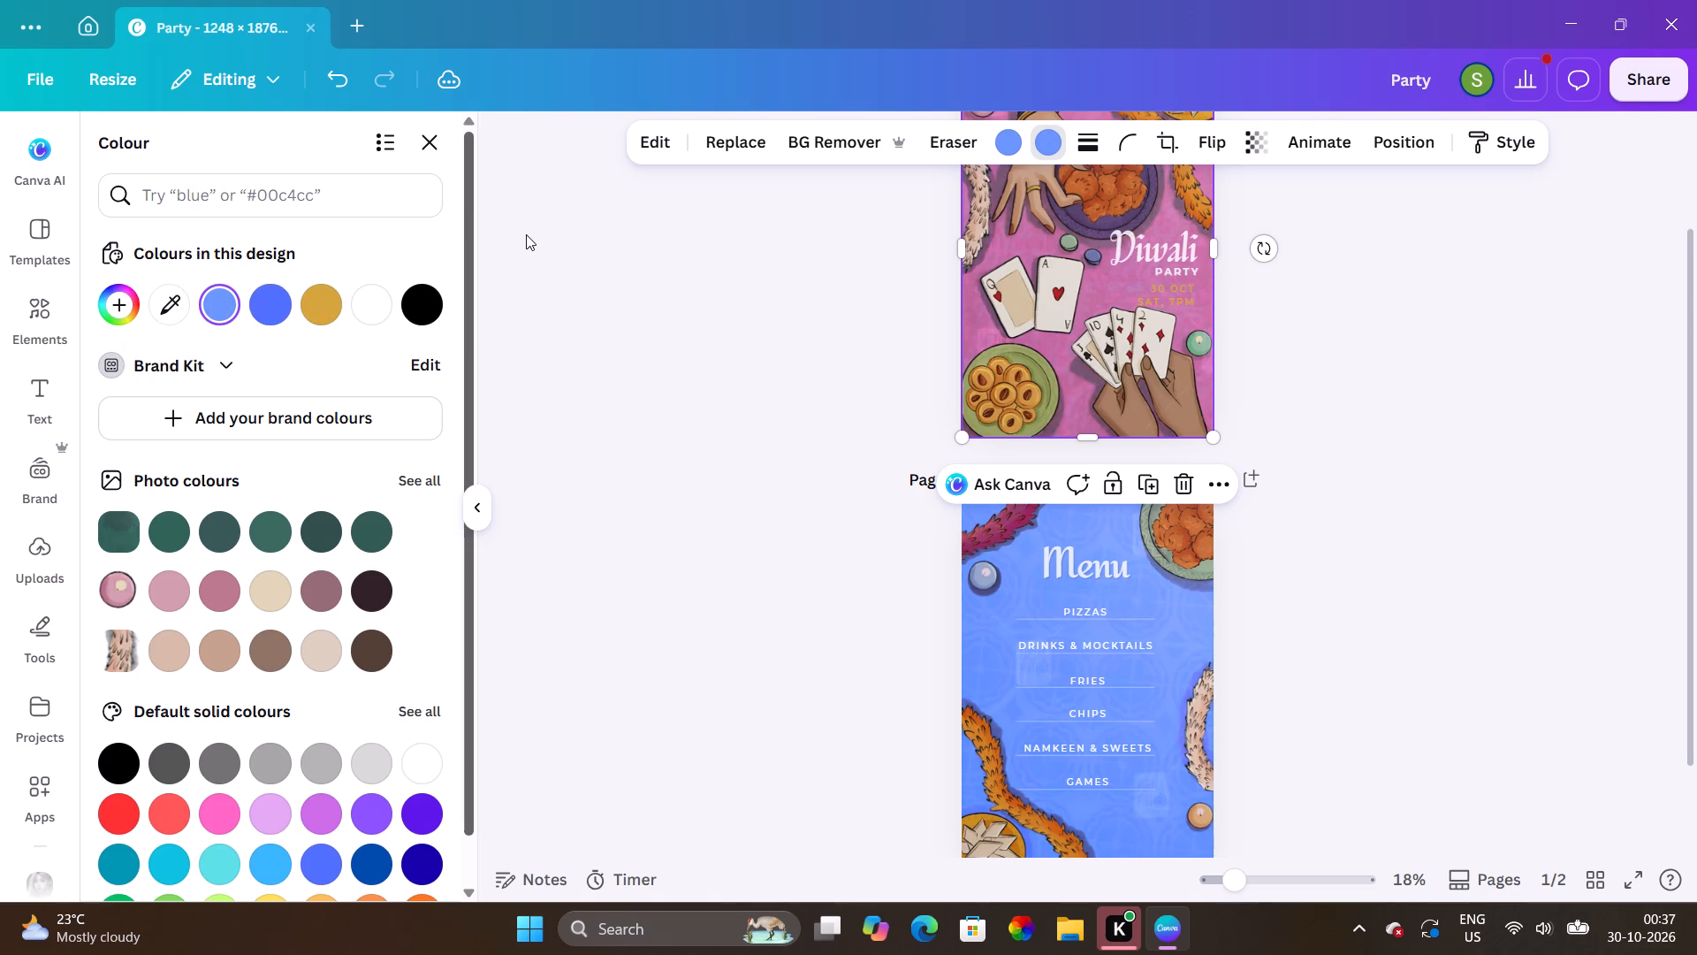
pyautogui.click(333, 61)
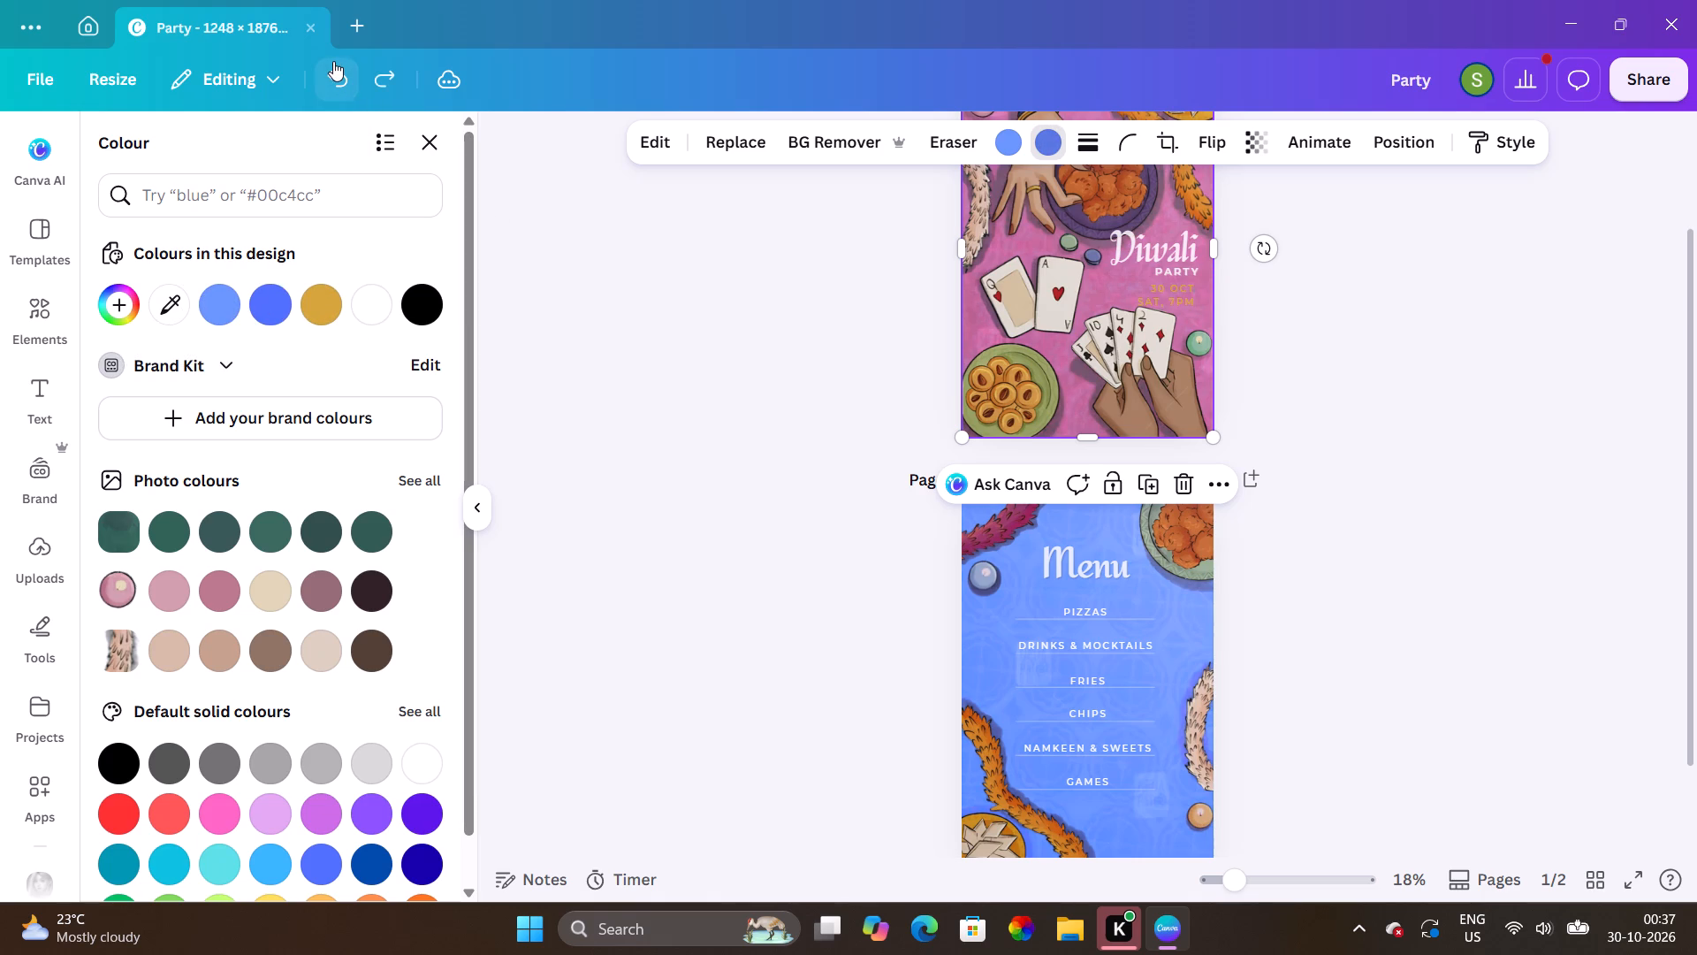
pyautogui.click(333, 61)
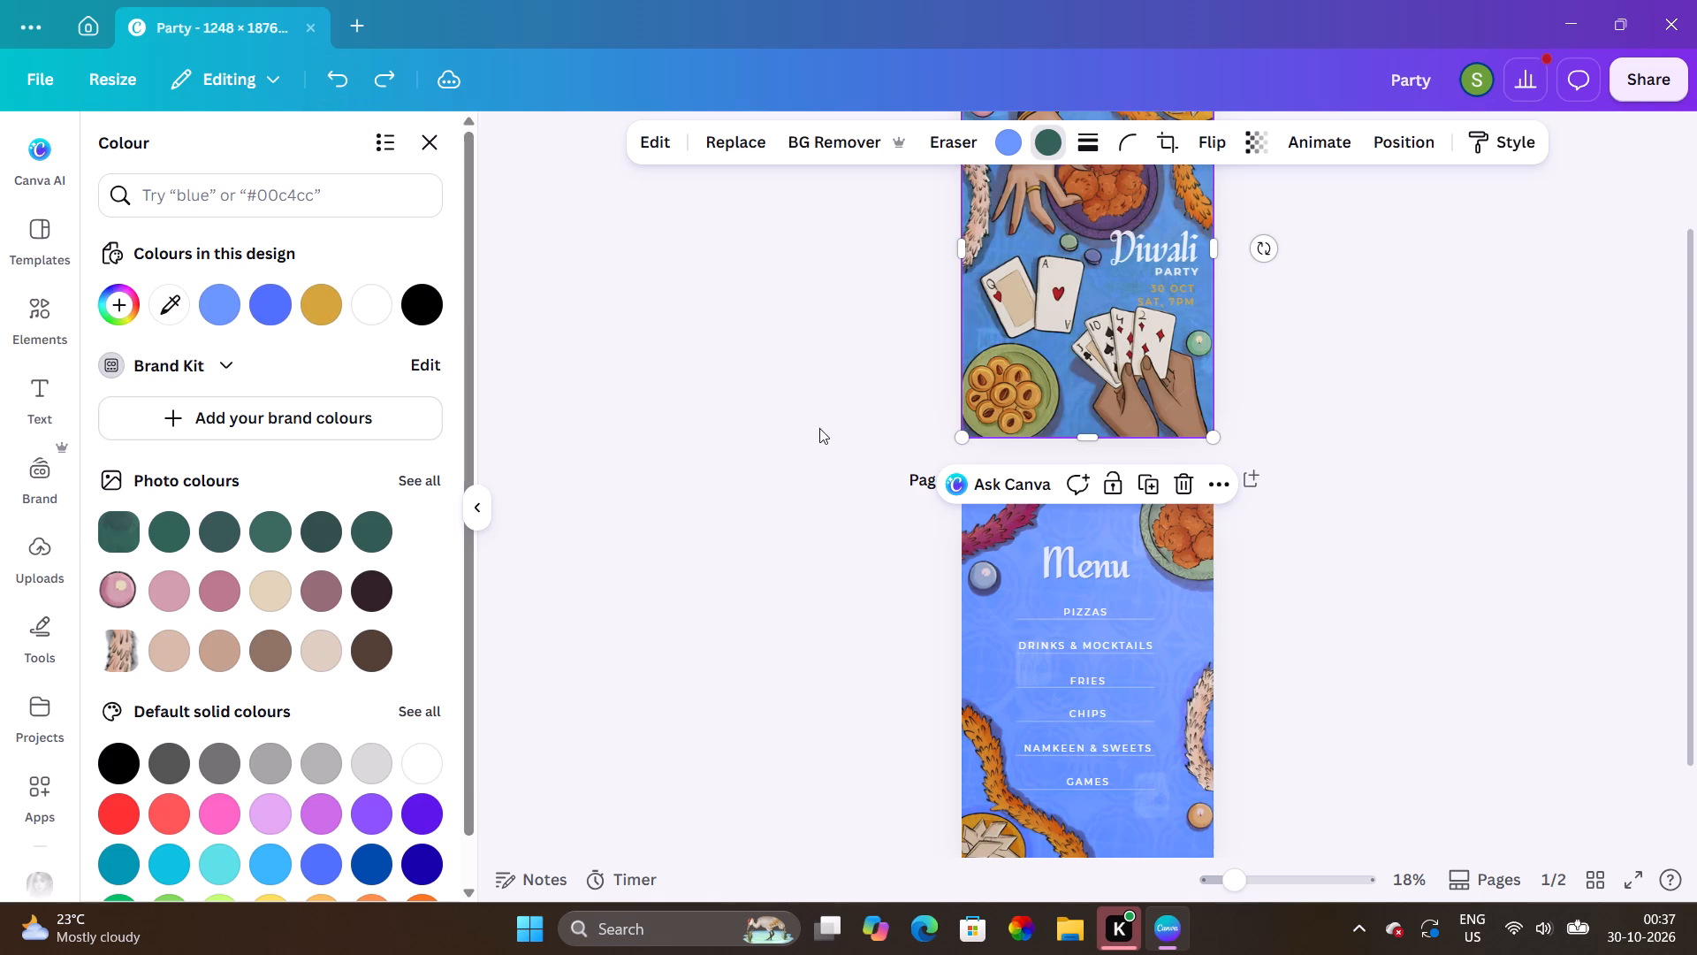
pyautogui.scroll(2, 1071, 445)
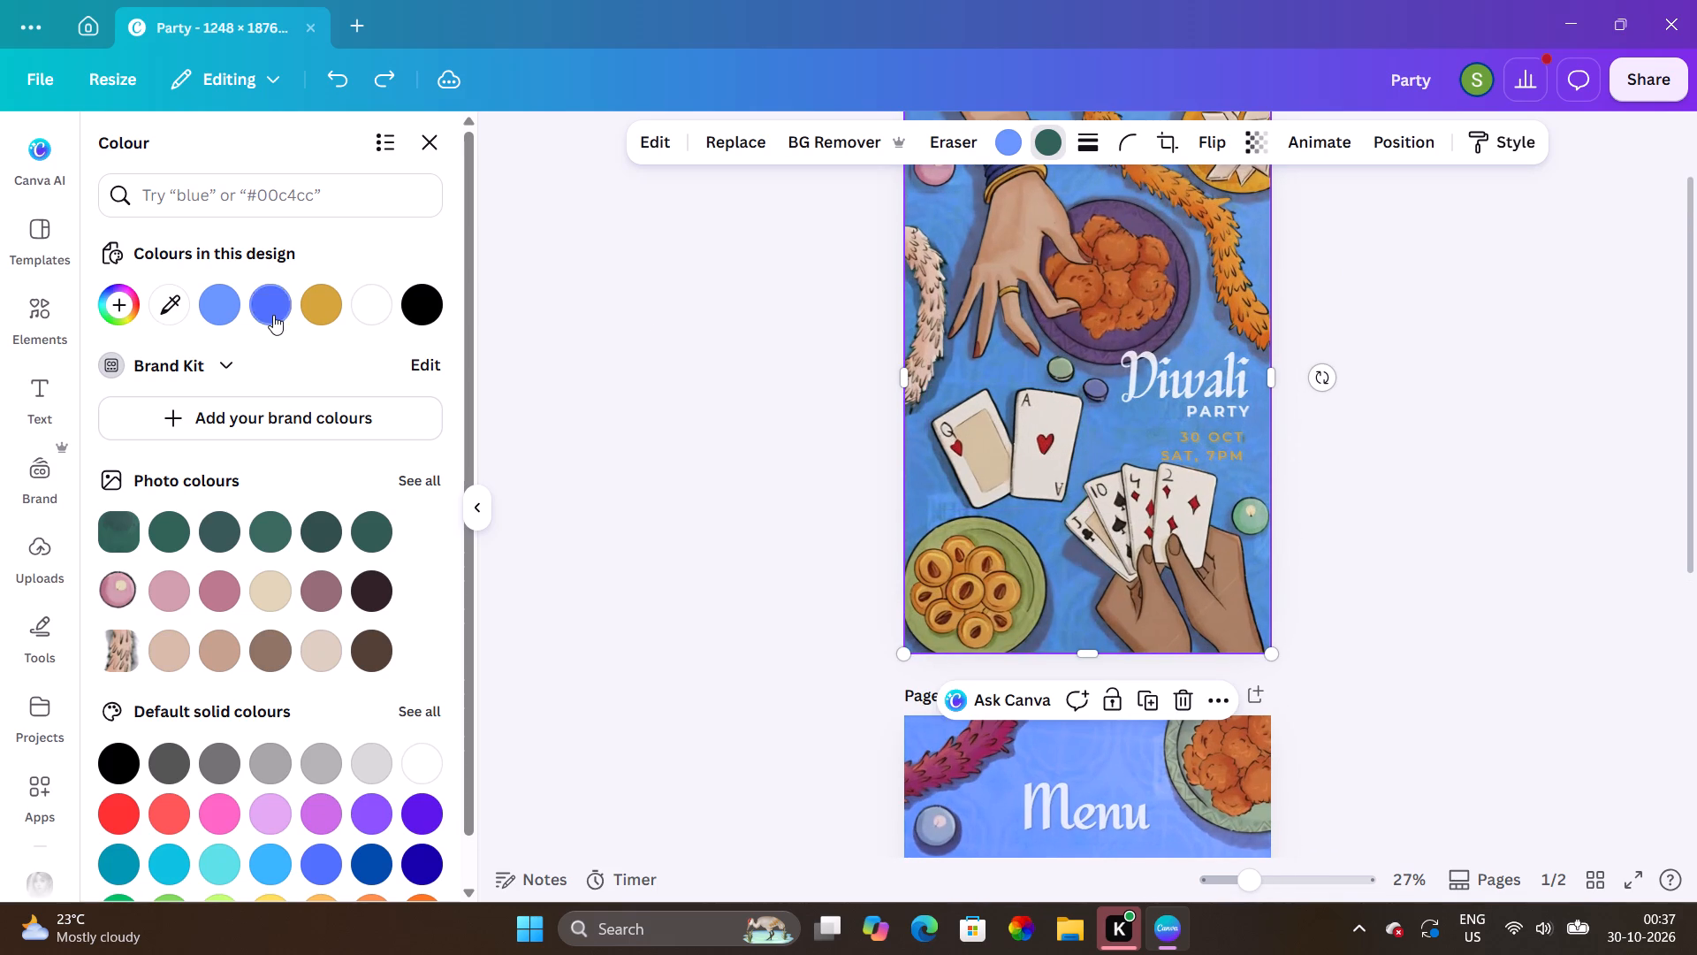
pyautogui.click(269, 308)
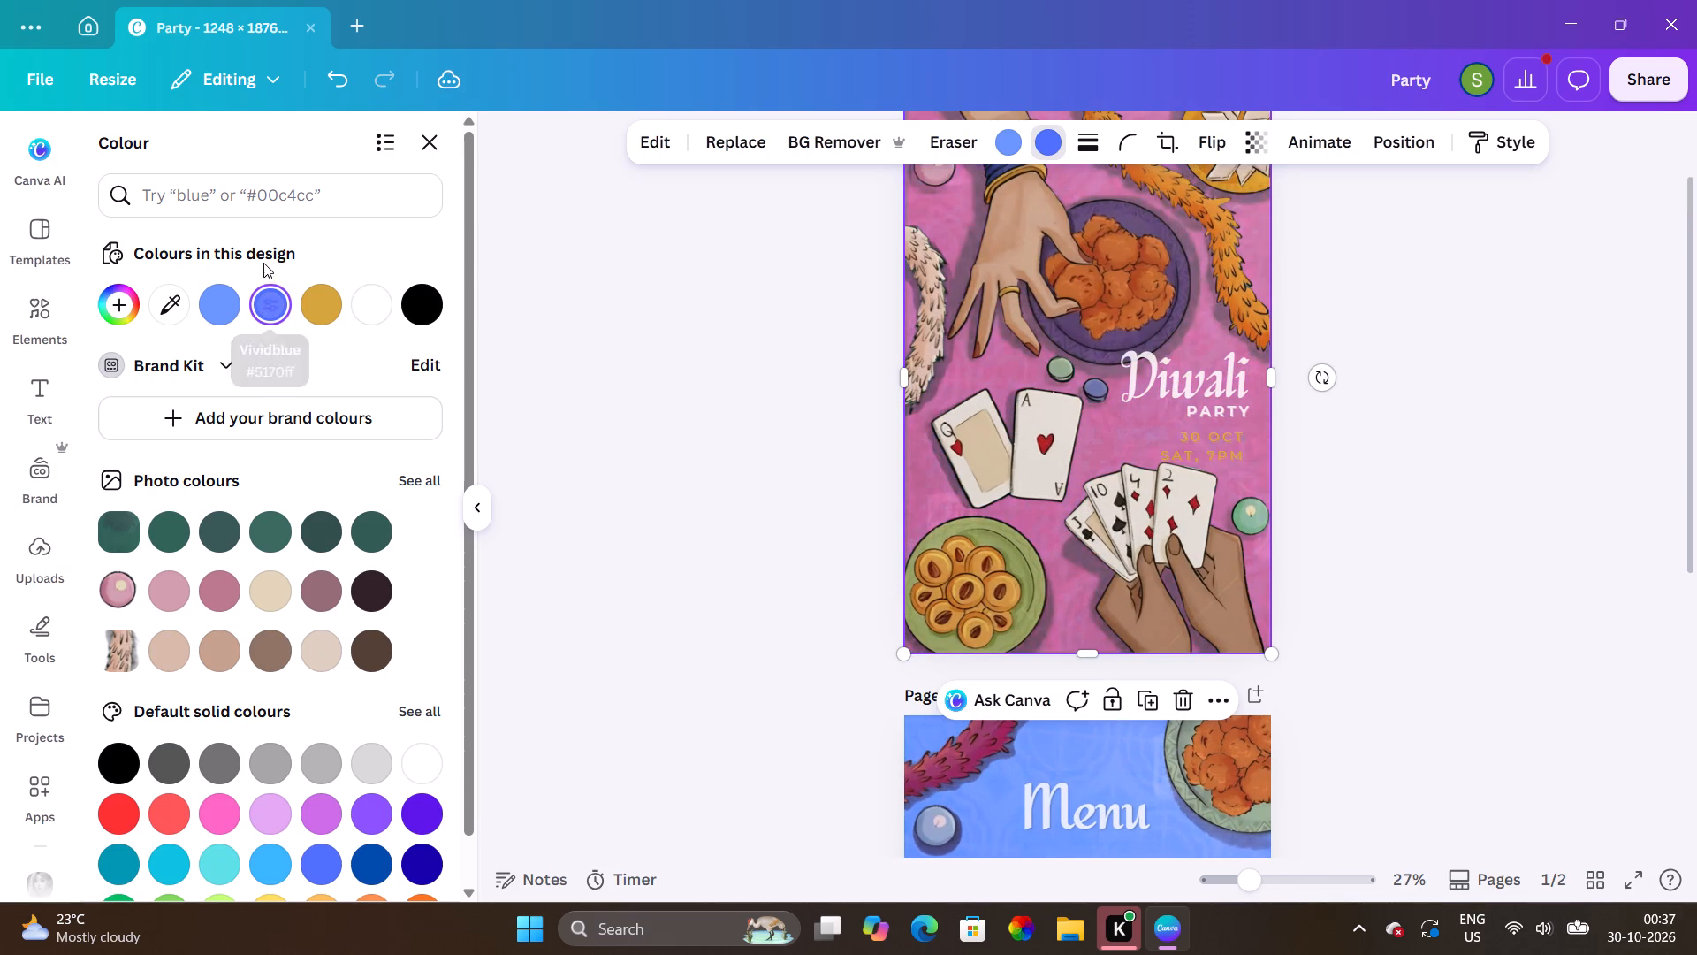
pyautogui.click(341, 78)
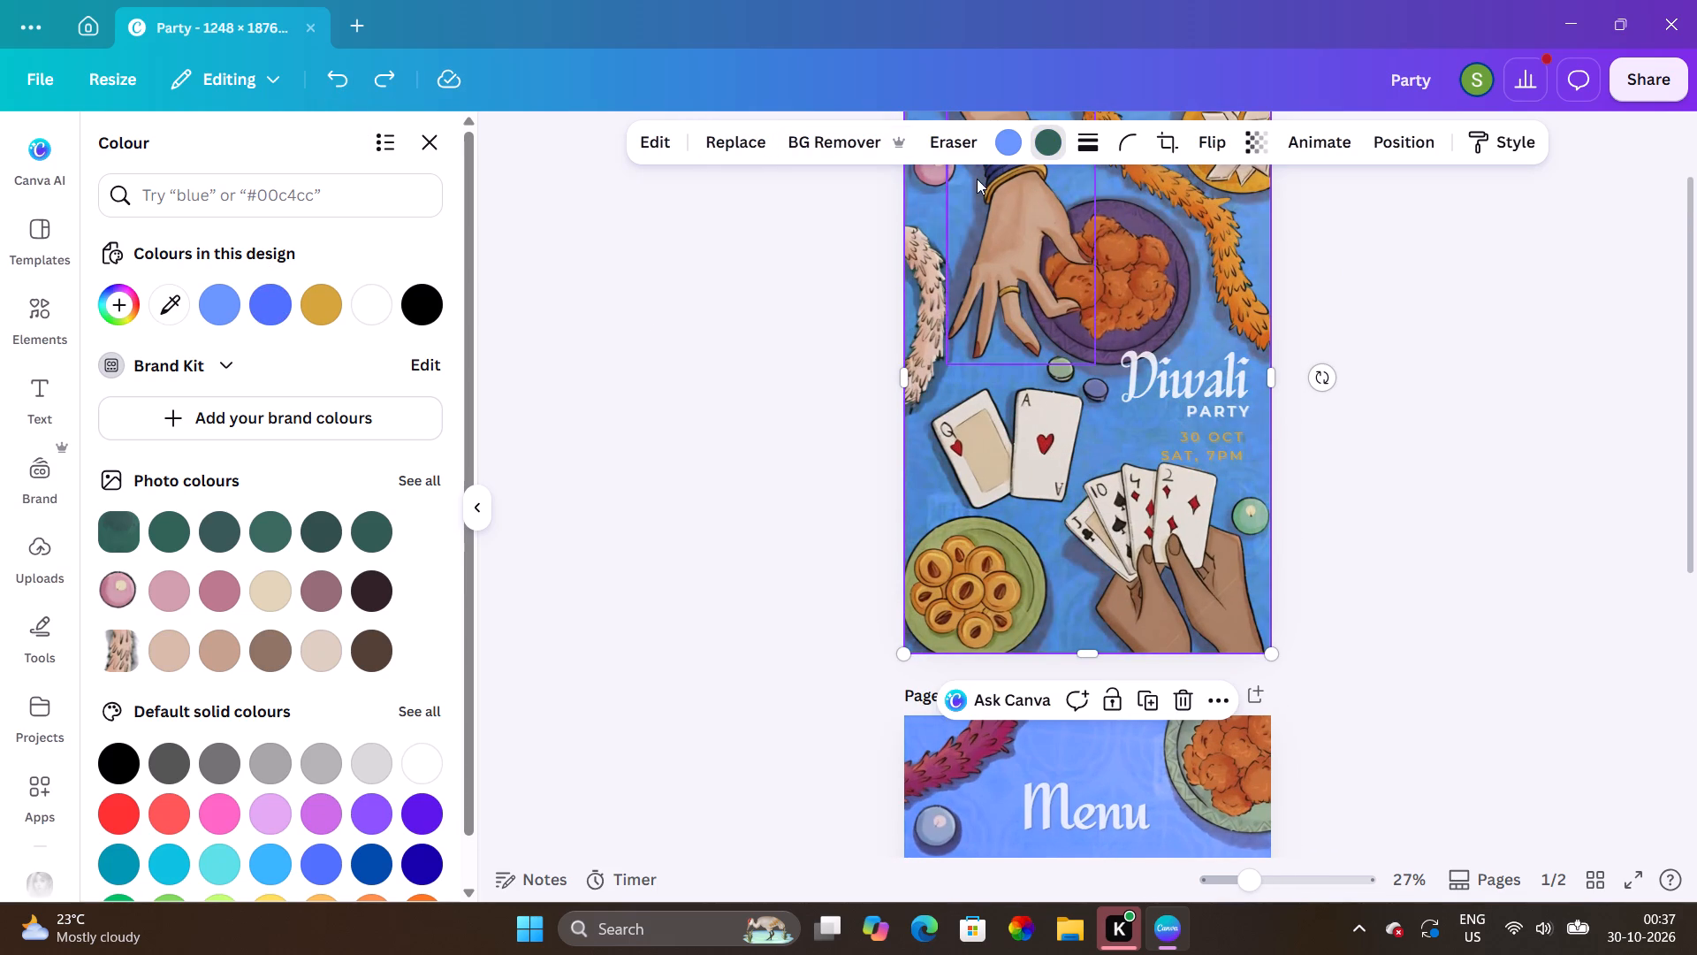
# Set the cover background's light blue colour back to vivid blue #5170ff.
pyautogui.click(1009, 147)
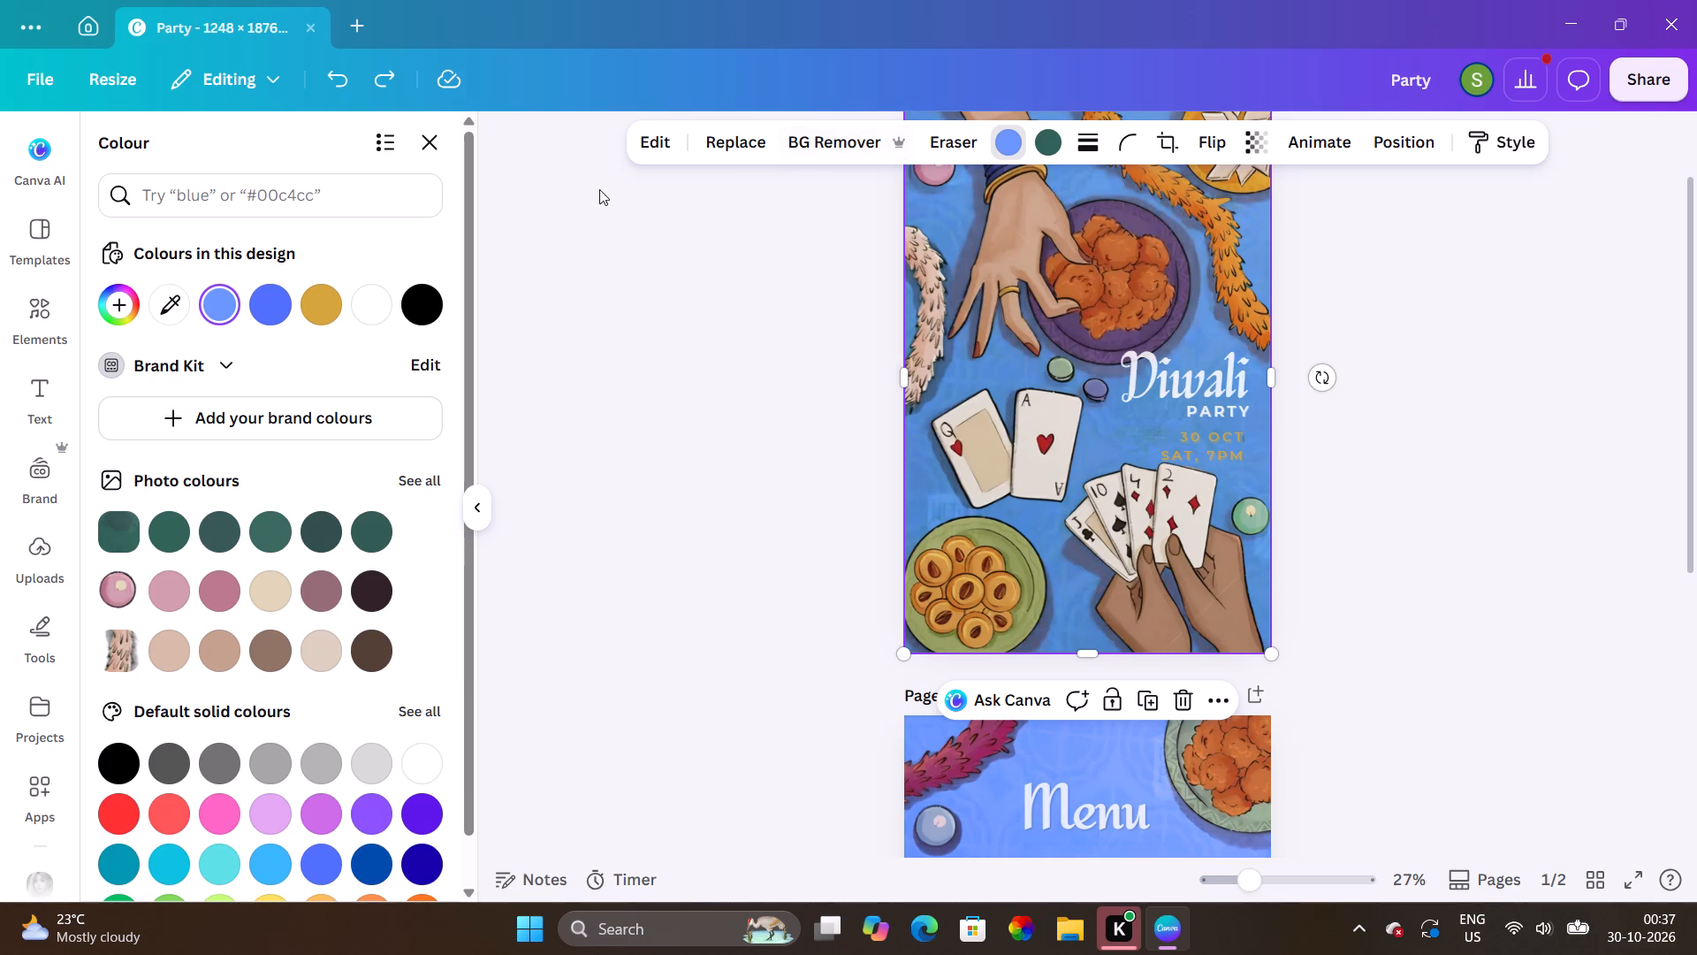
pyautogui.click(276, 302)
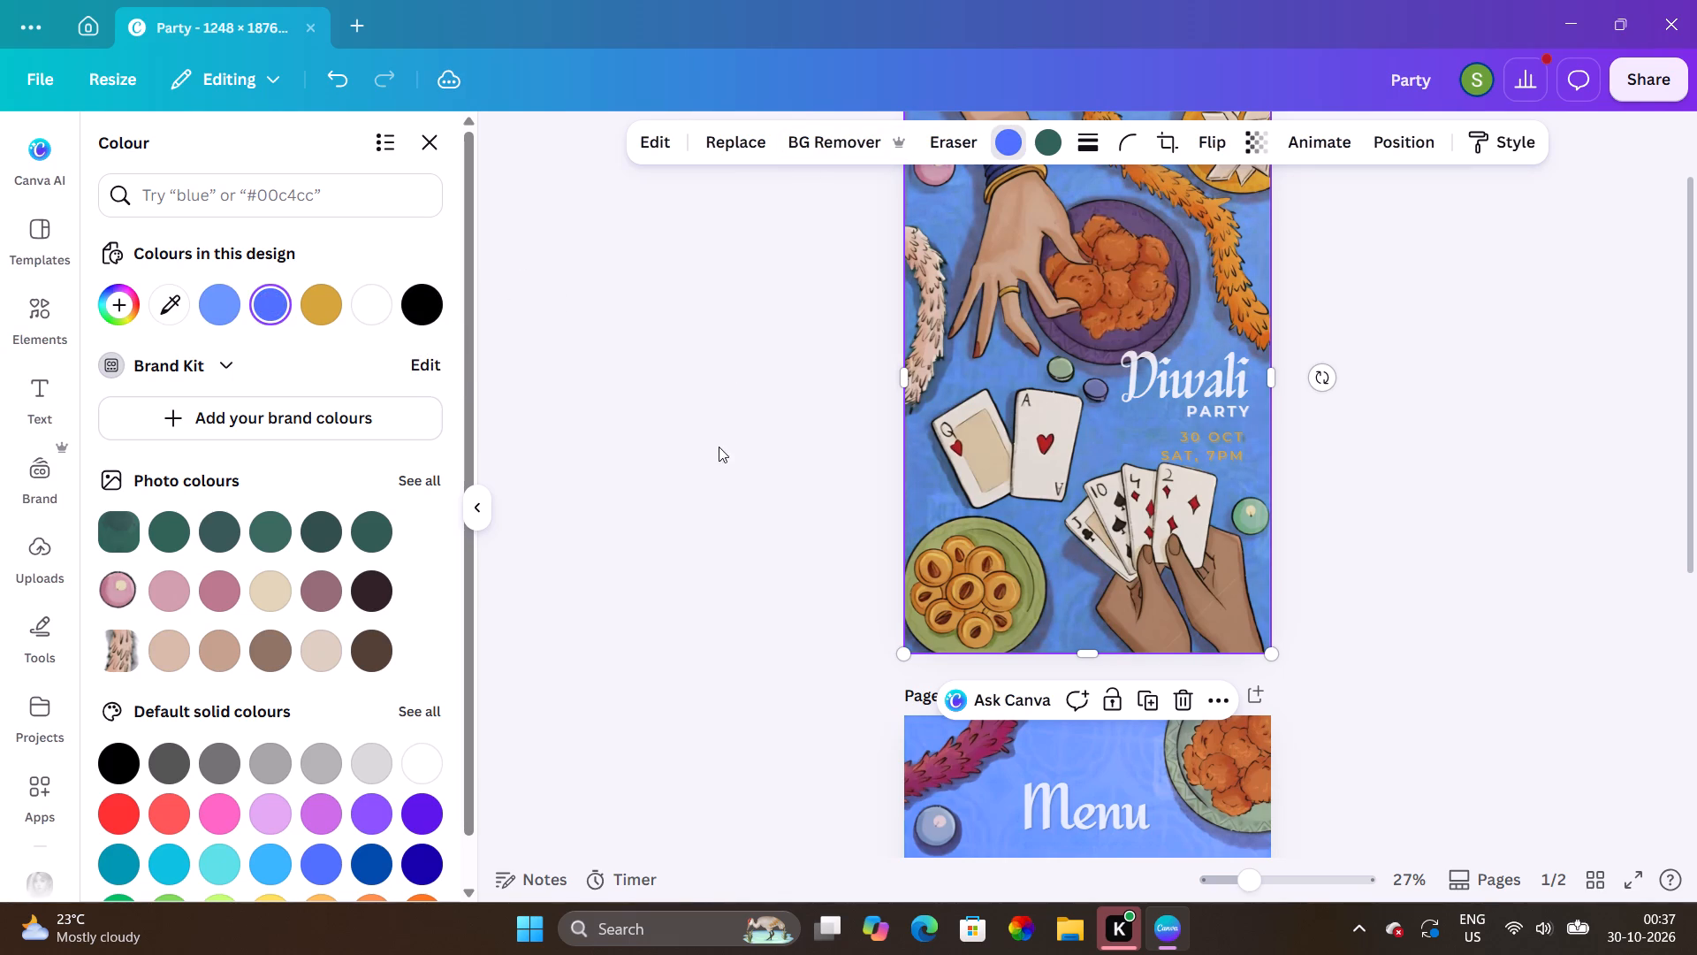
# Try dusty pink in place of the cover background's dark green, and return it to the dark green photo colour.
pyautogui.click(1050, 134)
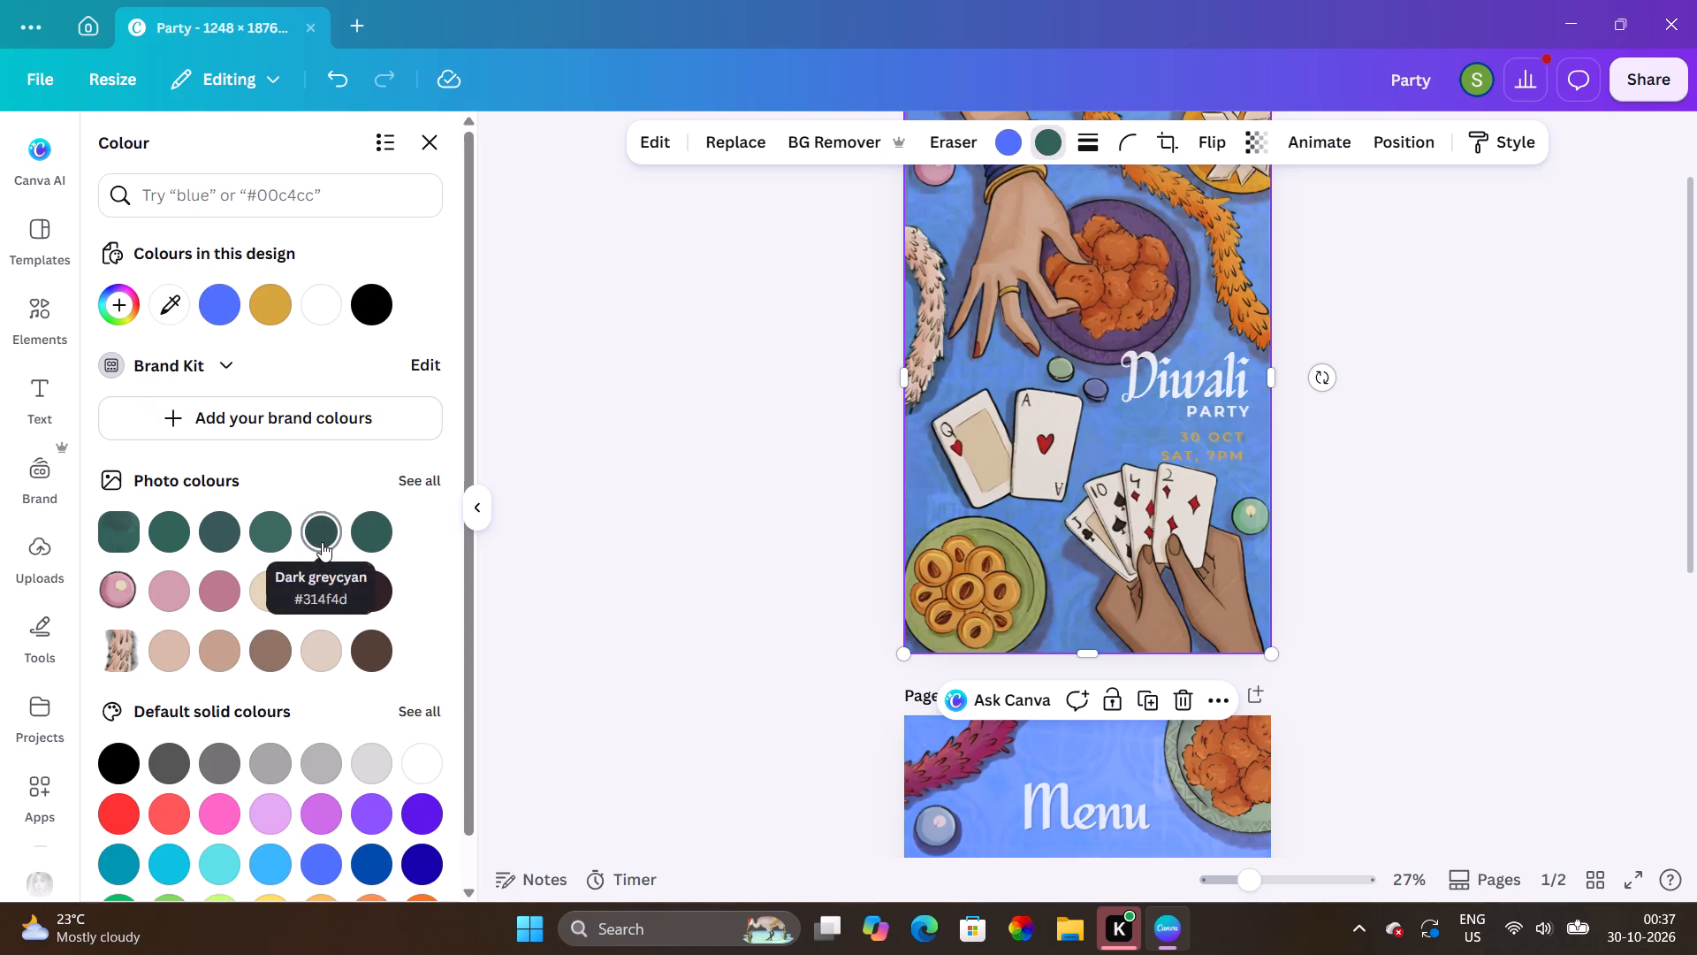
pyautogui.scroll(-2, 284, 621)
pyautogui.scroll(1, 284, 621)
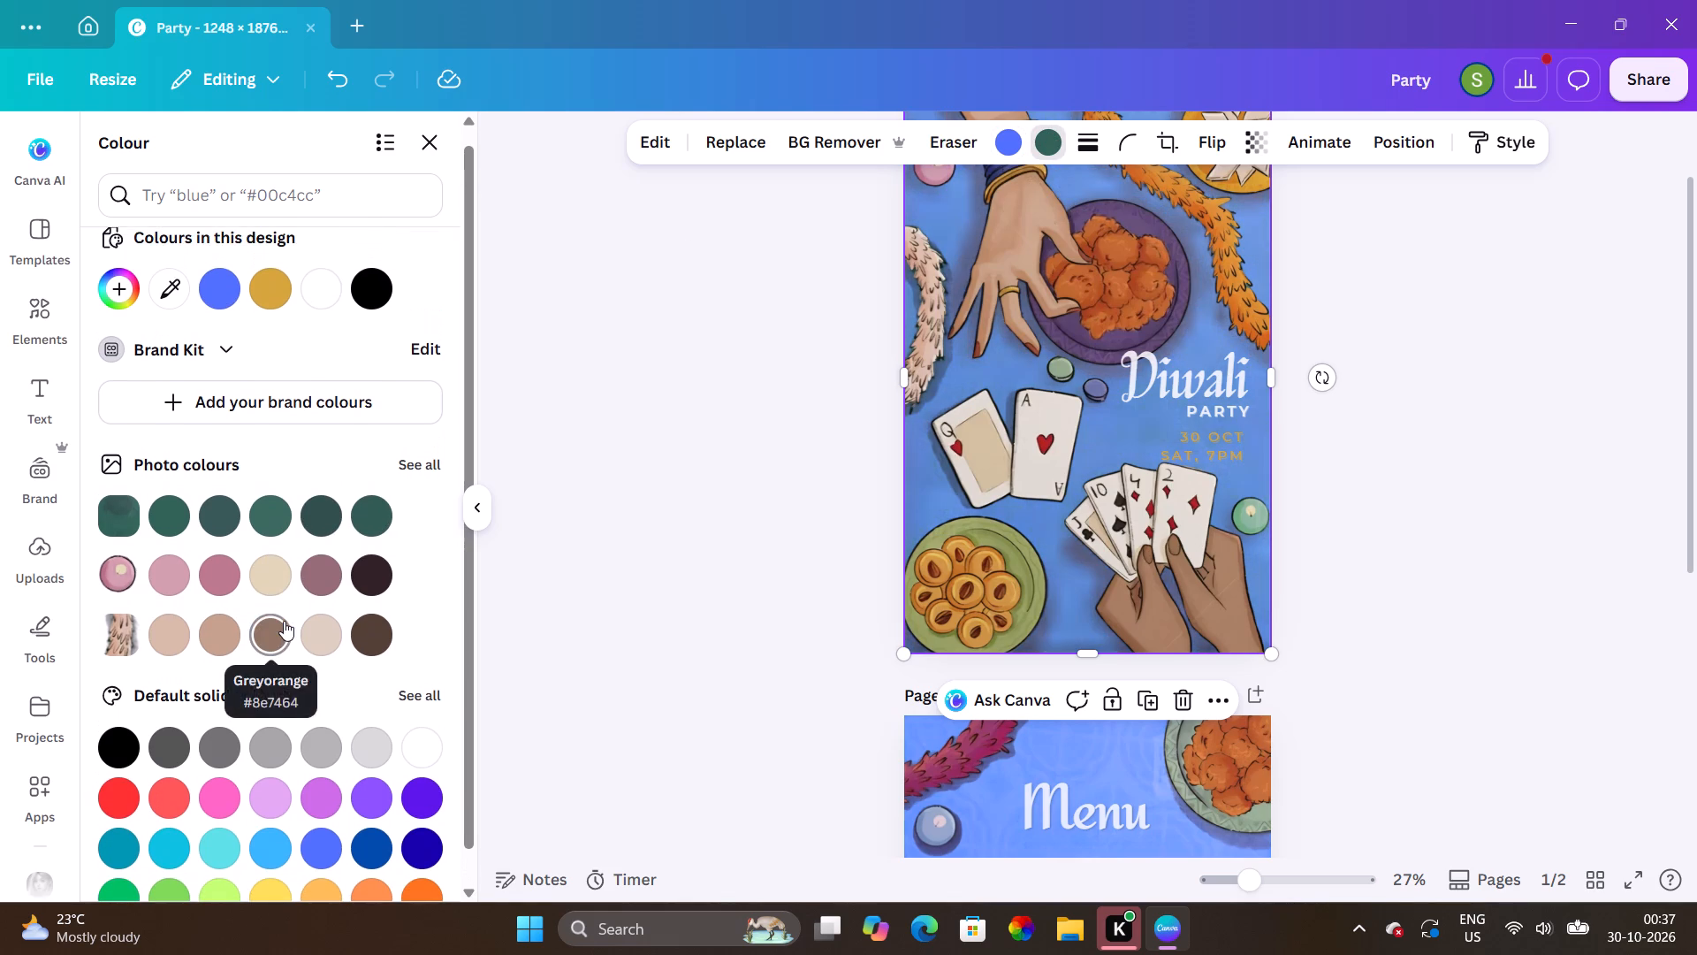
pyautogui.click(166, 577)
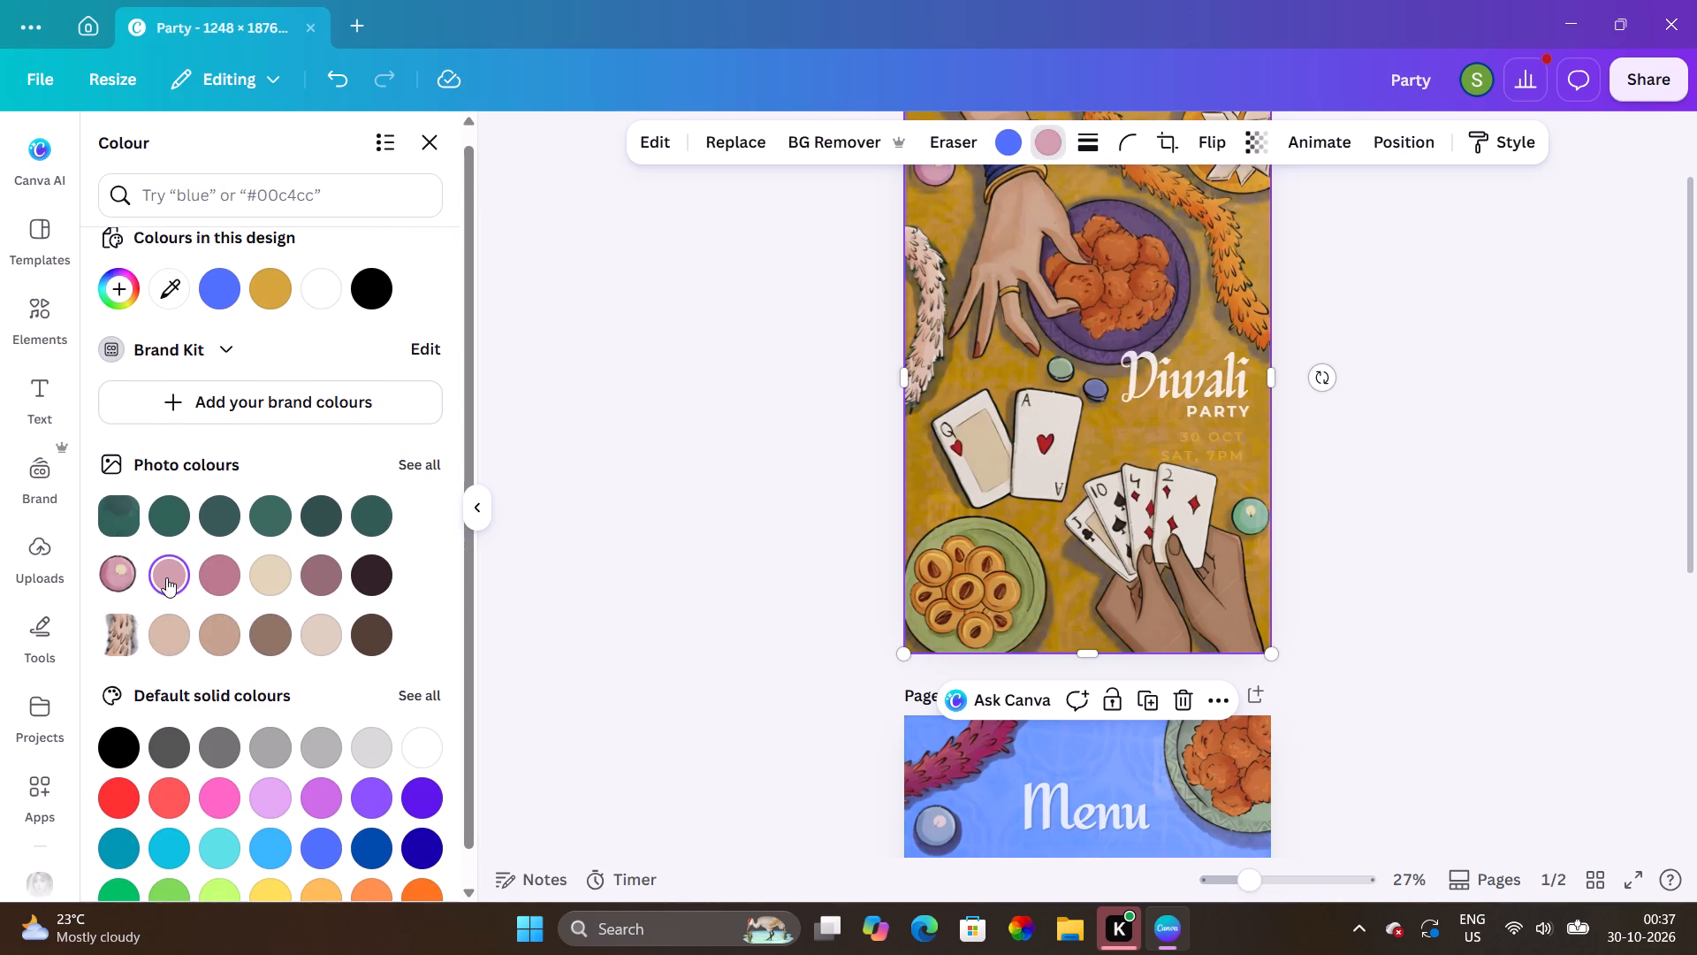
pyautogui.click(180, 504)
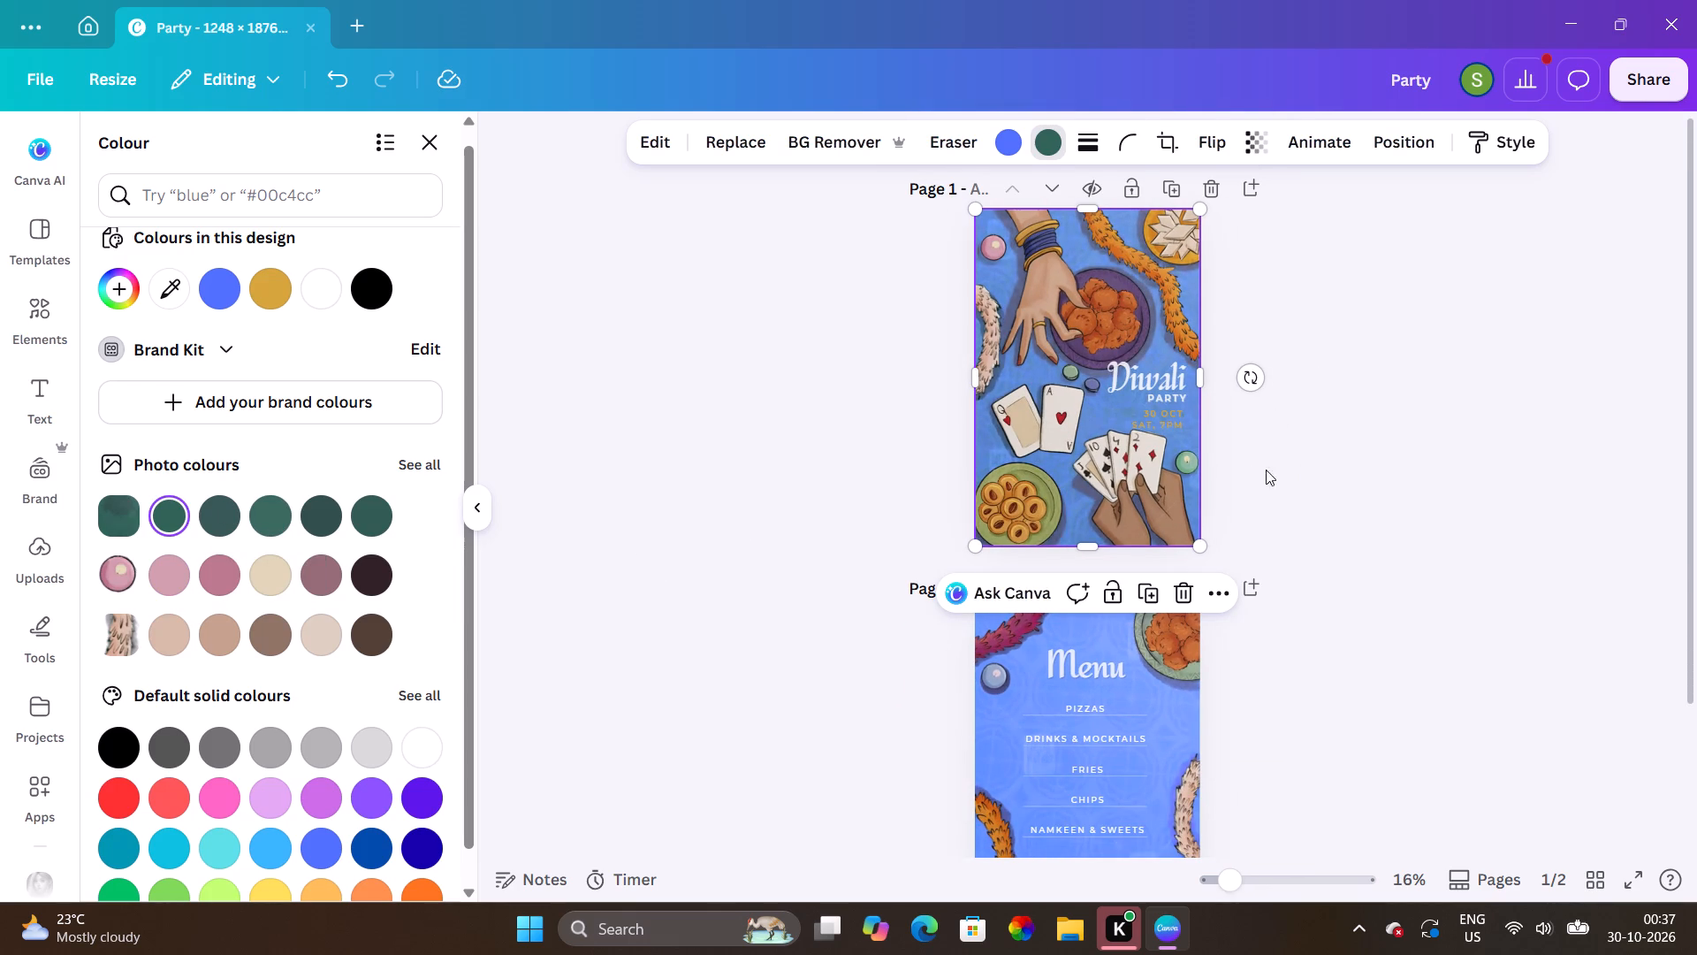
# Try golden yellow and beige for the brown skin of the card-holding hands on the cover, and set it to the light tan photo colour.
pyautogui.click(1134, 526)
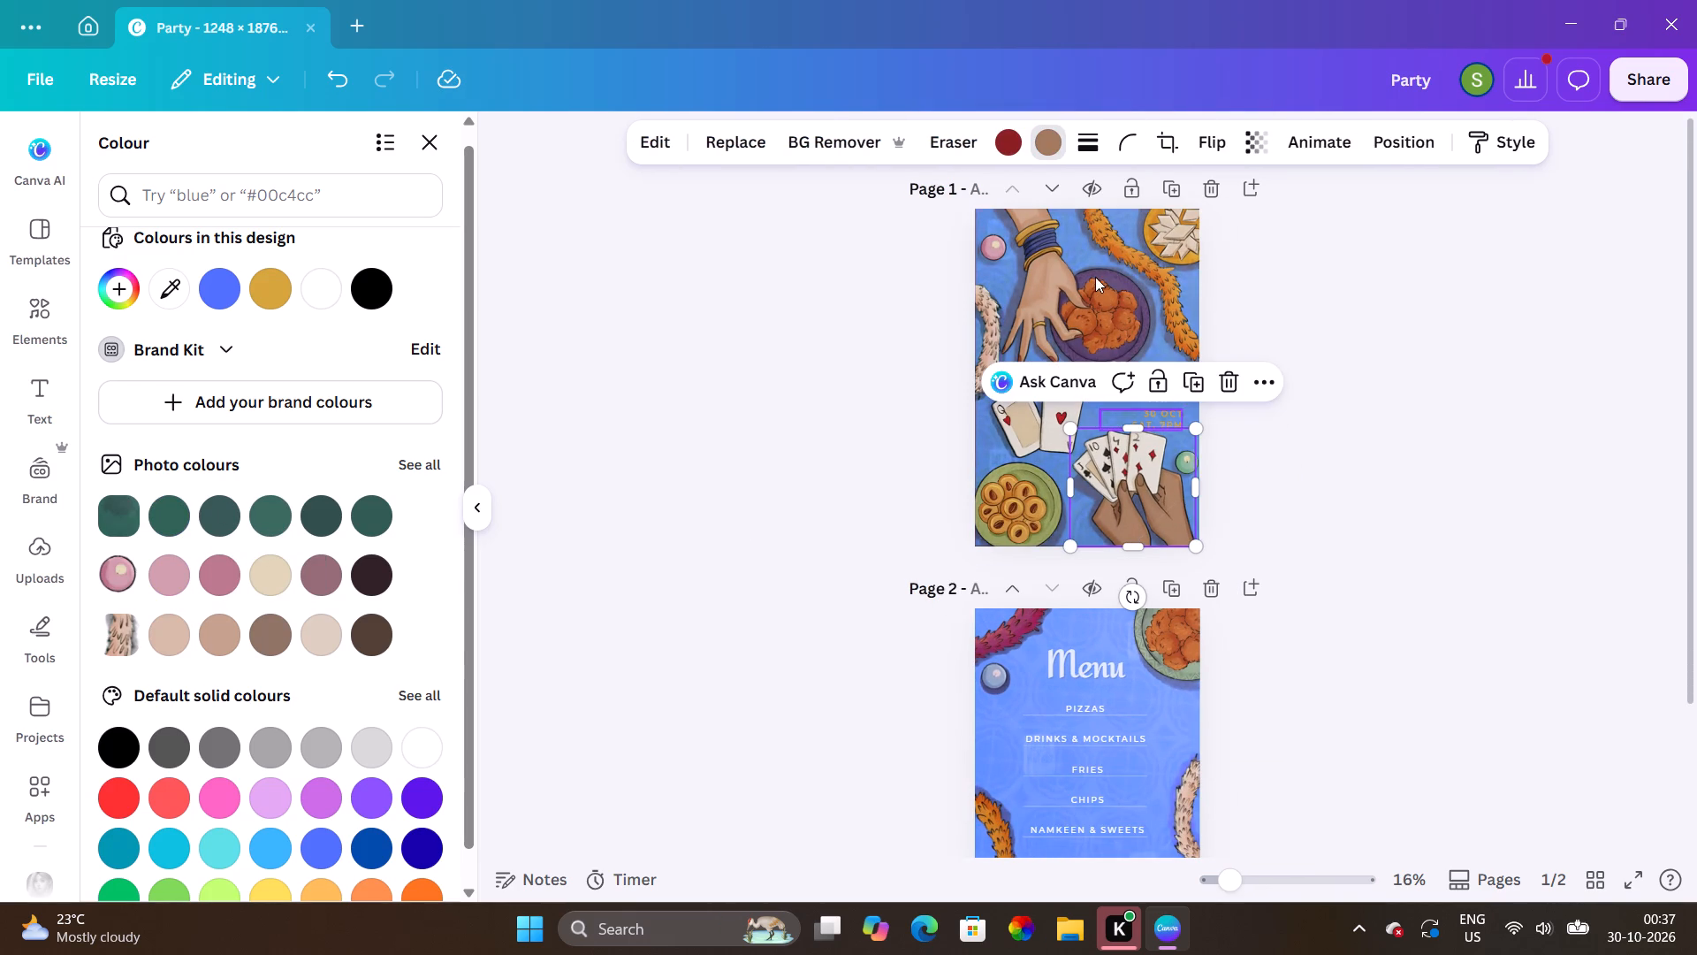
pyautogui.click(1043, 147)
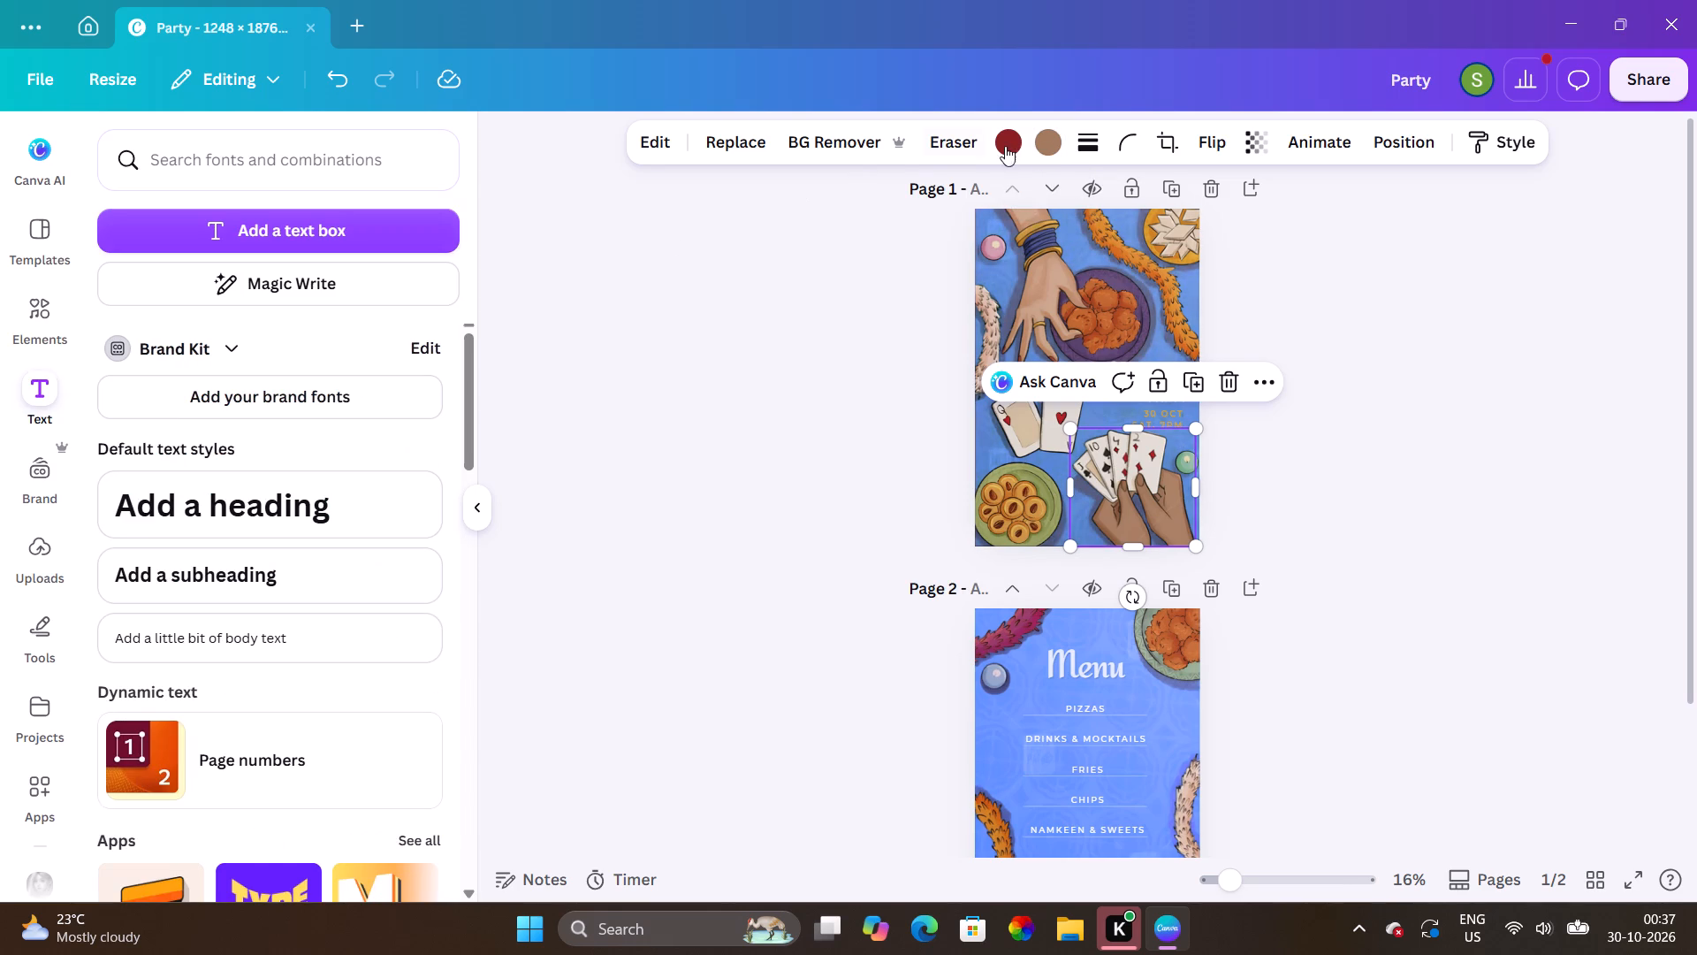
pyautogui.click(1052, 138)
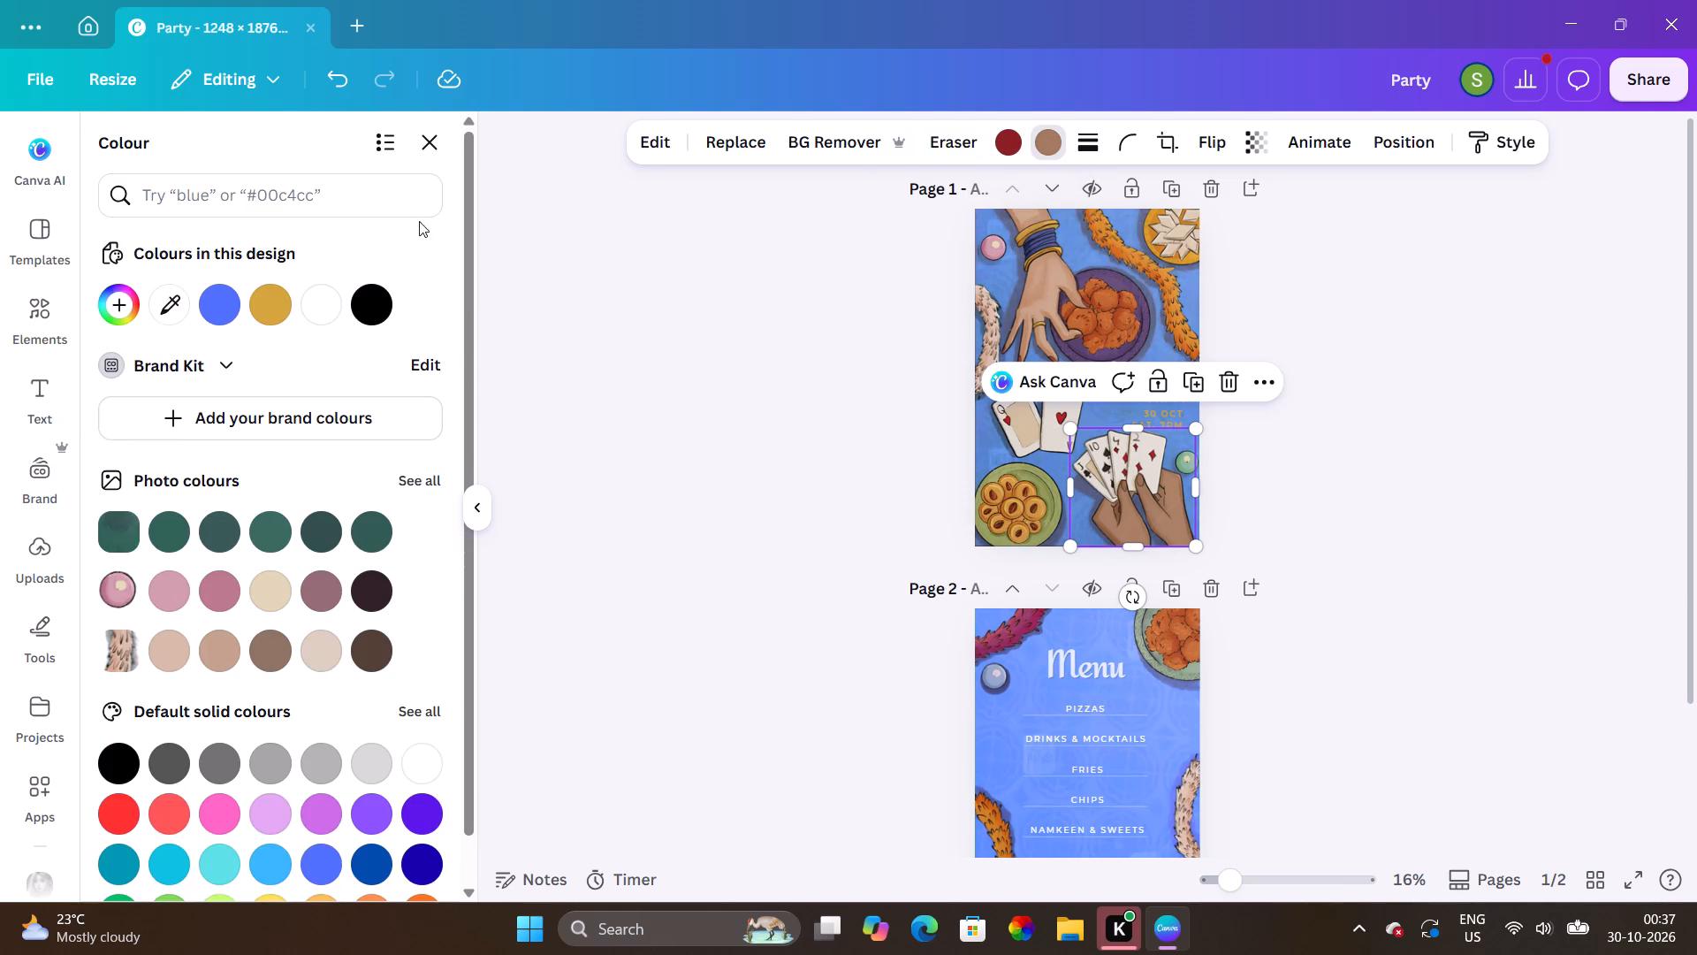
pyautogui.click(277, 305)
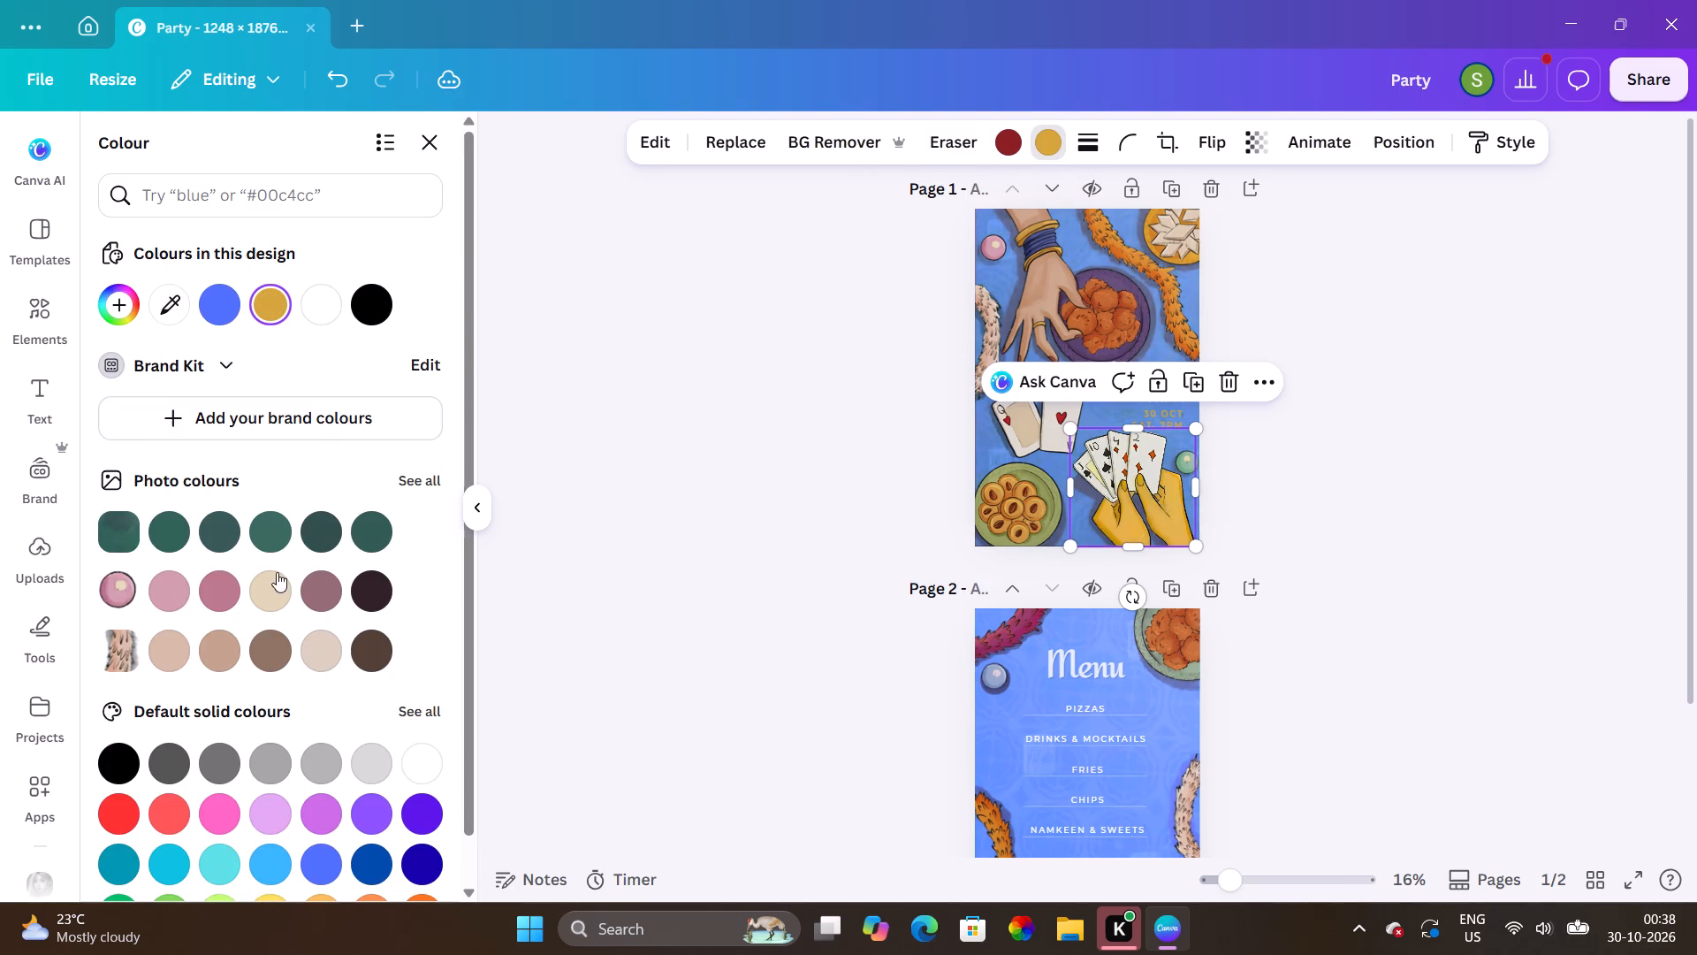
pyautogui.click(269, 595)
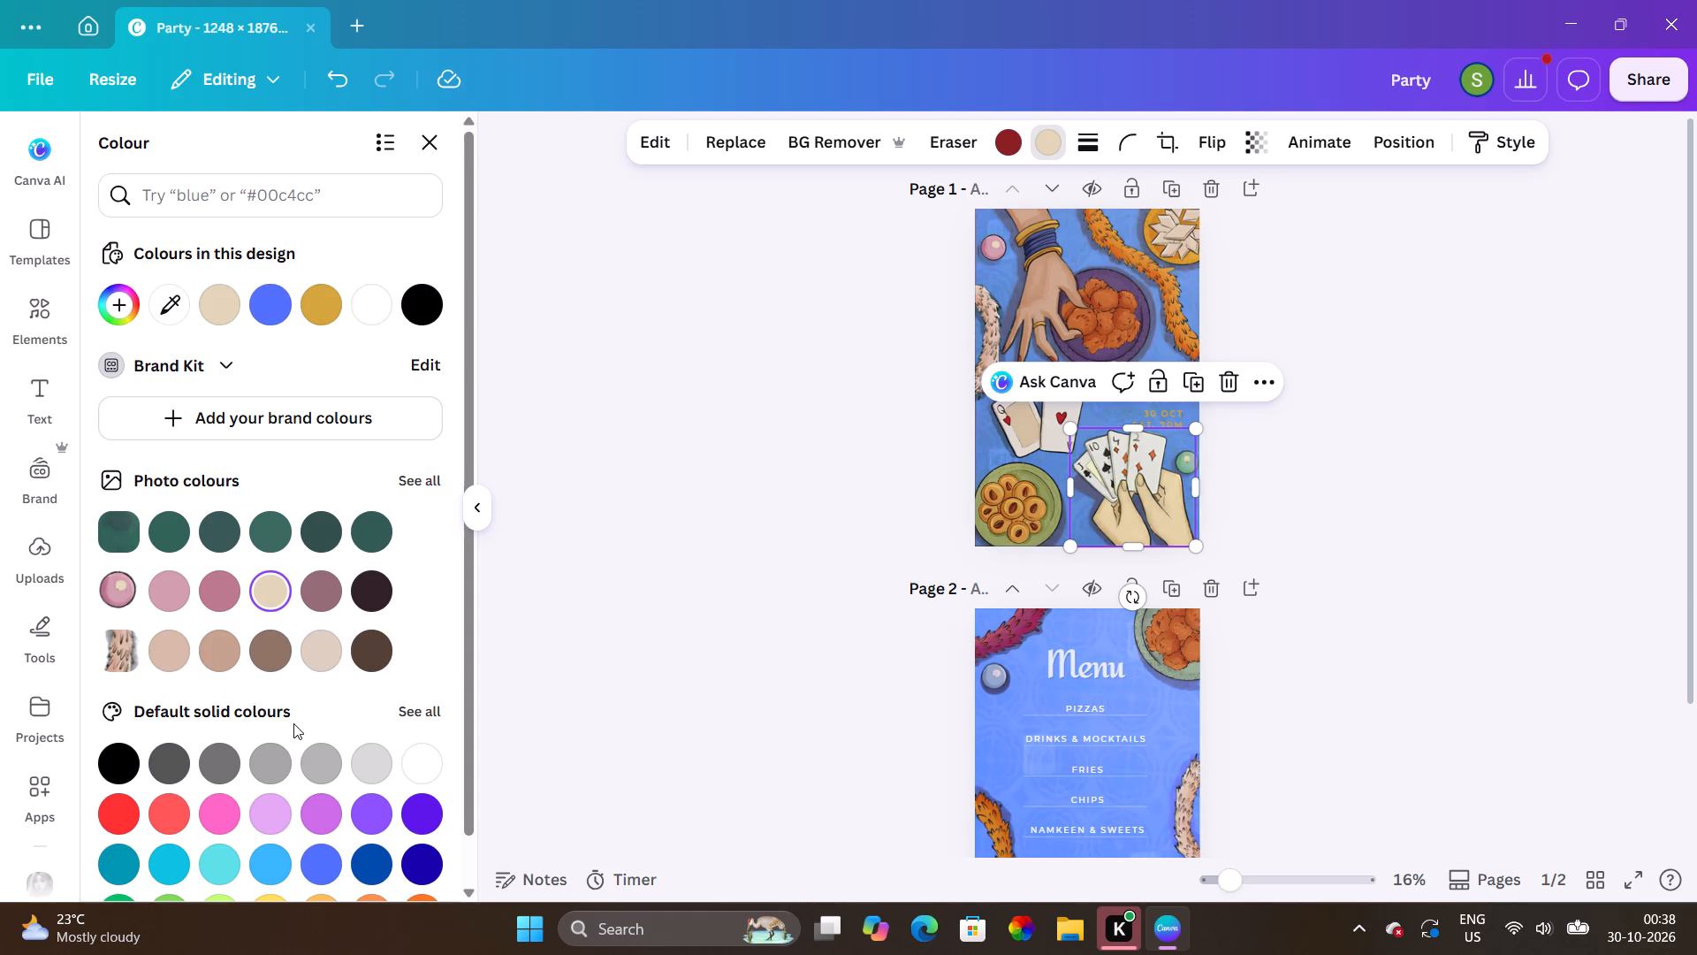
pyautogui.click(232, 645)
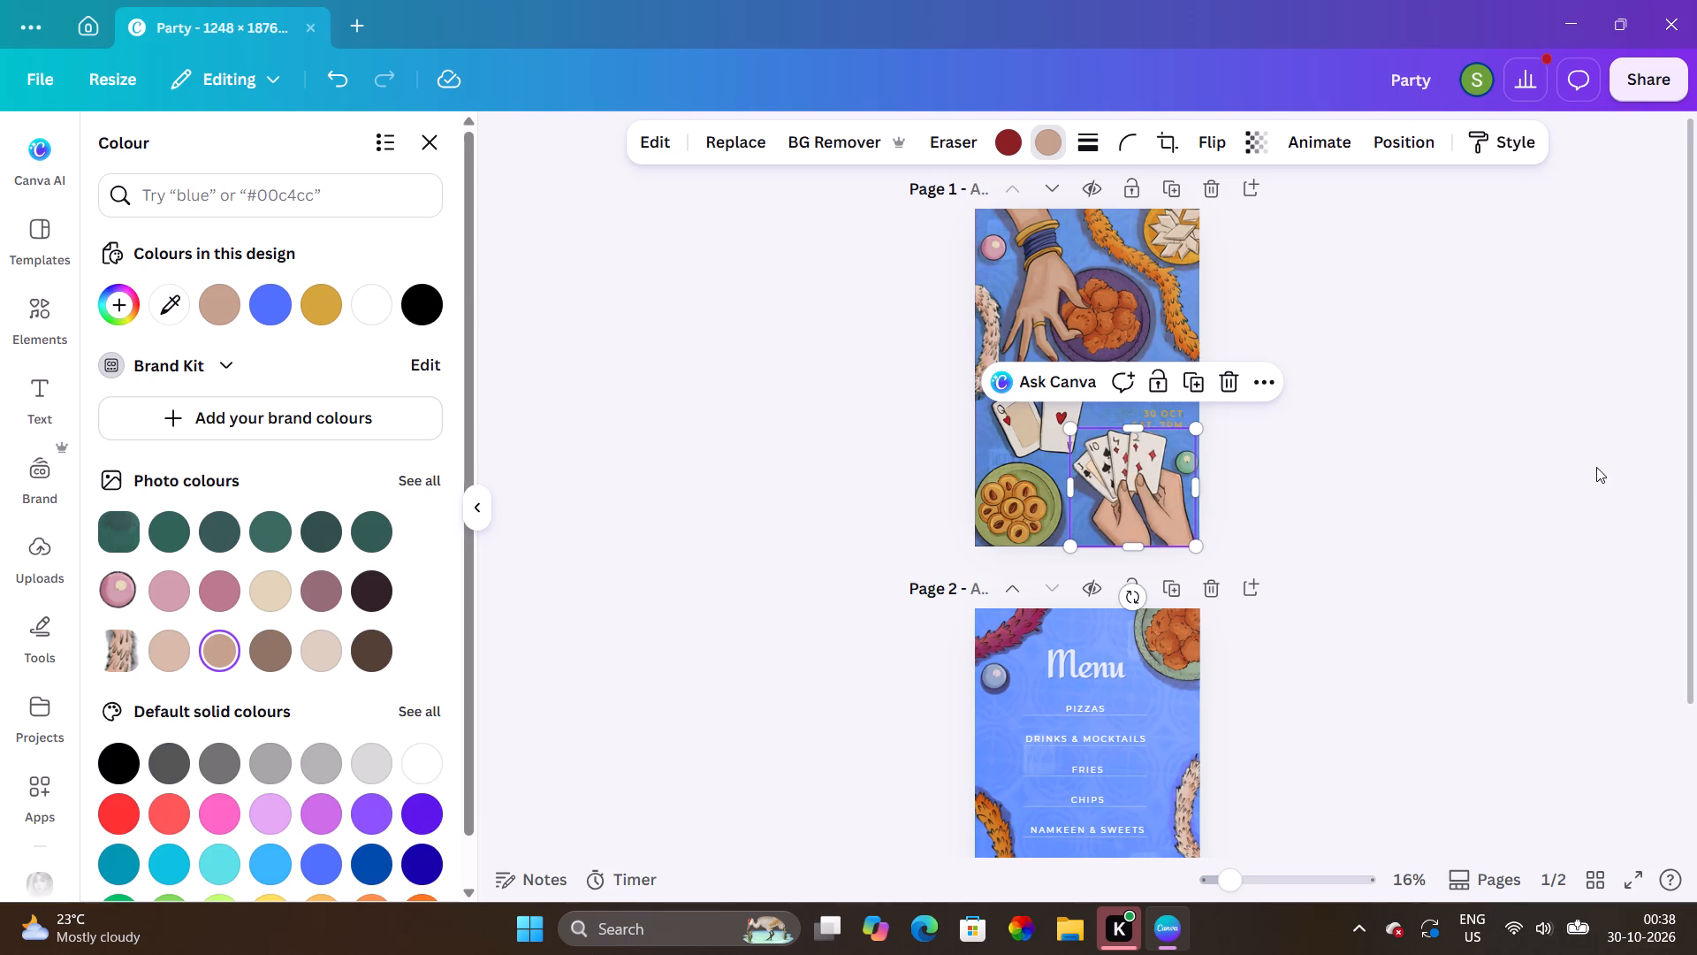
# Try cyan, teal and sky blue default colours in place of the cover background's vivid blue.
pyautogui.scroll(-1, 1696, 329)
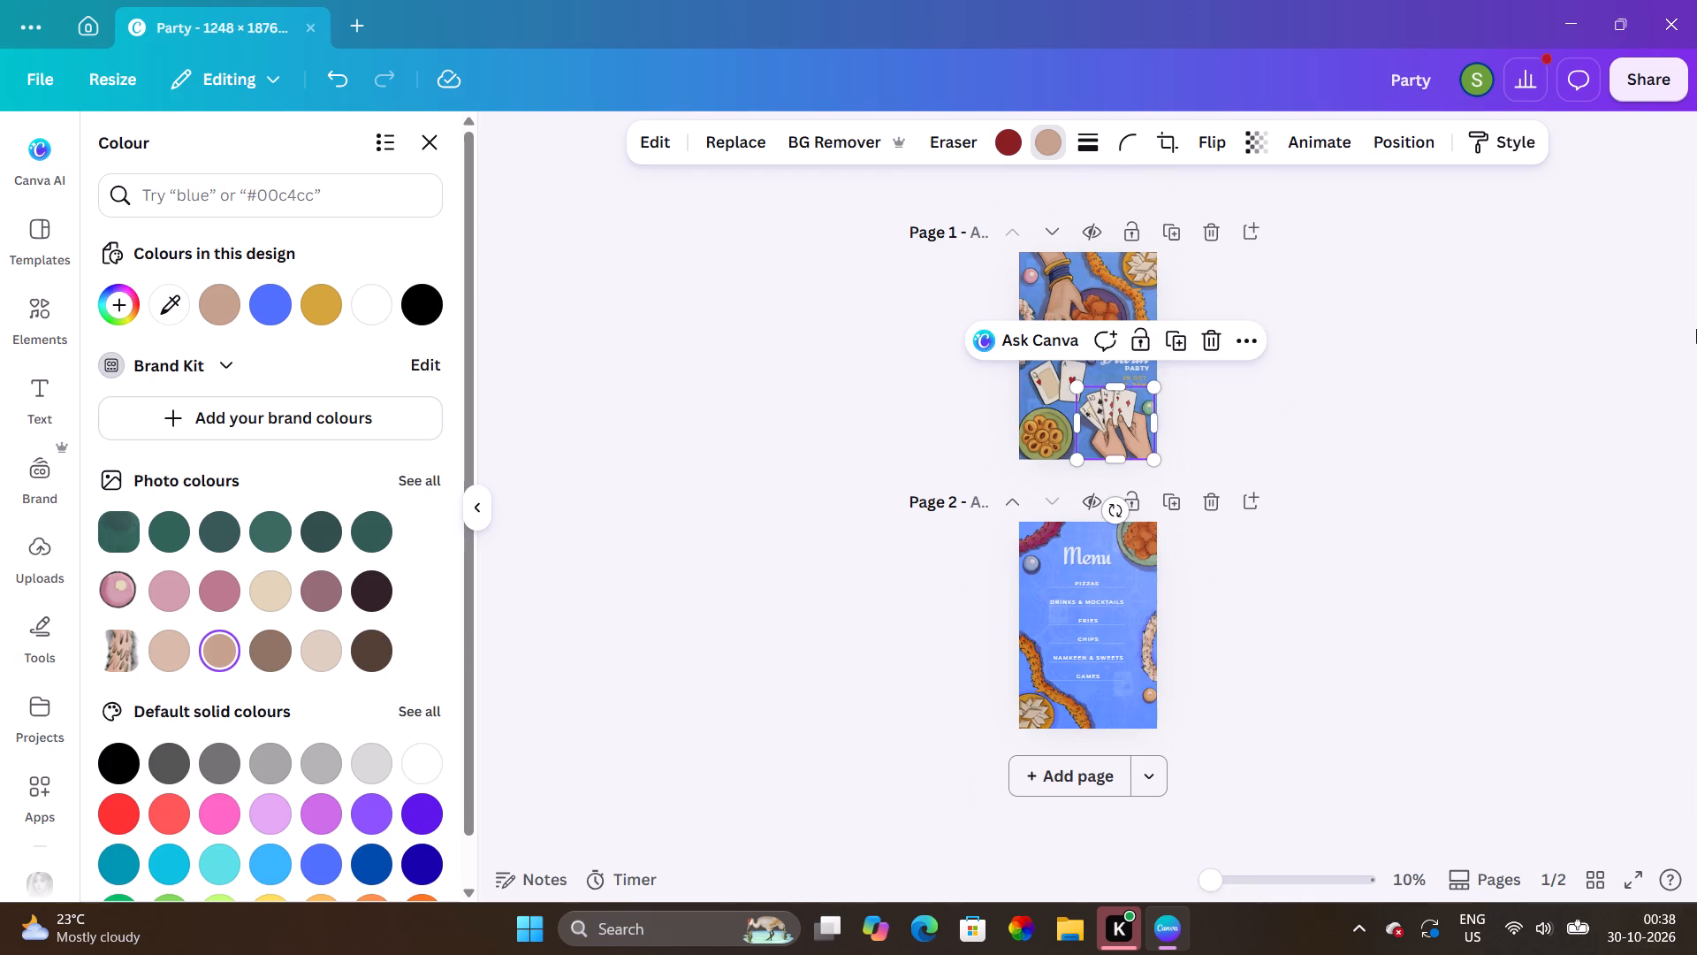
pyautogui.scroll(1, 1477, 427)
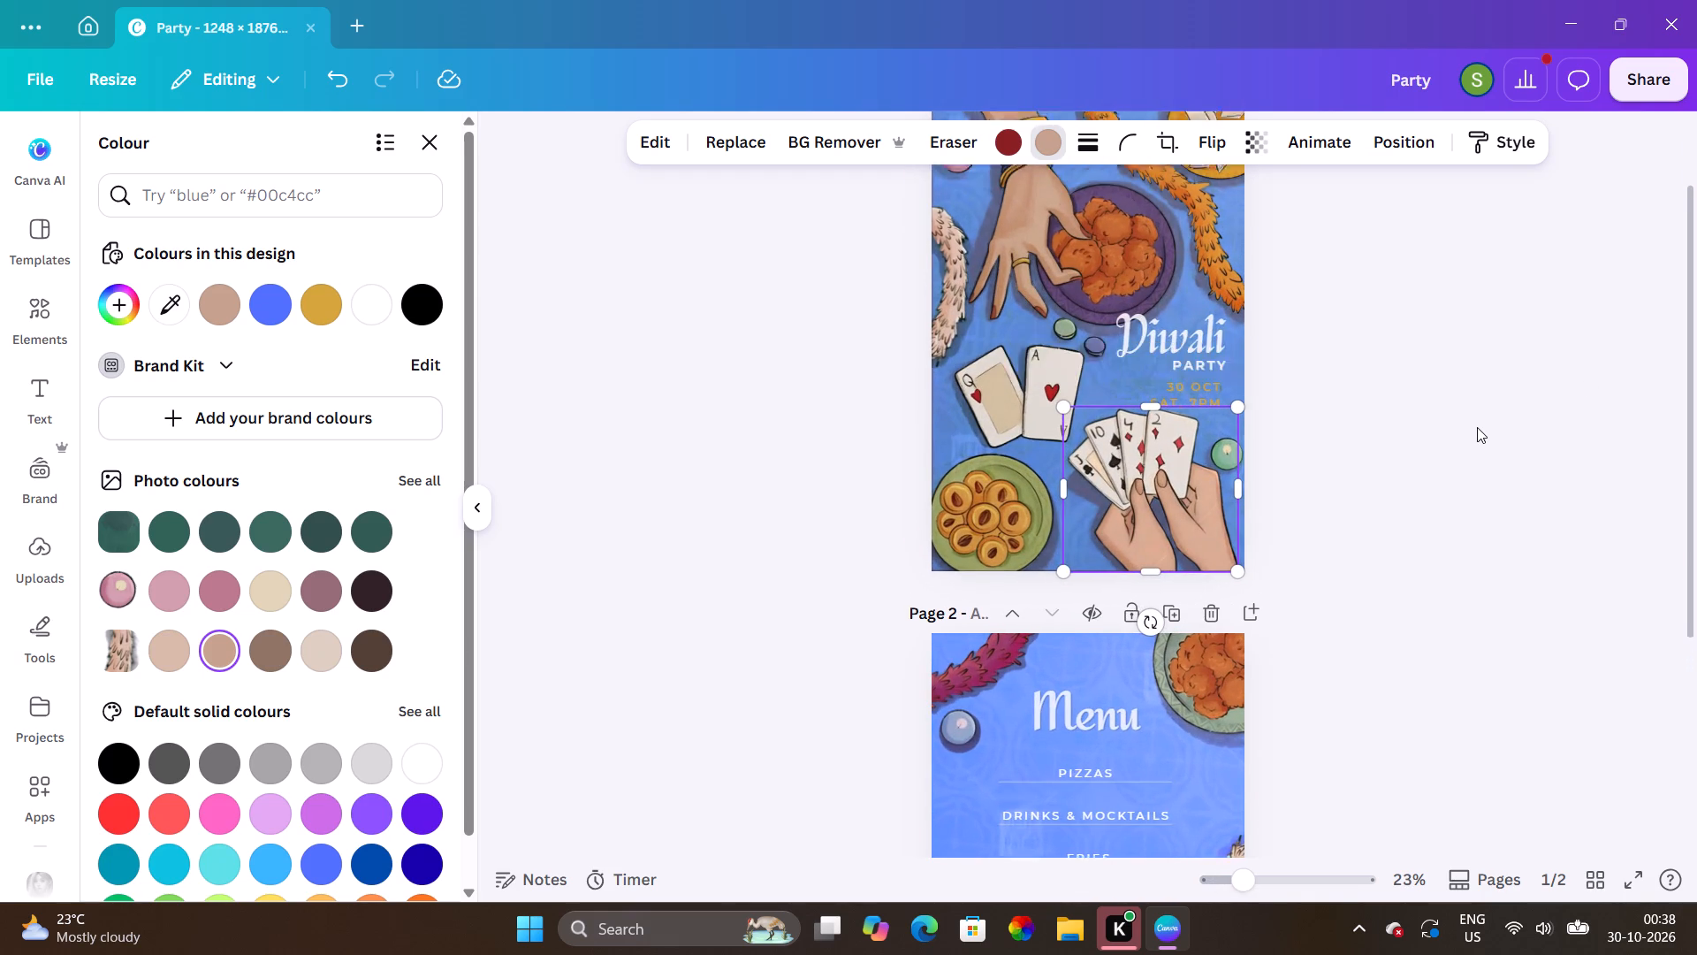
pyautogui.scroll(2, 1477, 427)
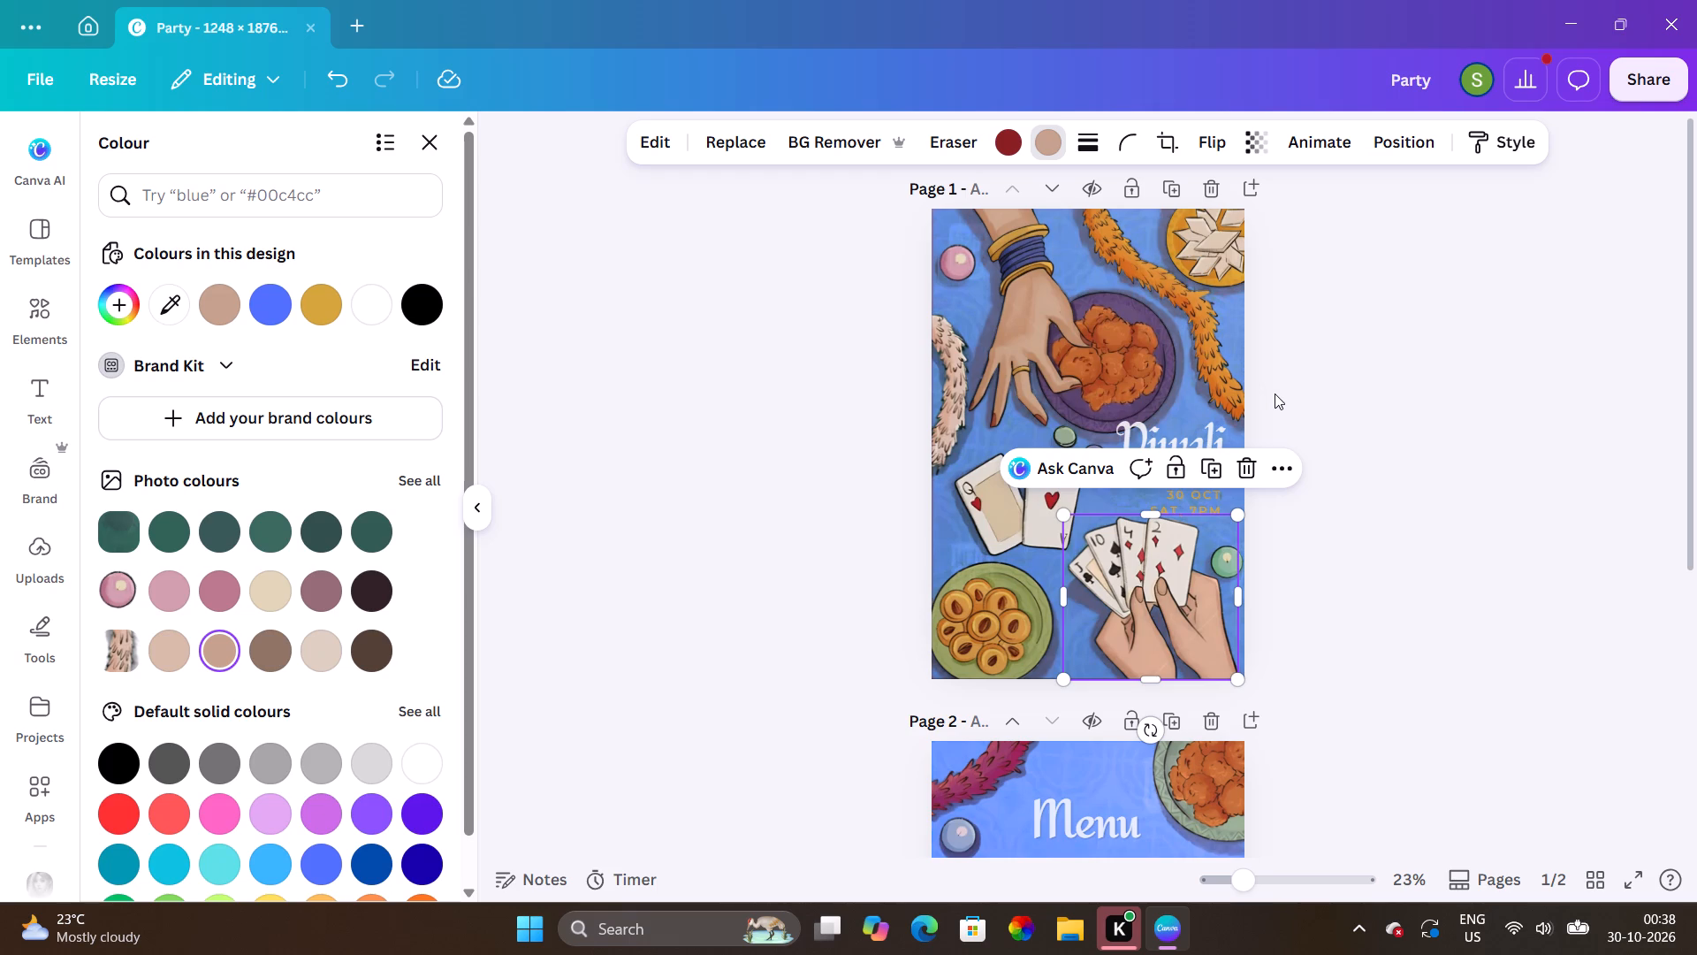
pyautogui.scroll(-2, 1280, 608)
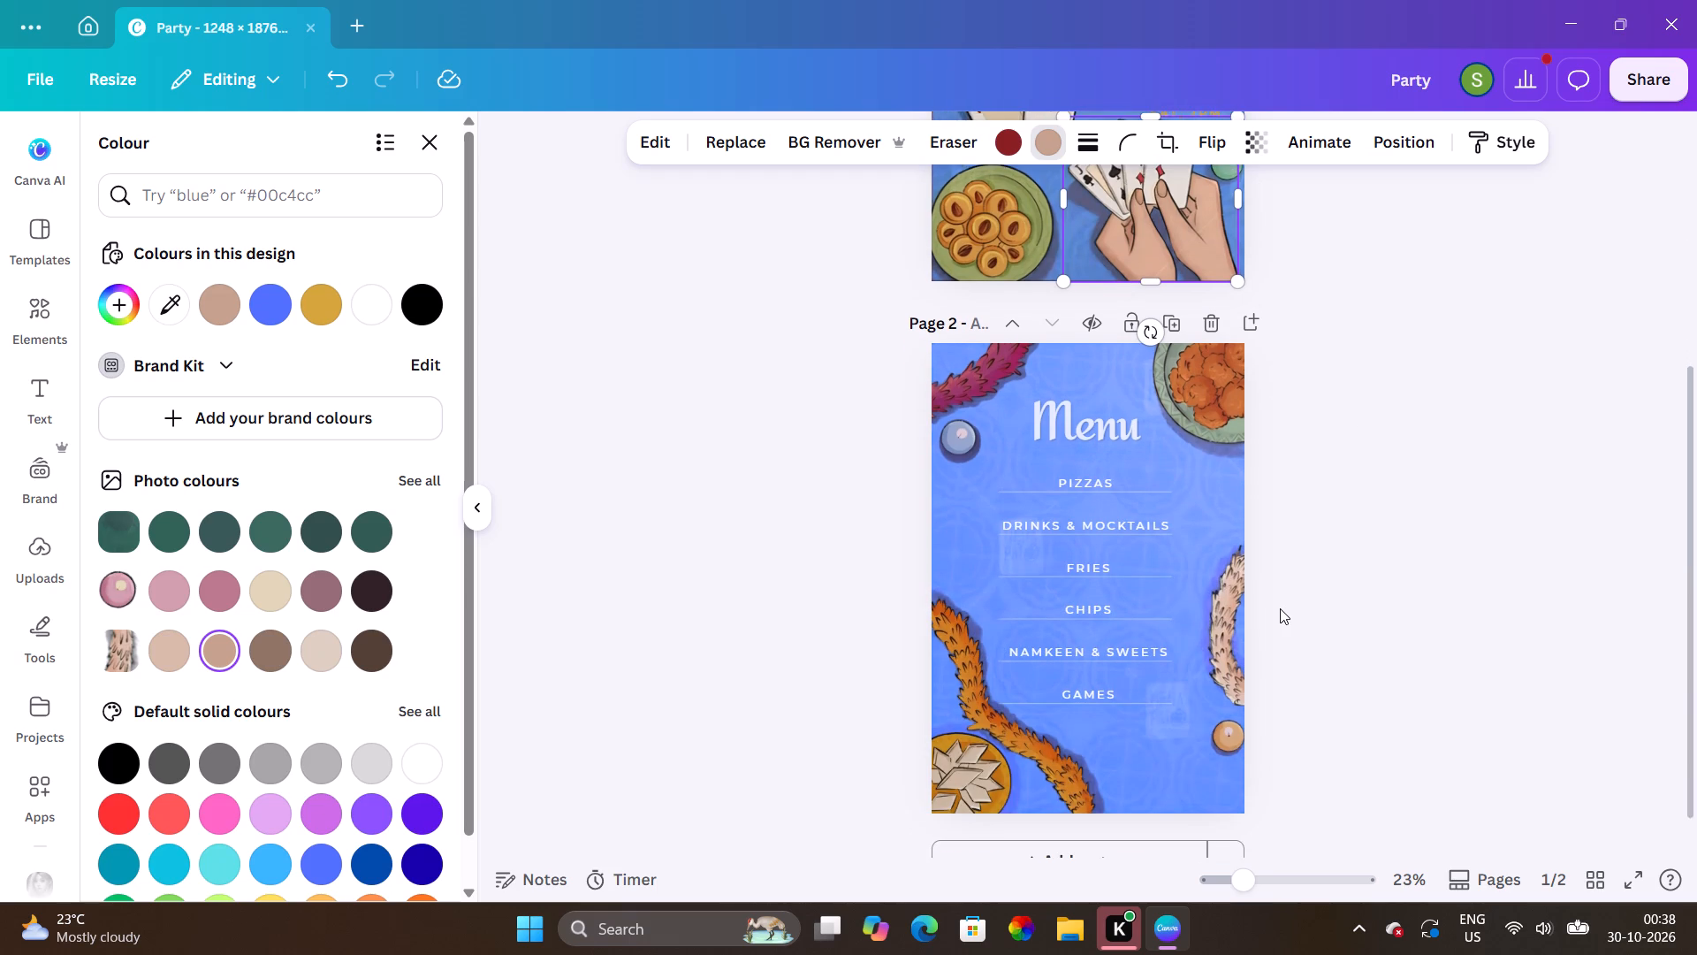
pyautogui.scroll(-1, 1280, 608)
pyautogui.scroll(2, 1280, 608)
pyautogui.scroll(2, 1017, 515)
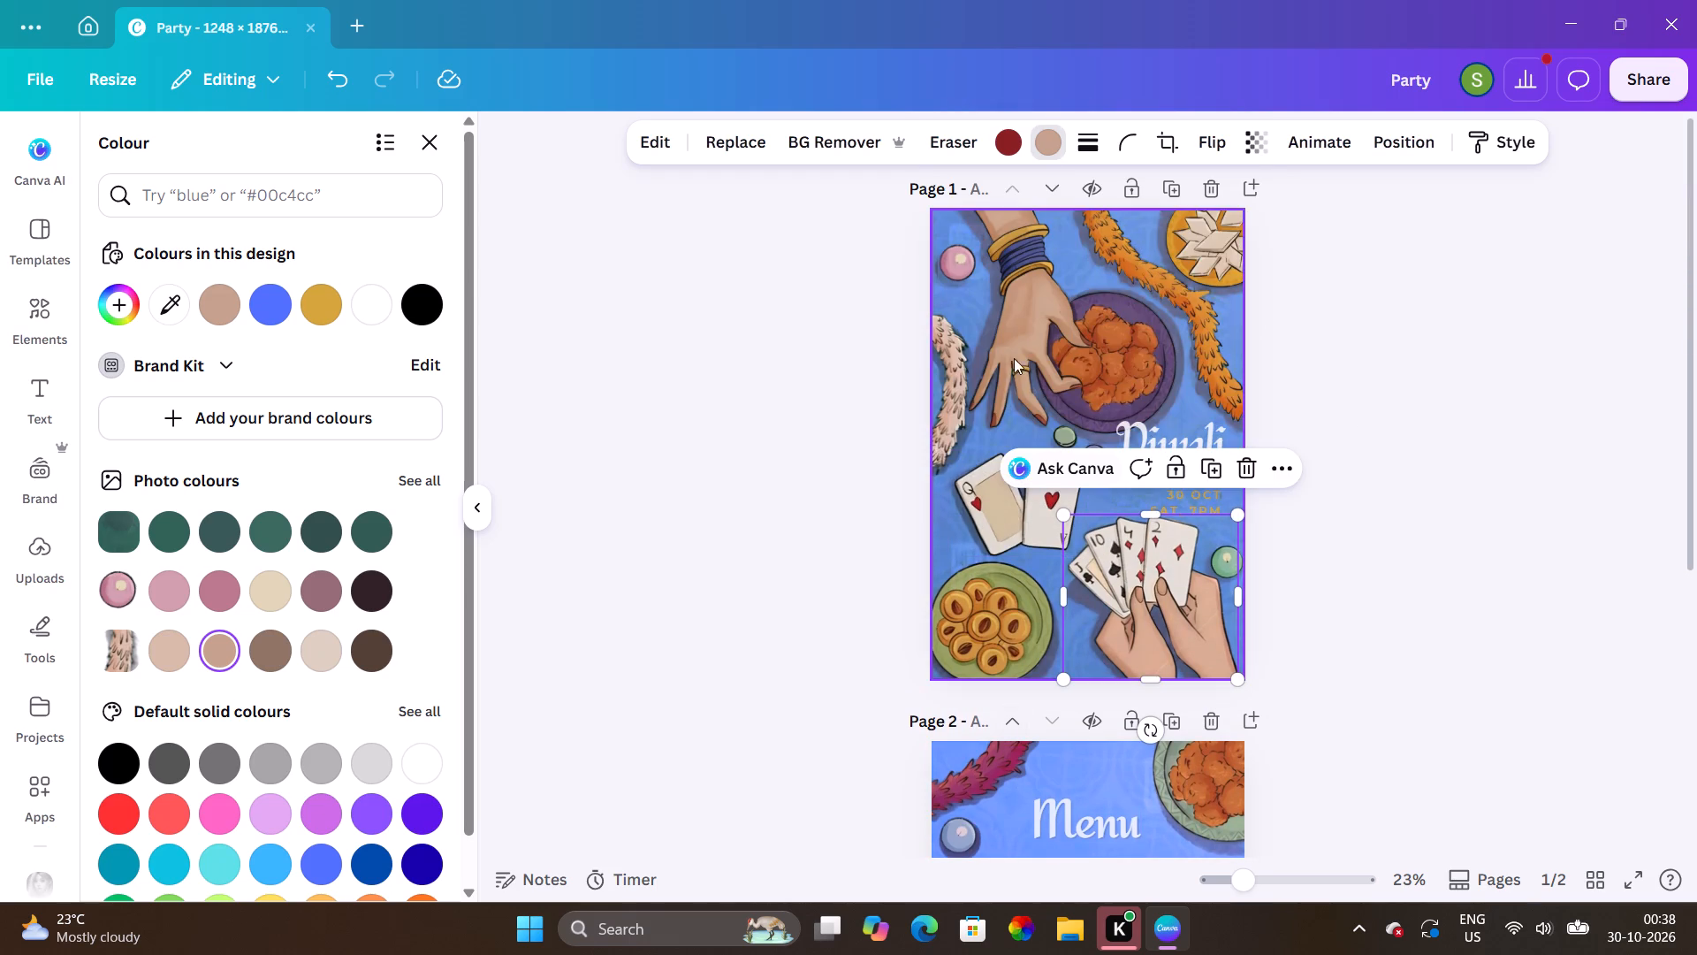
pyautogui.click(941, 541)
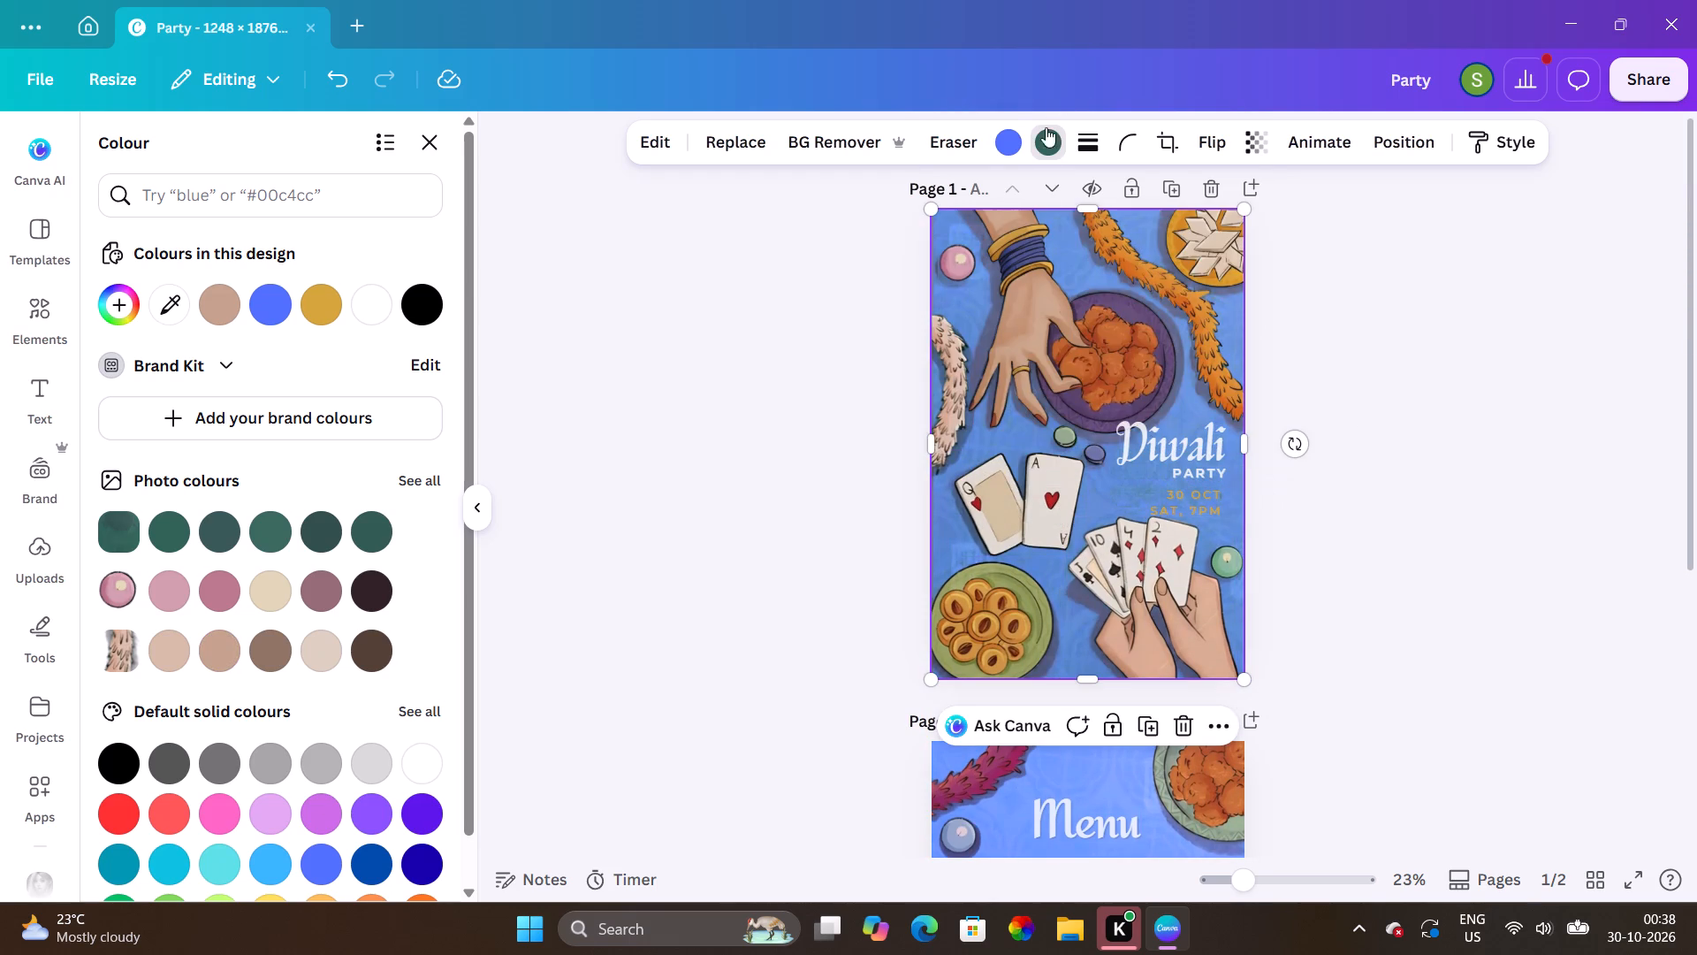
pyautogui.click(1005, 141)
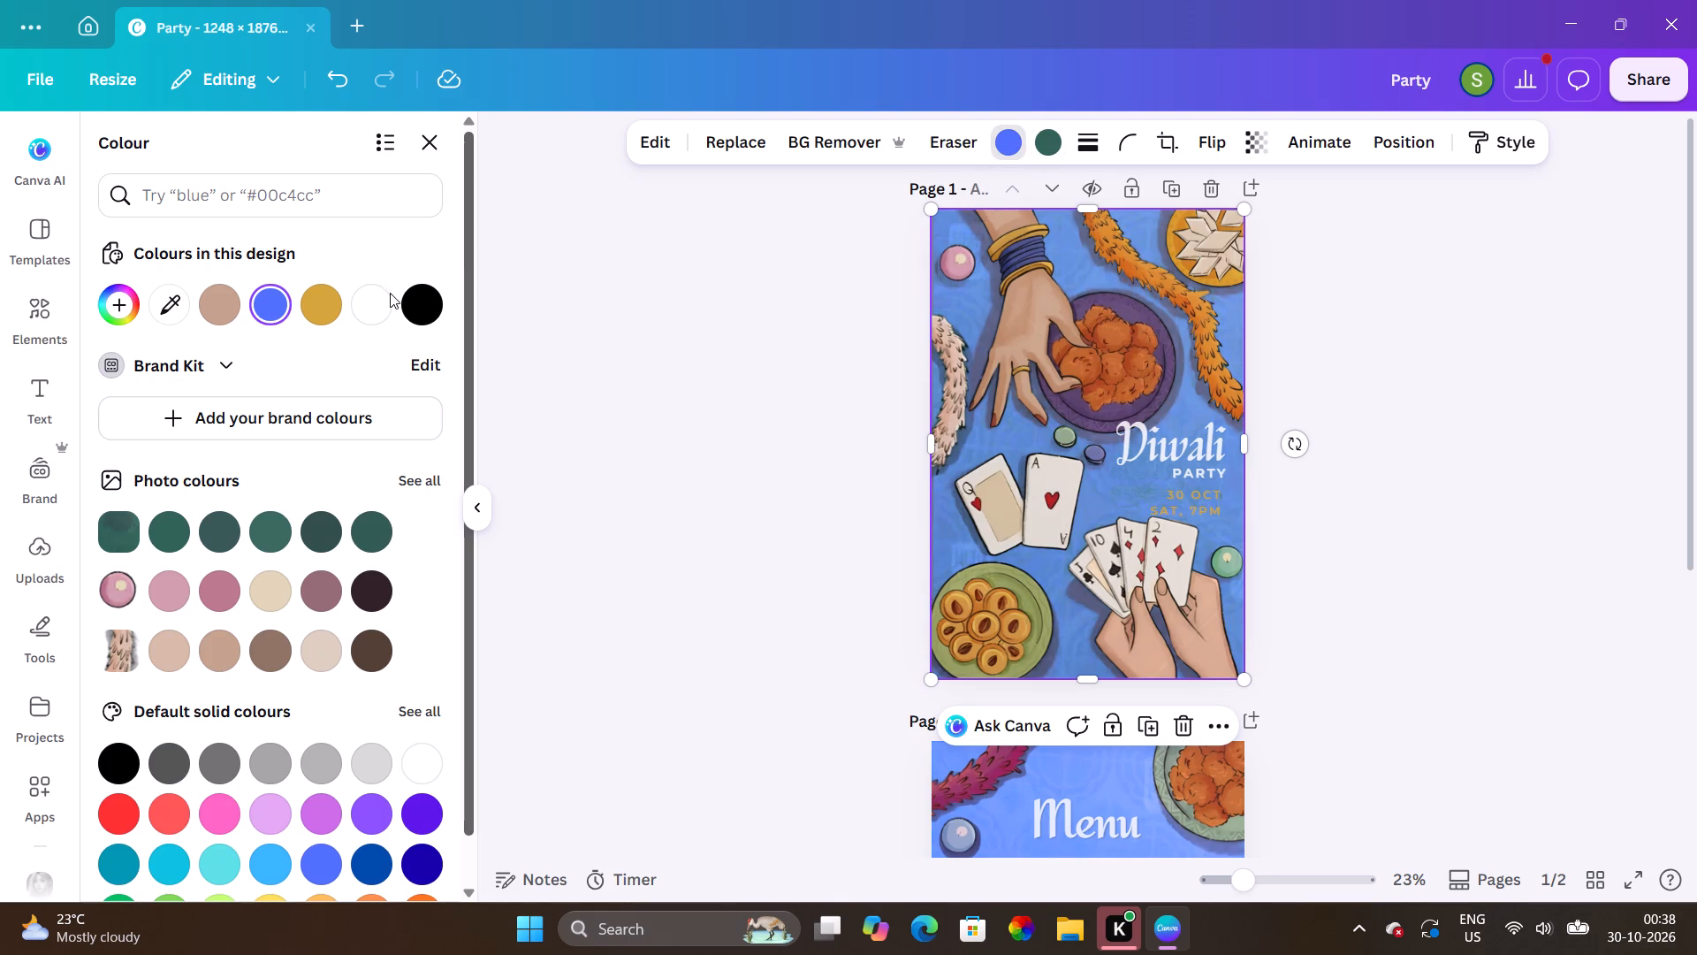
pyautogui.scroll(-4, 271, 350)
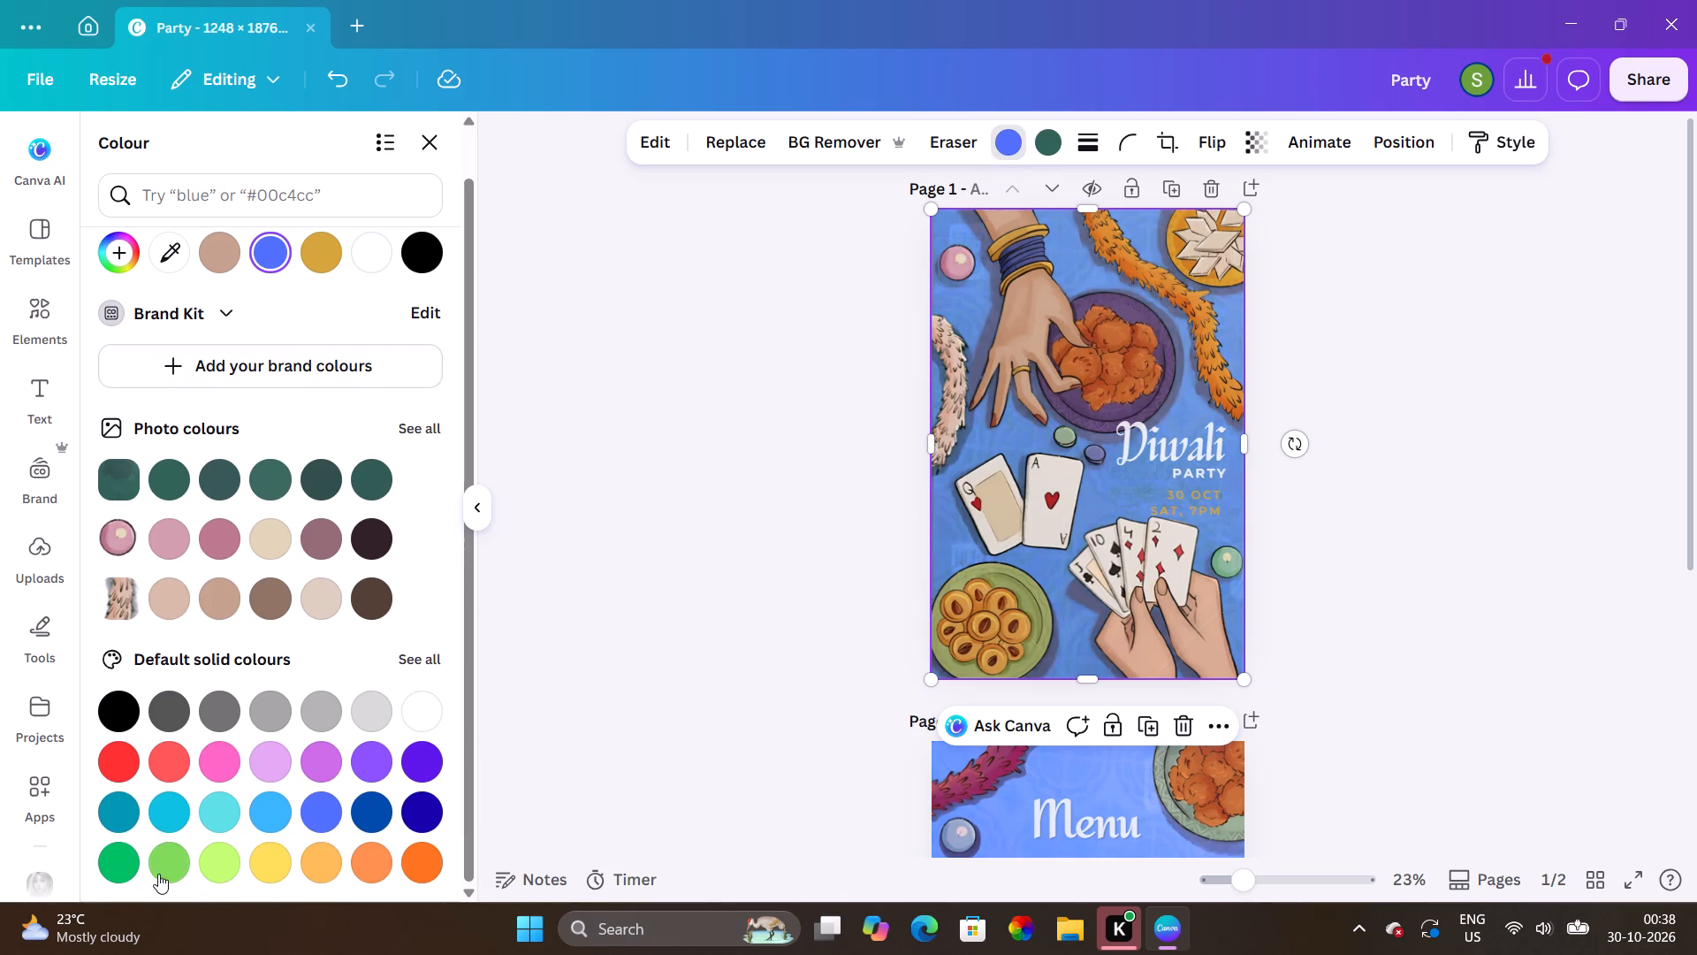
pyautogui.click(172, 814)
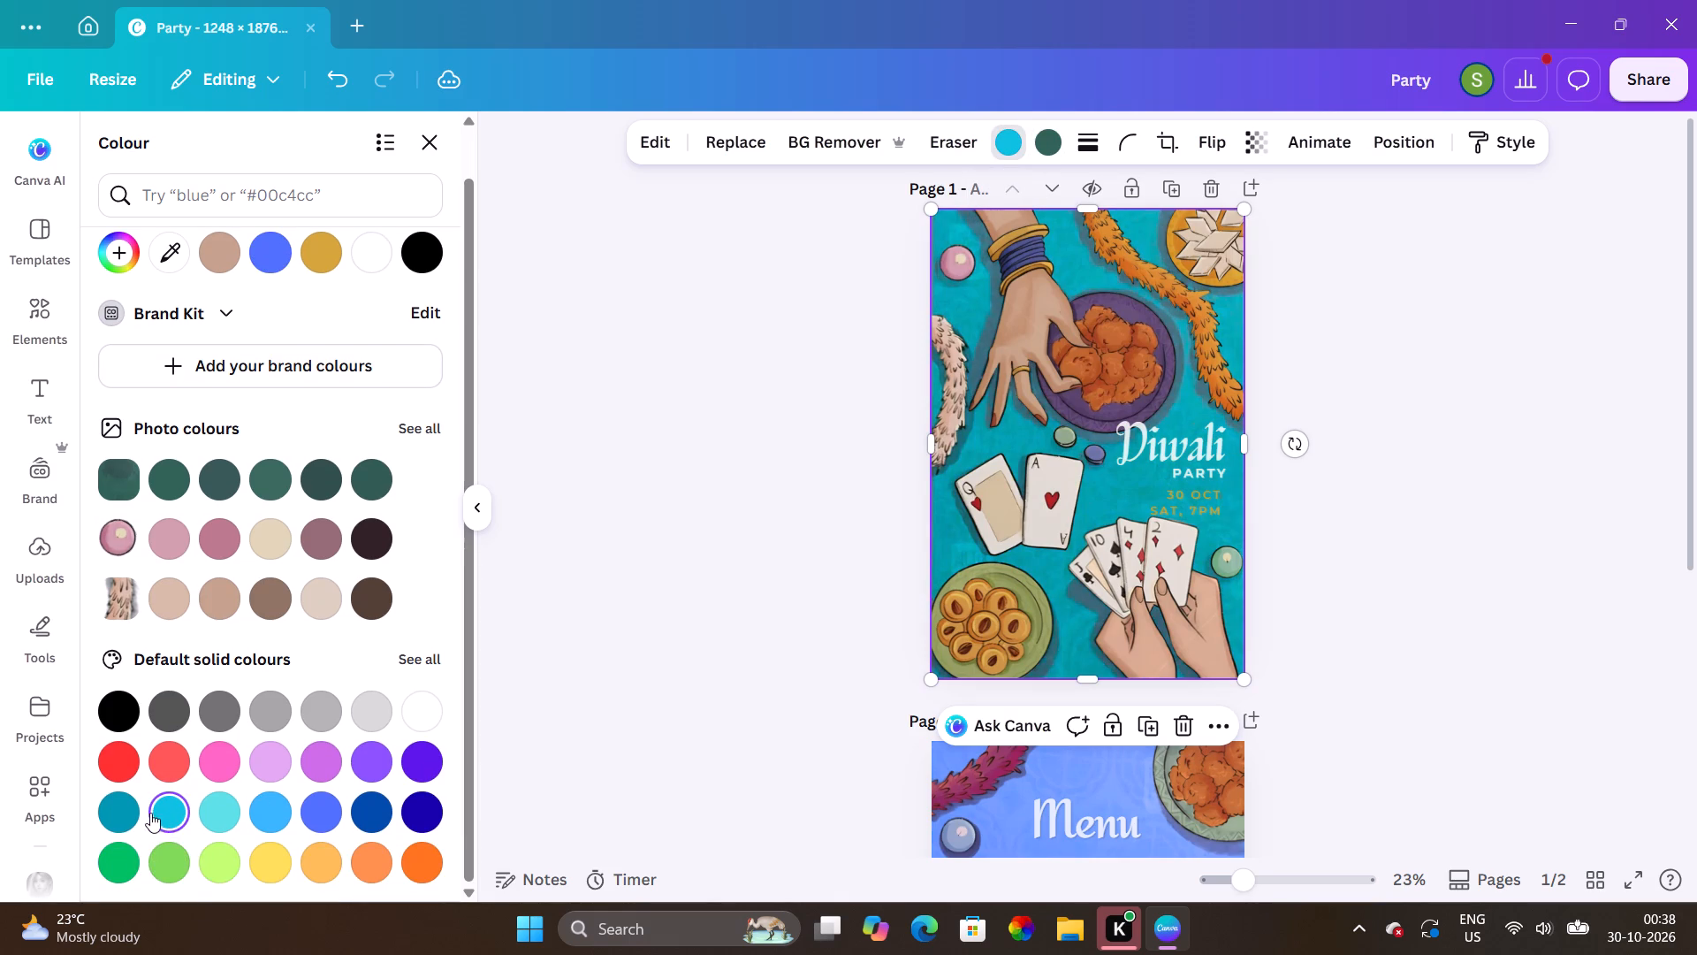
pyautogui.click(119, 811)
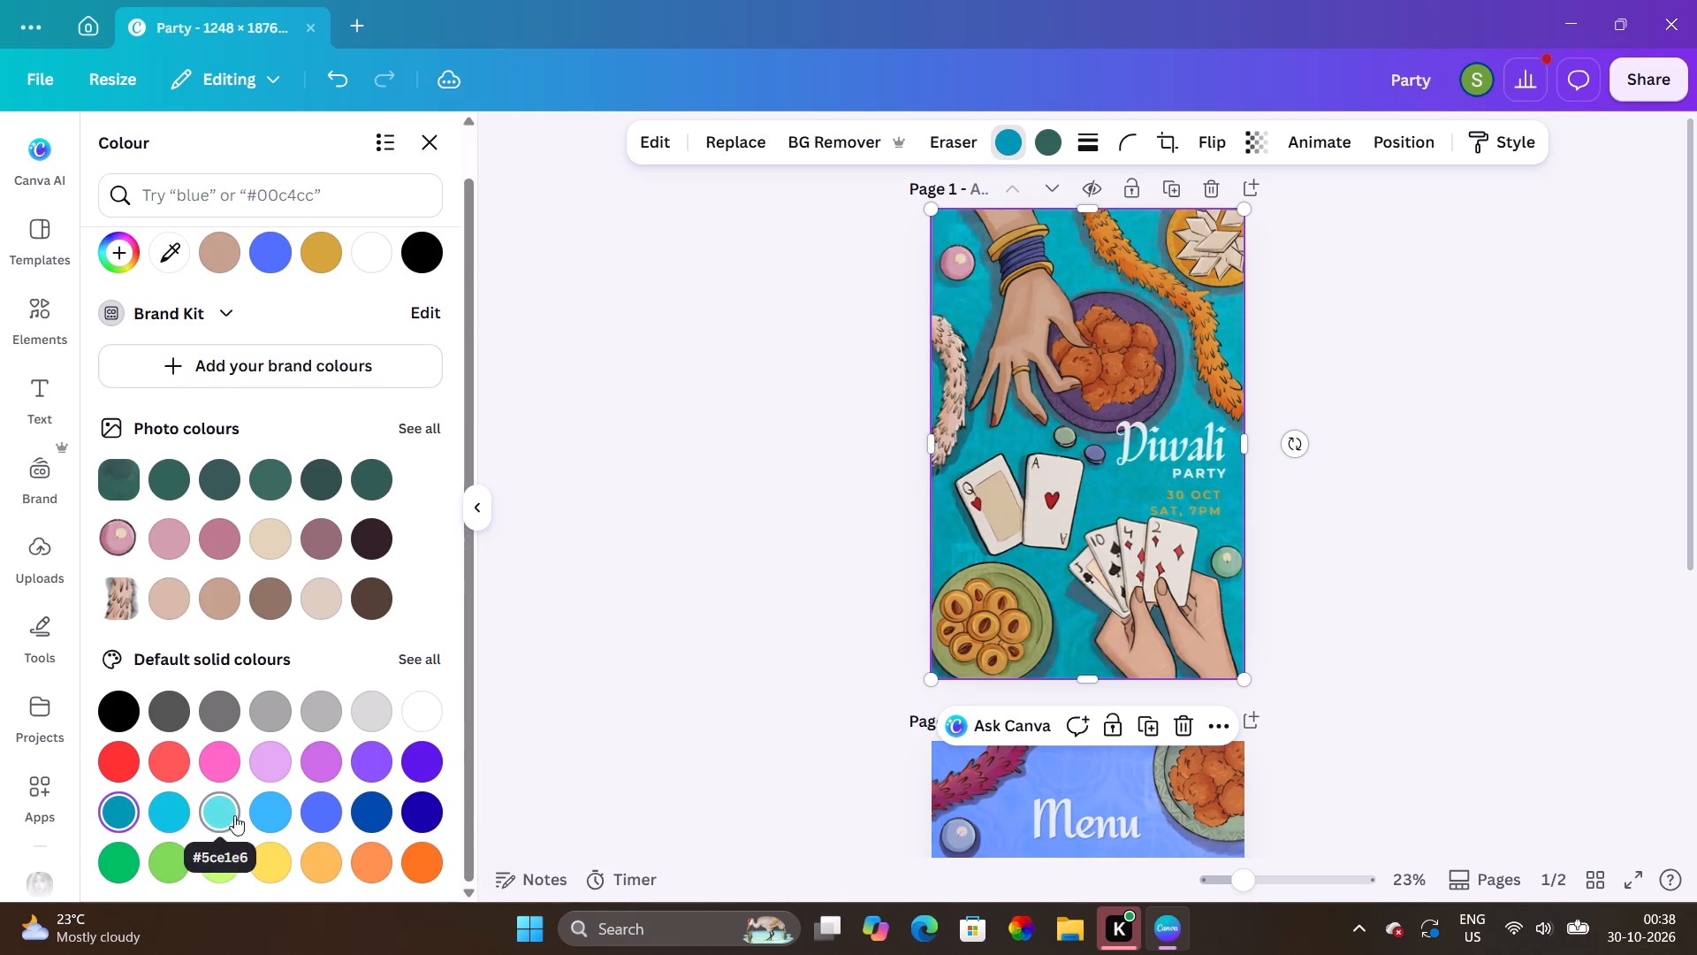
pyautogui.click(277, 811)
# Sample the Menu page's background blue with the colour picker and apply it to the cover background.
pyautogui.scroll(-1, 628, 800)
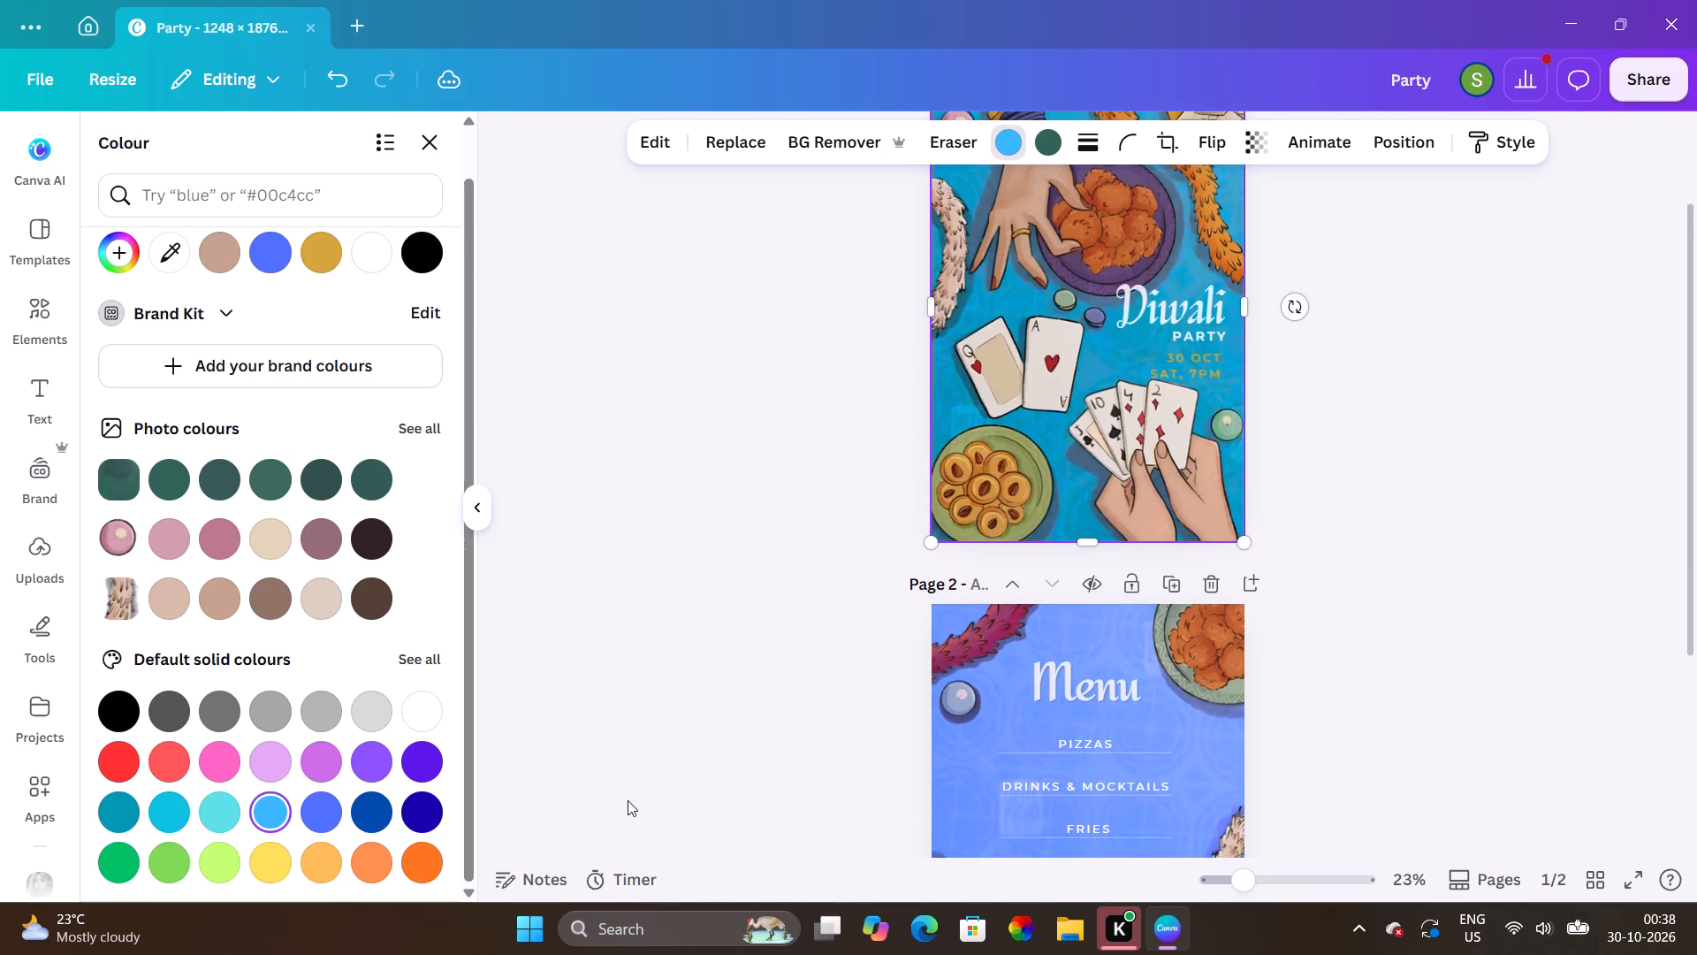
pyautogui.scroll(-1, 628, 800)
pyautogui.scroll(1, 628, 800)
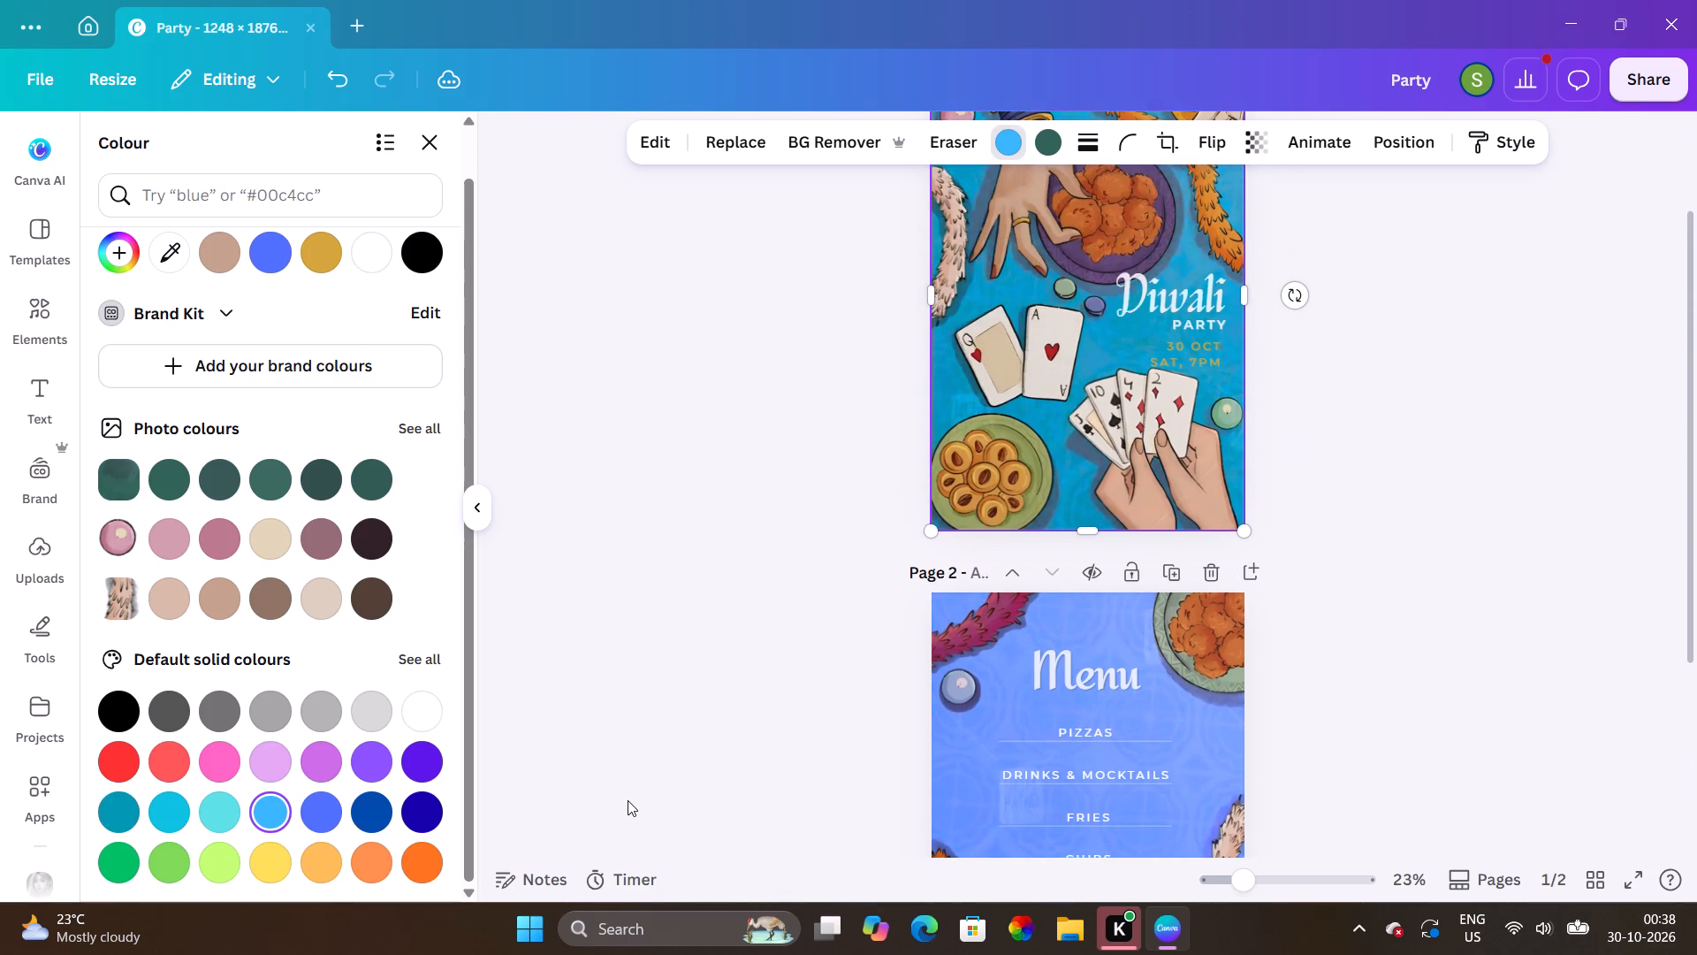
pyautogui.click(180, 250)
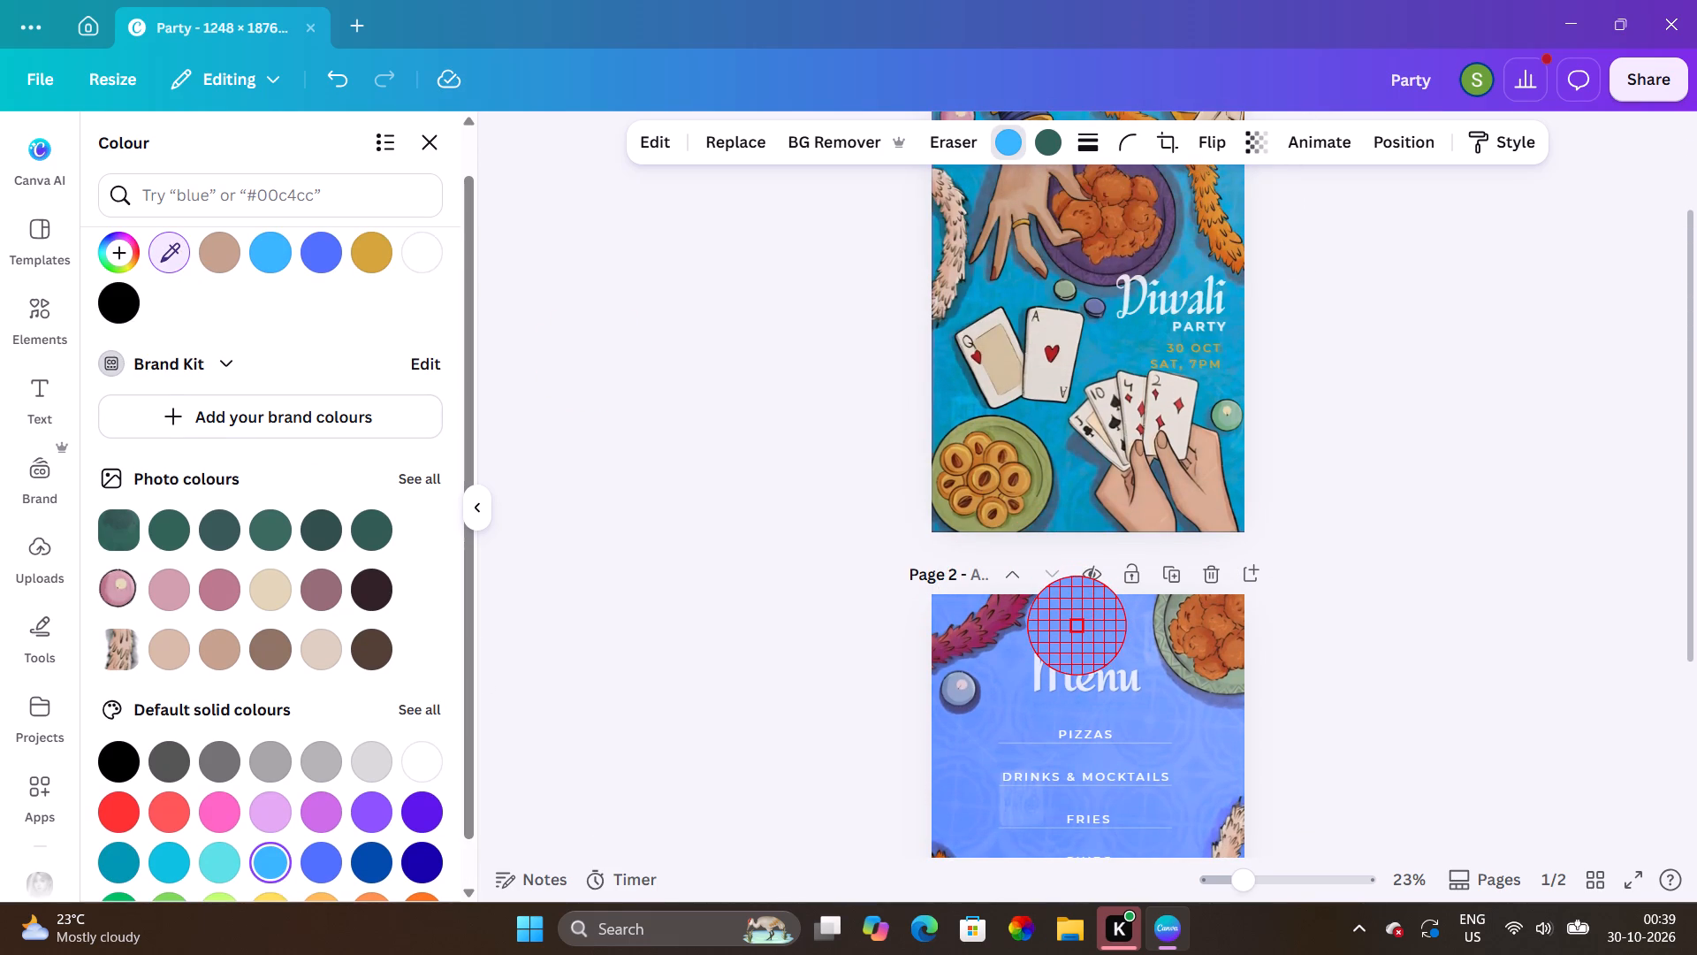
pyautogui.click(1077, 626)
# Try violet #5e17eb, purple, golden #d4a53b, vivid blue, tan and black for the cover background's dark green, and set it to white #ffffff.
pyautogui.scroll(1, 1089, 665)
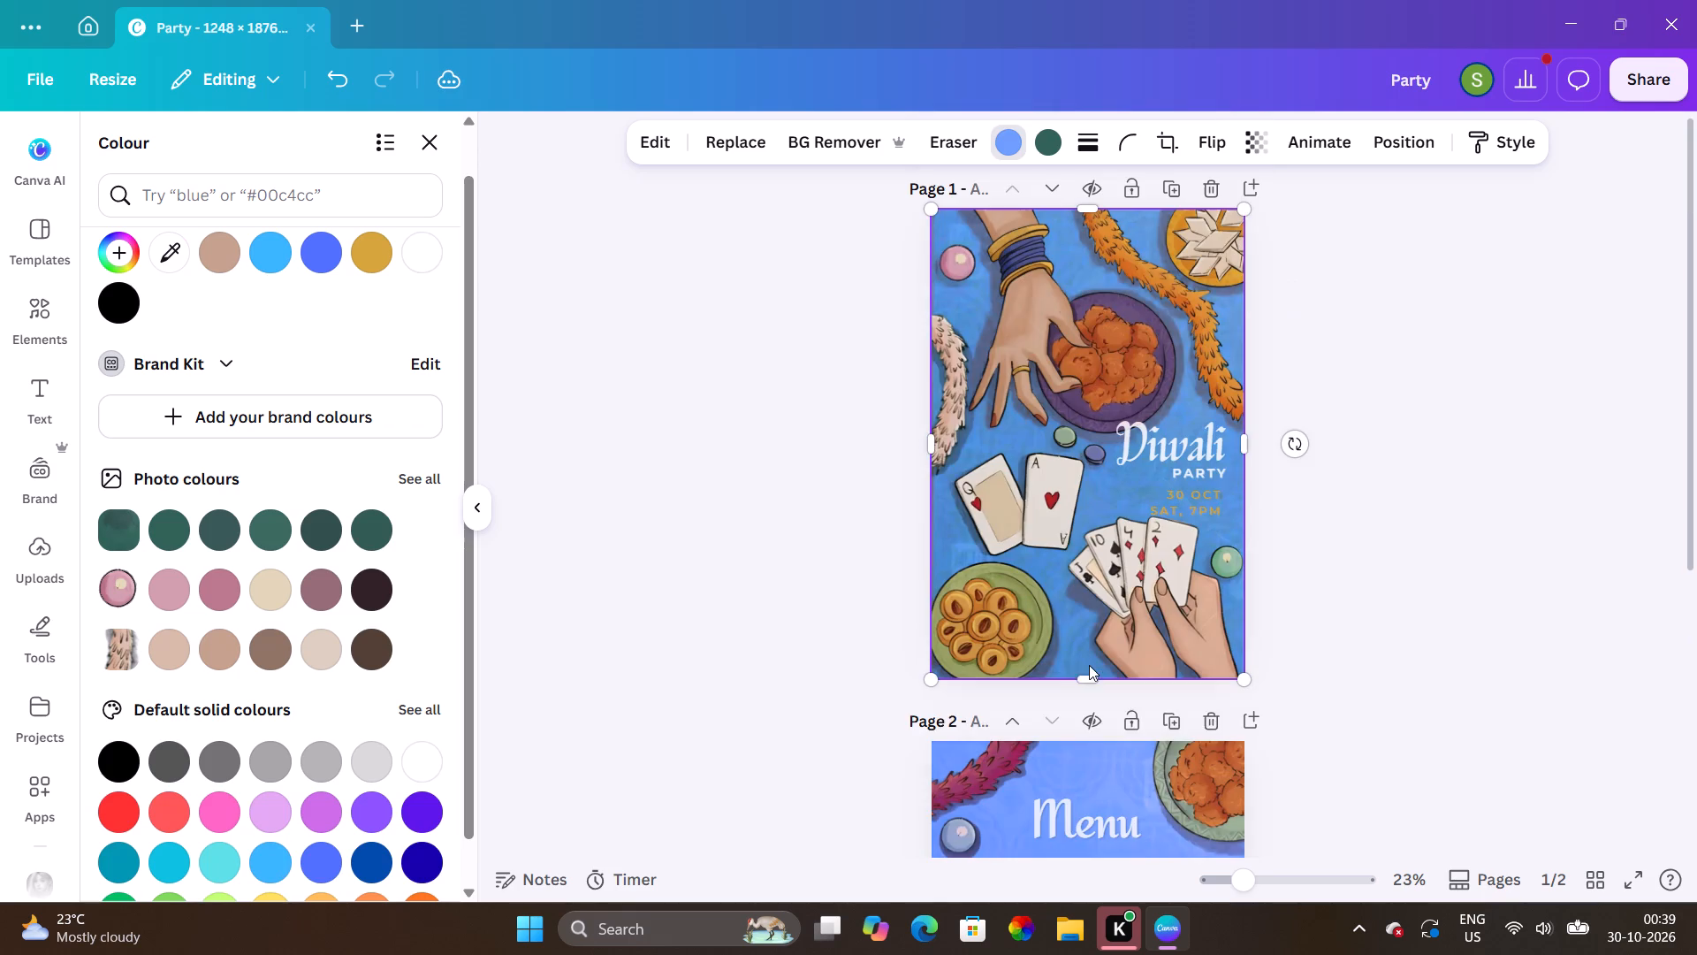
pyautogui.scroll(1, 1089, 665)
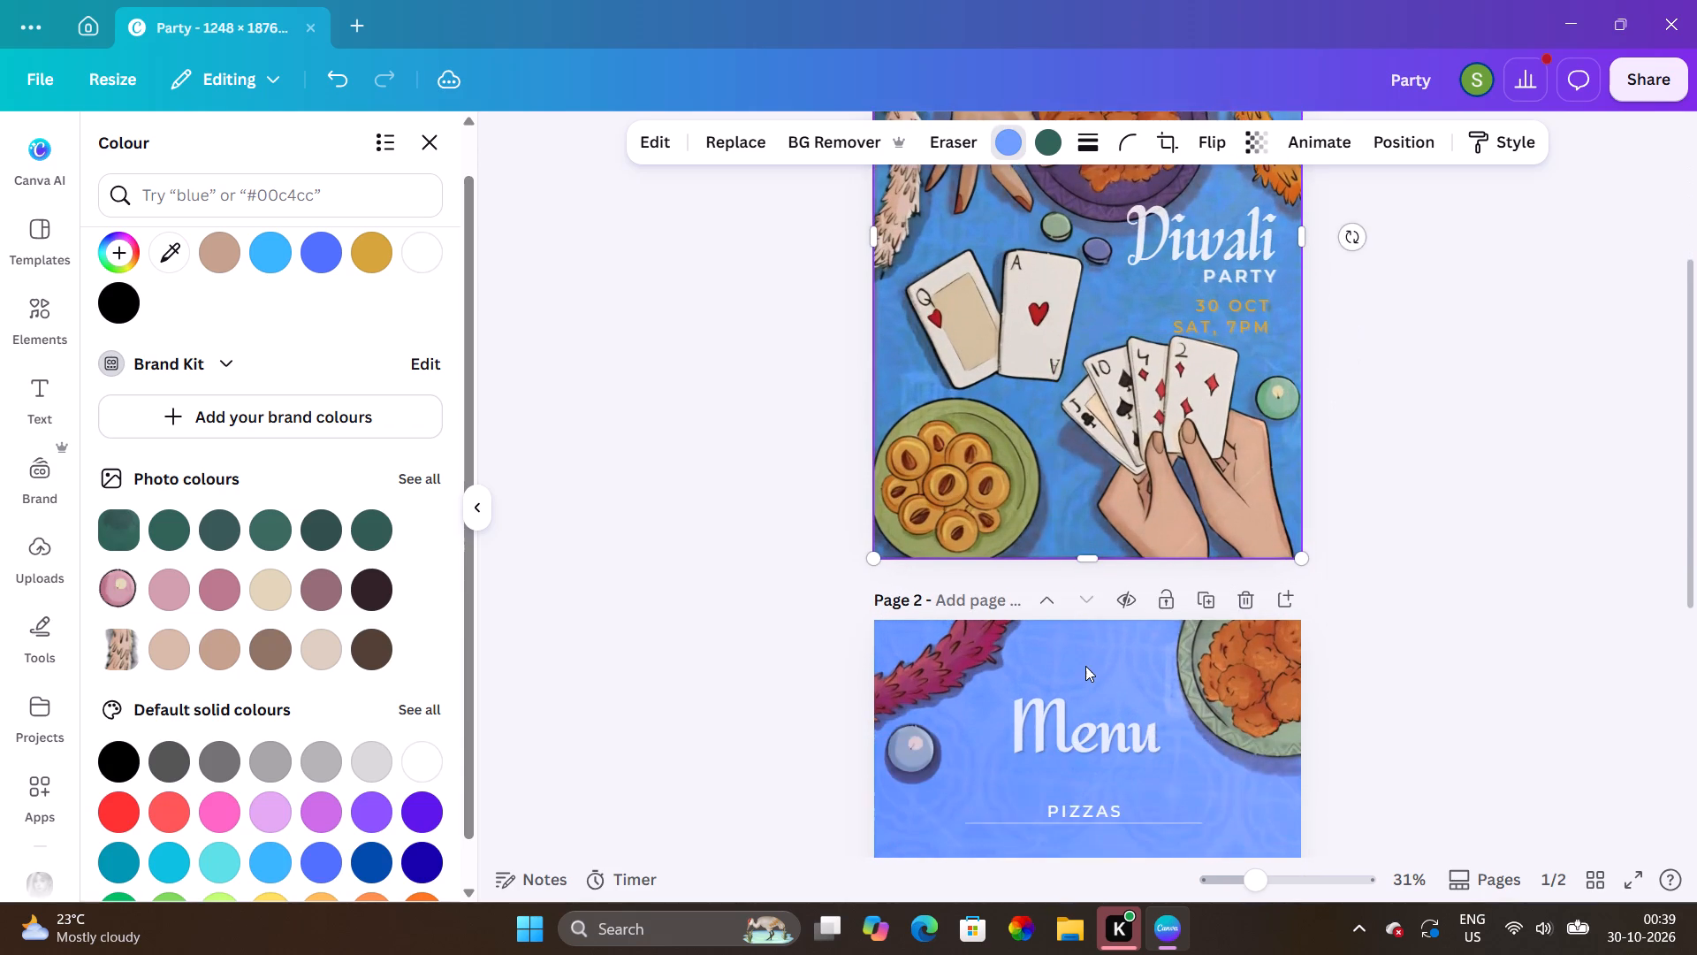
pyautogui.scroll(5, 1085, 666)
pyautogui.scroll(-4, 1085, 666)
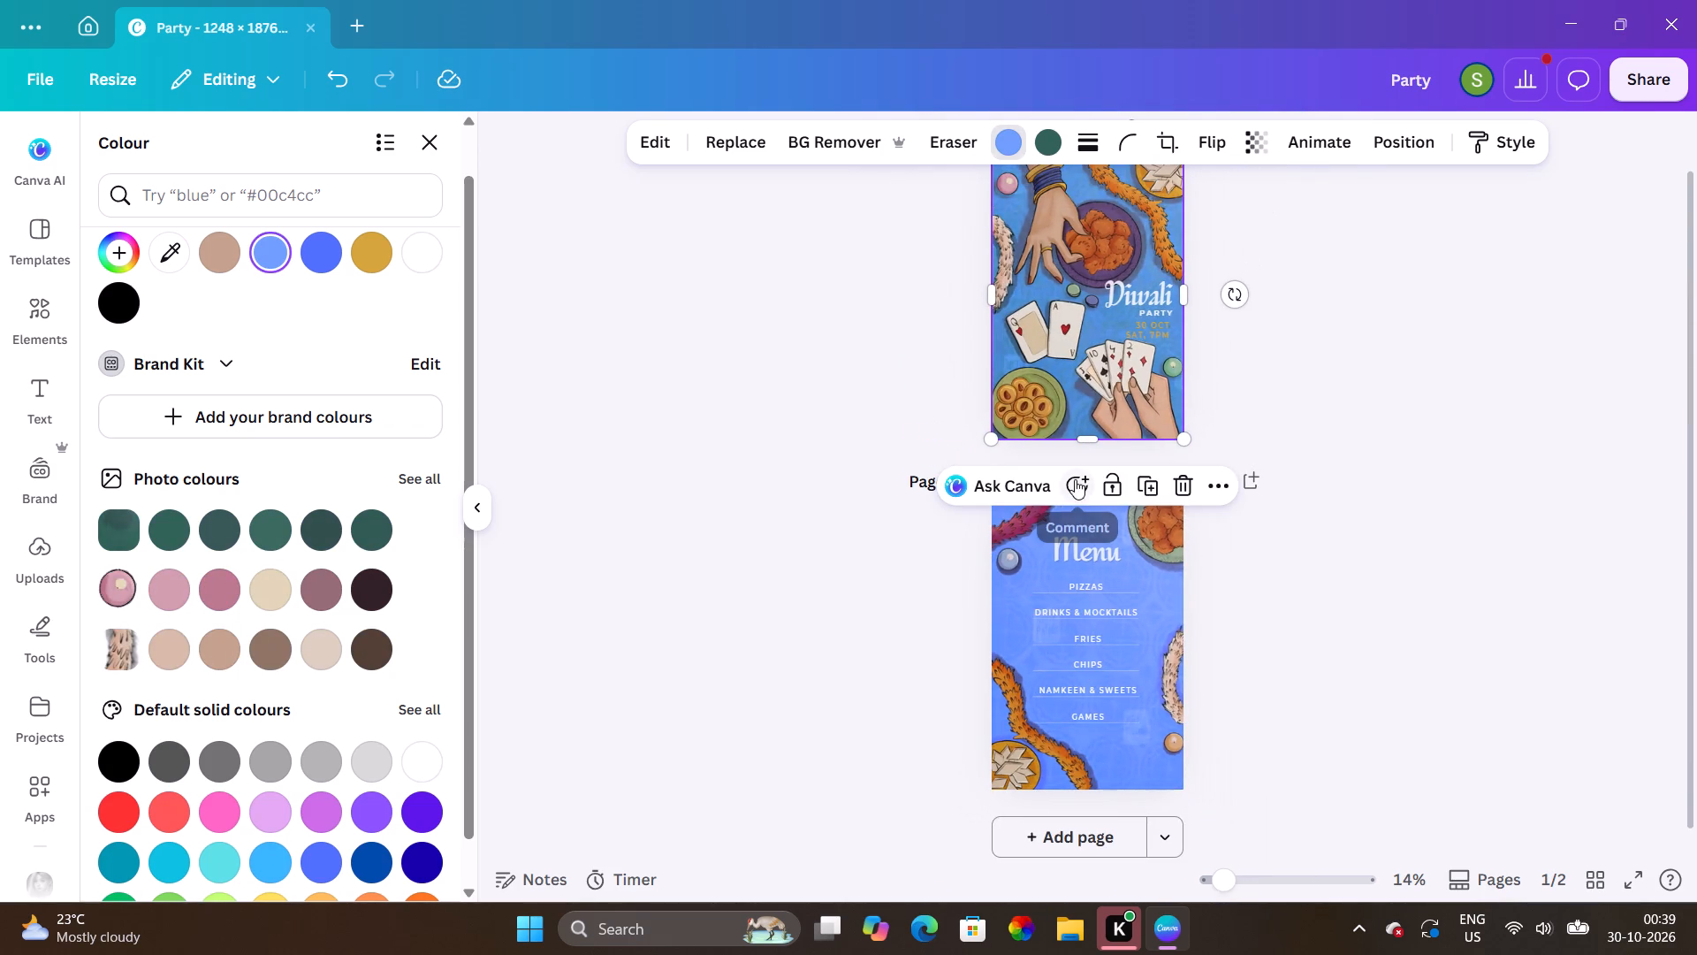
pyautogui.scroll(1, 1086, 577)
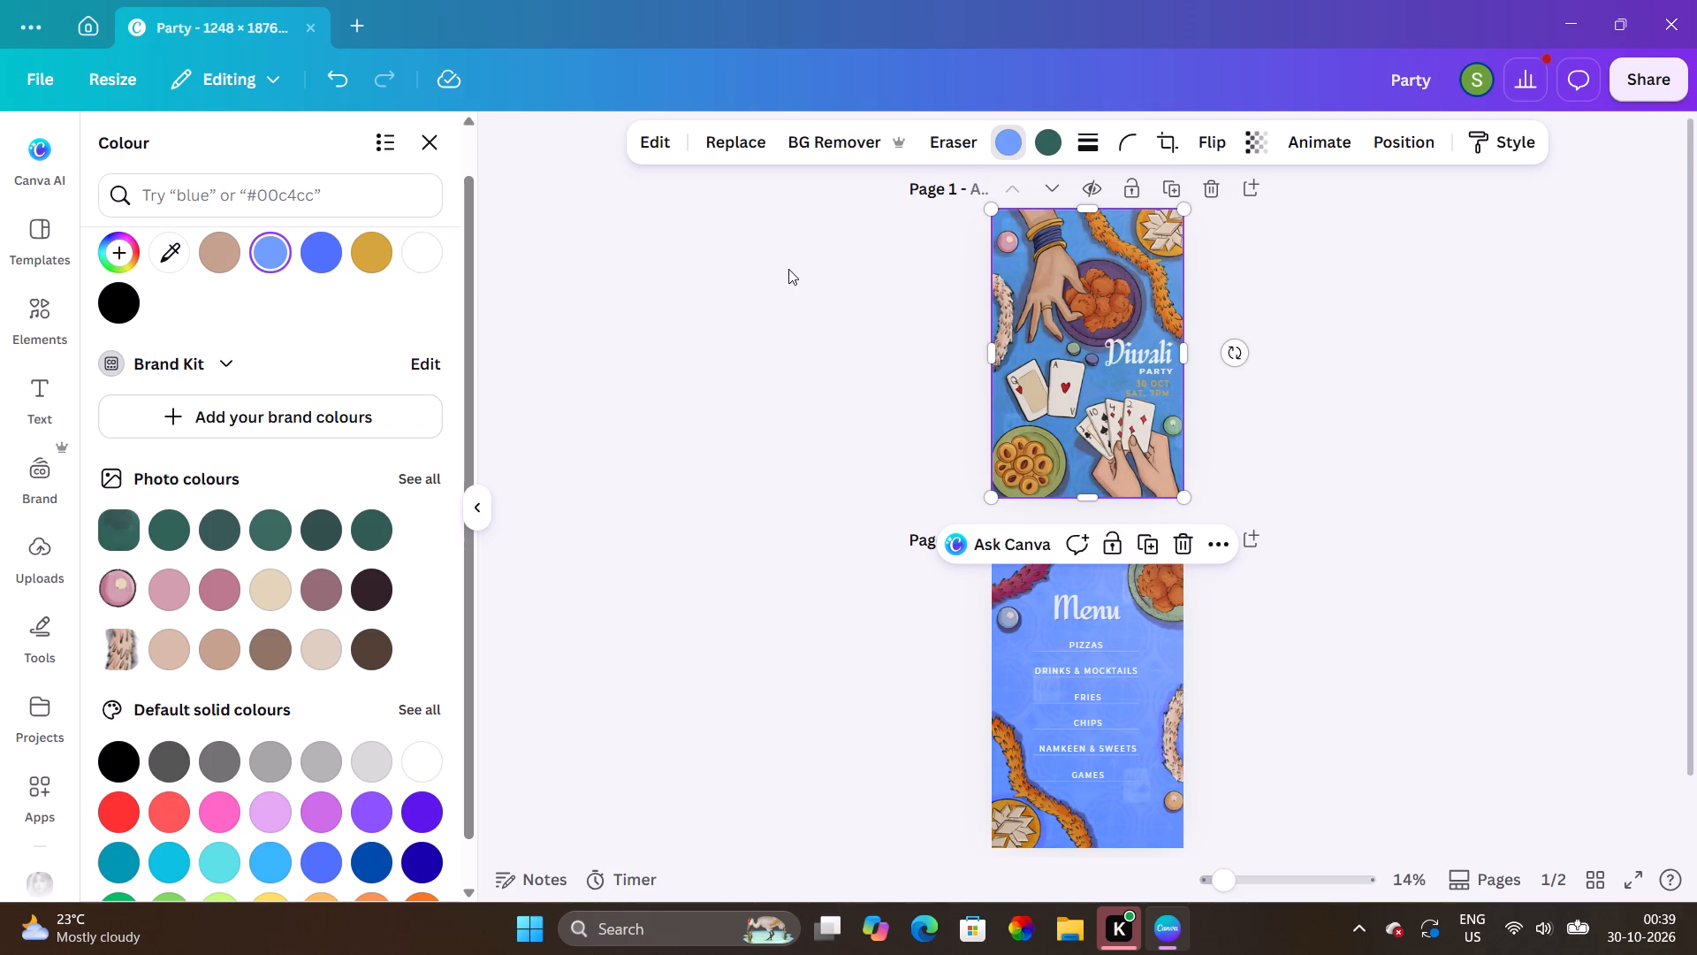
pyautogui.click(1045, 149)
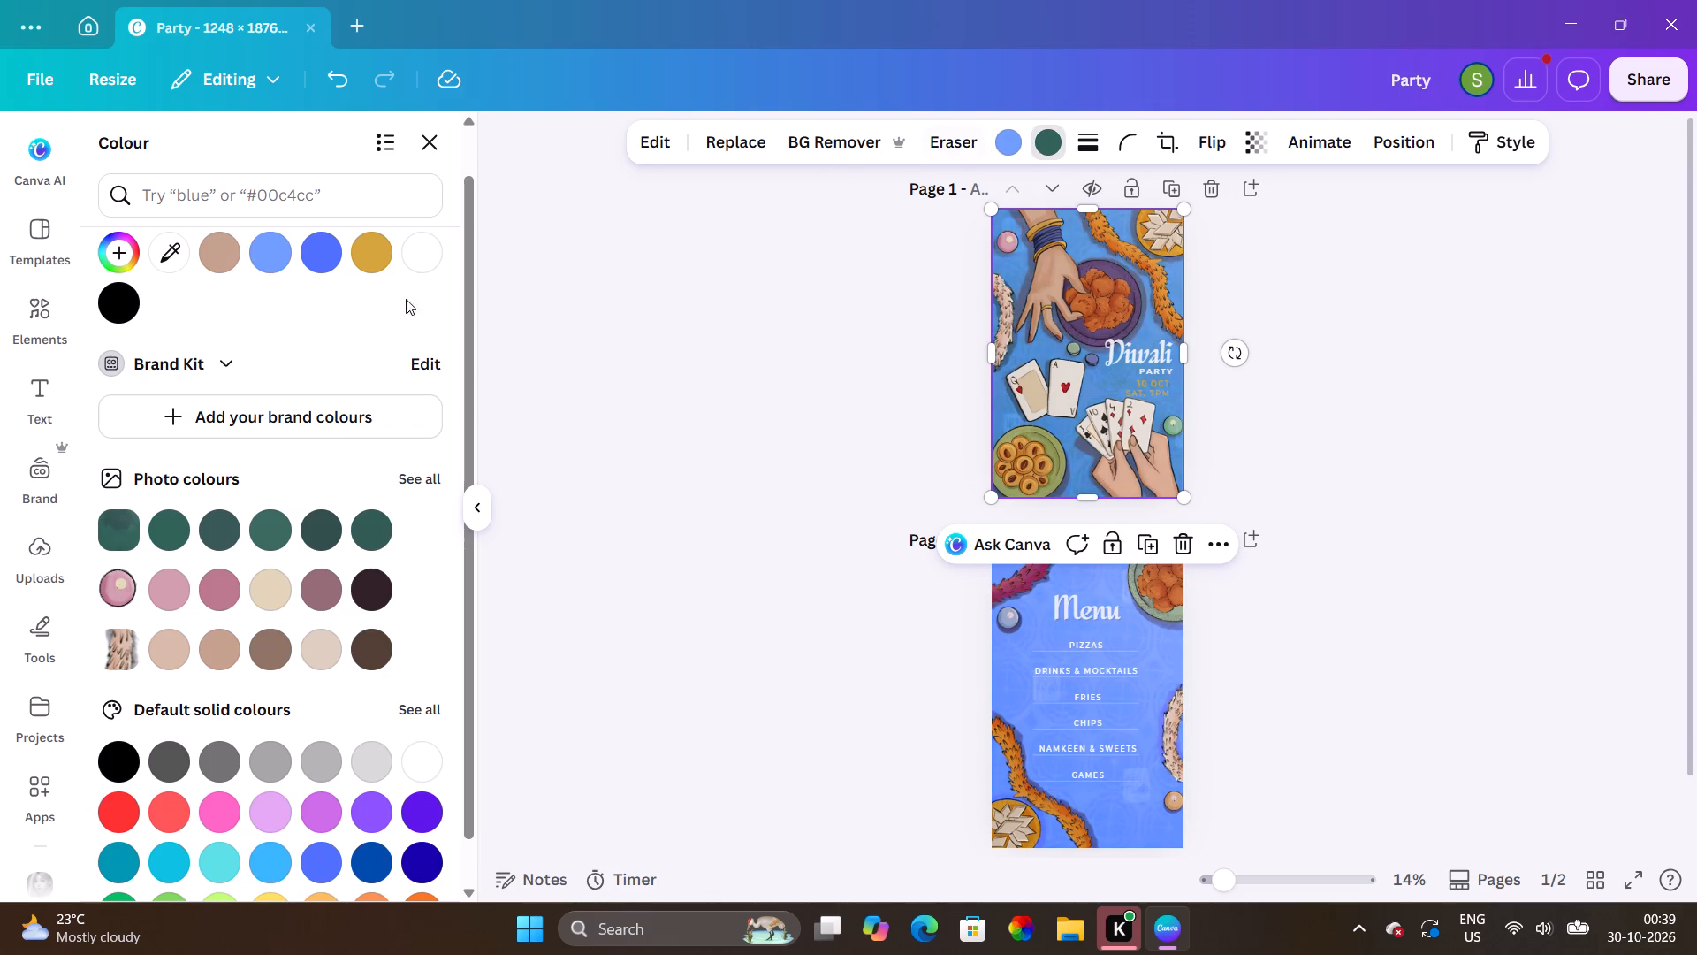
pyautogui.click(410, 800)
pyautogui.click(361, 801)
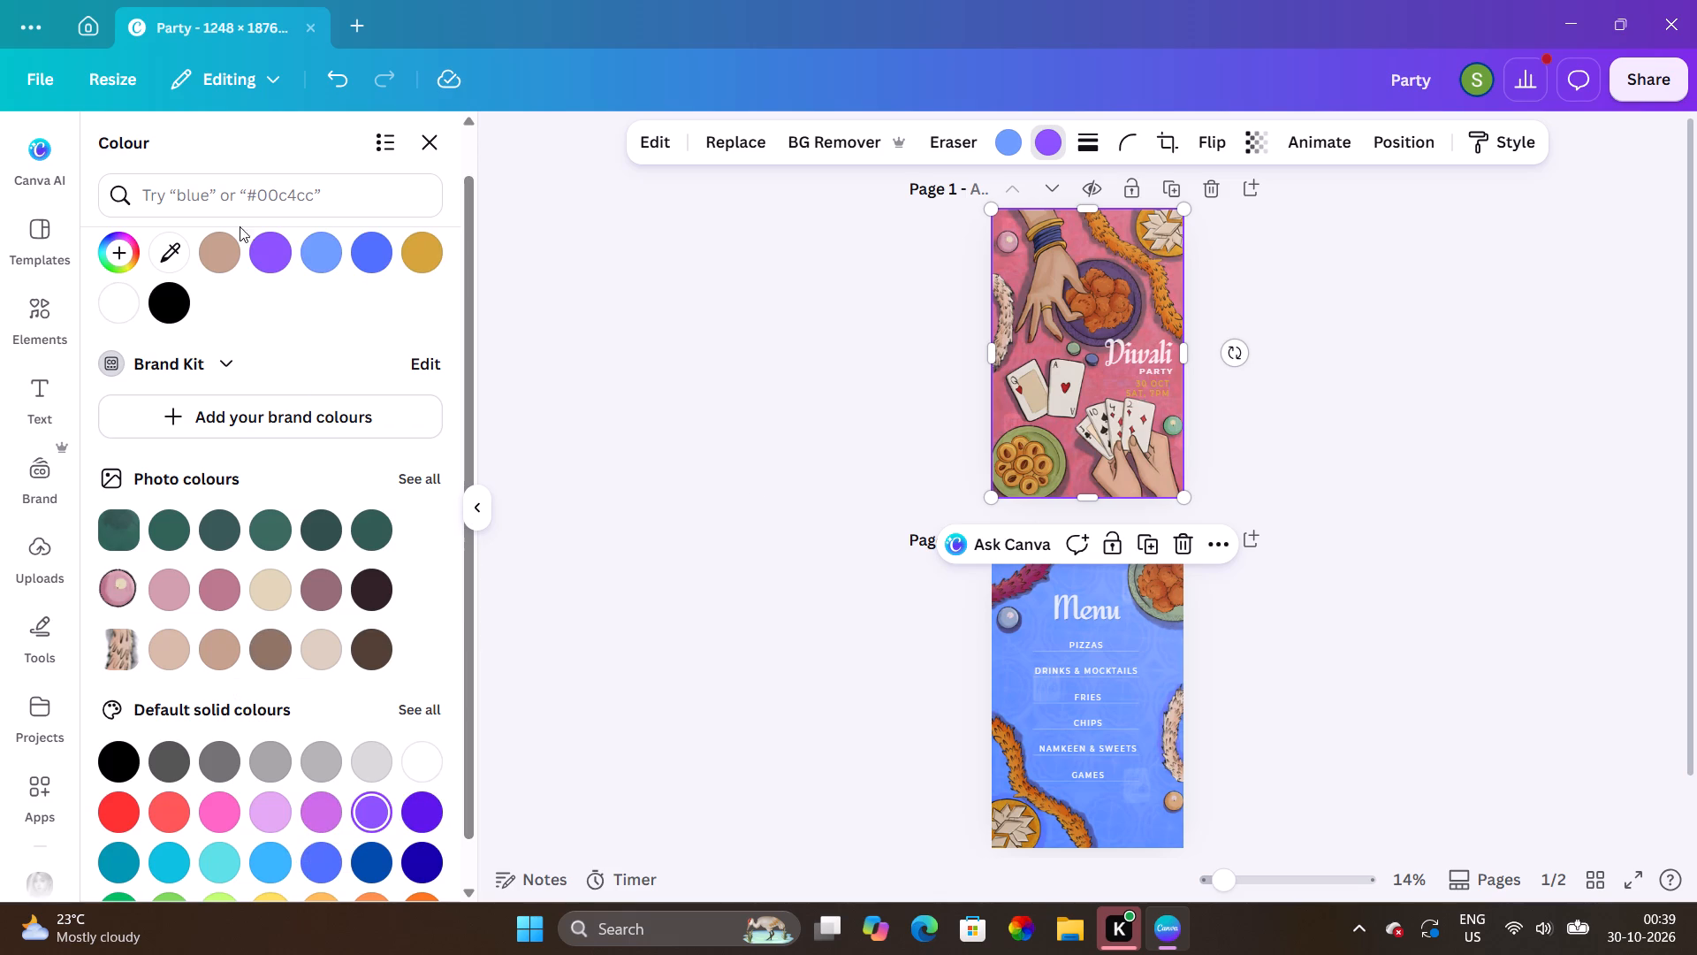
pyautogui.click(275, 267)
pyautogui.click(429, 250)
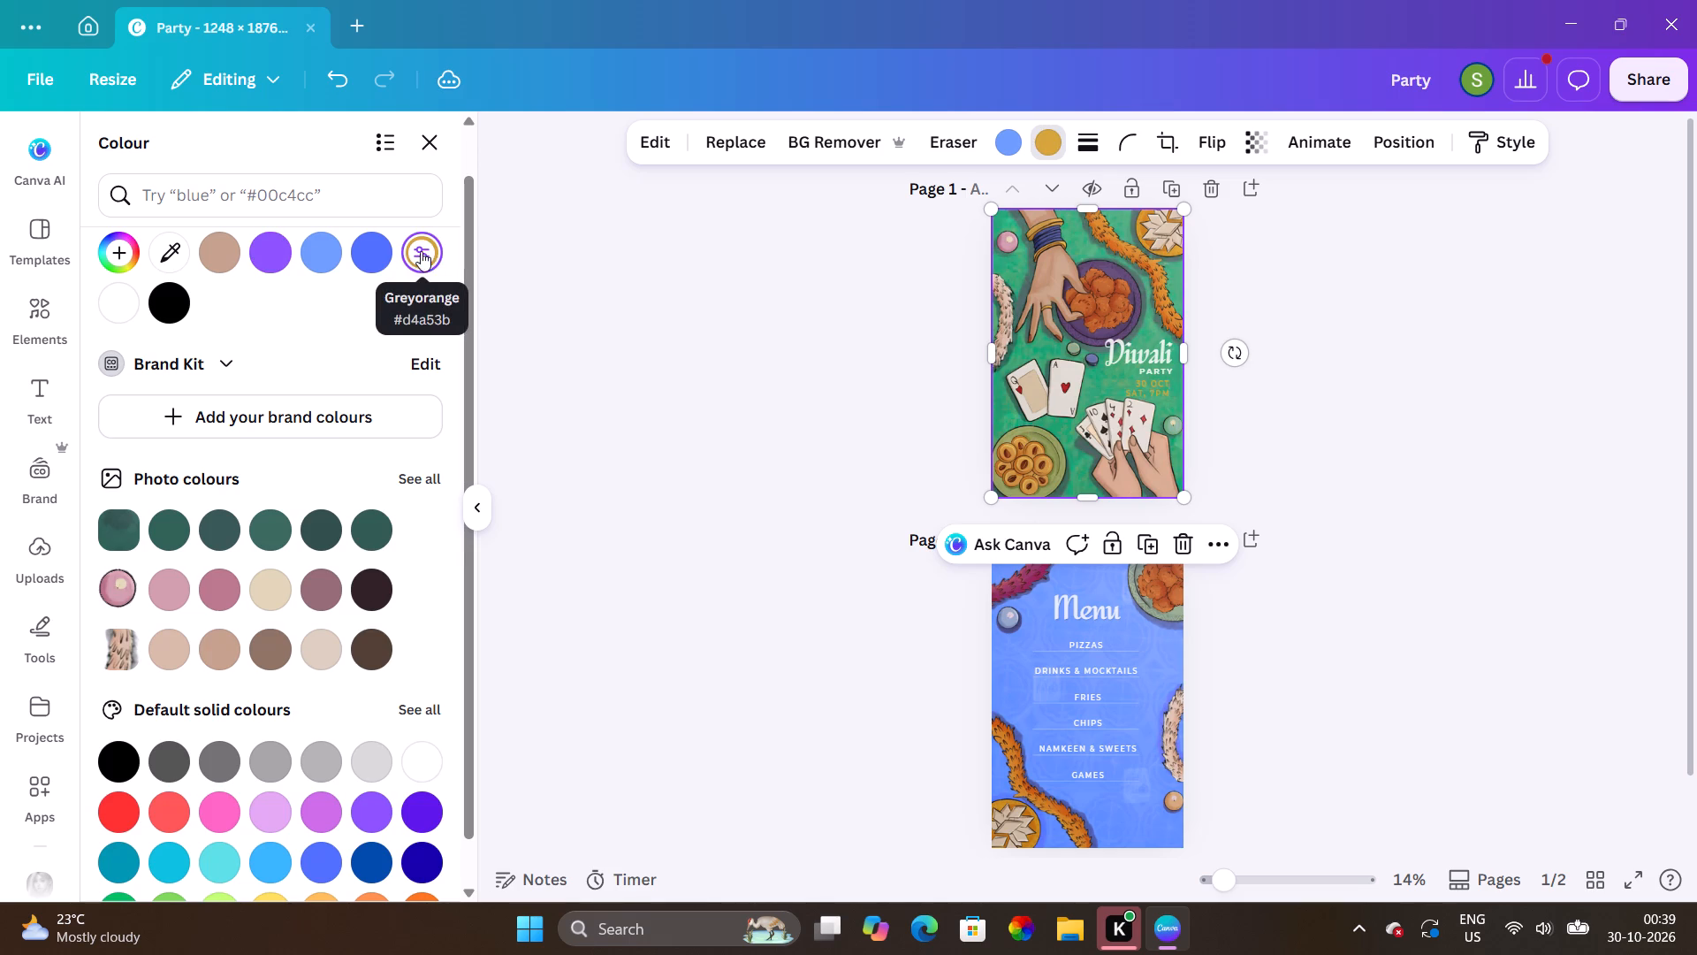
pyautogui.click(361, 256)
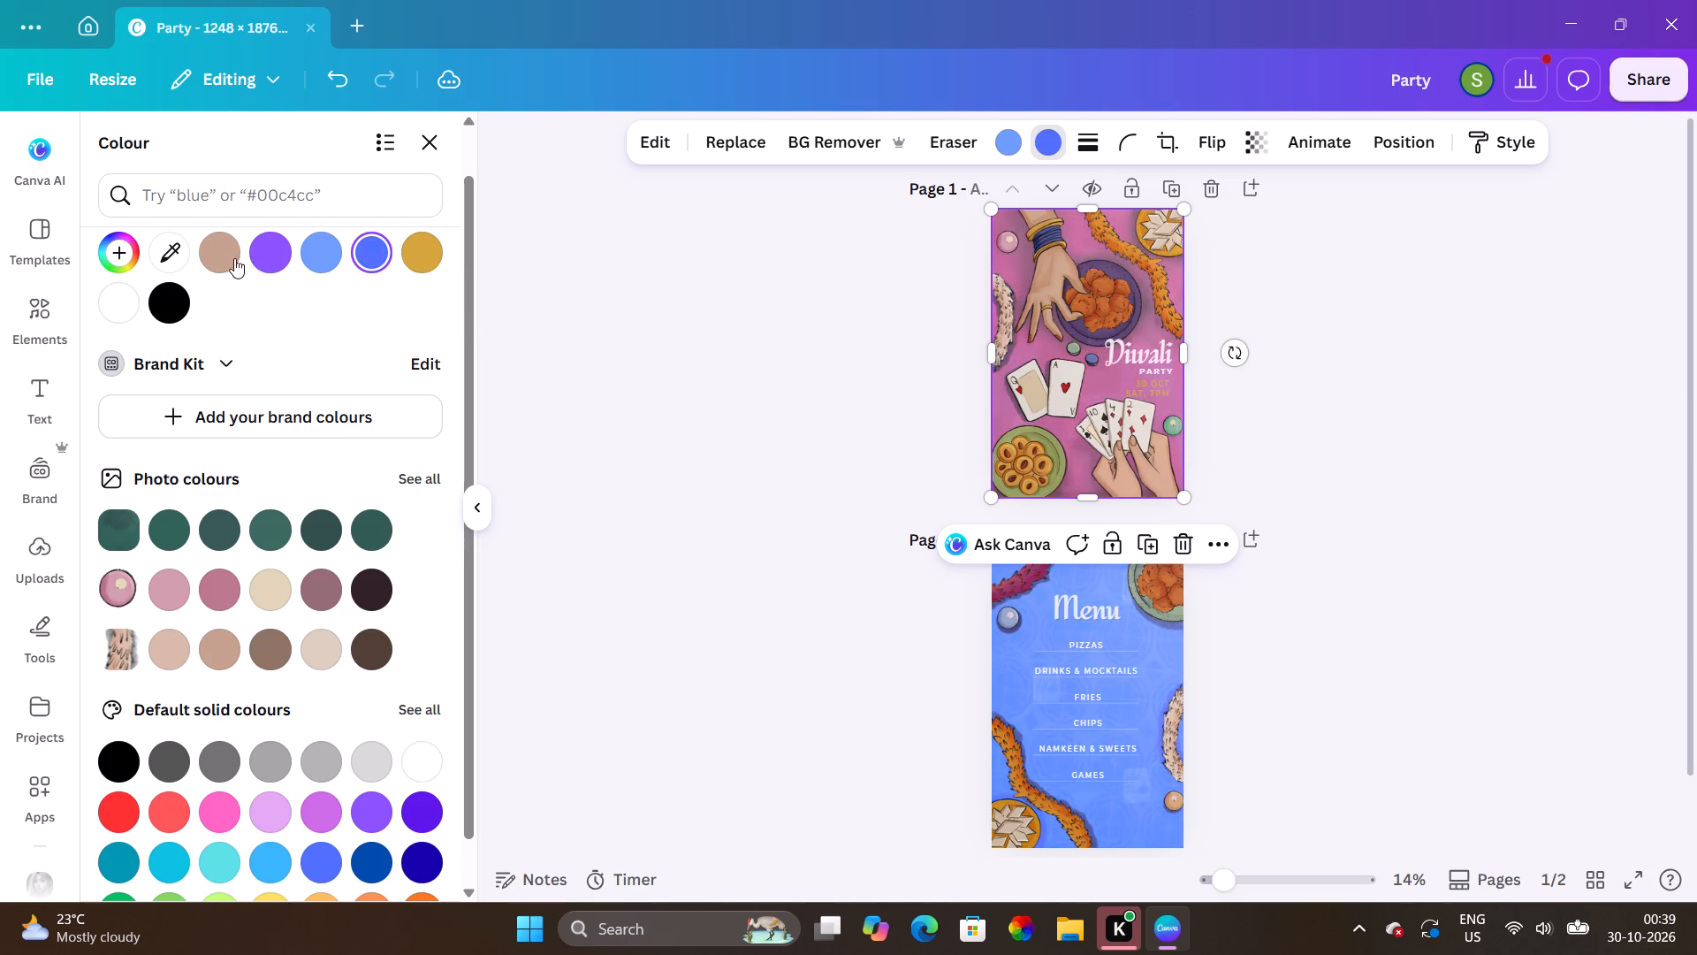
pyautogui.click(230, 258)
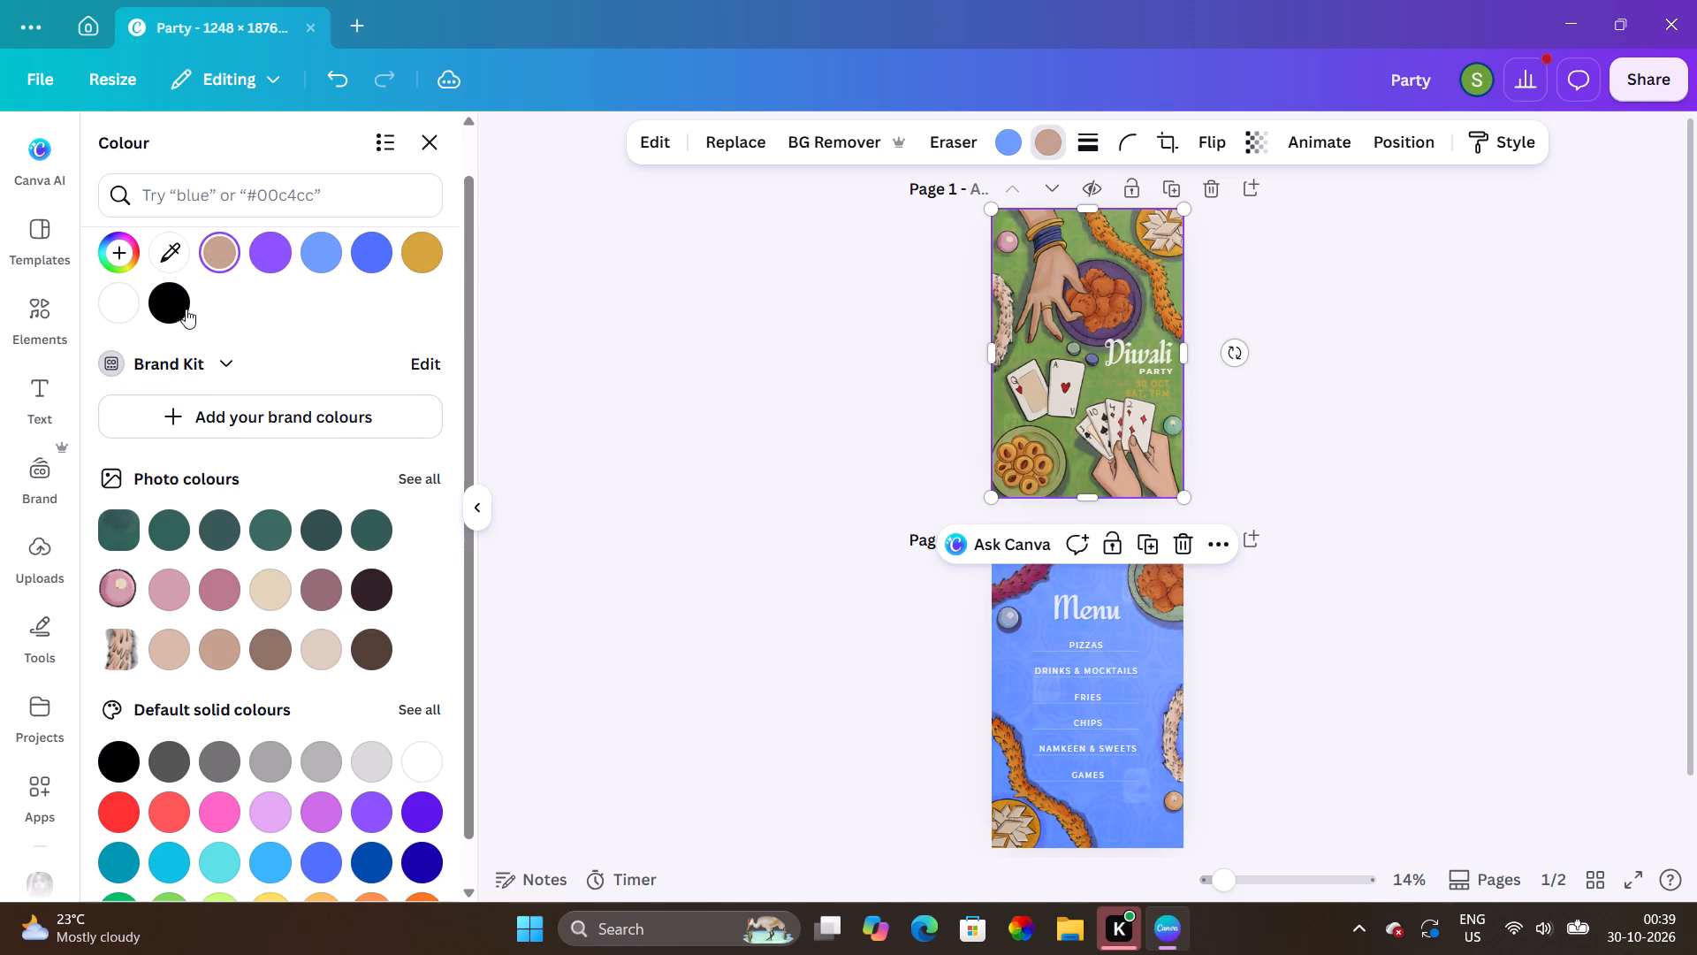
pyautogui.click(183, 309)
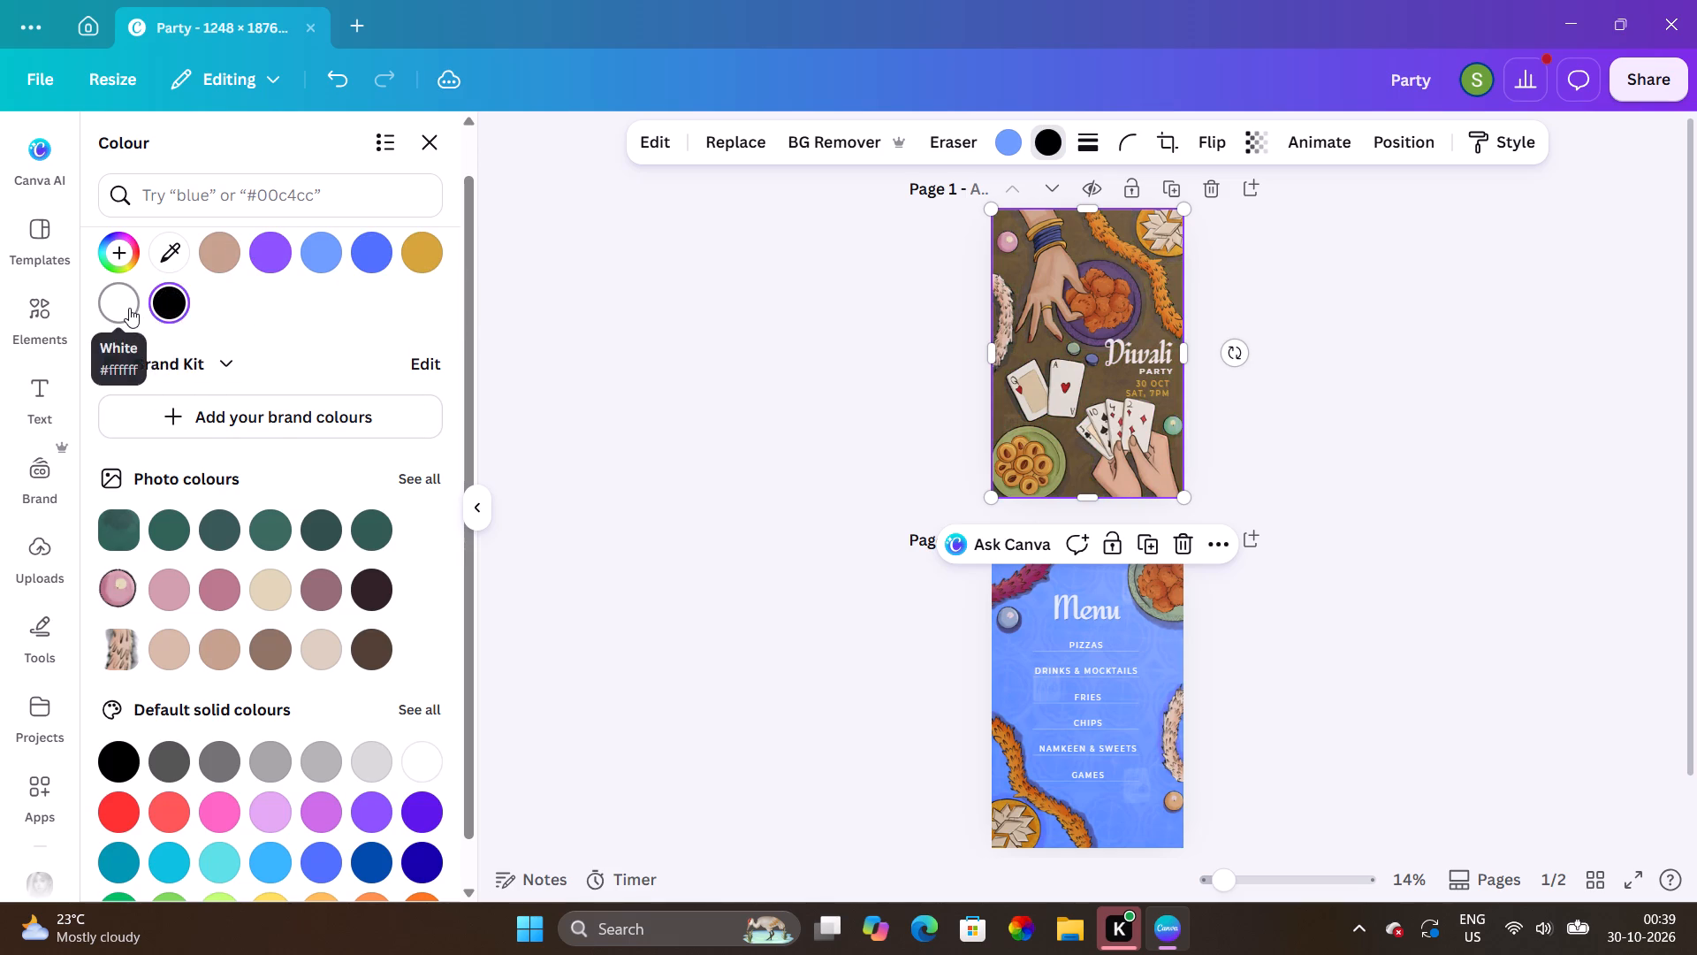
pyautogui.click(129, 308)
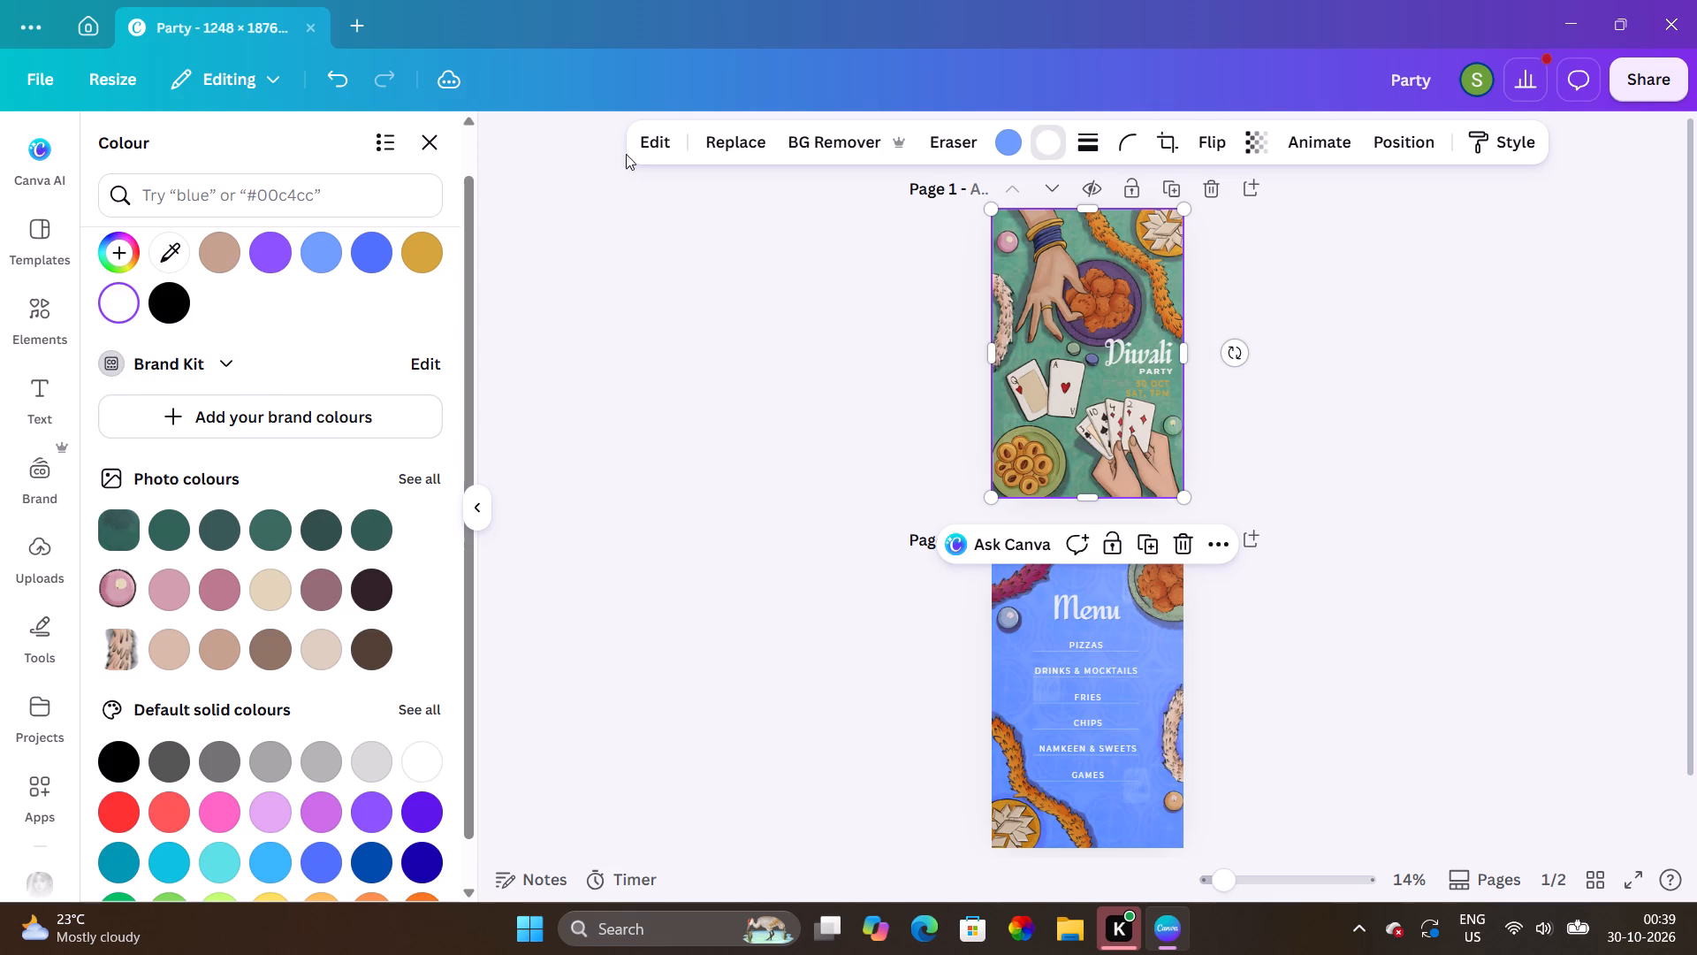
# Try vivid blue #5170ff and dark navy blue for the cover background's light blue colour, and set it to the default violet.
pyautogui.click(1006, 147)
pyautogui.click(362, 258)
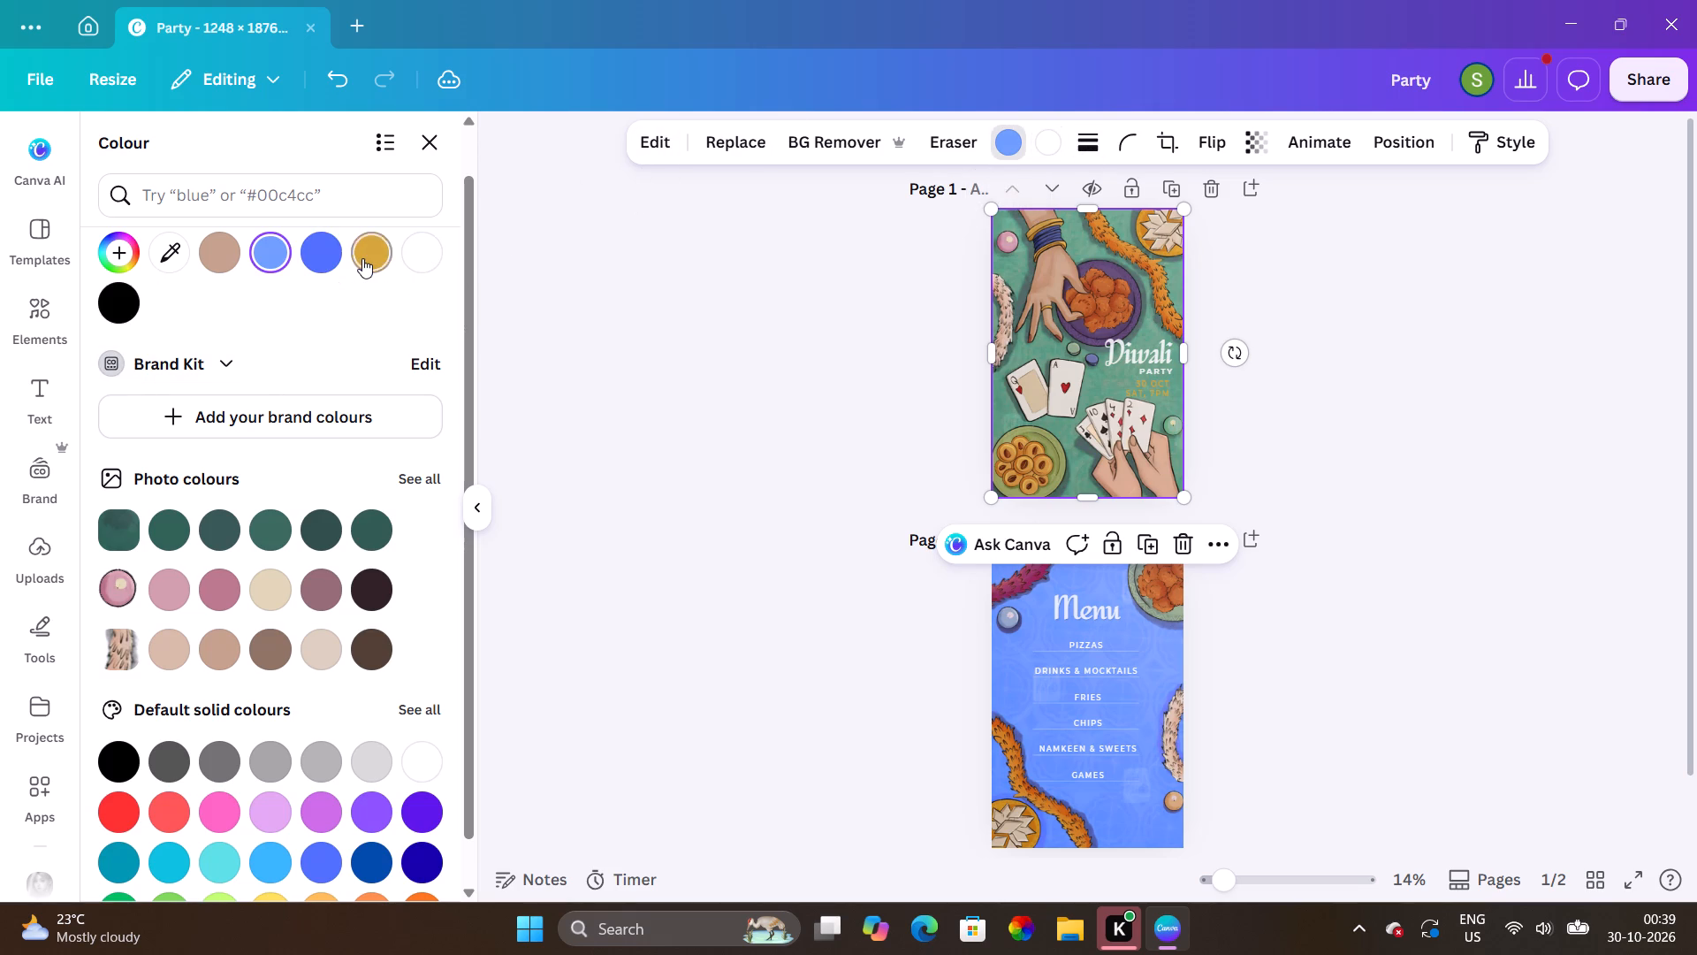
pyautogui.click(316, 251)
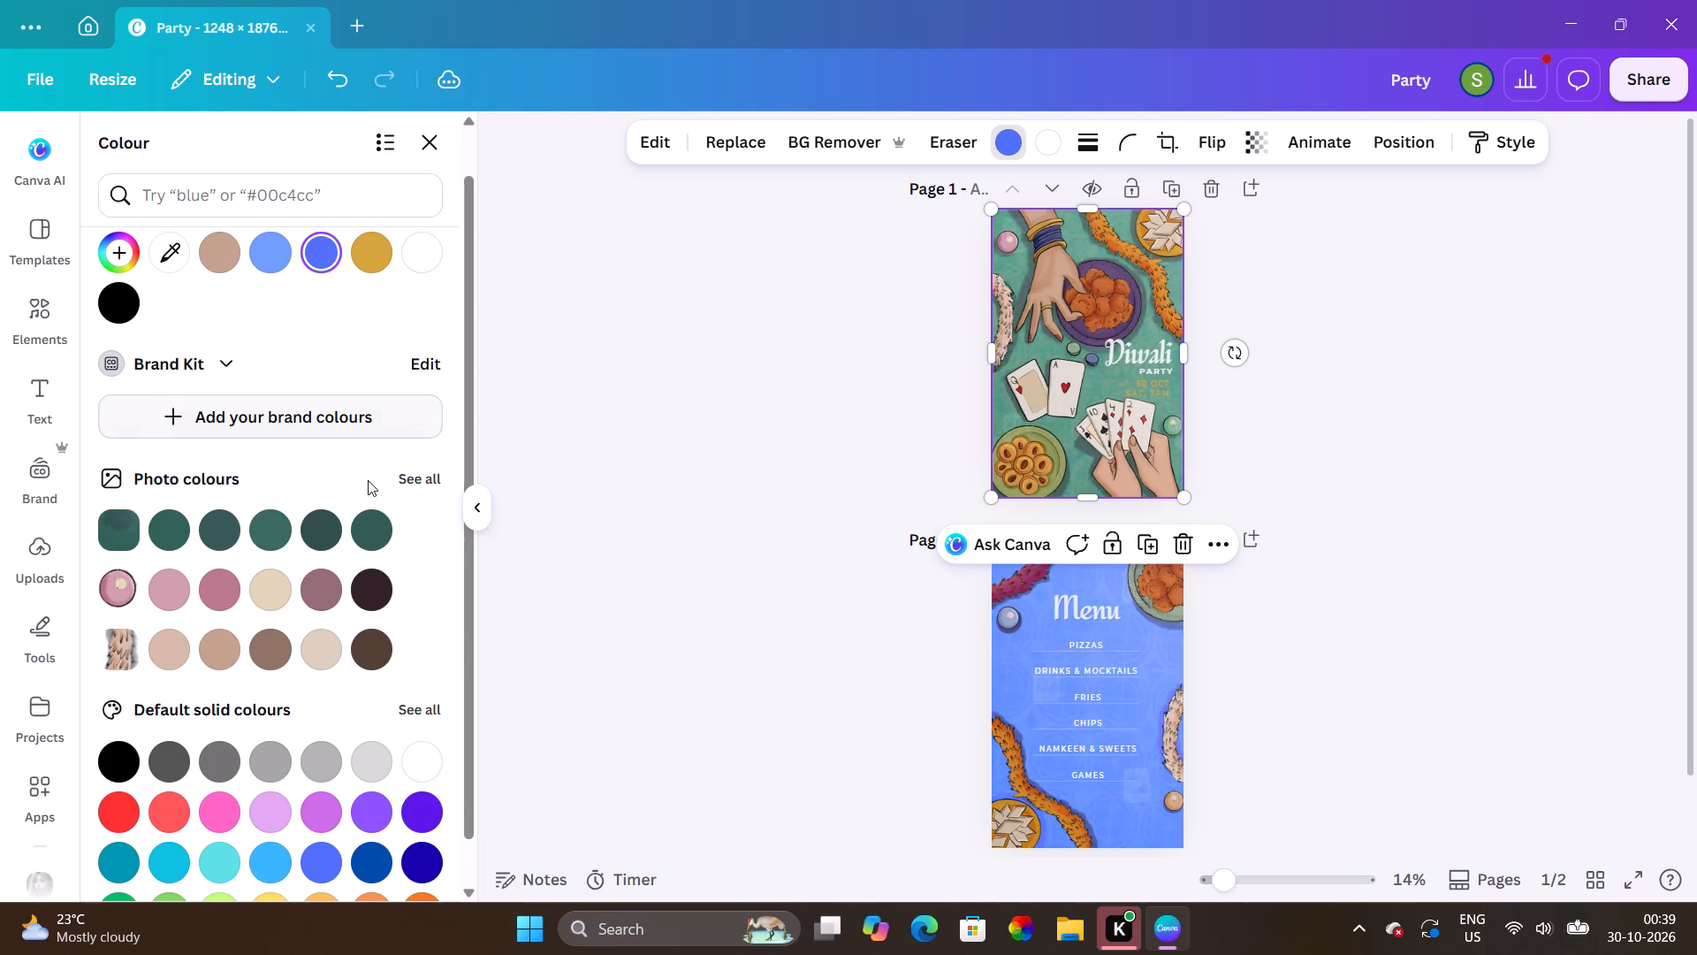
pyautogui.scroll(-1, 364, 496)
pyautogui.click(415, 759)
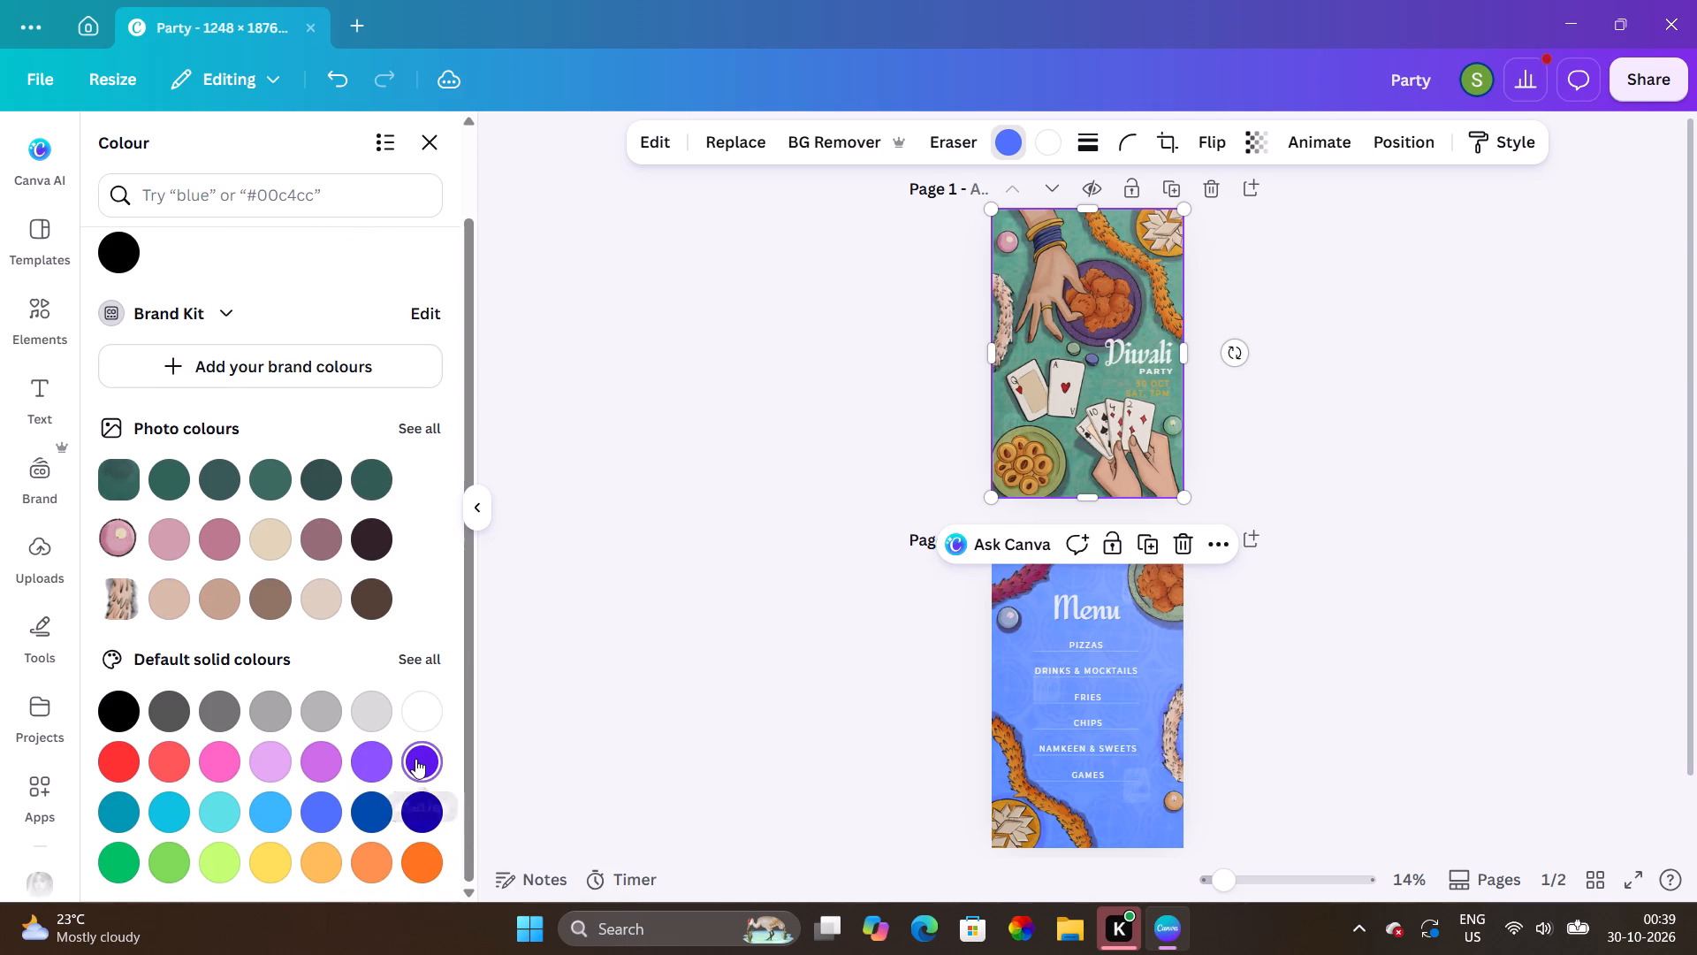
pyautogui.click(420, 813)
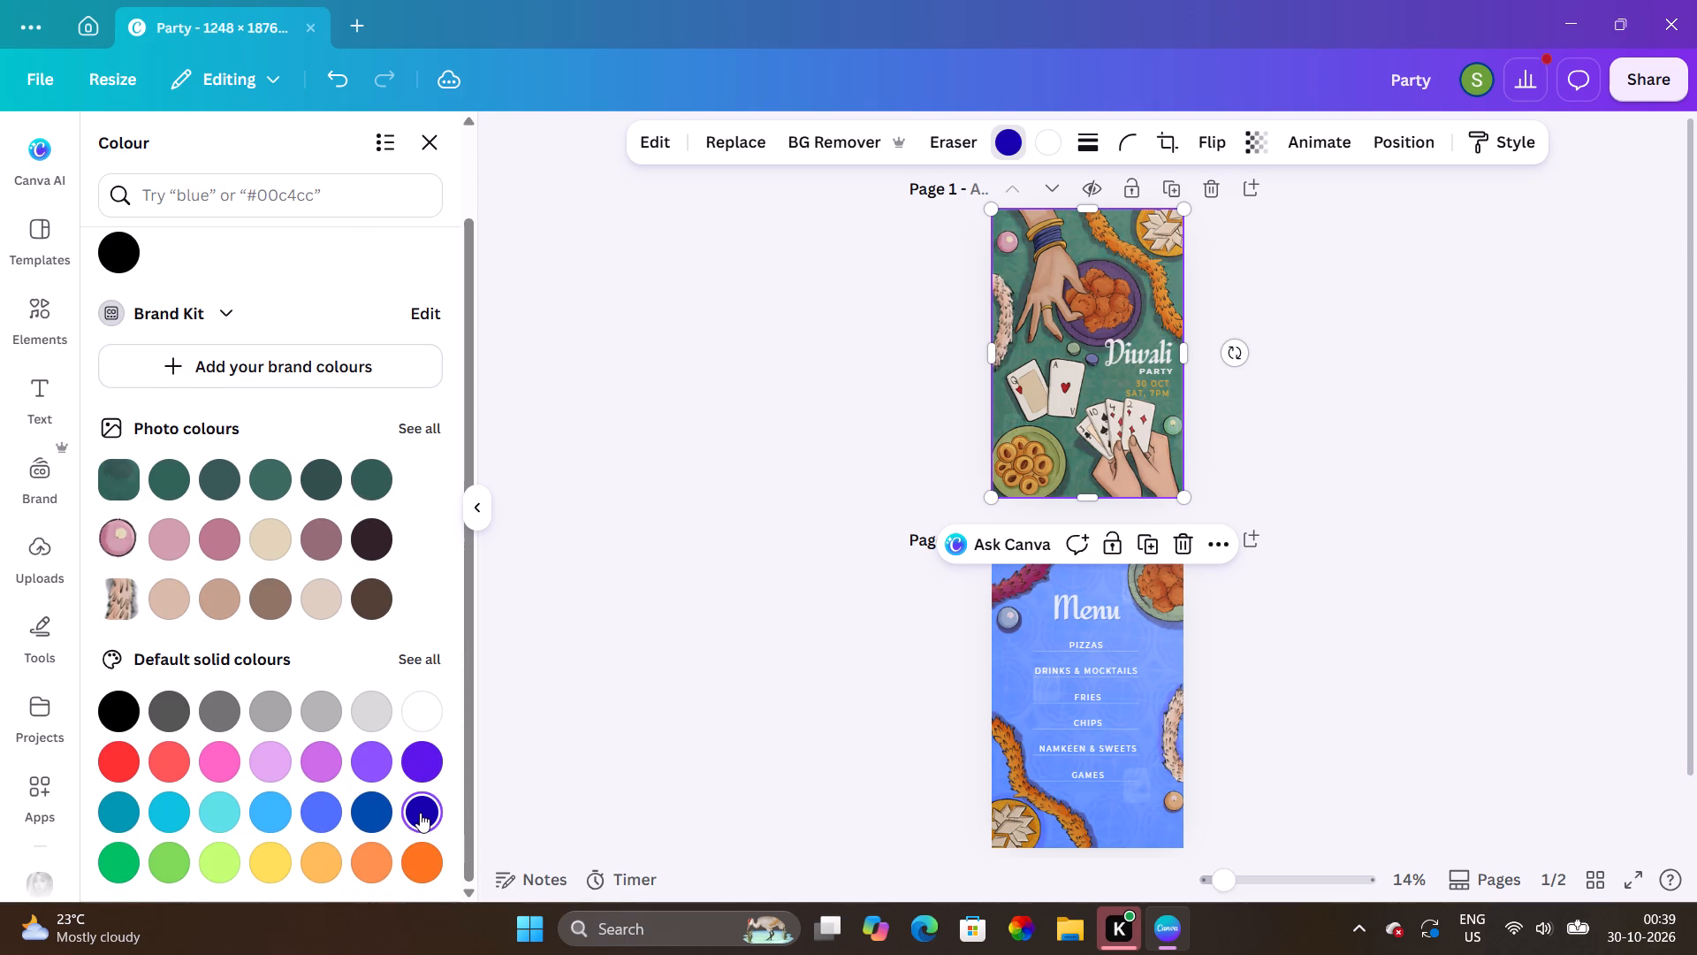
pyautogui.click(426, 765)
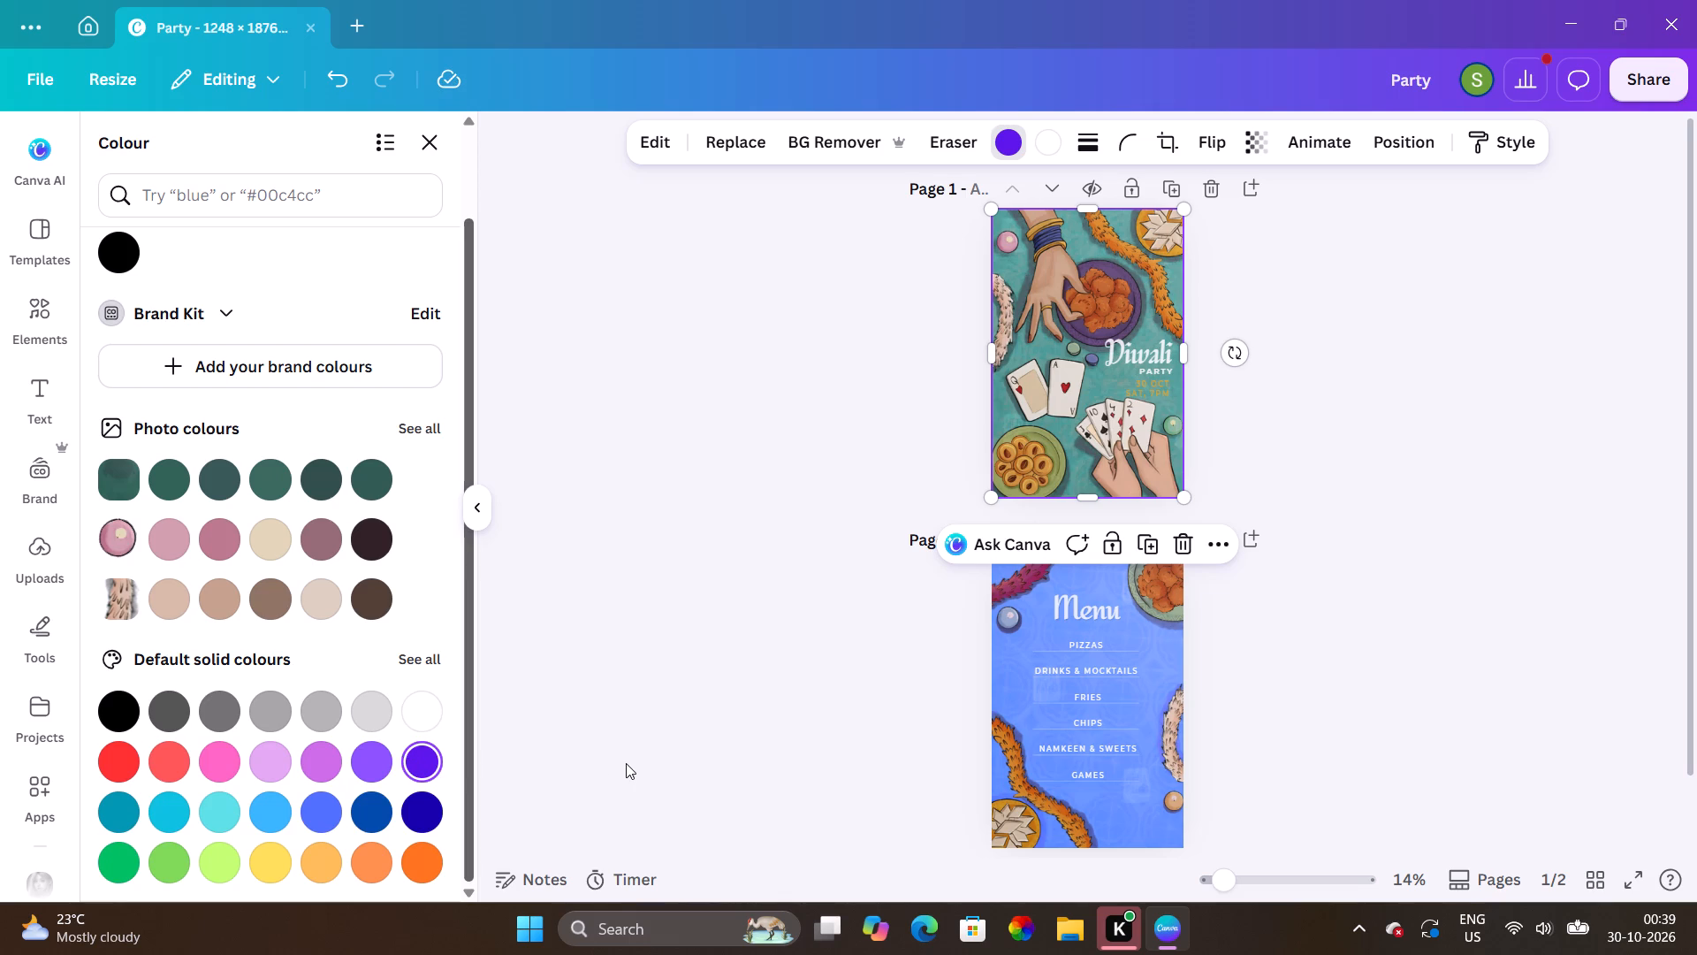
# Move the NAMKEEN & SWEETS item on the Menu page up to the space between FRIES and CHIPS.
pyautogui.hscroll(-1, 1119, 562)
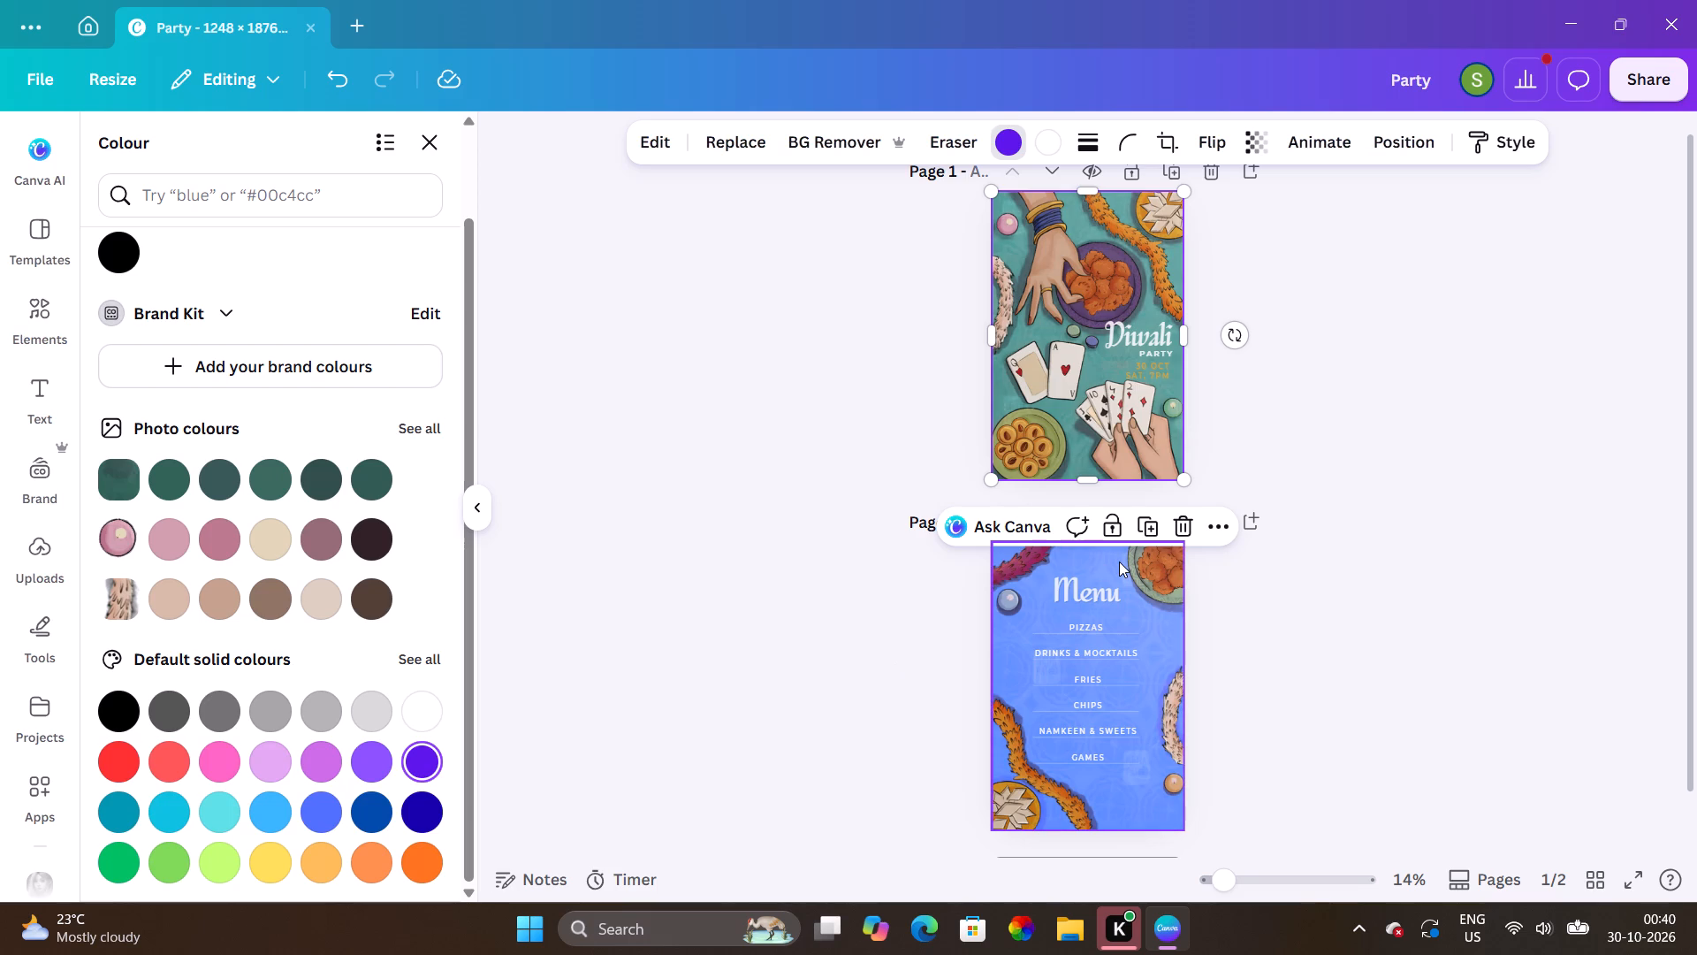
pyautogui.scroll(-1, 1119, 562)
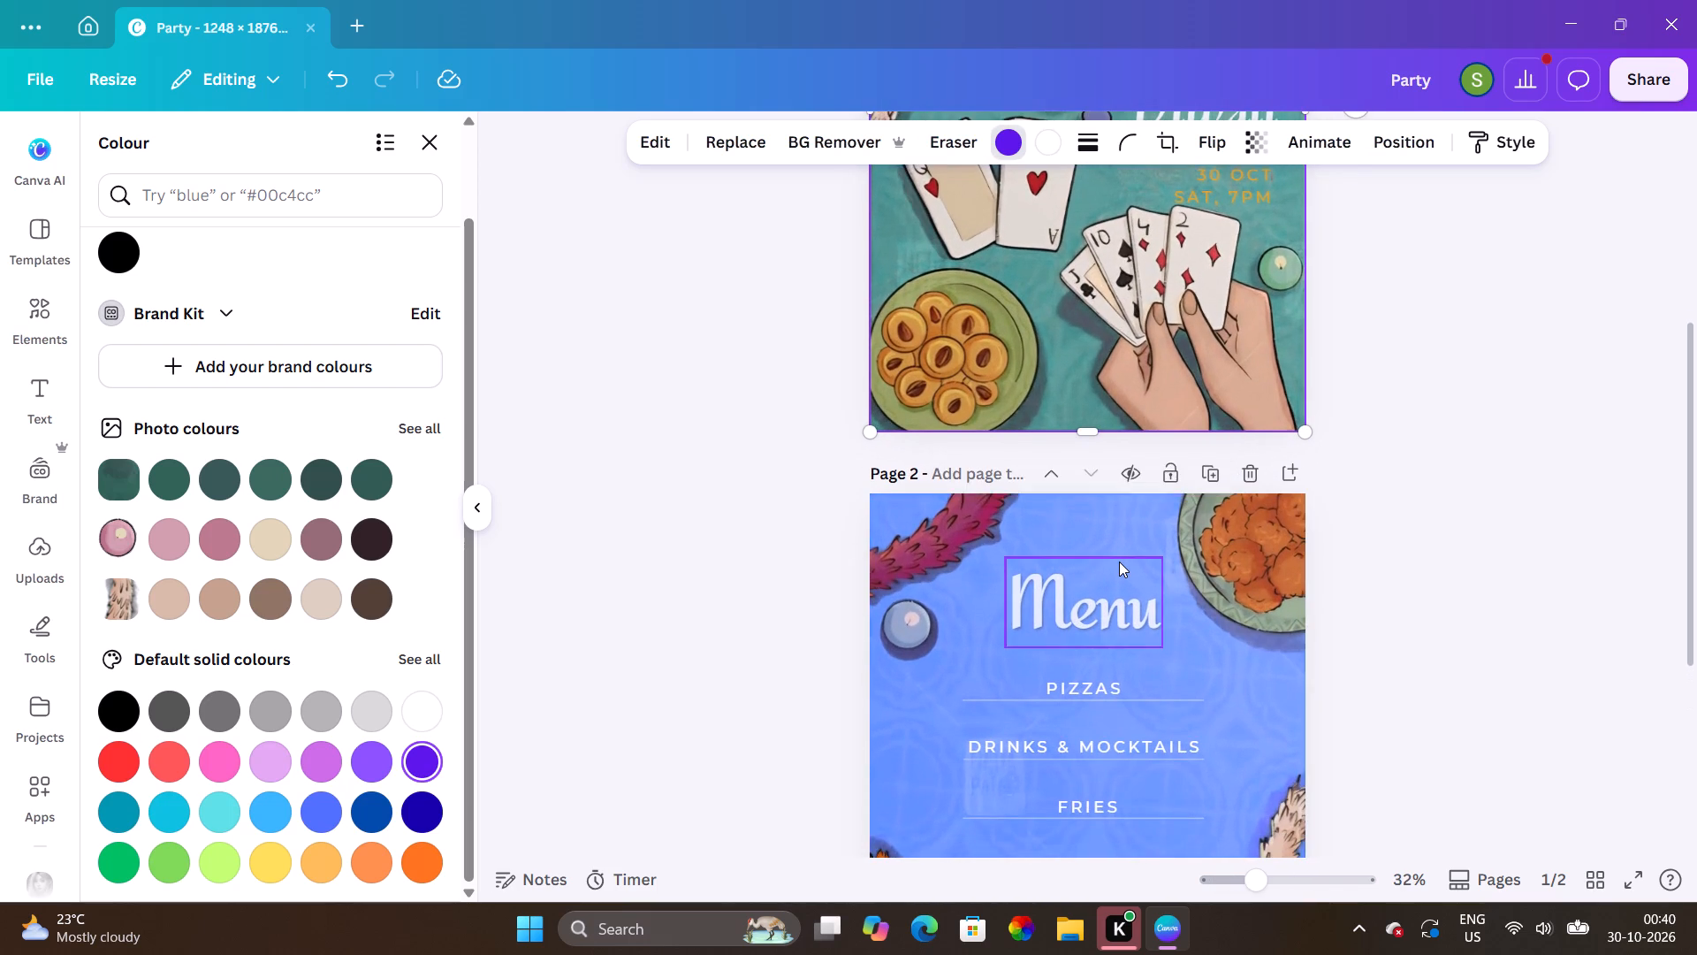
pyautogui.scroll(1, 1113, 569)
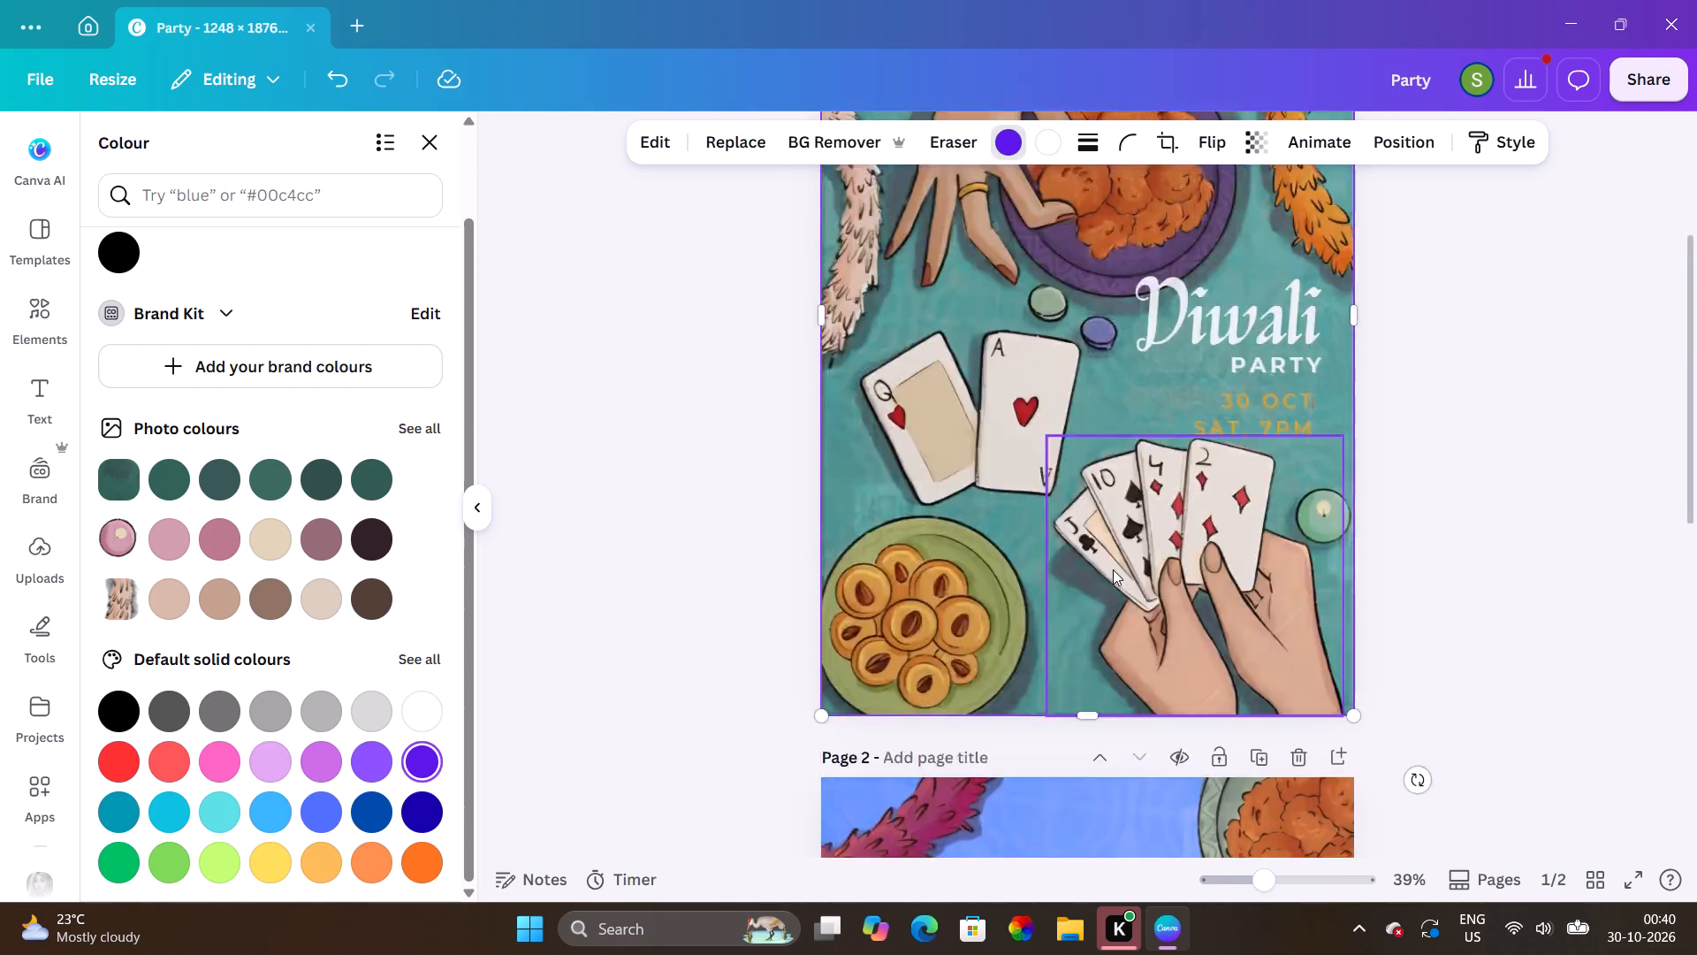
pyautogui.scroll(2, 1113, 569)
pyautogui.scroll(-4, 1113, 569)
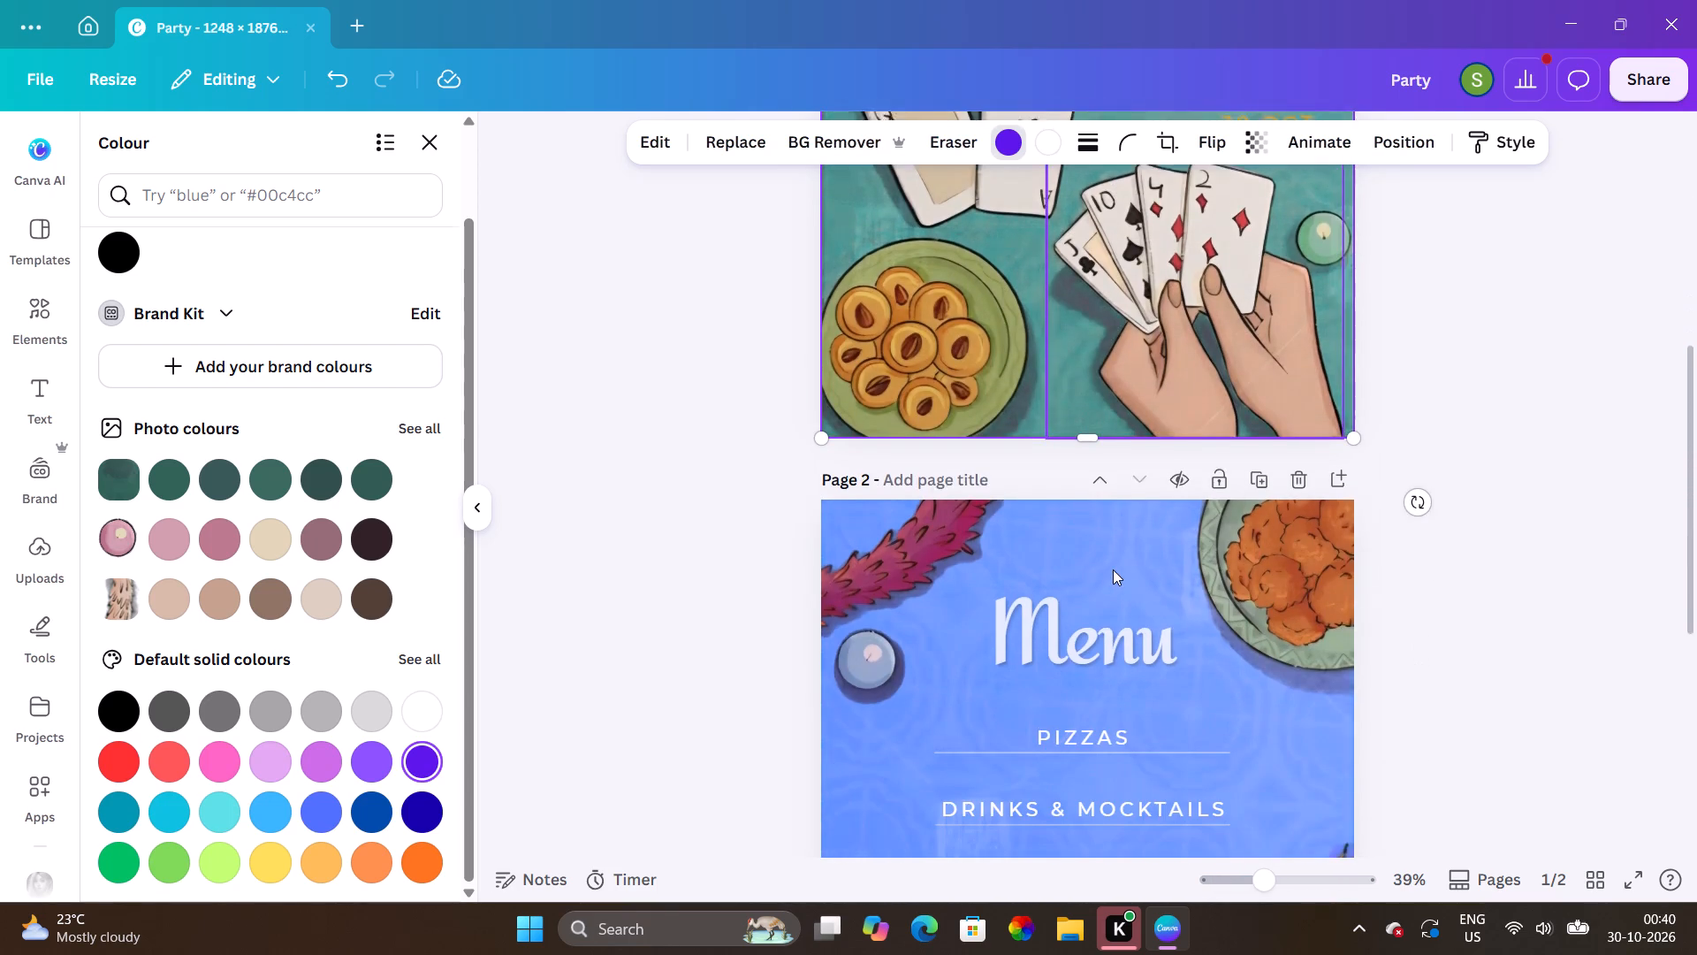
pyautogui.scroll(-4, 1113, 569)
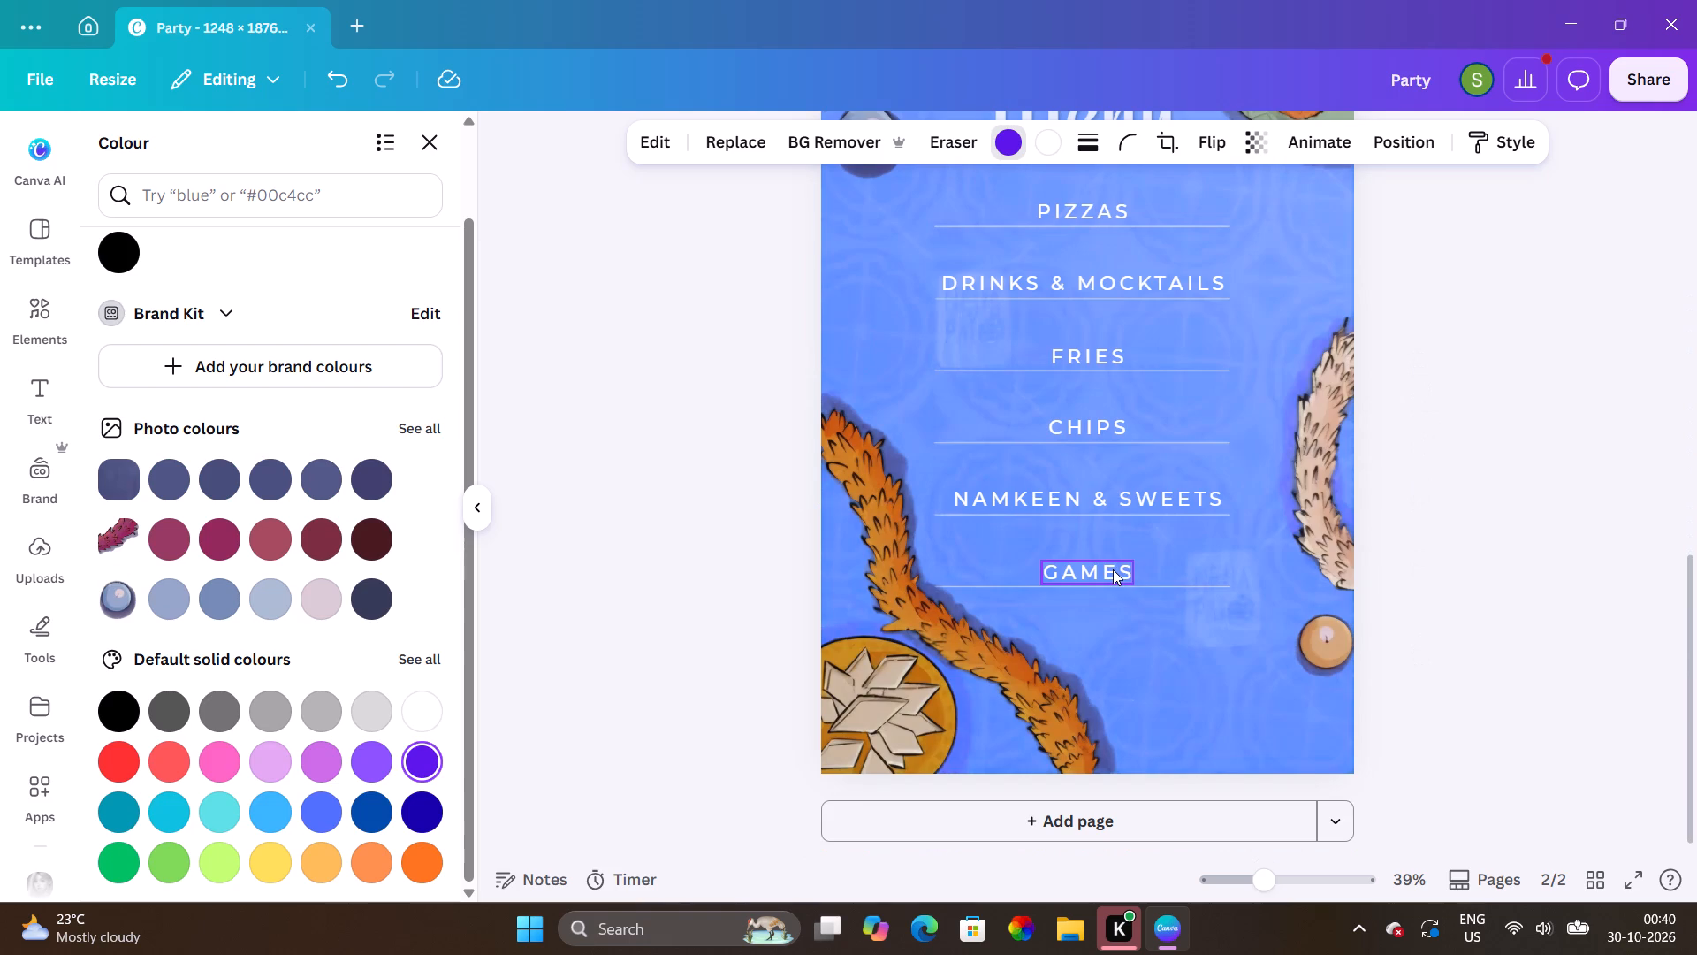
pyautogui.click(1113, 511)
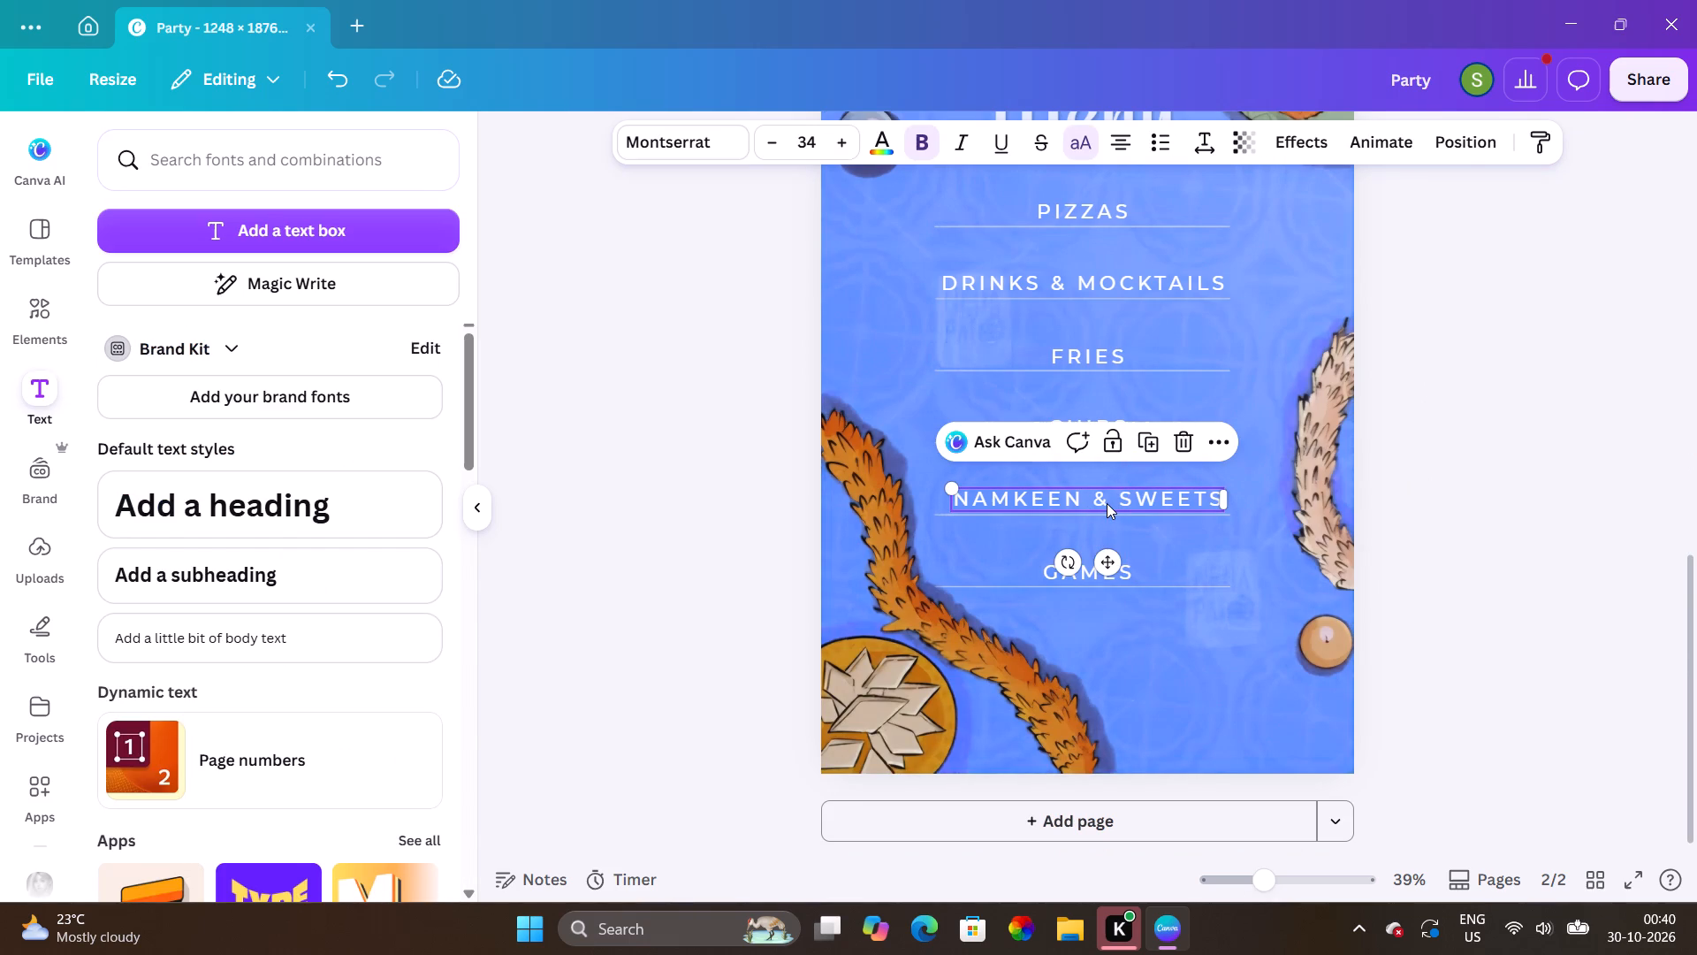
pyautogui.moveTo(1107, 503); pyautogui.dragTo(1112, 397)
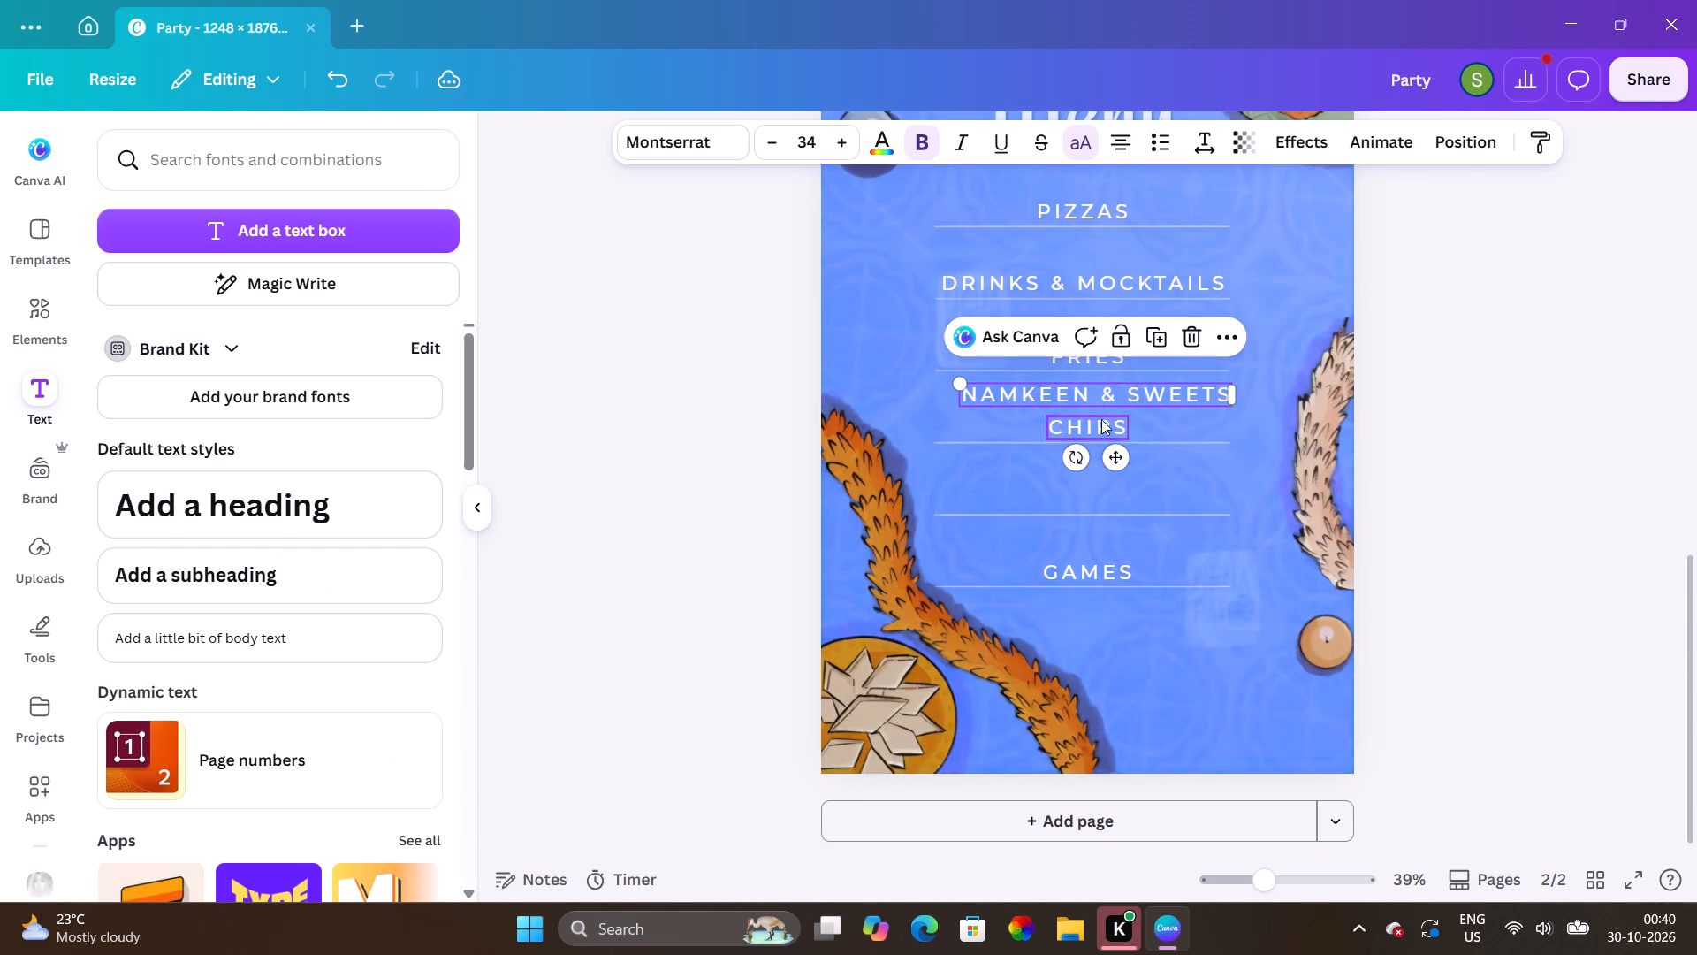
# Move CHIPS down onto the empty fifth line above GAMES and nudge it up slightly.
pyautogui.click(1098, 423)
pyautogui.moveTo(1098, 423); pyautogui.dragTo(1098, 500)
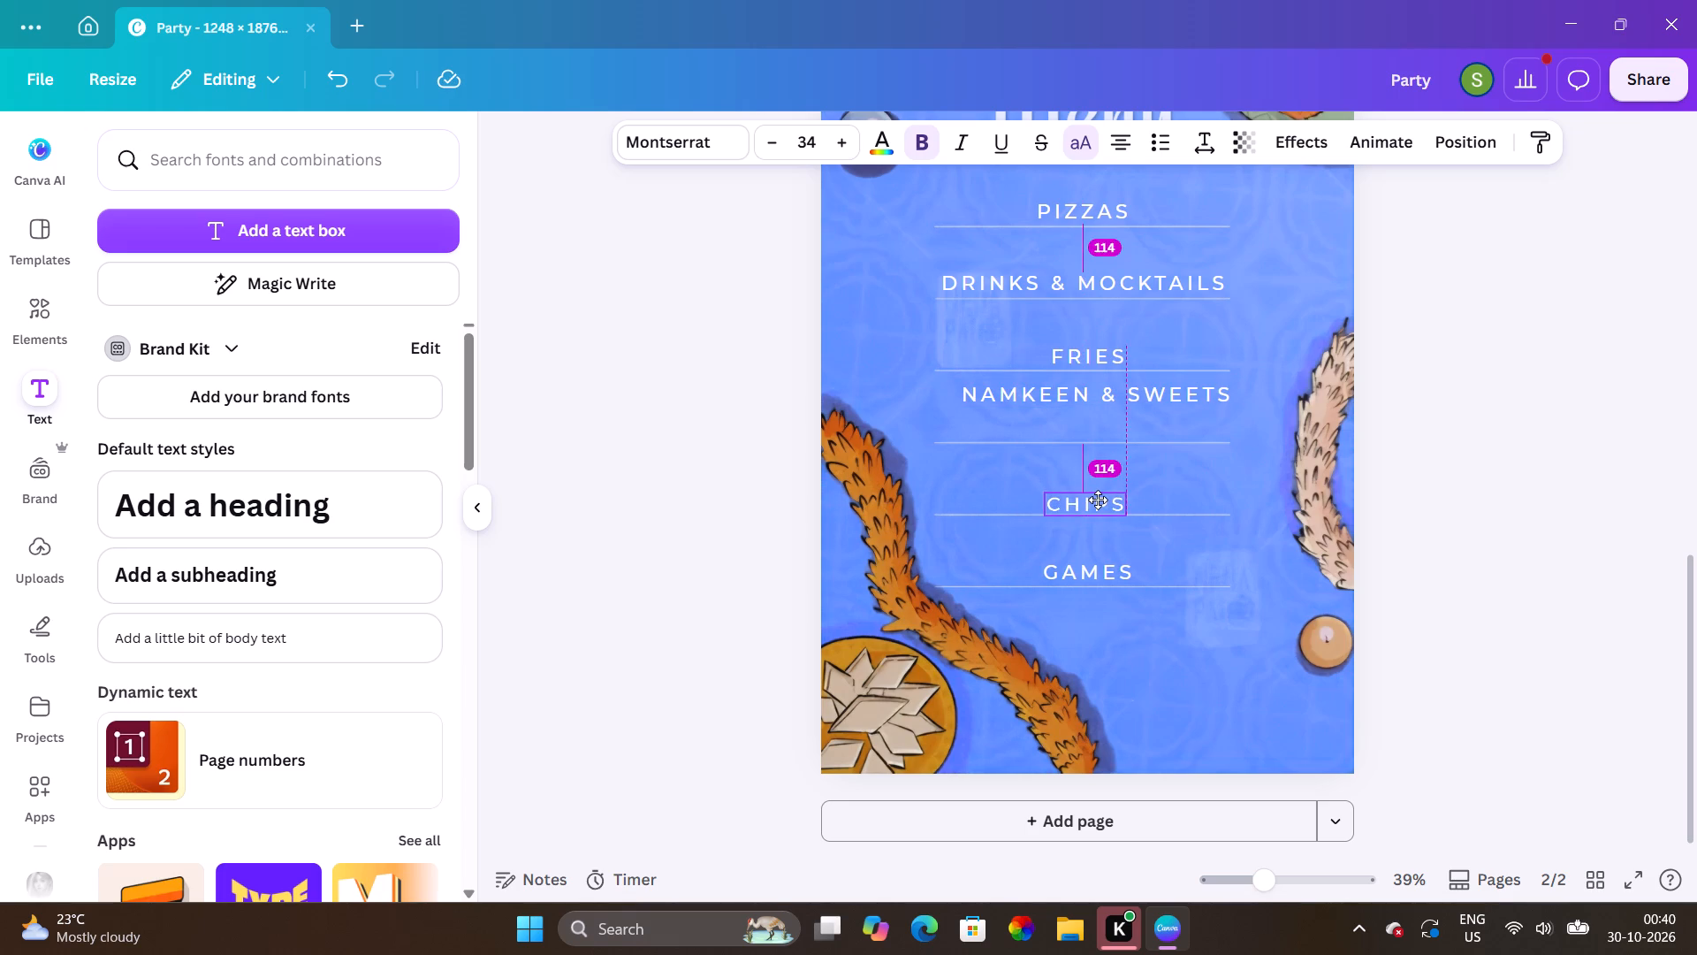
pyautogui.moveTo(1098, 500); pyautogui.dragTo(1098, 498)
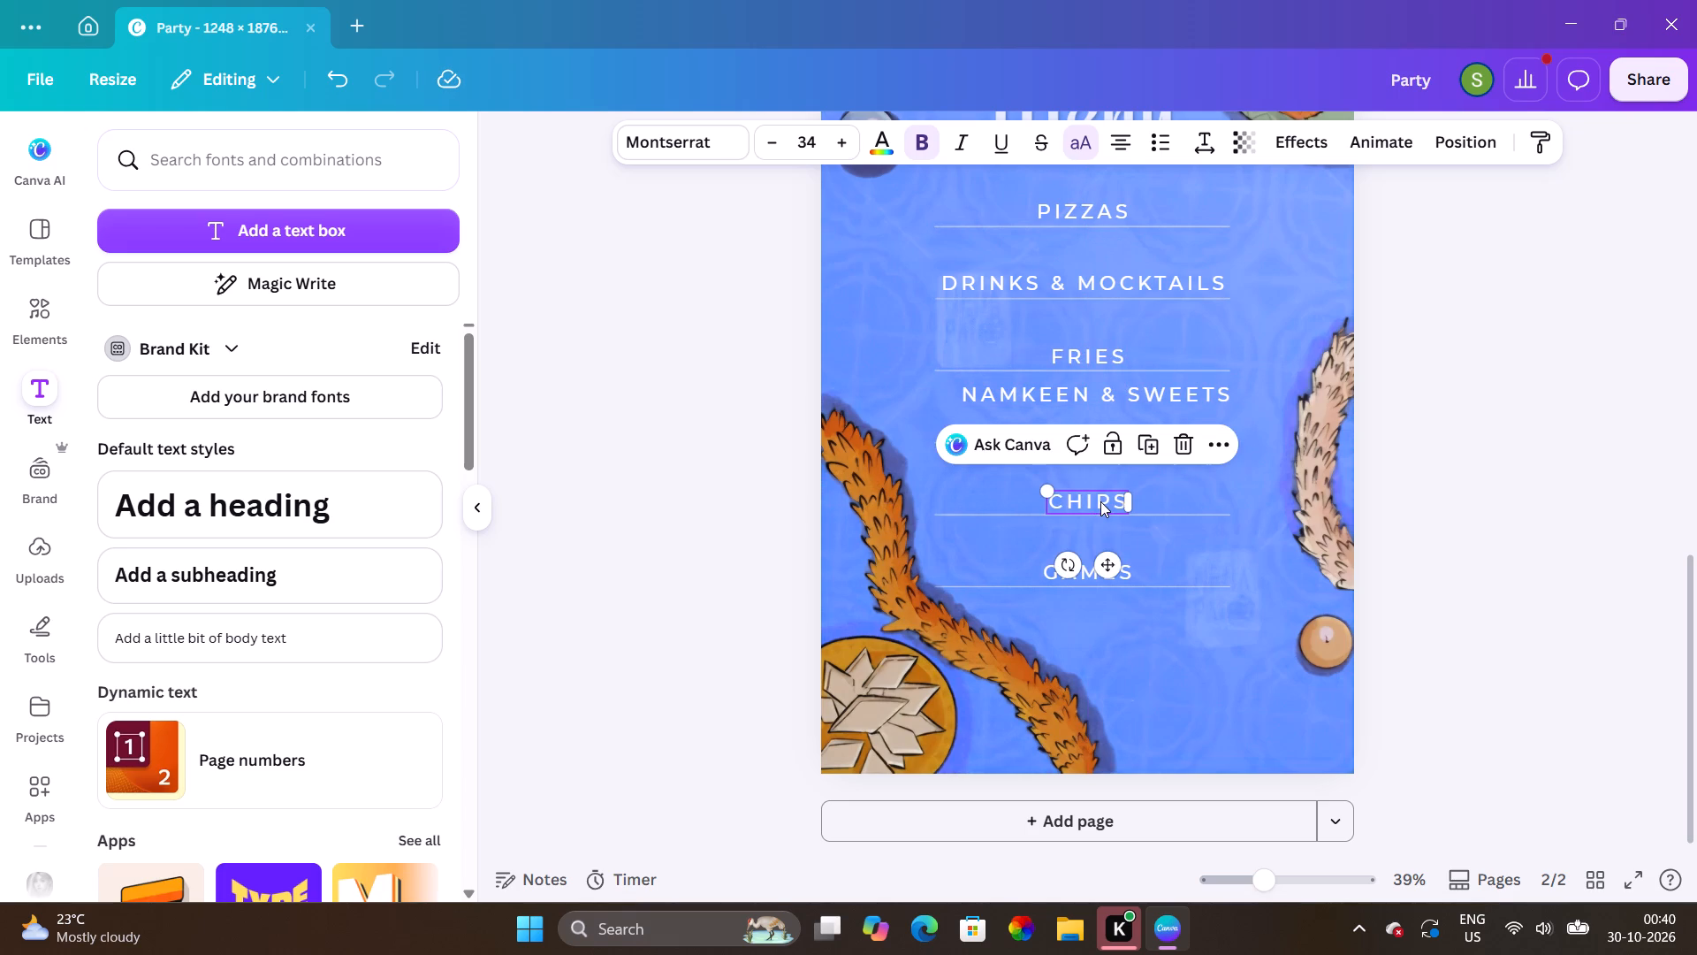
pyautogui.press('Up')
pyautogui.press('Up')
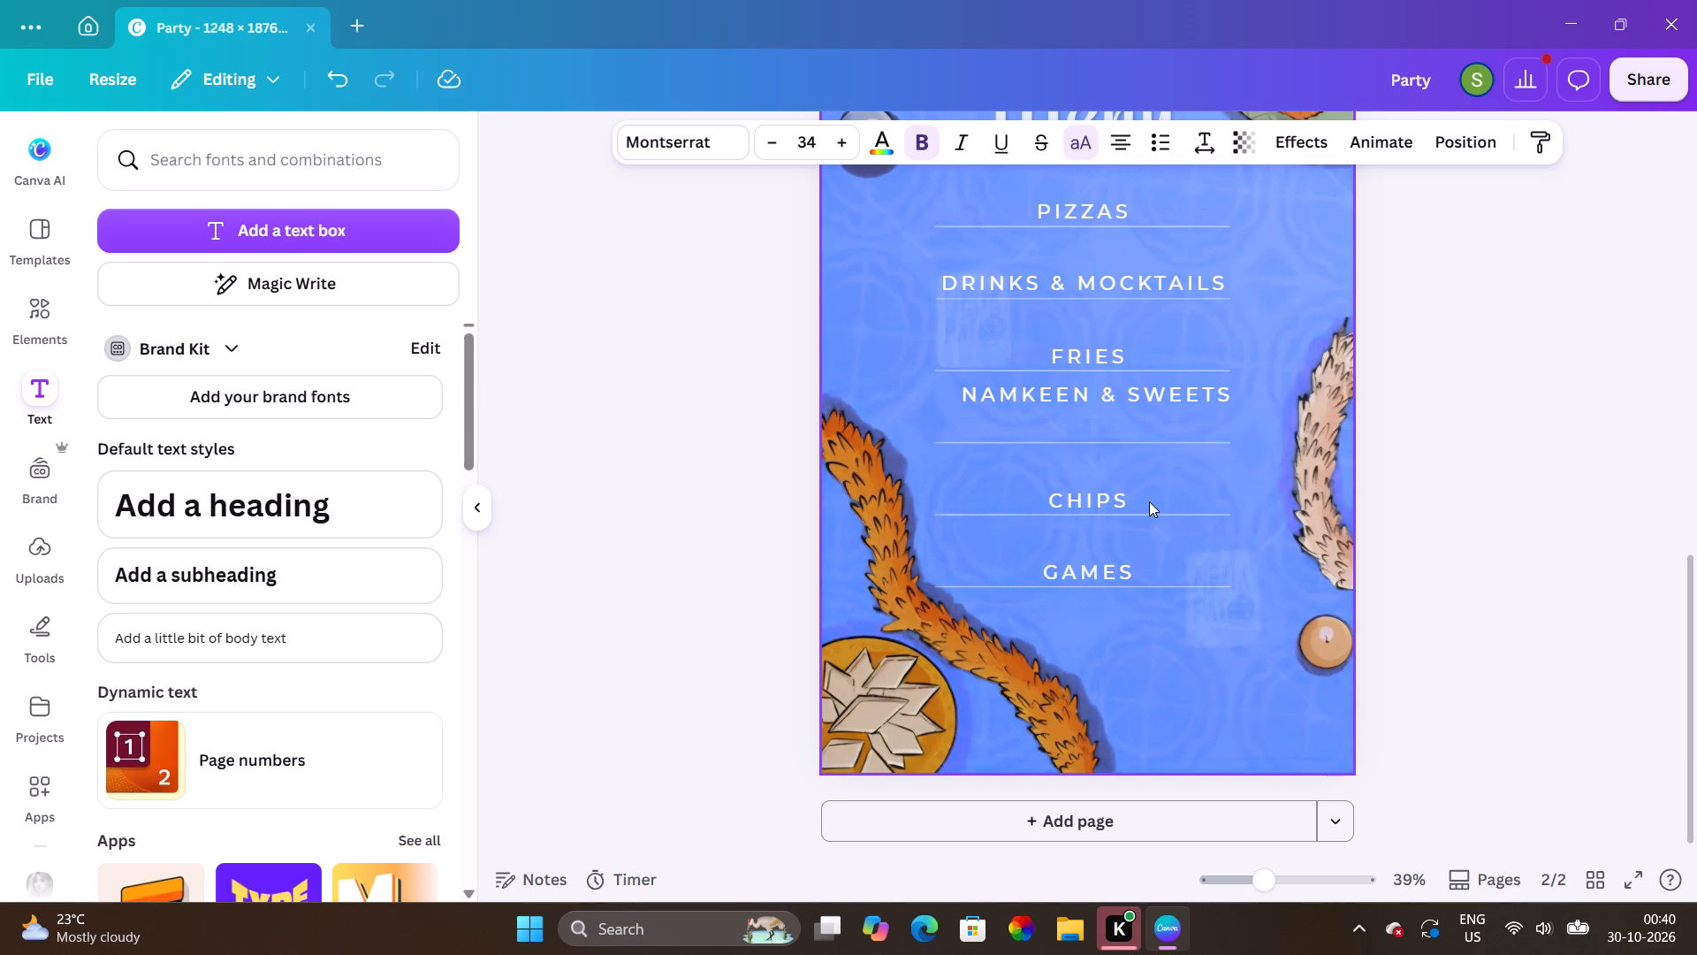
pyautogui.press('Up')
pyautogui.press('Down')
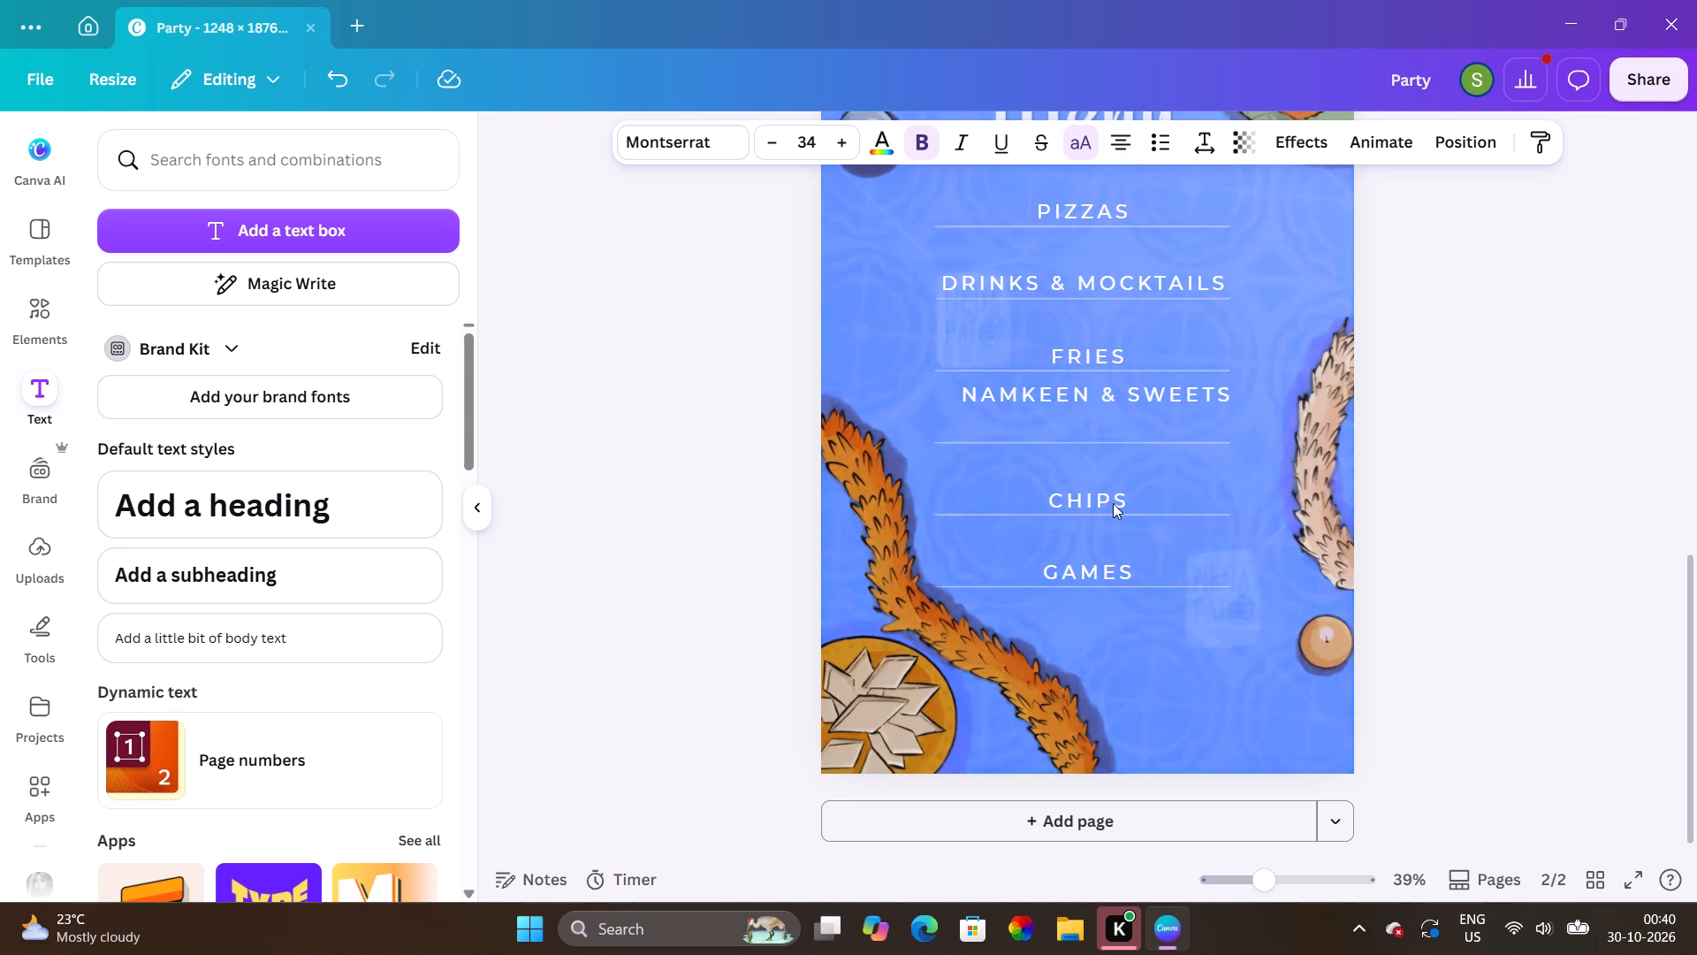
pyautogui.press('Up')
pyautogui.press('Up')
pyautogui.click(1098, 497)
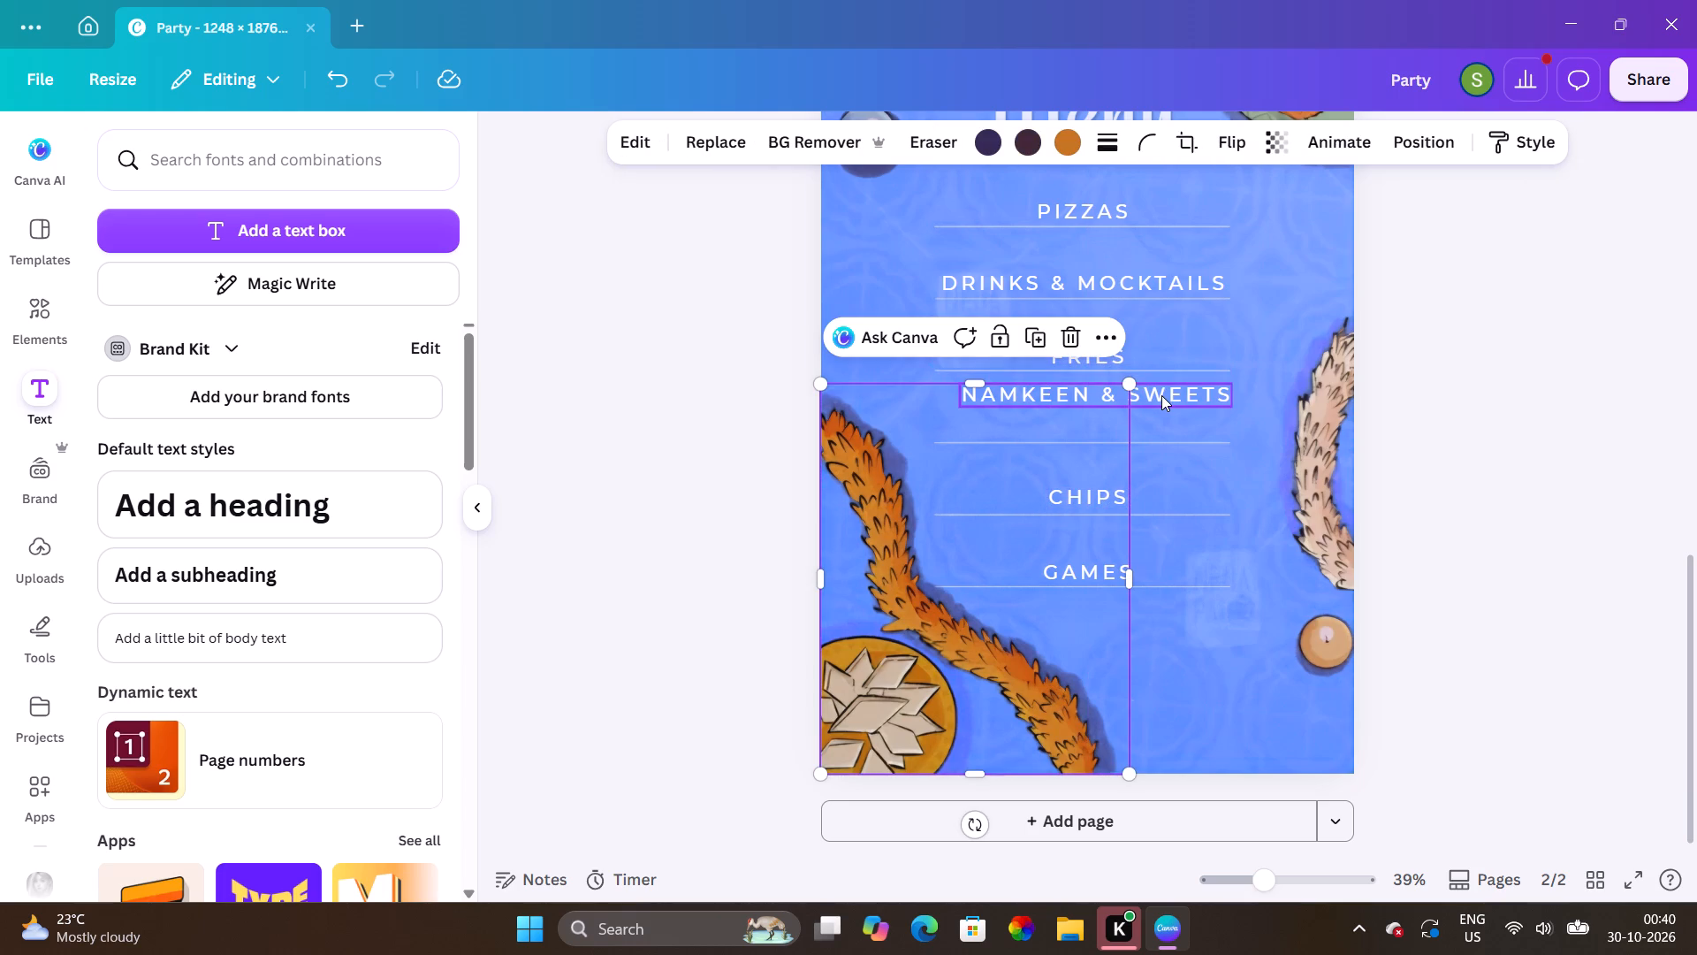
# Place NAMKEEN & SWEETS on the fourth line below FRIES, centred with the other Menu items.
pyautogui.moveTo(1161, 390); pyautogui.dragTo(1167, 428)
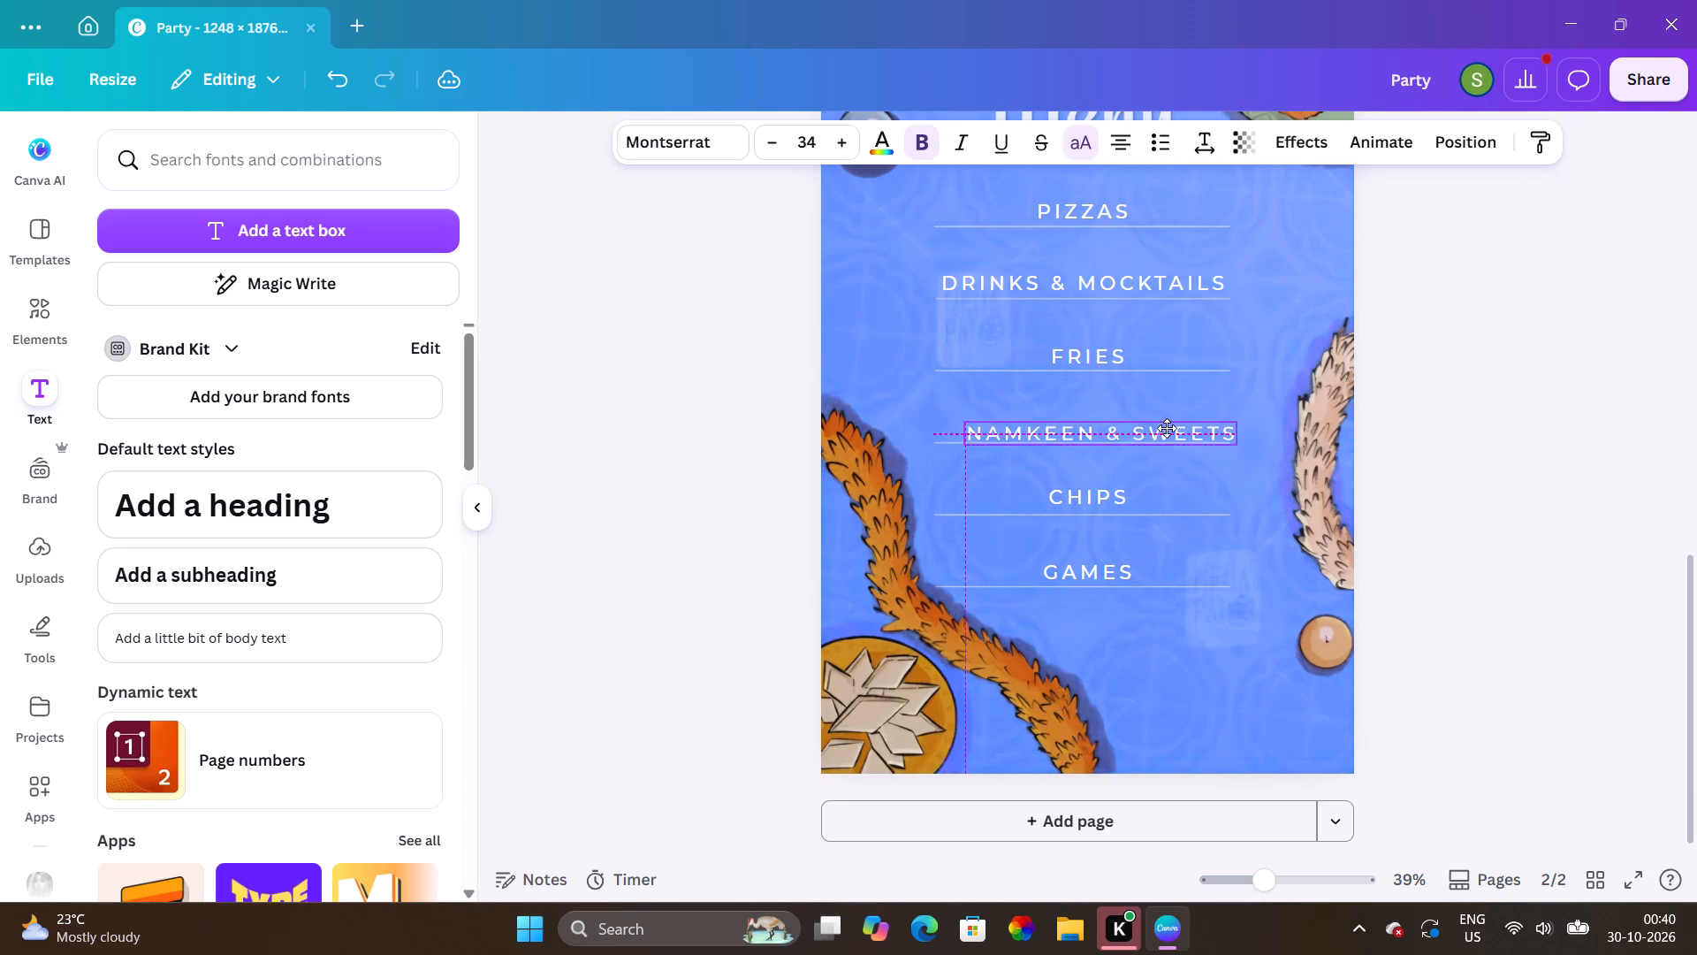
pyautogui.moveTo(1167, 428); pyautogui.dragTo(1157, 420)
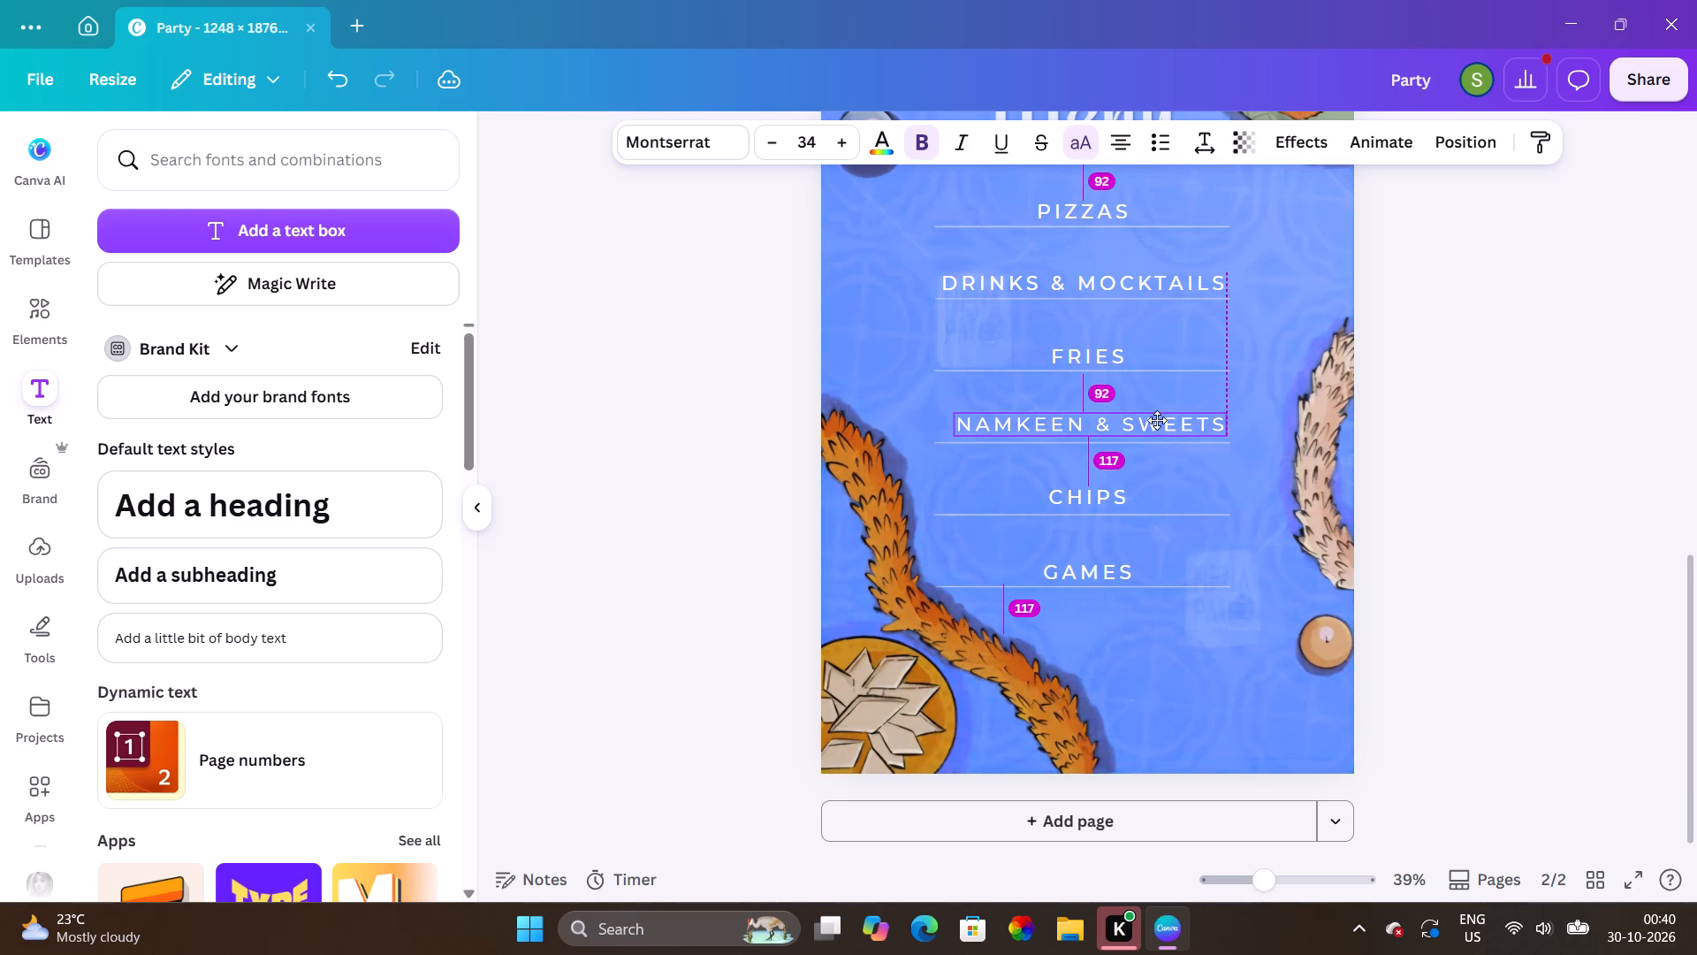
pyautogui.moveTo(1157, 420); pyautogui.dragTo(1153, 420)
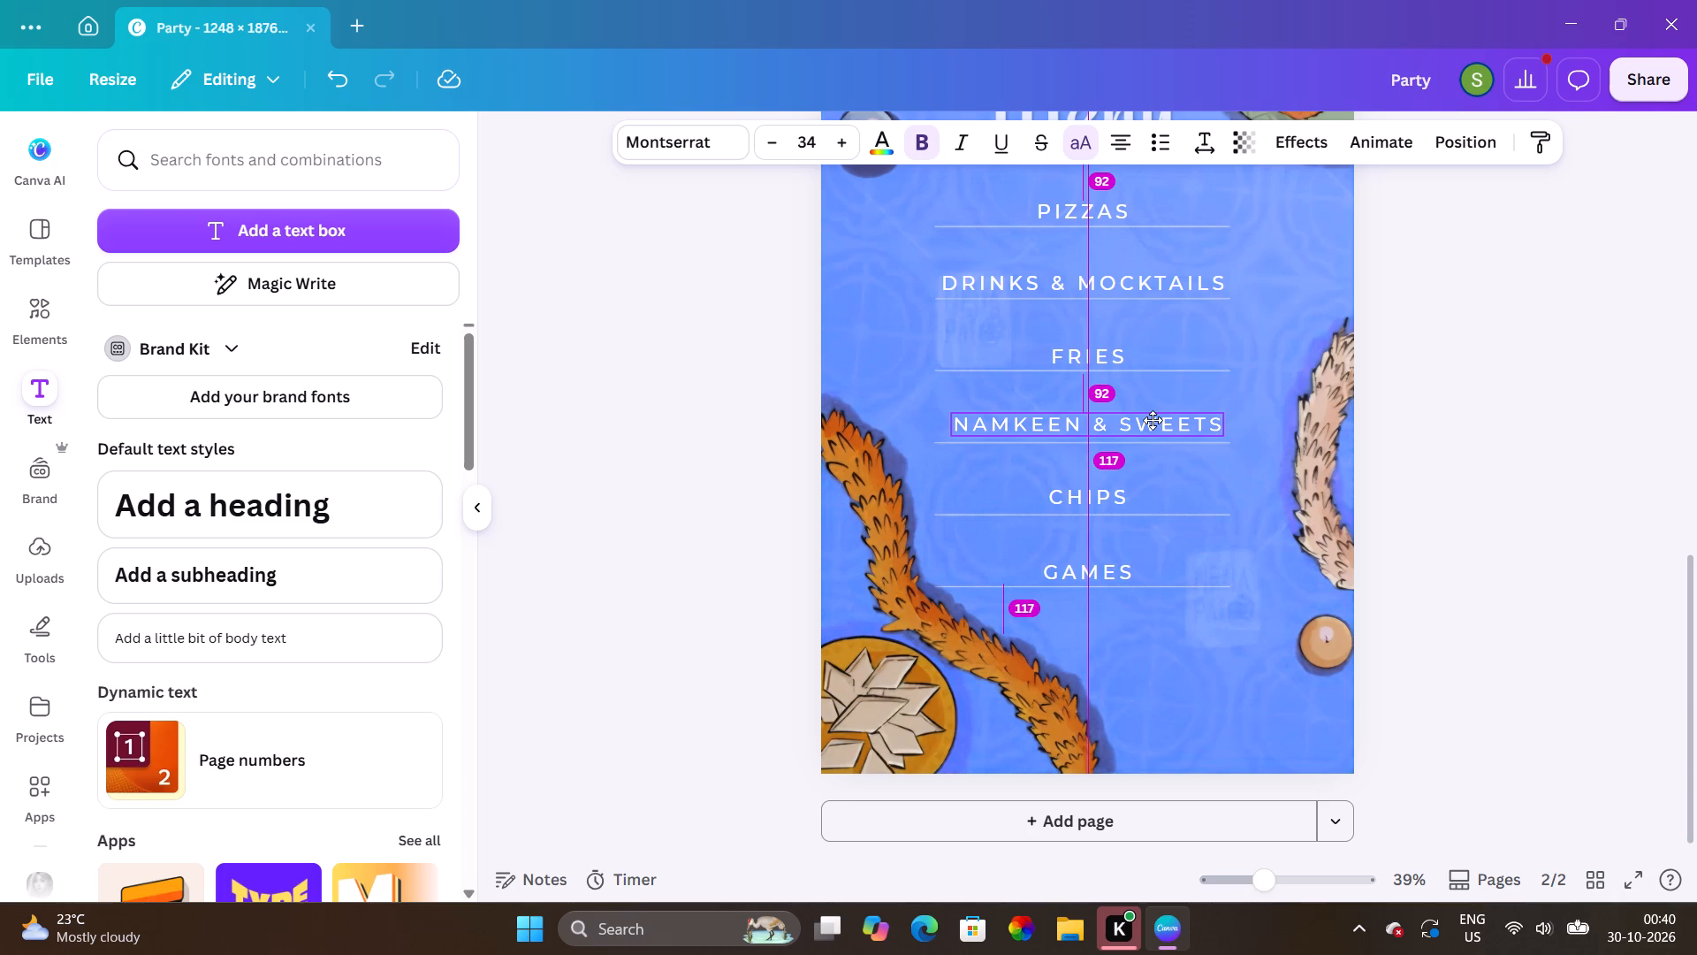
pyautogui.moveTo(1153, 420); pyautogui.dragTo(1153, 421)
pyautogui.moveTo(1153, 421); pyautogui.dragTo(1153, 423)
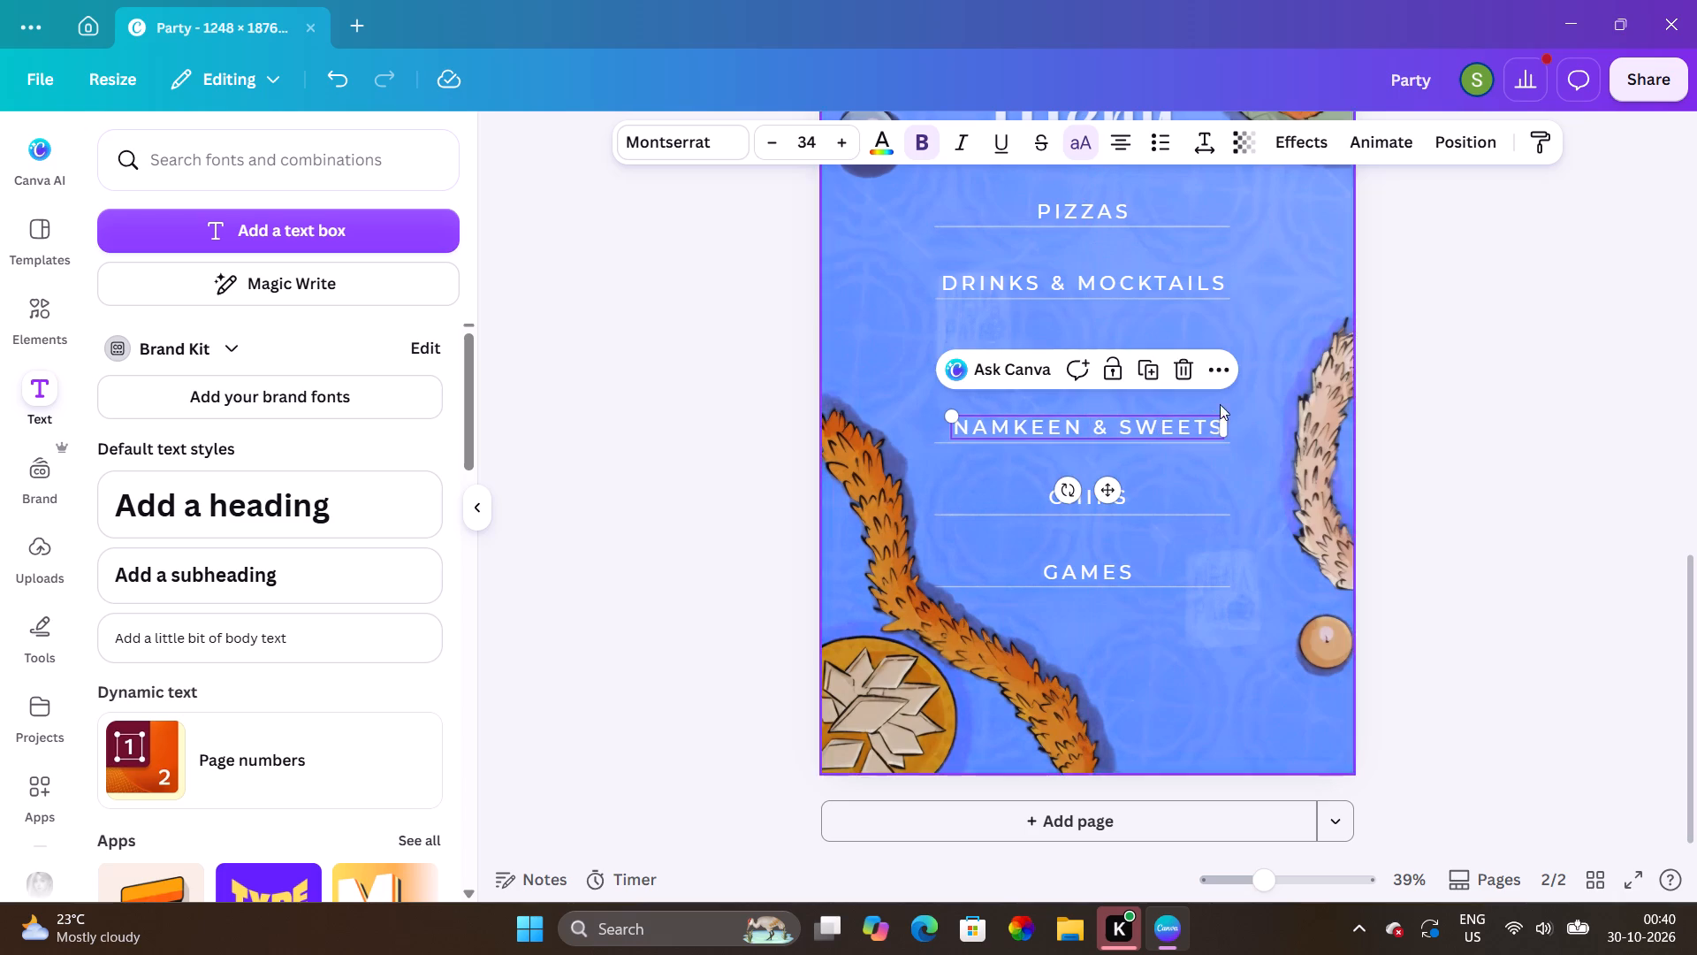
pyautogui.click(1507, 363)
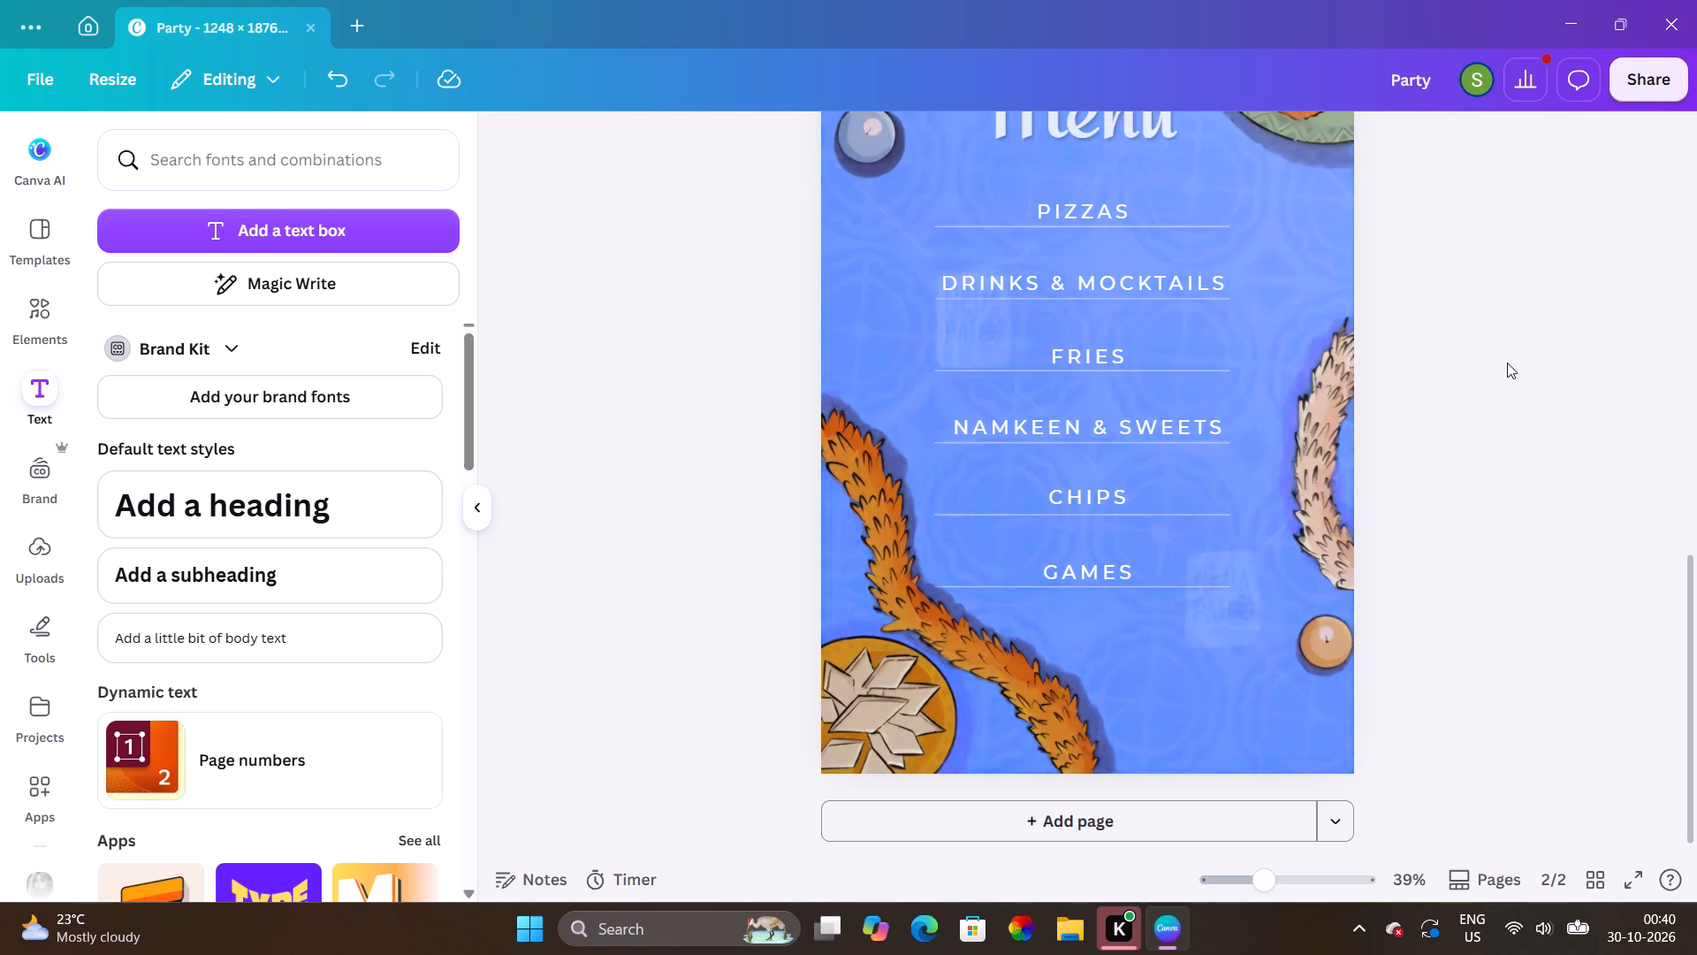
# Lower CHIPS slightly so that it sits closer to its line.
pyautogui.click(1109, 492)
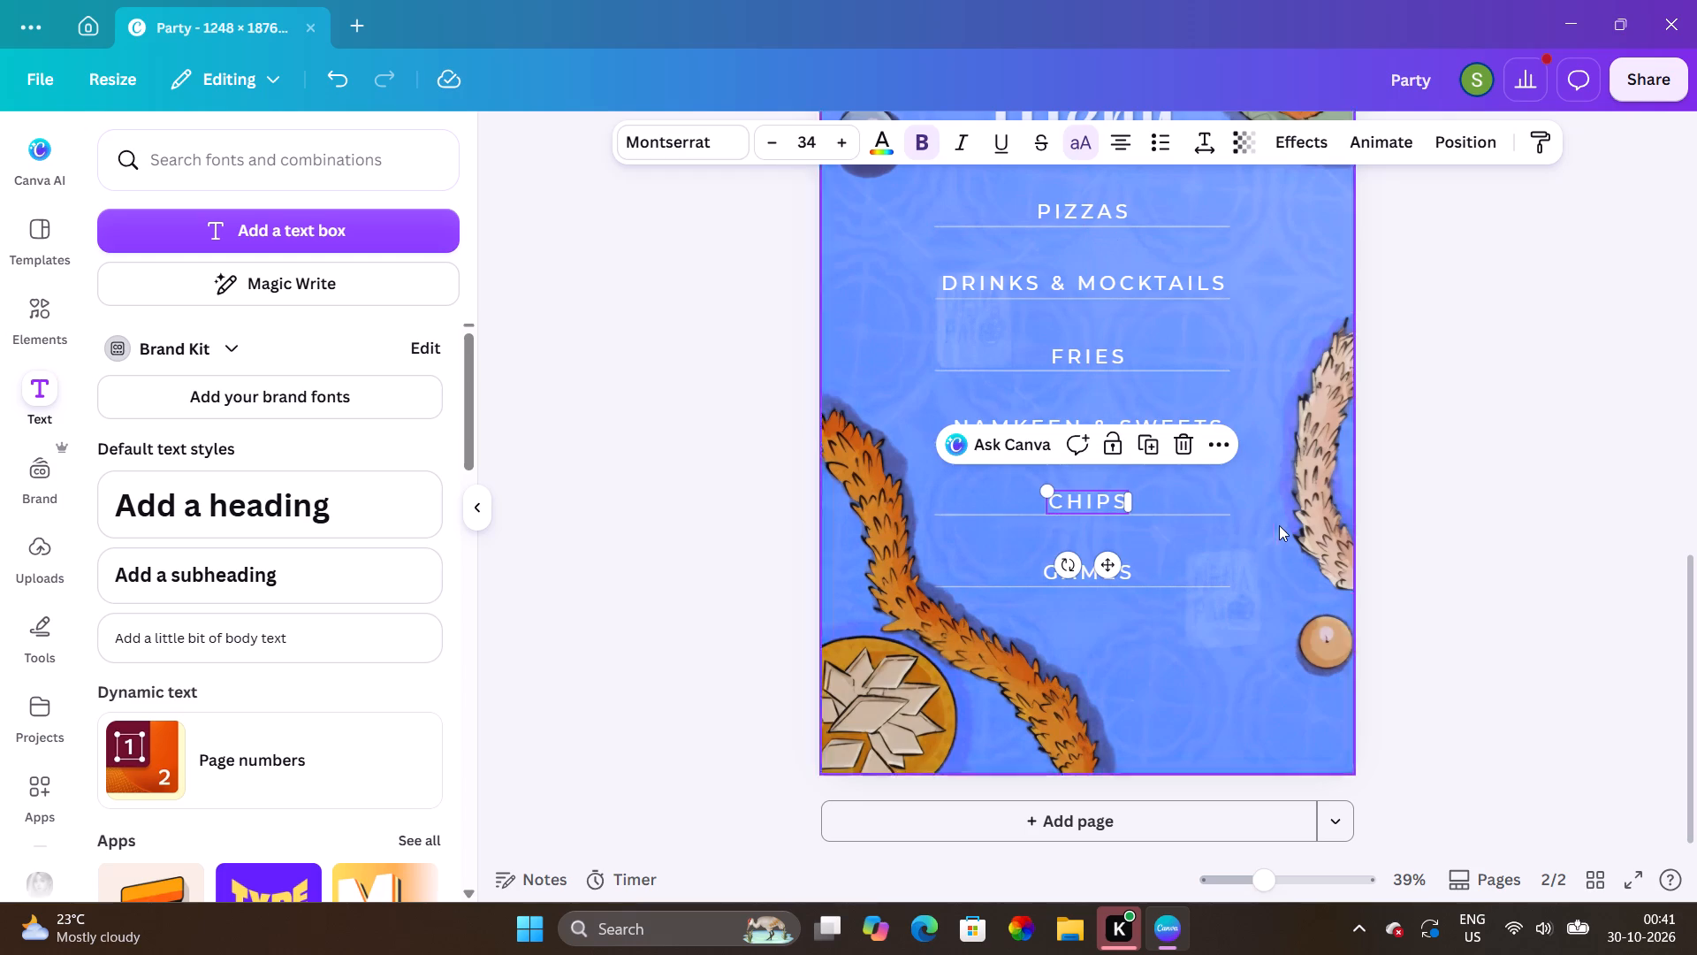
pyautogui.click(1504, 495)
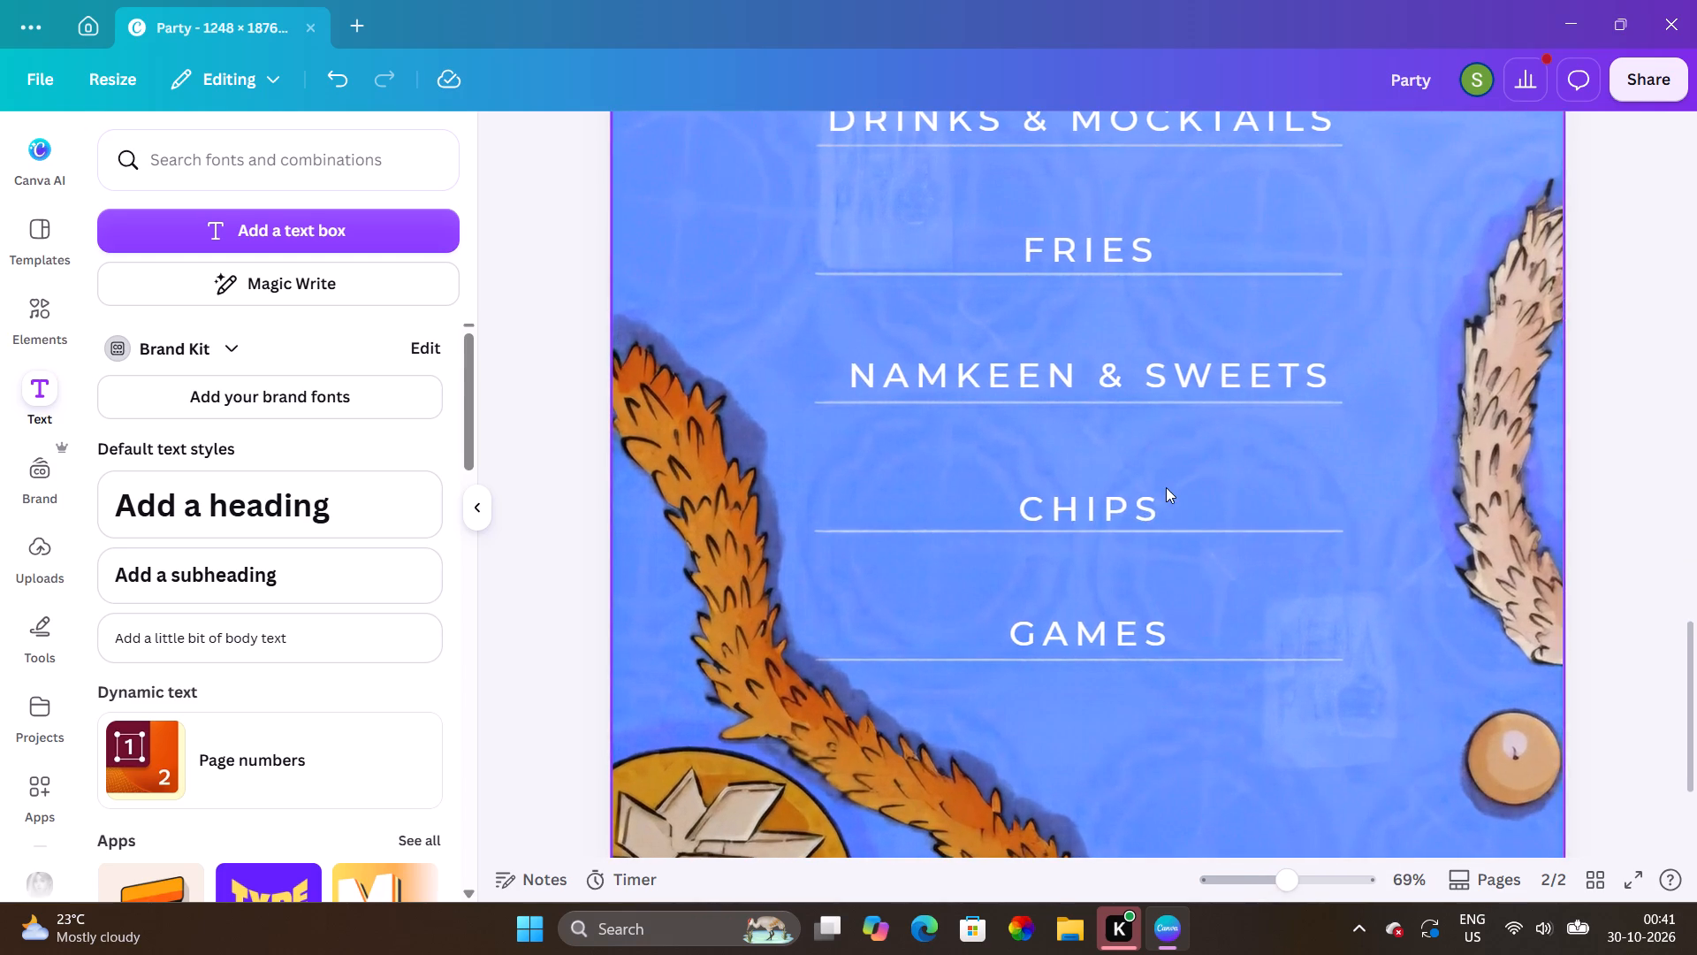
# Review the order and spacing of the Menu page's items, from the heading down to GAMES.
pyautogui.scroll(2, 1166, 487)
pyautogui.scroll(-1, 1166, 487)
pyautogui.scroll(1, 1166, 487)
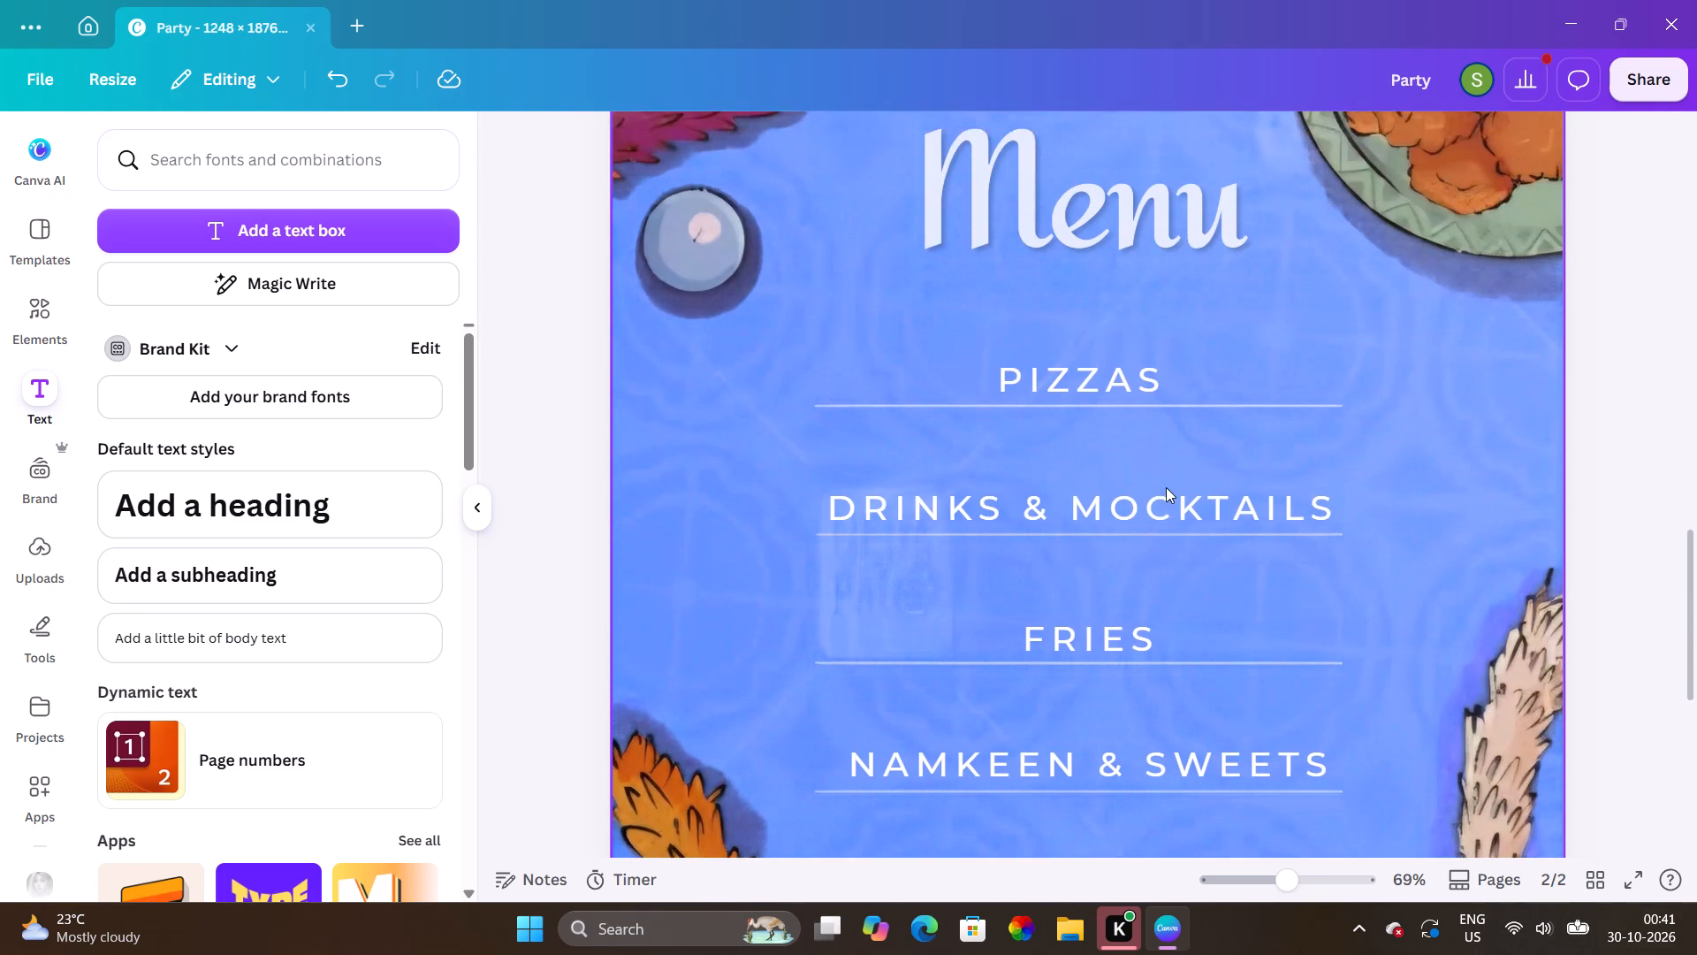
pyautogui.scroll(1, 1166, 487)
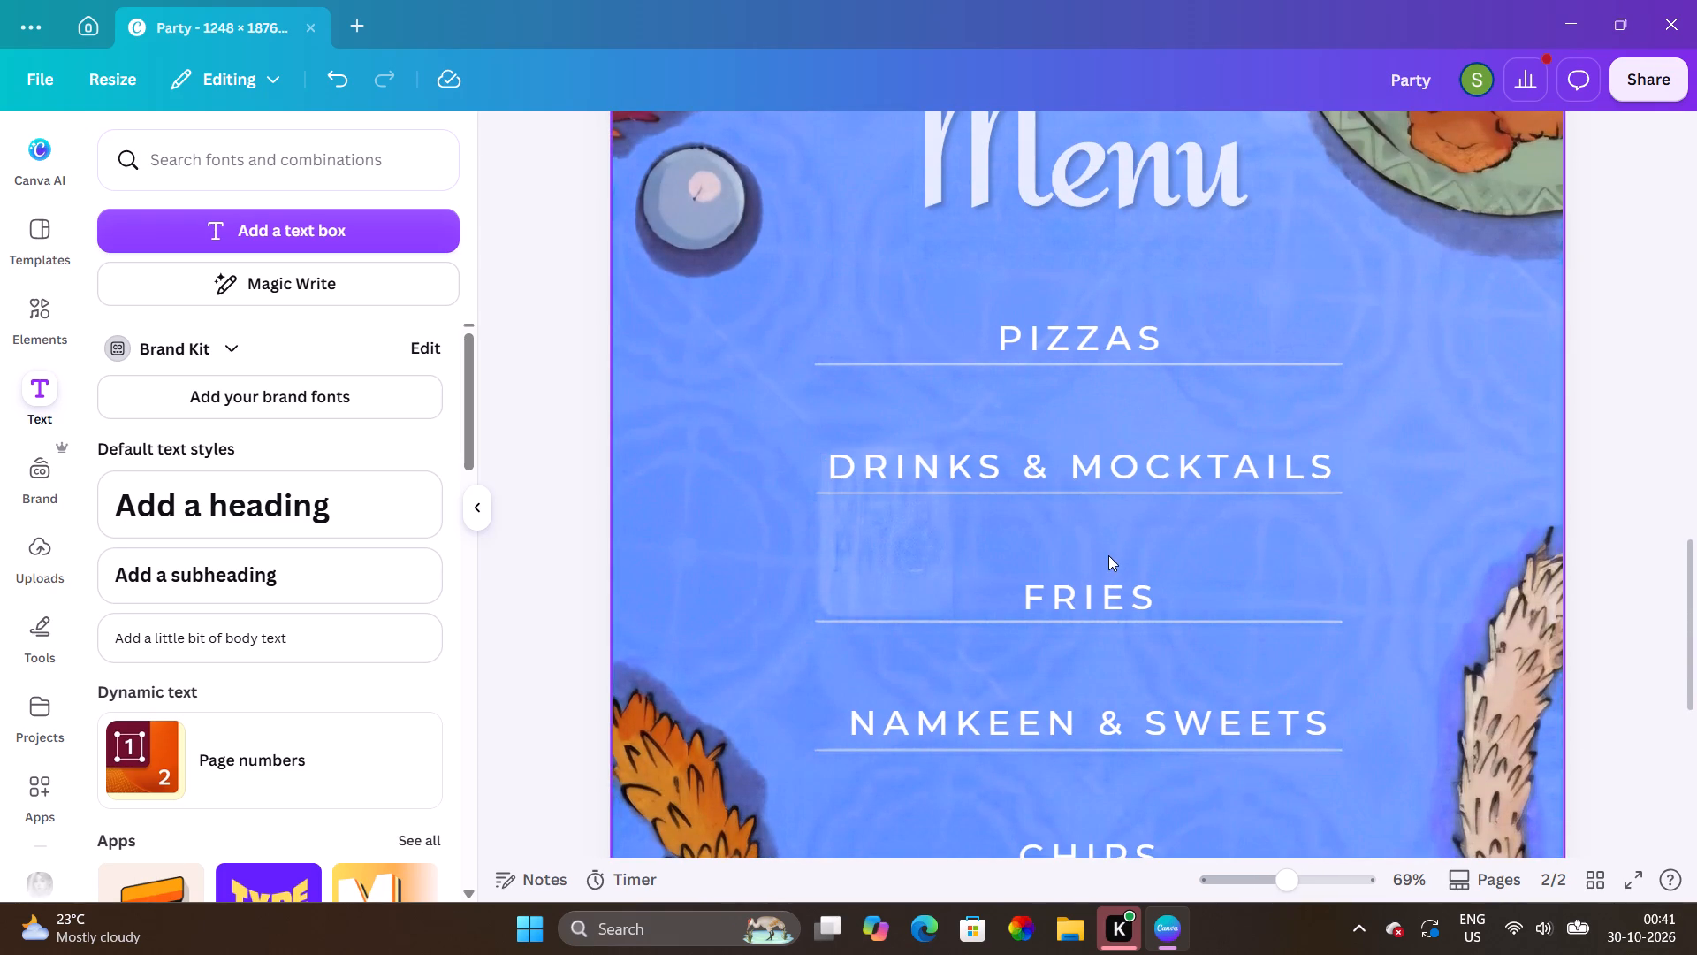
pyautogui.scroll(-3, 1108, 555)
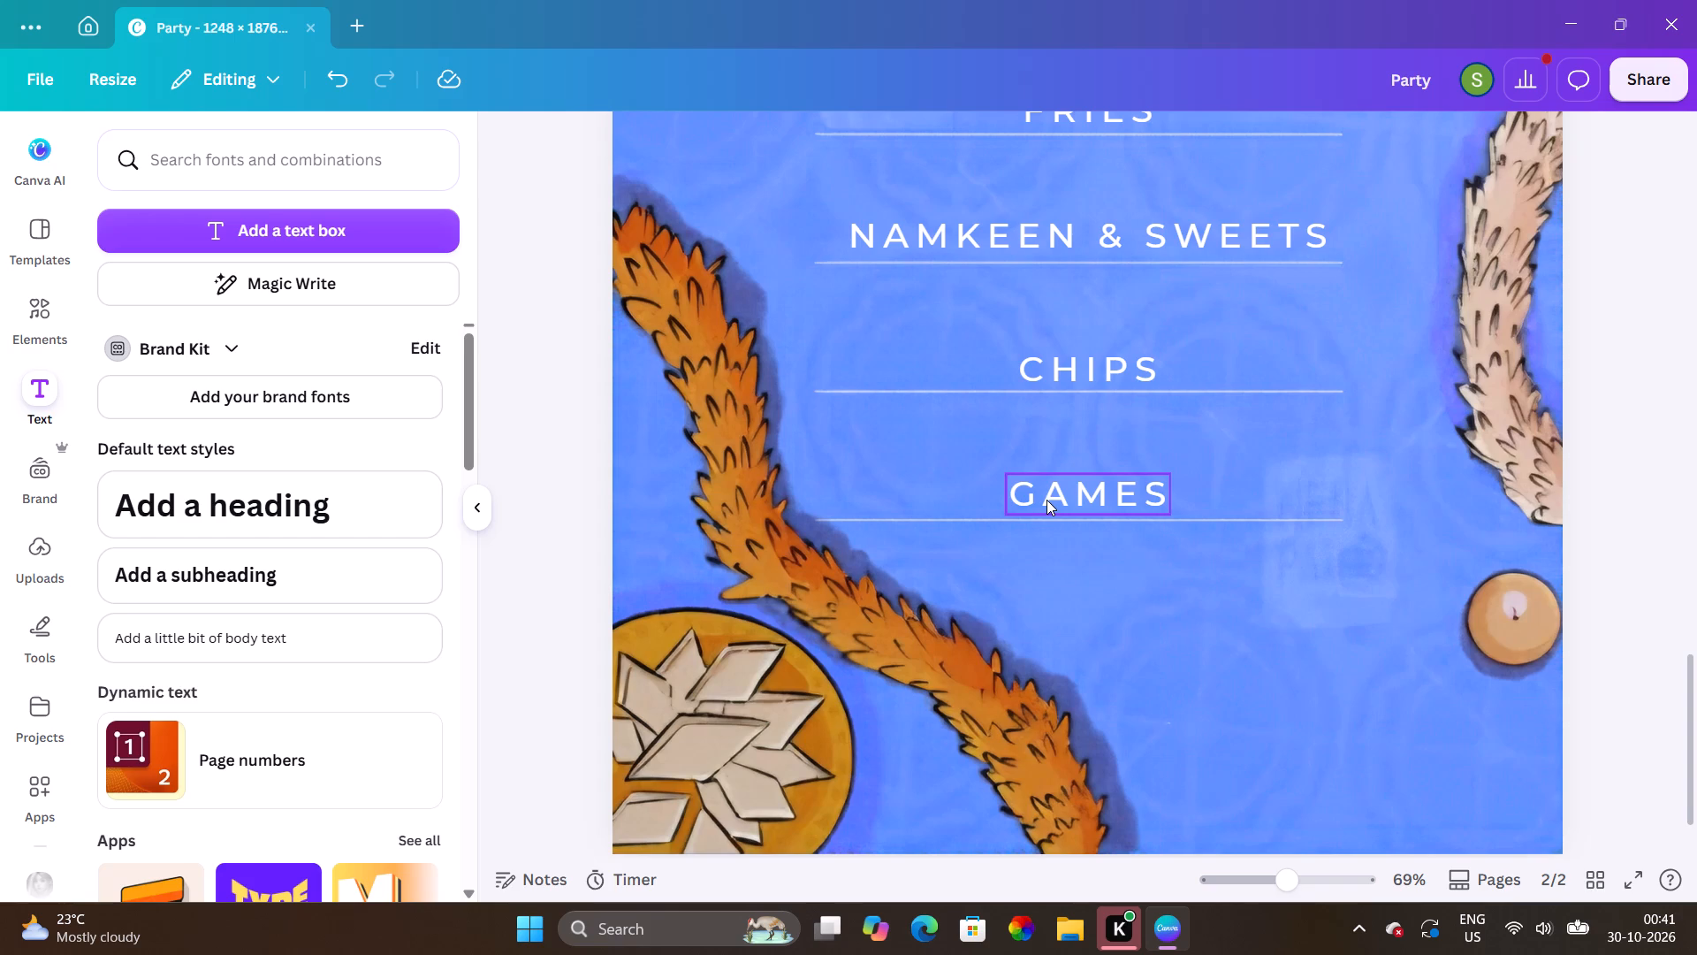
pyautogui.scroll(2, 1053, 508)
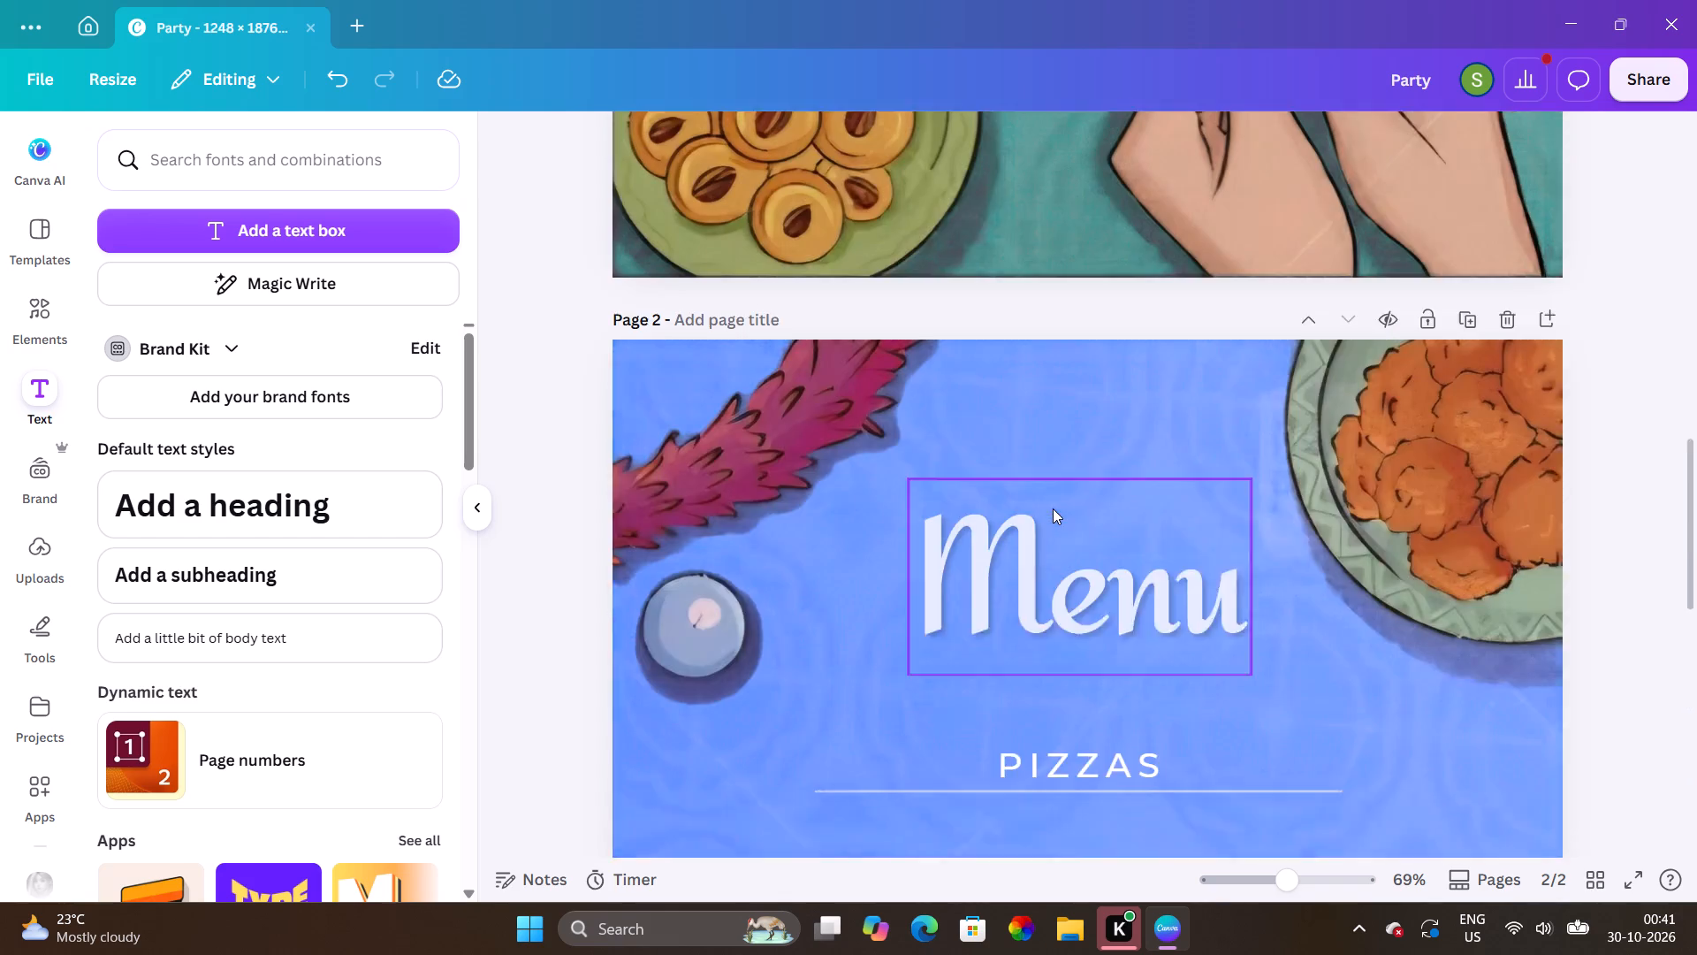
pyautogui.scroll(2, 1053, 508)
pyautogui.hscroll(1, 1053, 508)
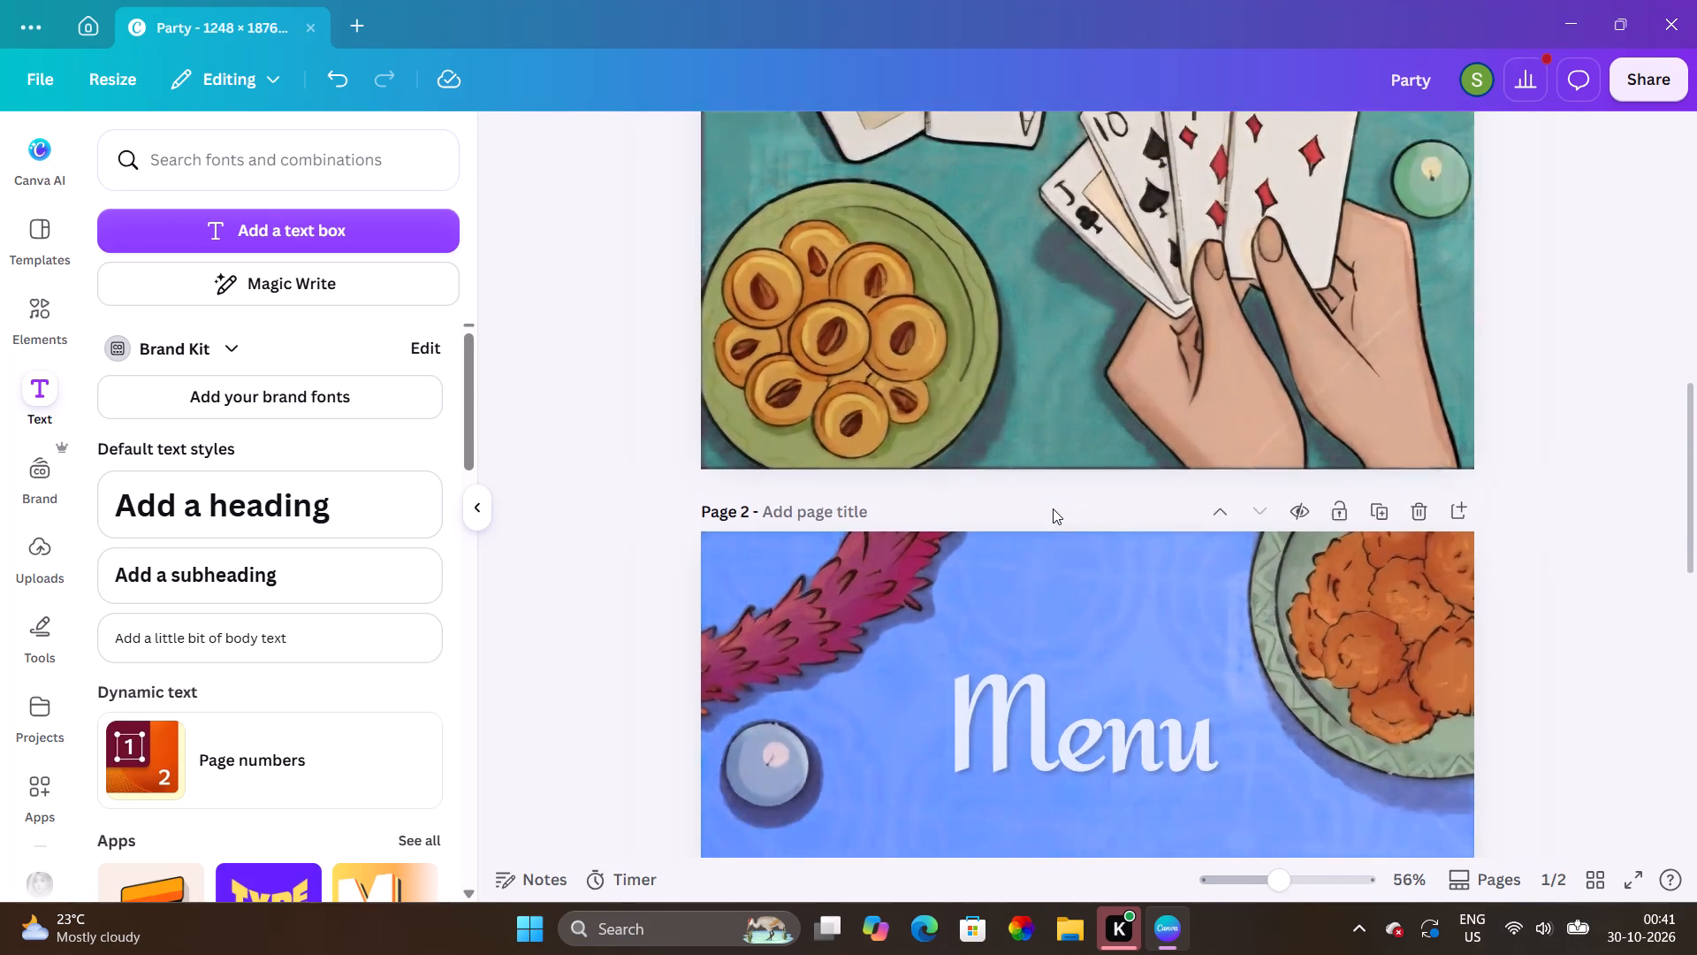
# Replace the text of the second page's Menu heading with "We'll have".
pyautogui.click(1074, 641)
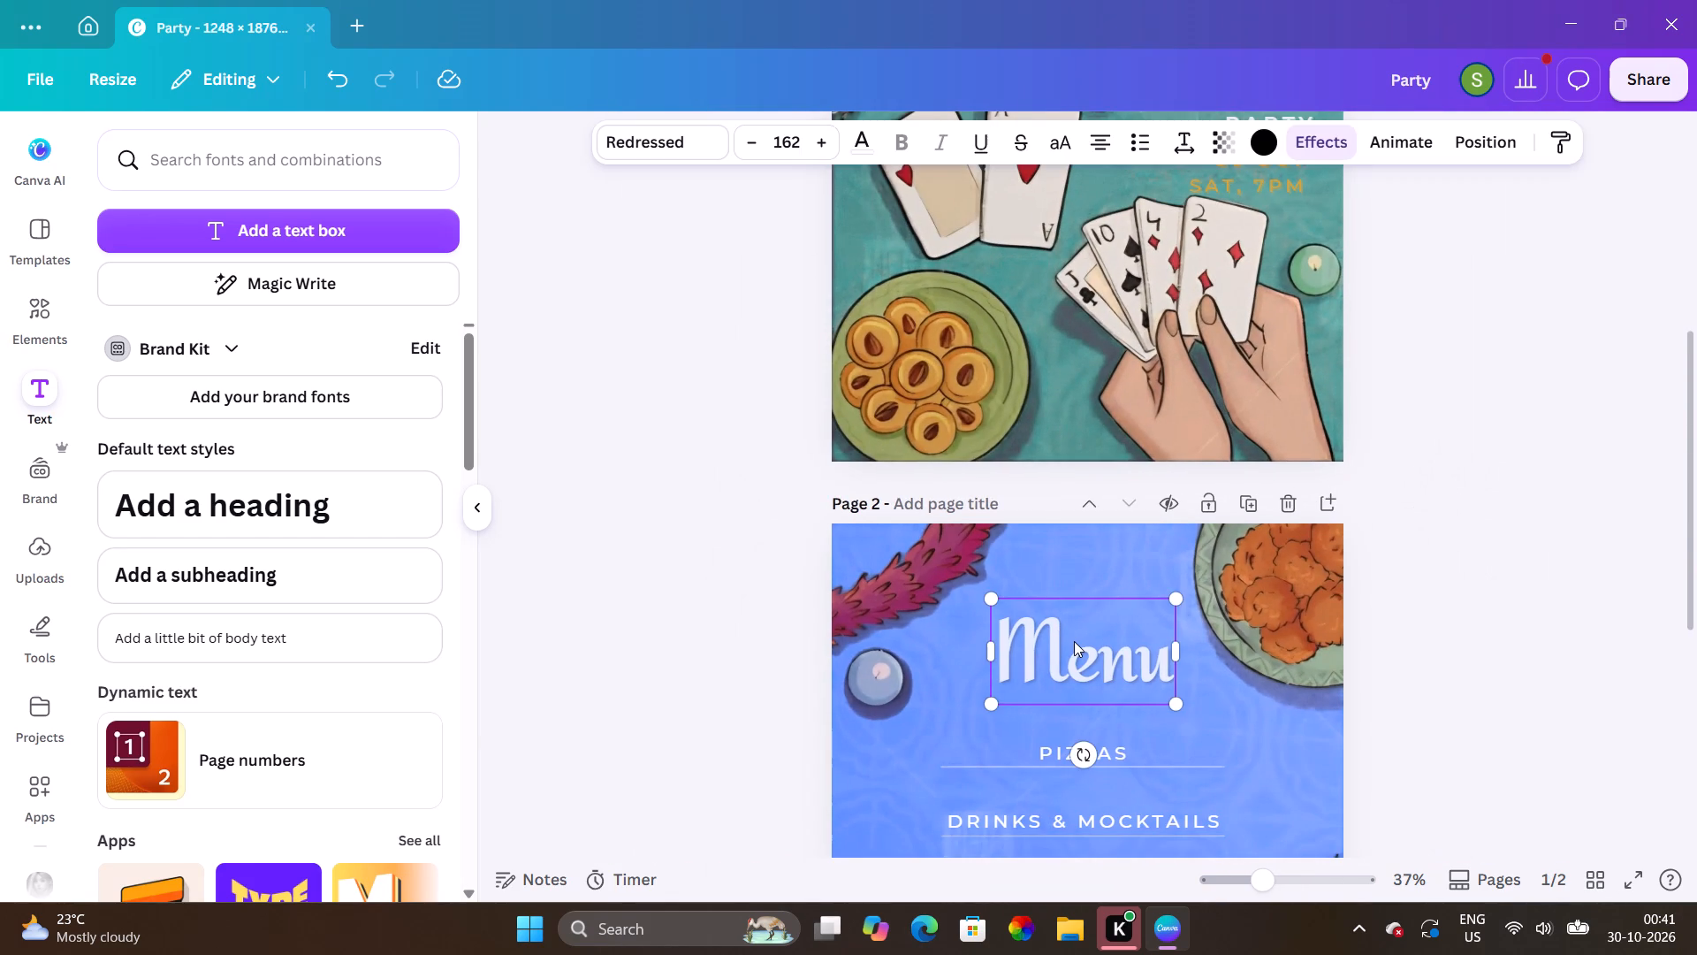
pyautogui.click(1074, 641)
pyautogui.press('w')
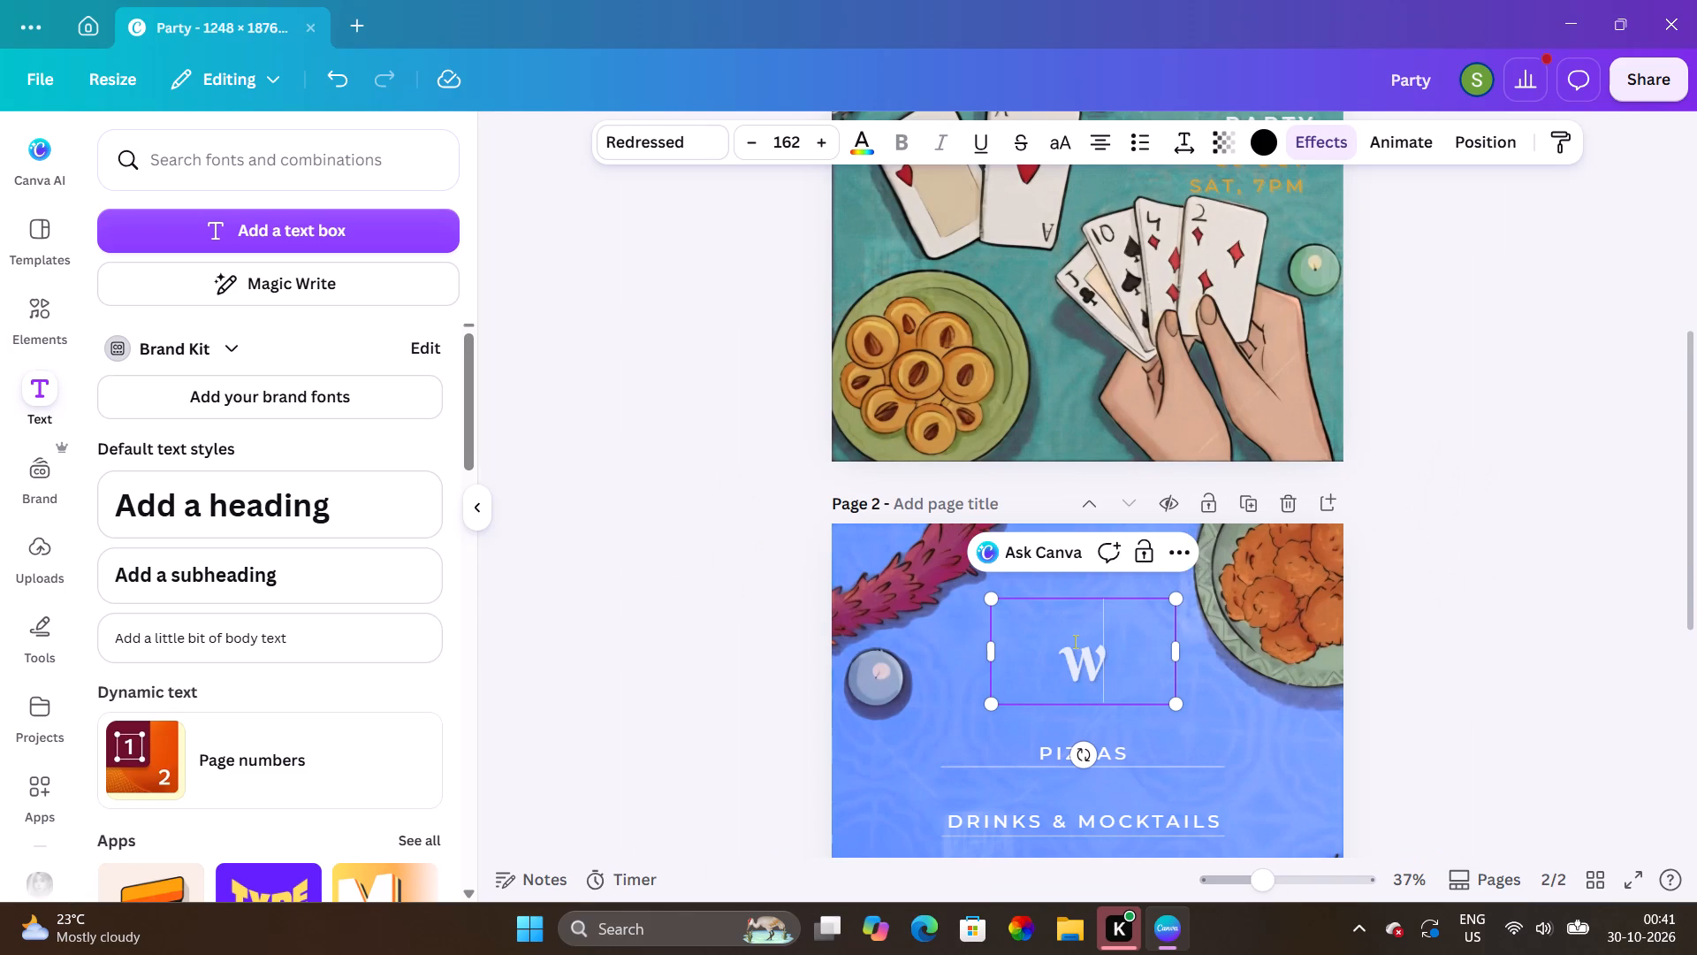
pyautogui.press('BackSpace')
pyautogui.hotkey('shift', 'w')
pyautogui.write('e')
pyautogui.press('space')
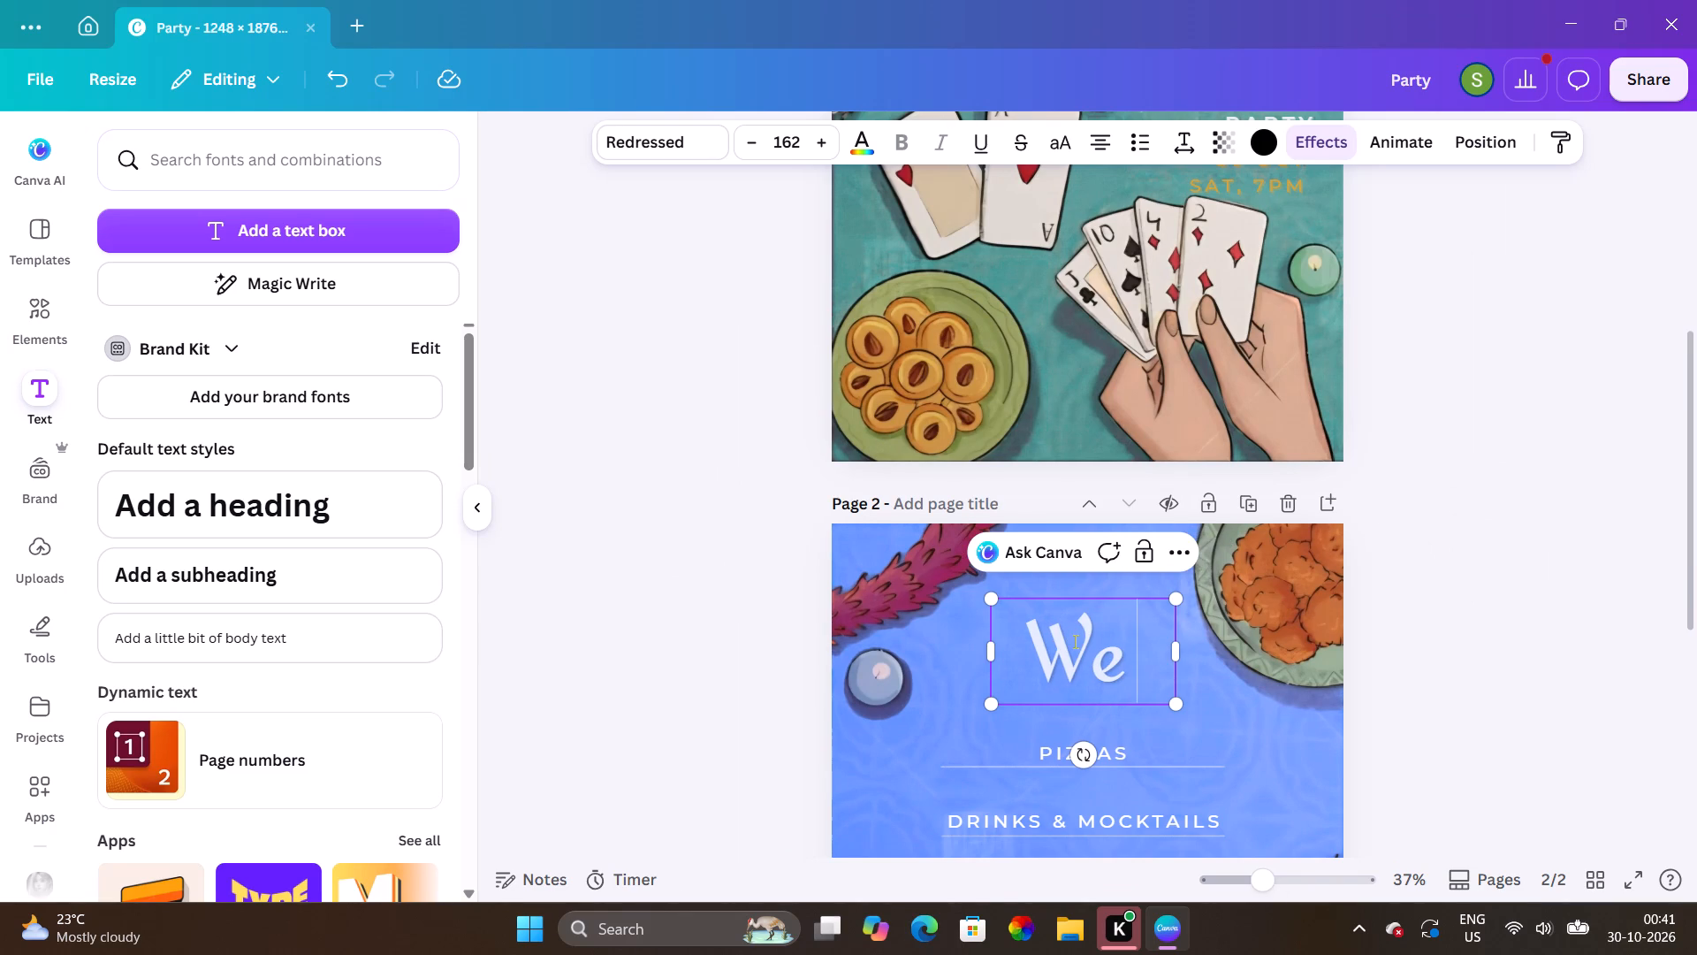
pyautogui.press('BackSpace')
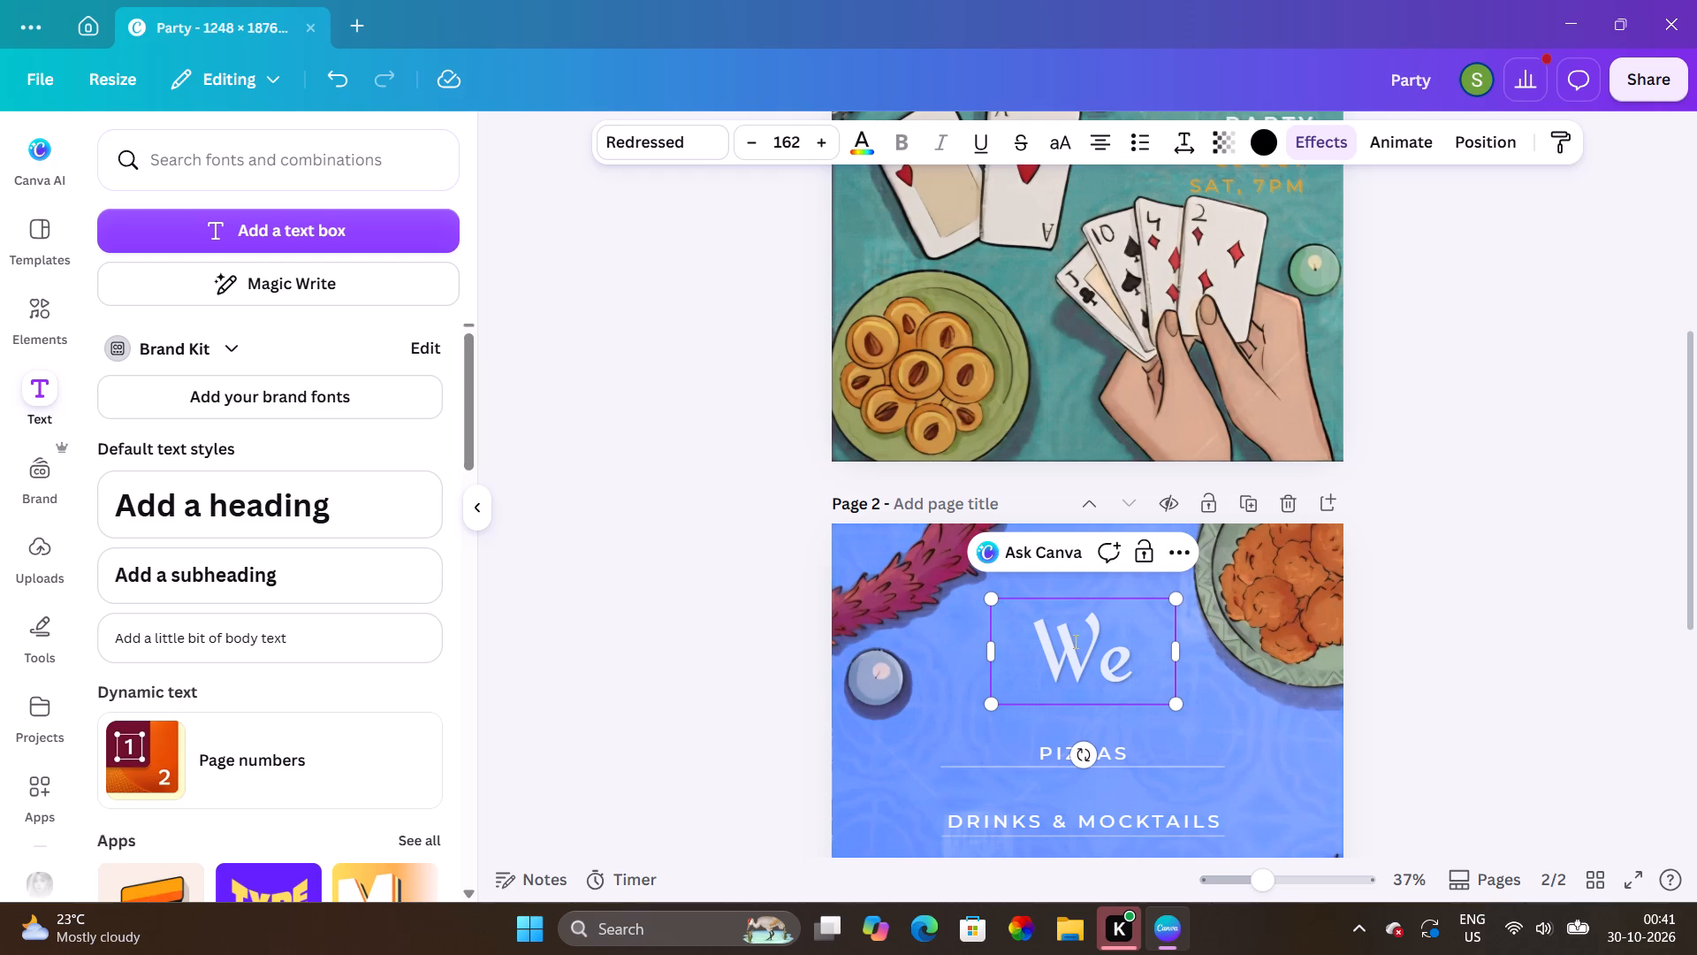
pyautogui.press(',')
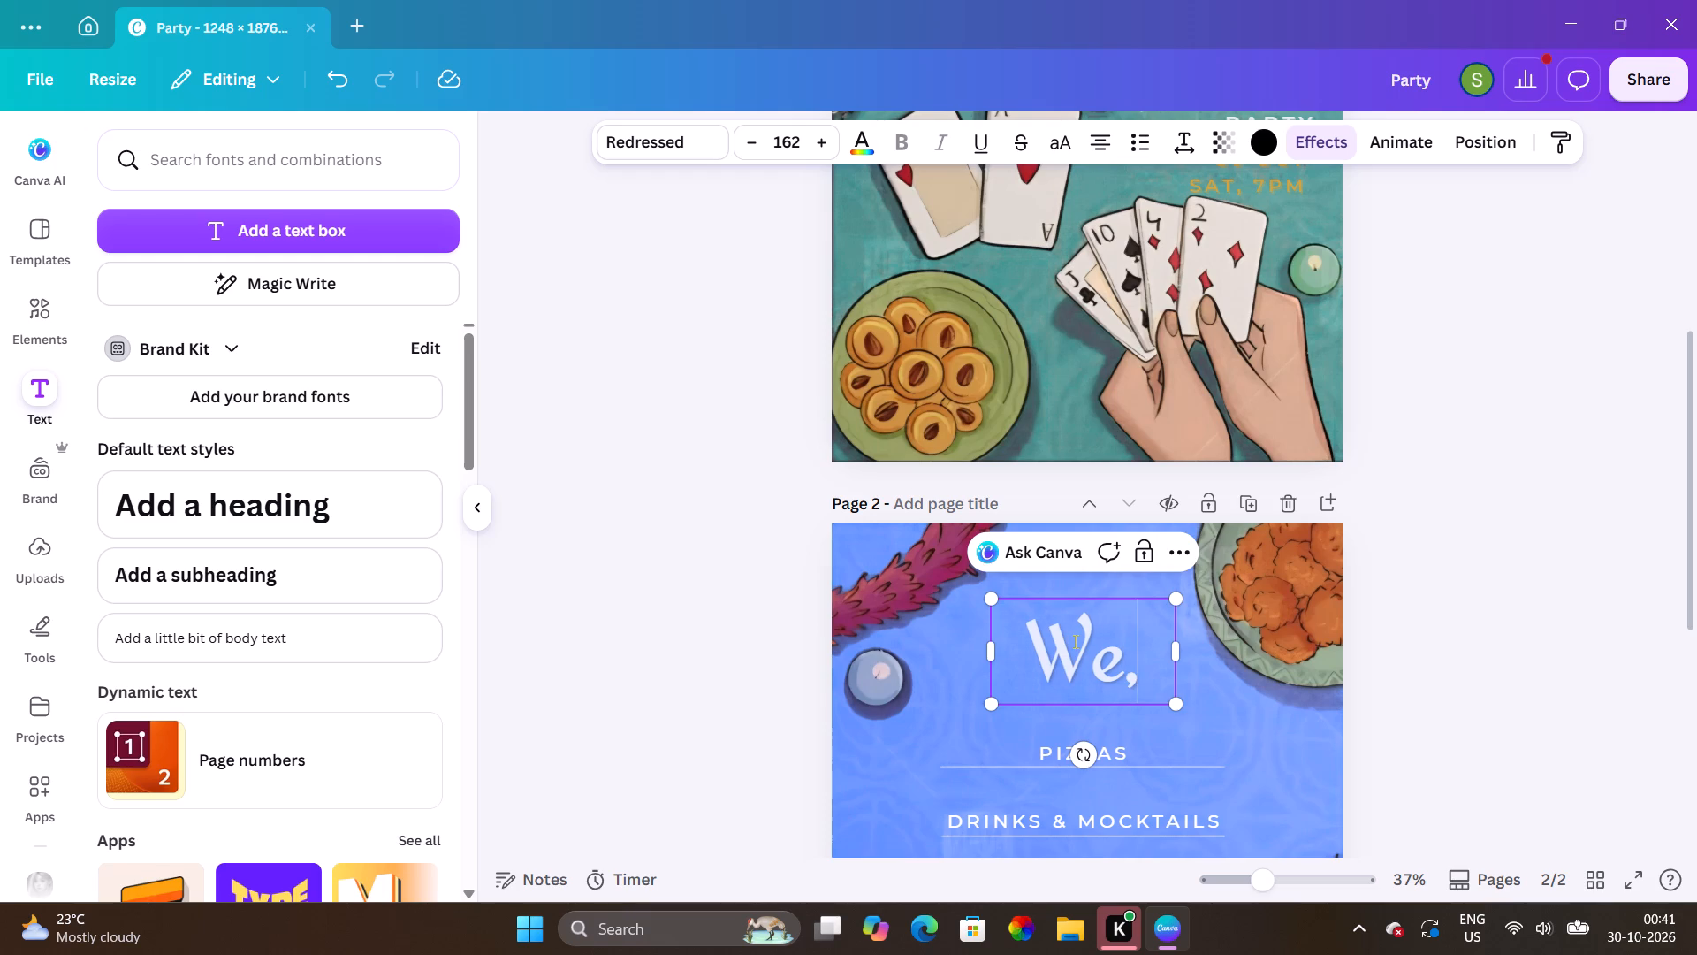
pyautogui.press('BackSpace')
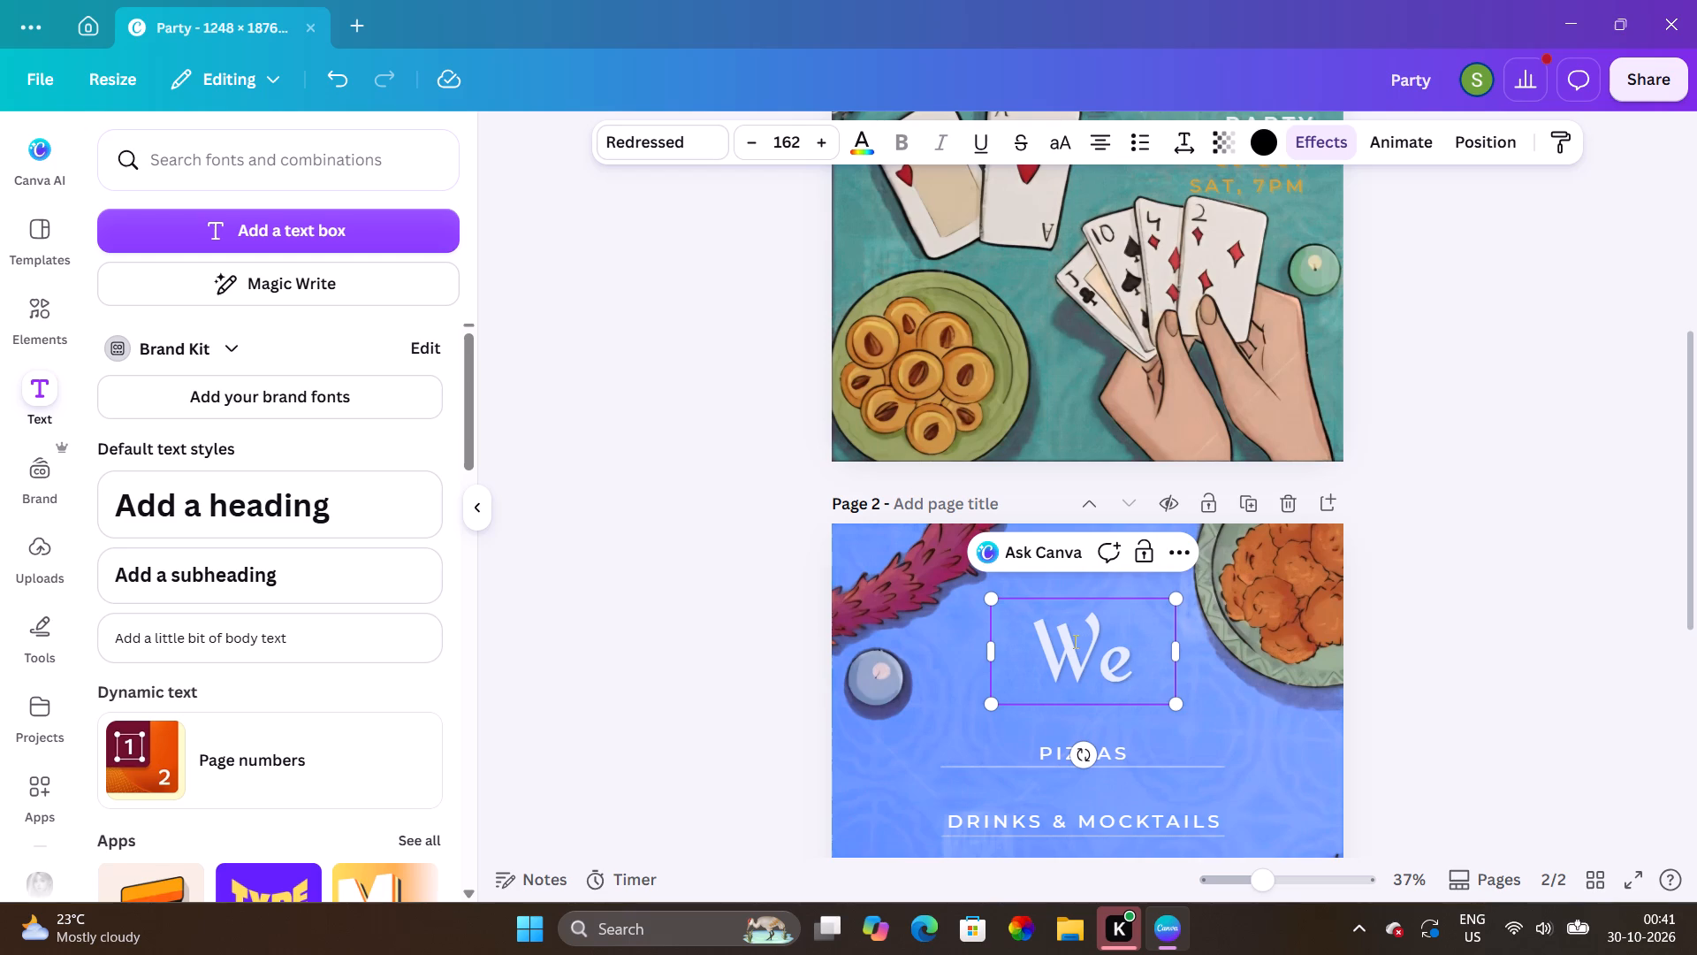
pyautogui.press("'")
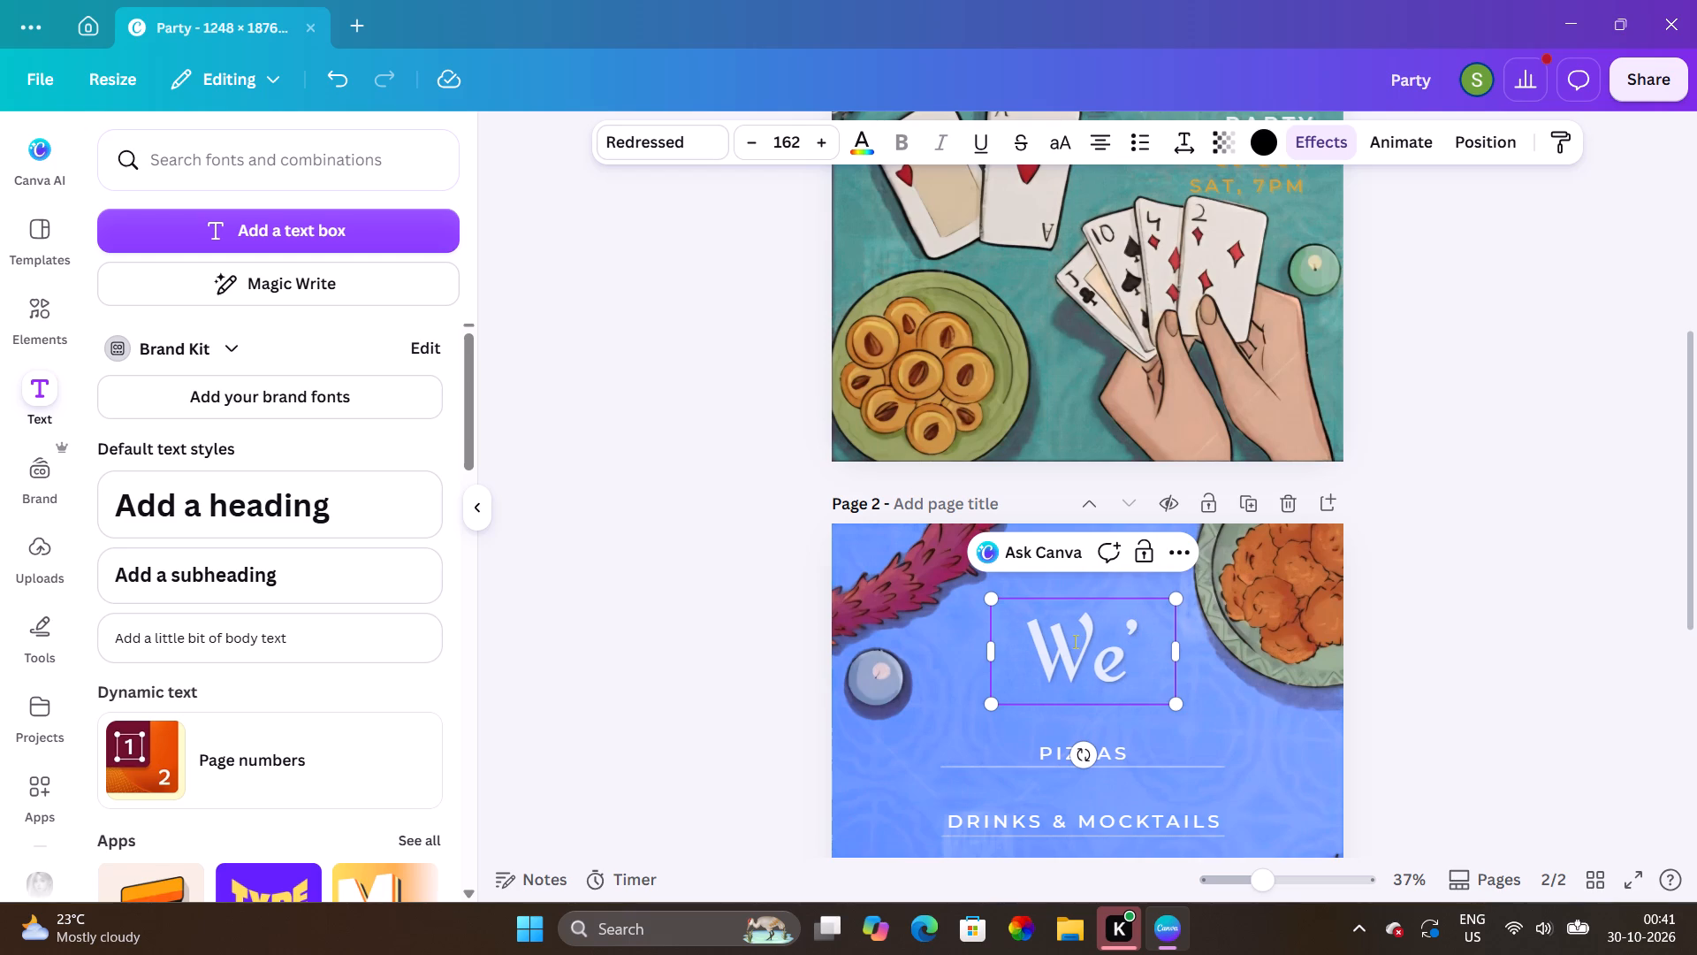
pyautogui.write('ll')
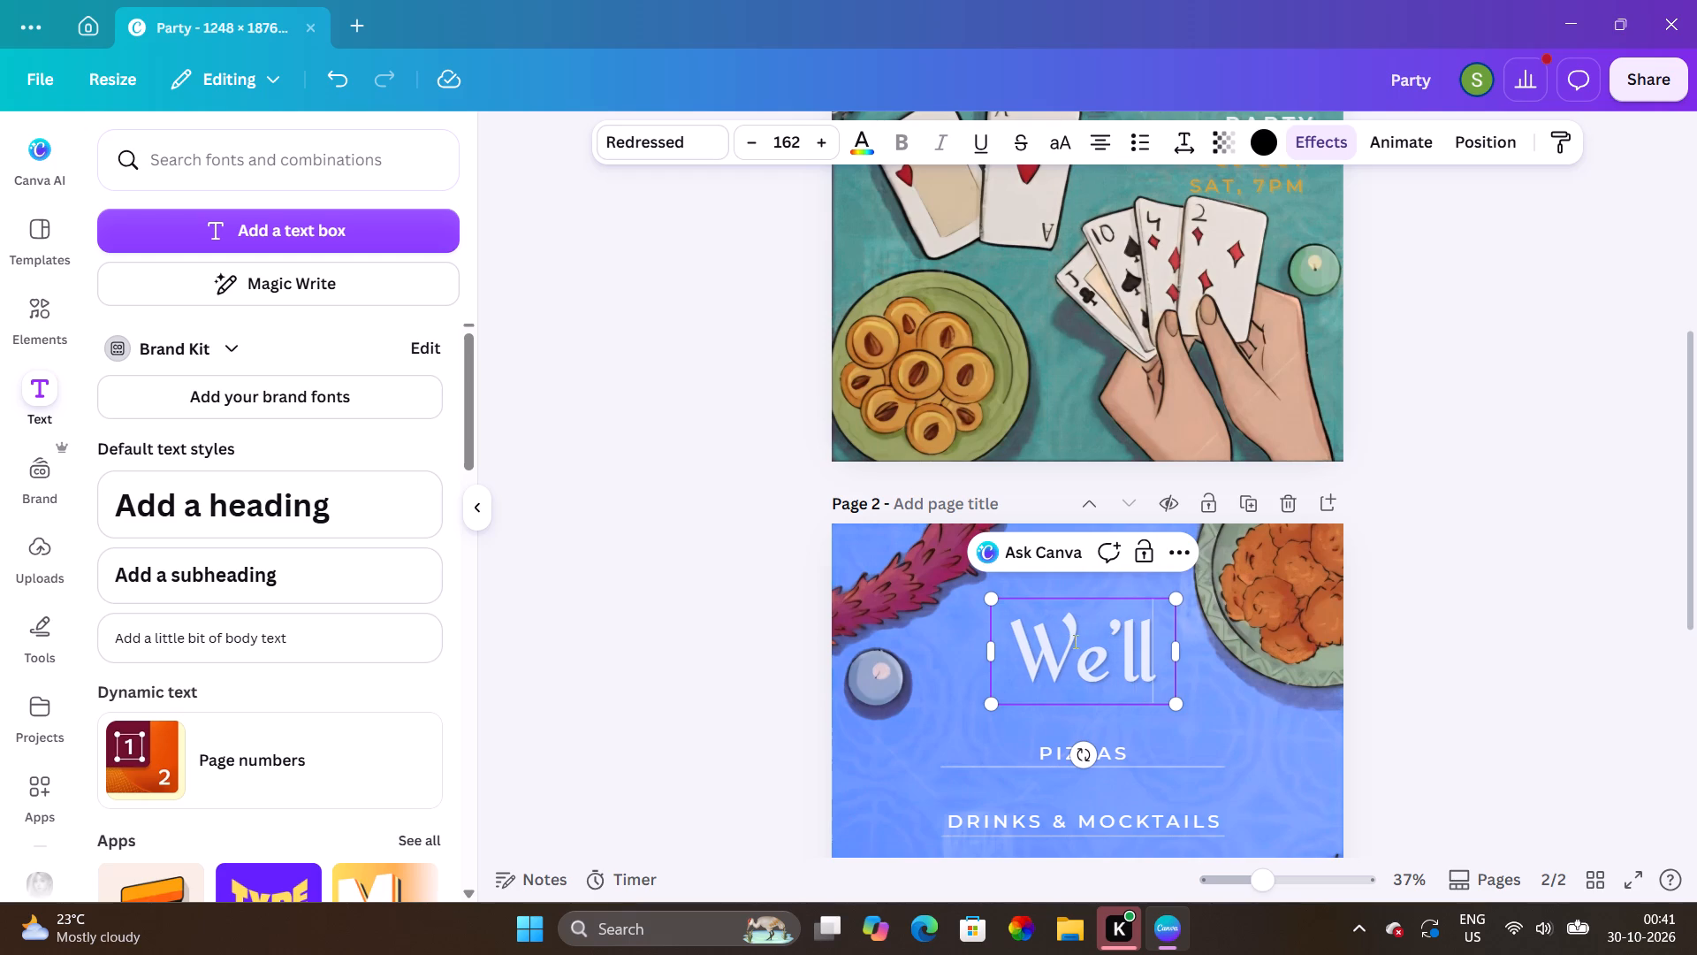
pyautogui.press('space')
pyautogui.write('have')
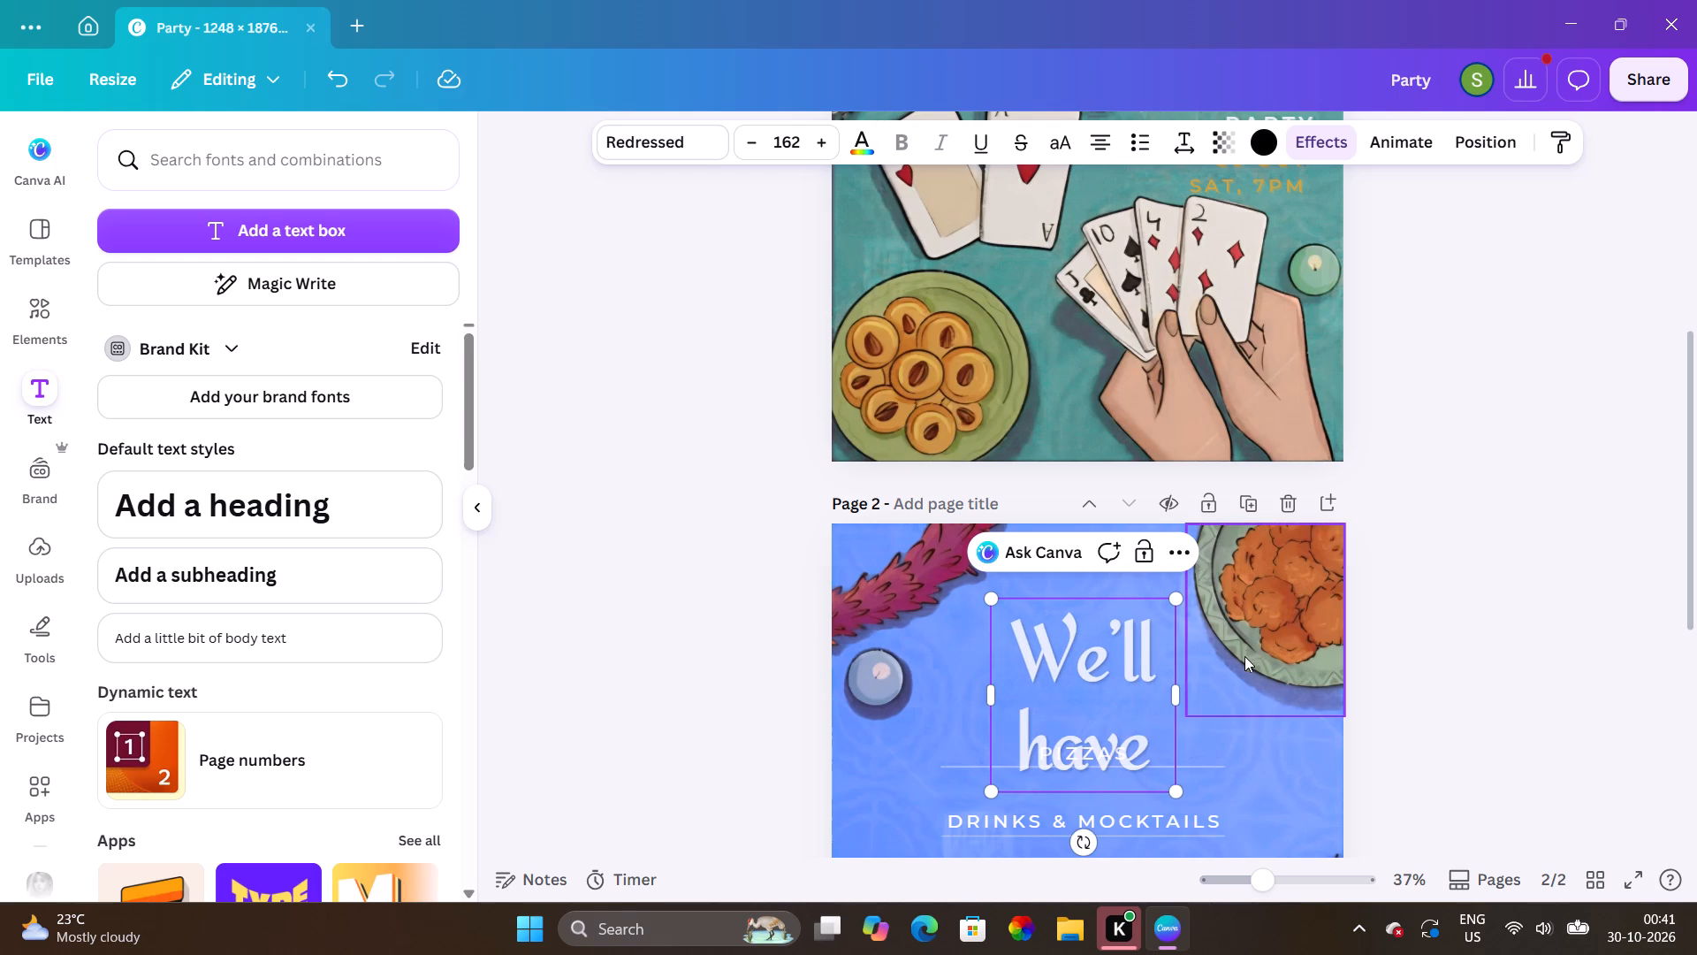
# Widen the "We'll have" heading's box to fit the text on one line and centre it horizontally on the page.
pyautogui.moveTo(1181, 699); pyautogui.dragTo(1214, 699)
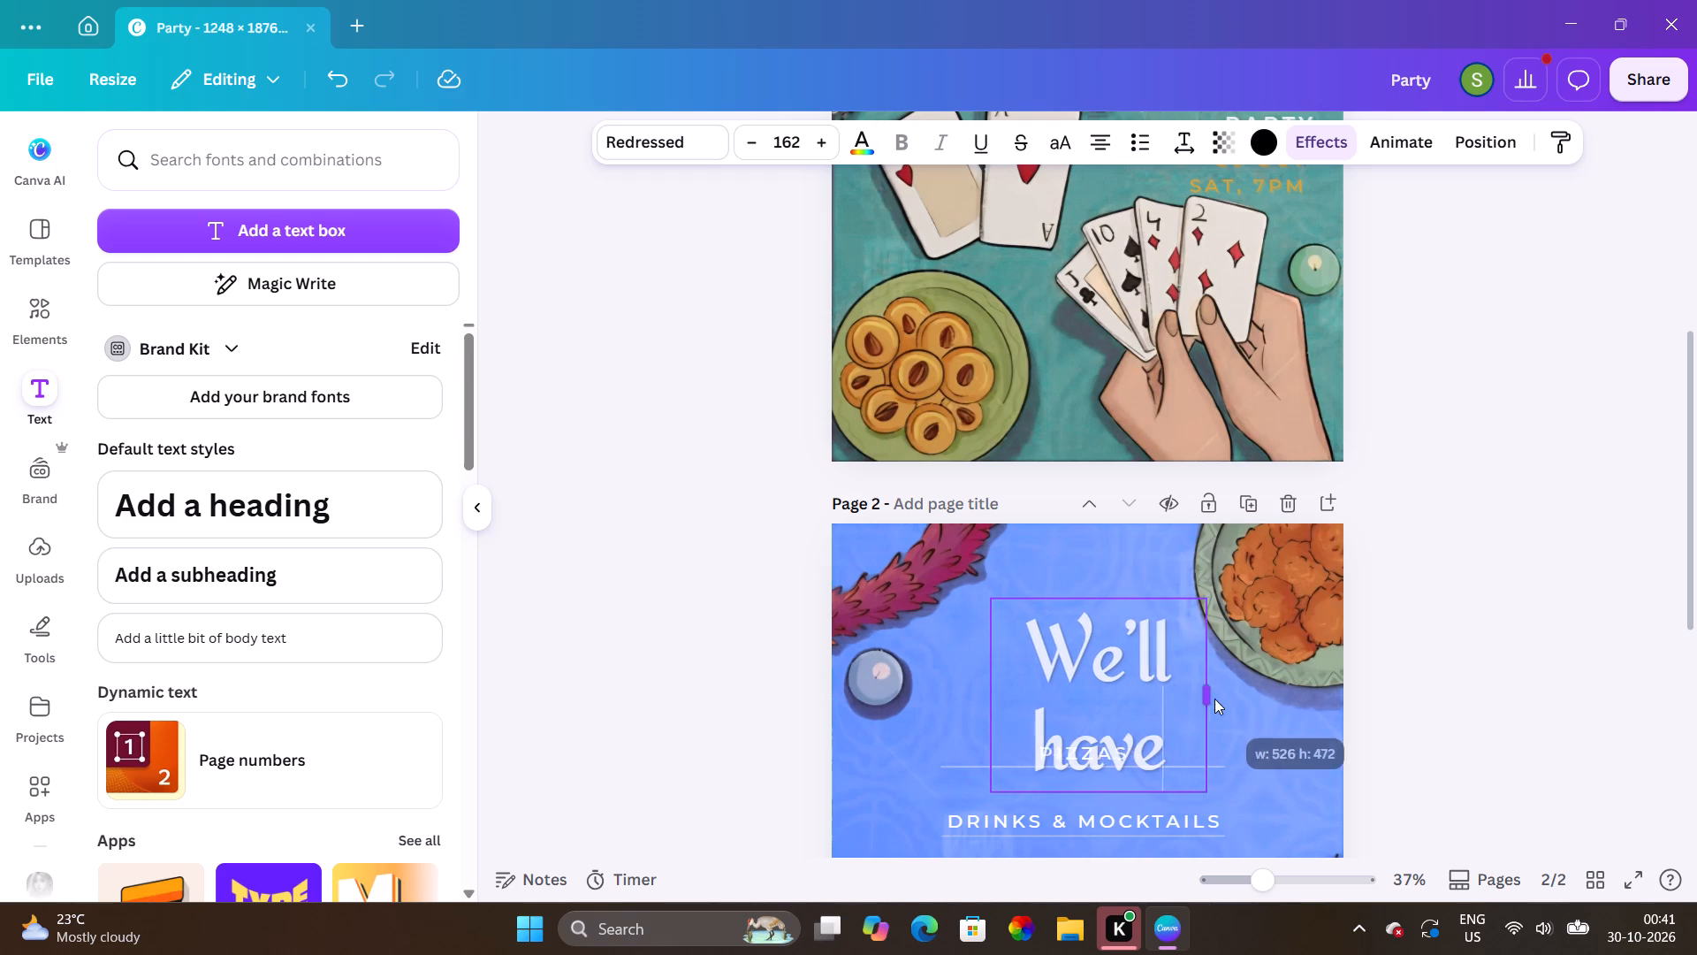
pyautogui.moveTo(1214, 699); pyautogui.dragTo(1305, 697)
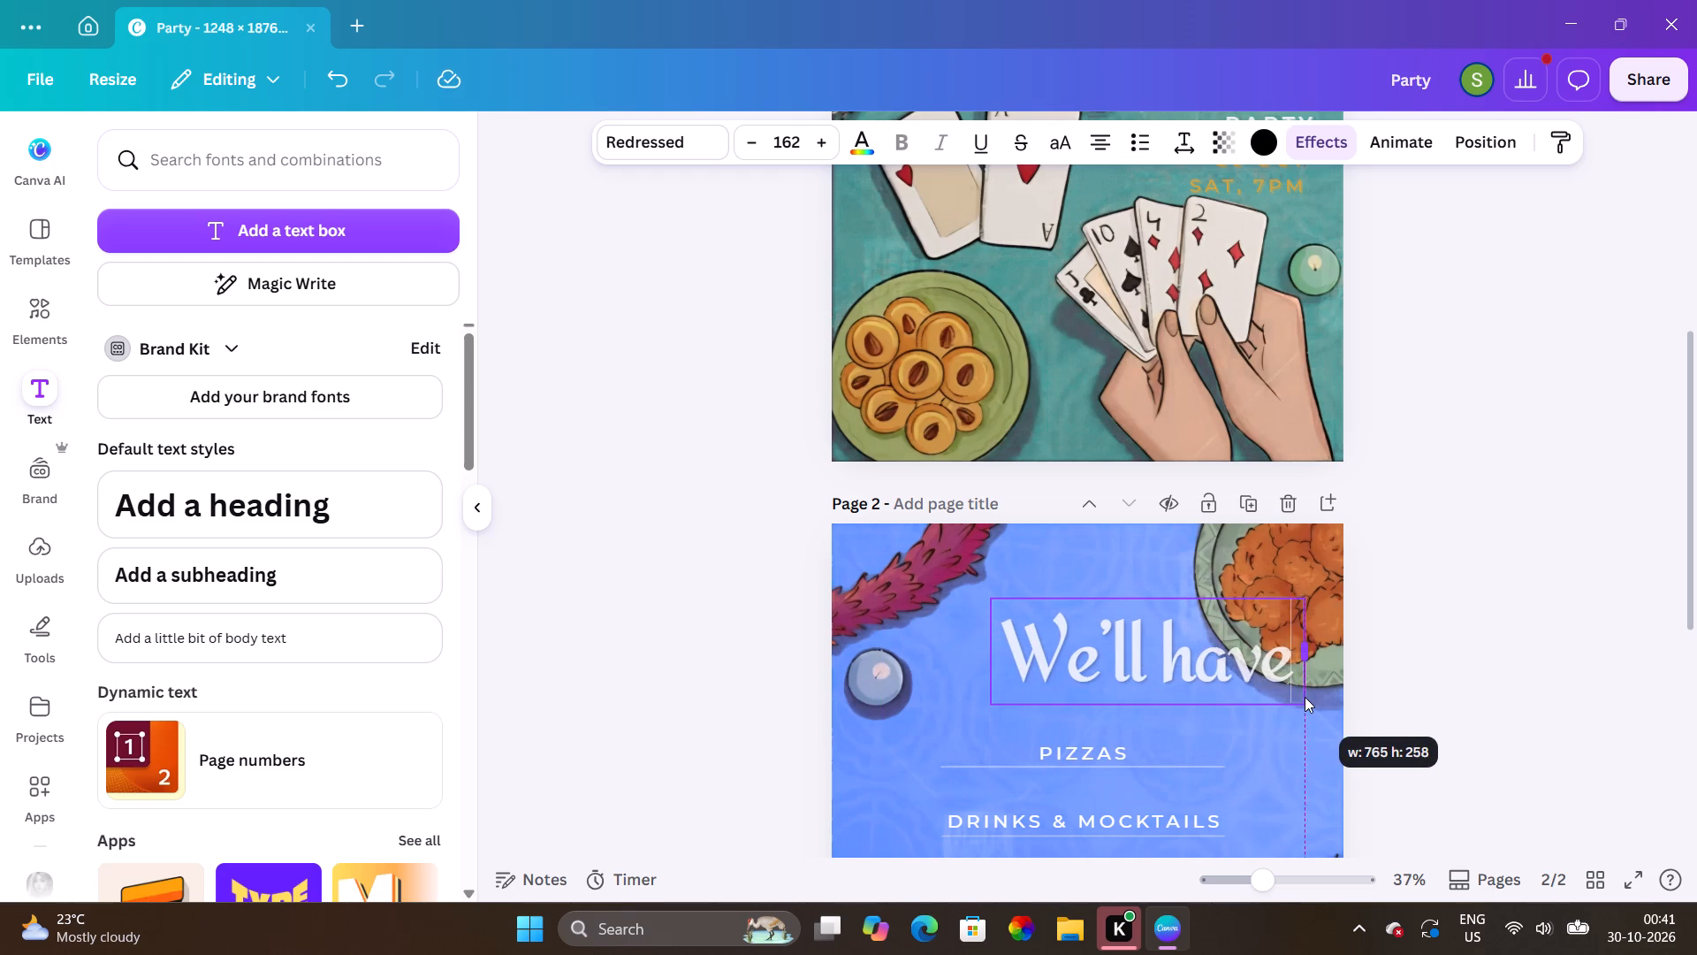
pyautogui.moveTo(1305, 697); pyautogui.dragTo(1292, 705)
pyautogui.click(1234, 551)
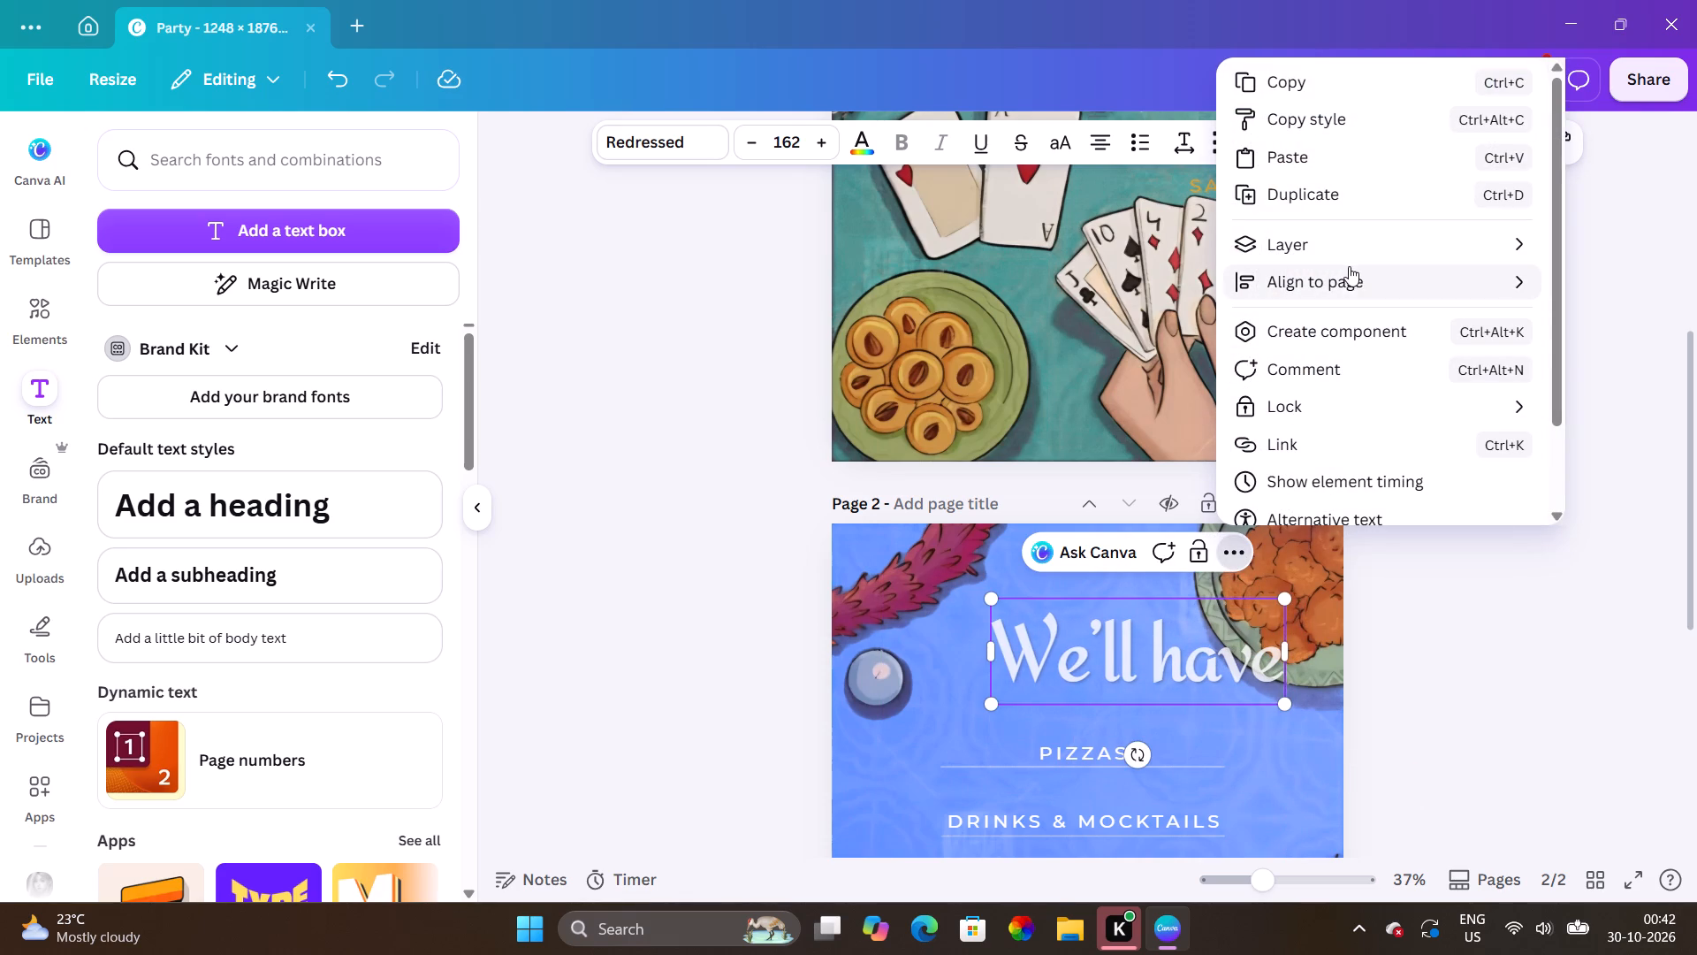
pyautogui.click(1151, 319)
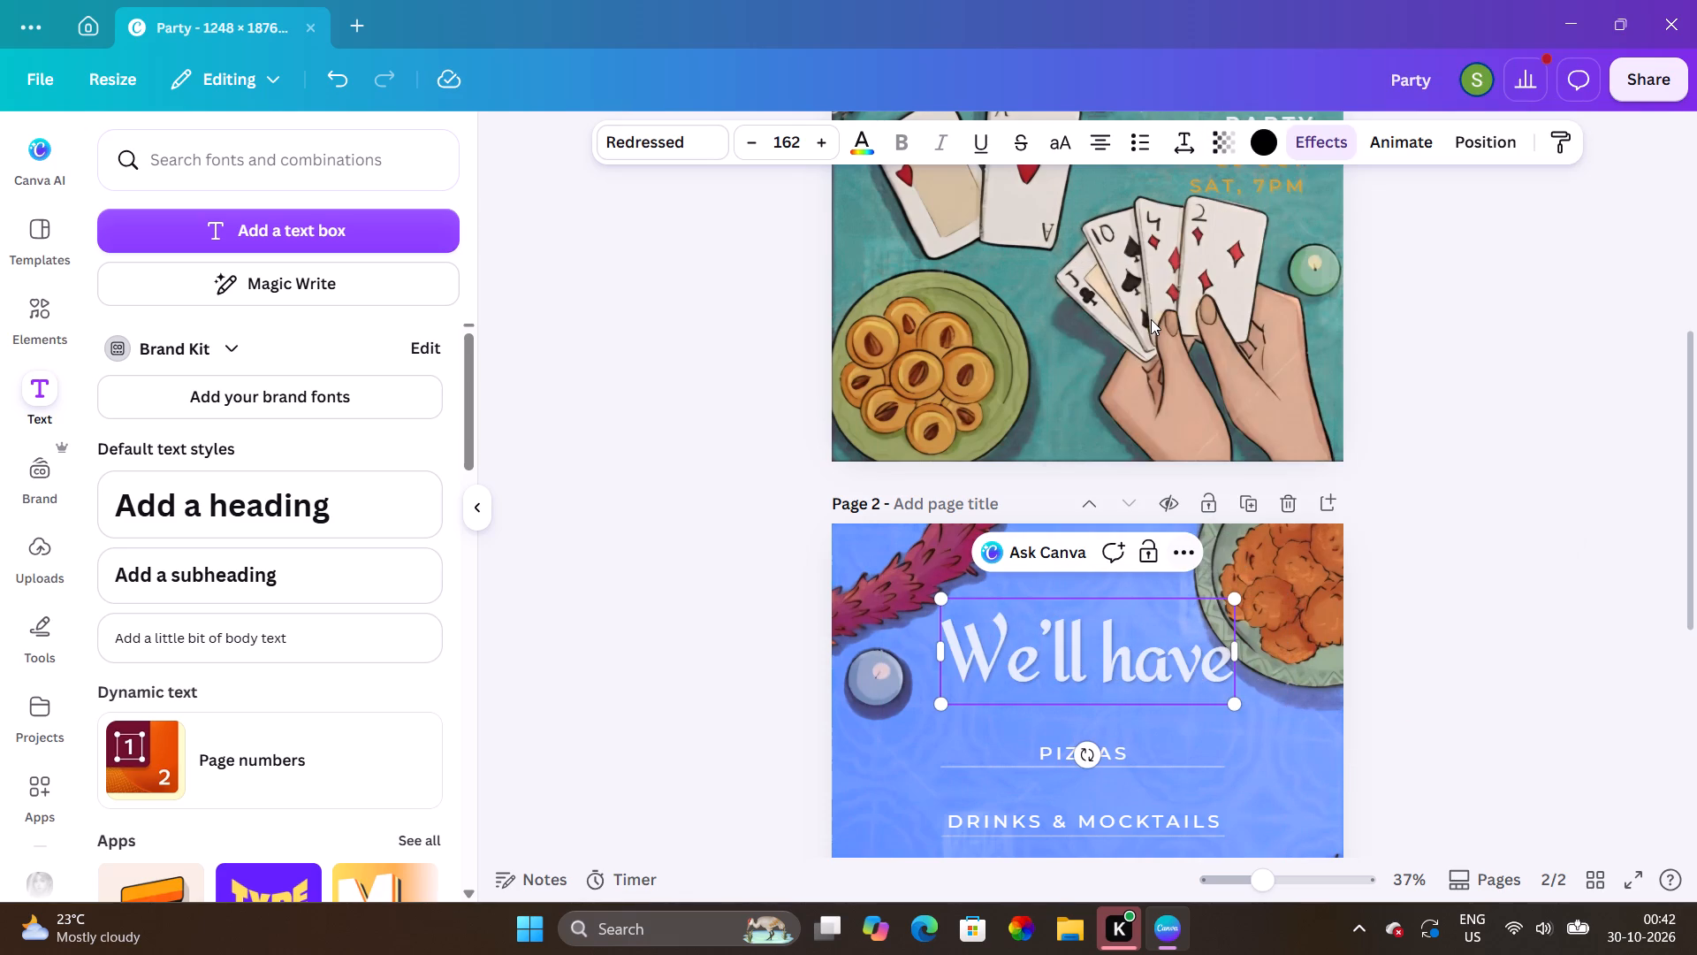
pyautogui.click(1404, 661)
# Nudge the "We'll have" heading down slightly, closer to PIZZAS.
pyautogui.click(1201, 668)
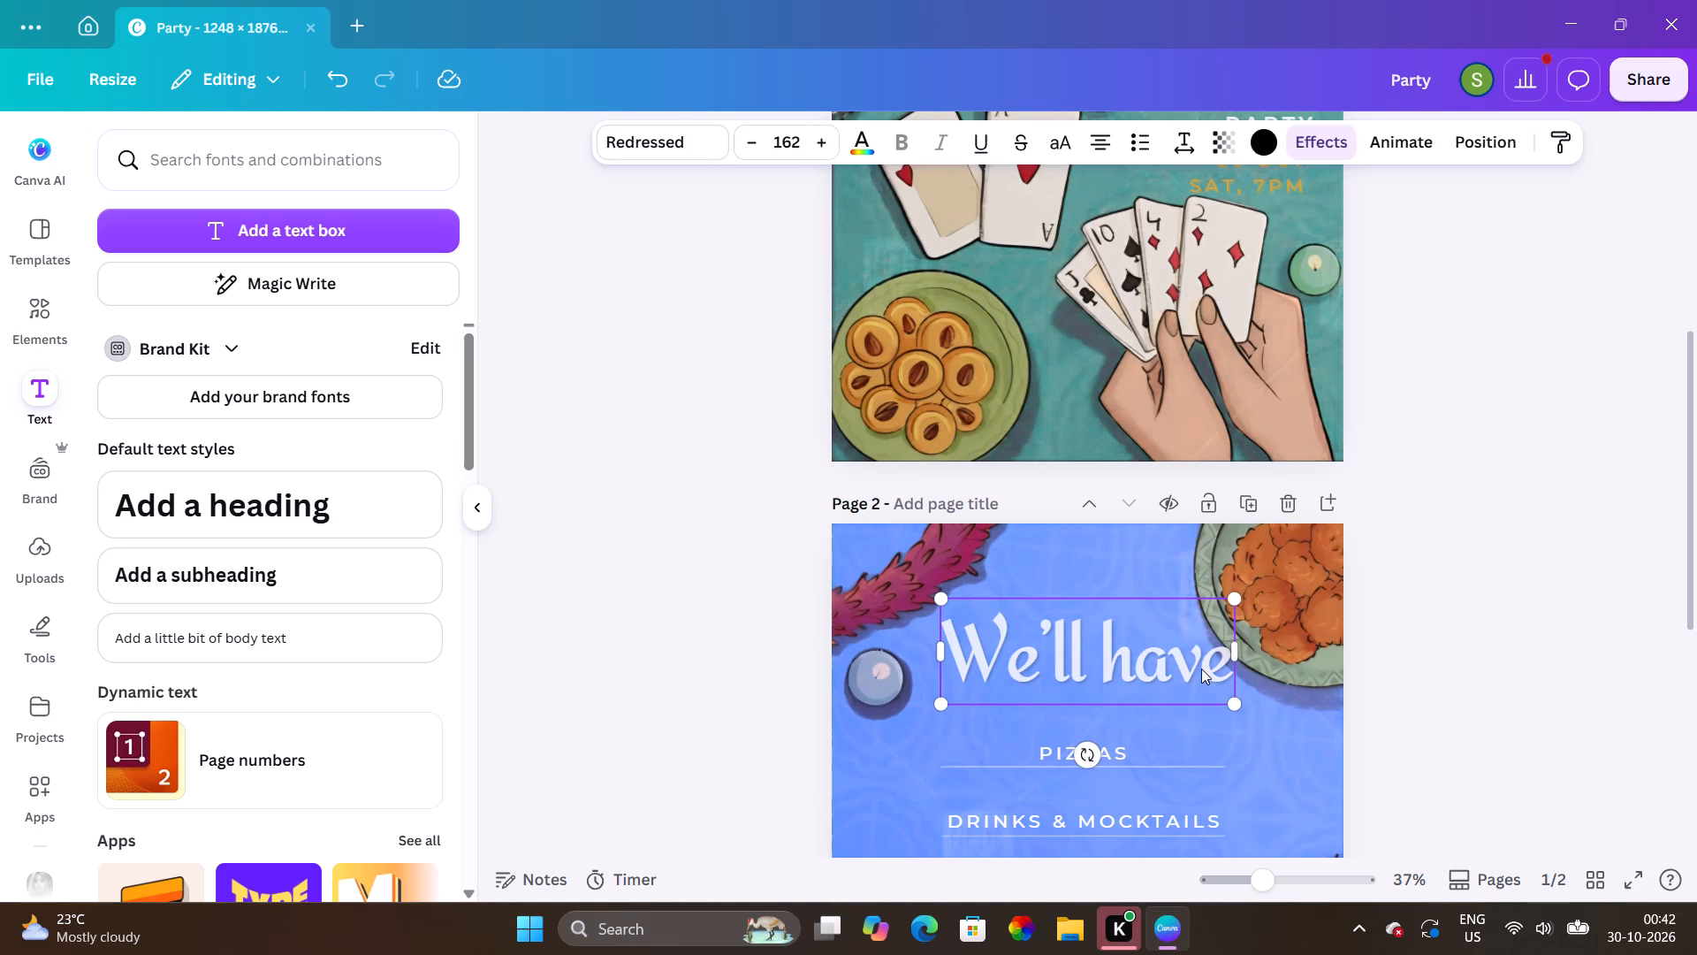
pyautogui.press('Down')
pyautogui.press('Down')
pyautogui.press('Down')
pyautogui.press('Down')
pyautogui.press('Down')
pyautogui.press('Down')
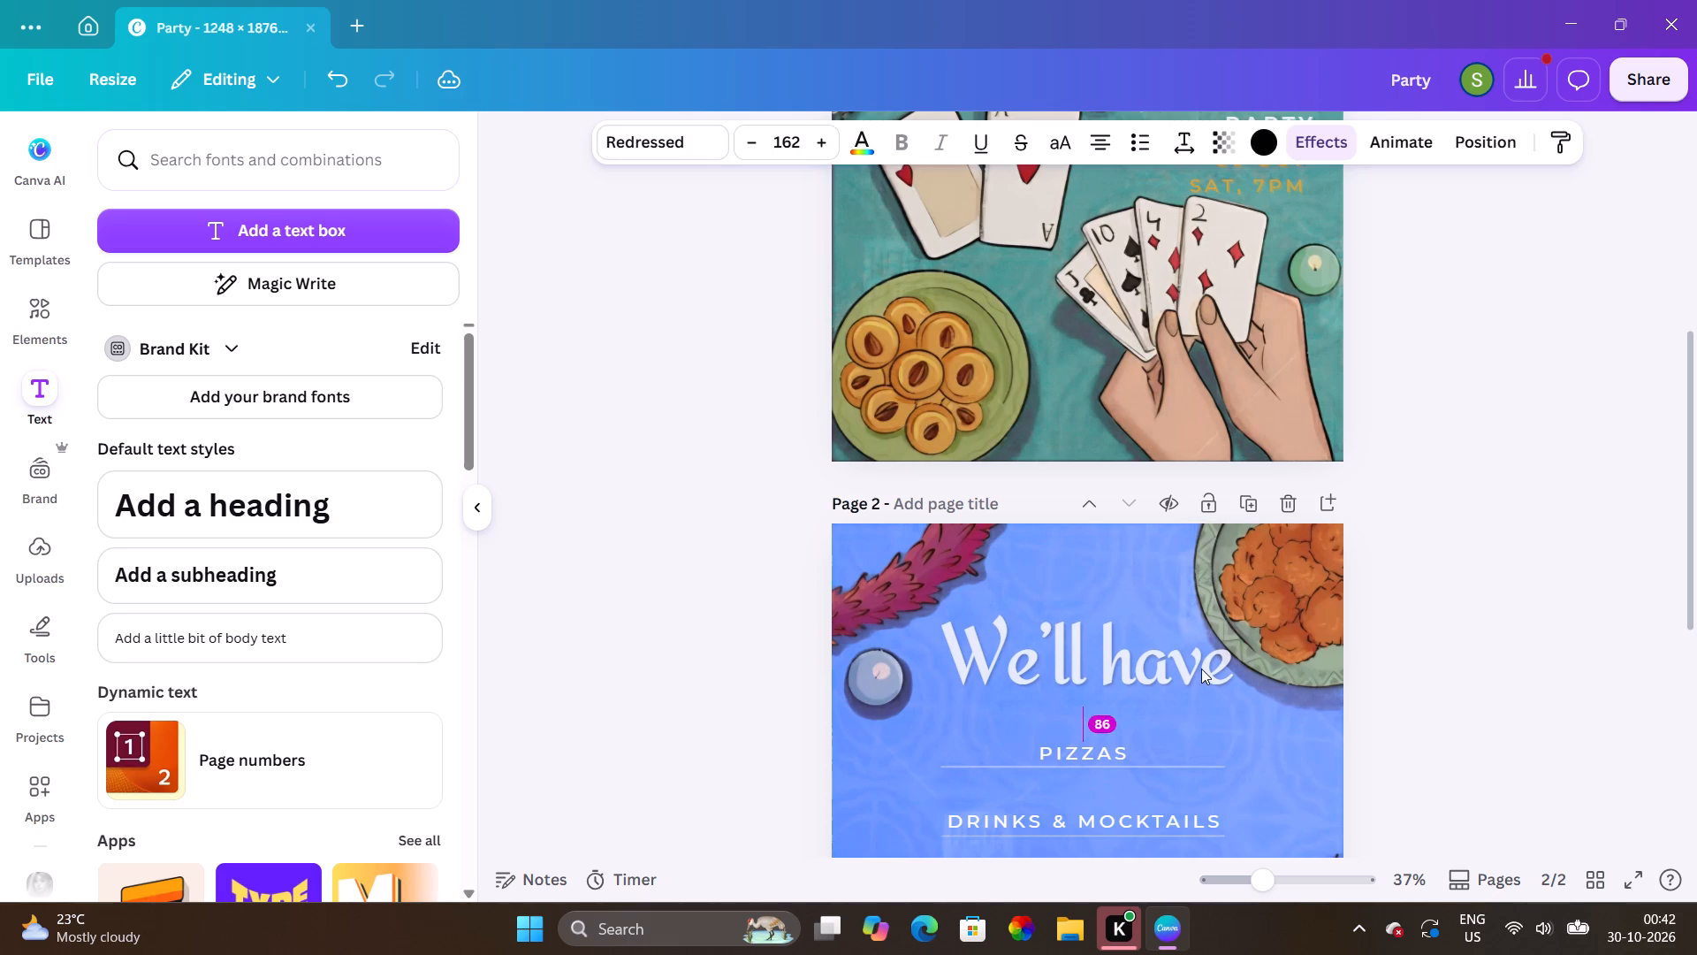
pyautogui.press('Down')
pyautogui.press('Down')
pyautogui.press('Down')
pyautogui.press('Down')
pyautogui.press('Down')
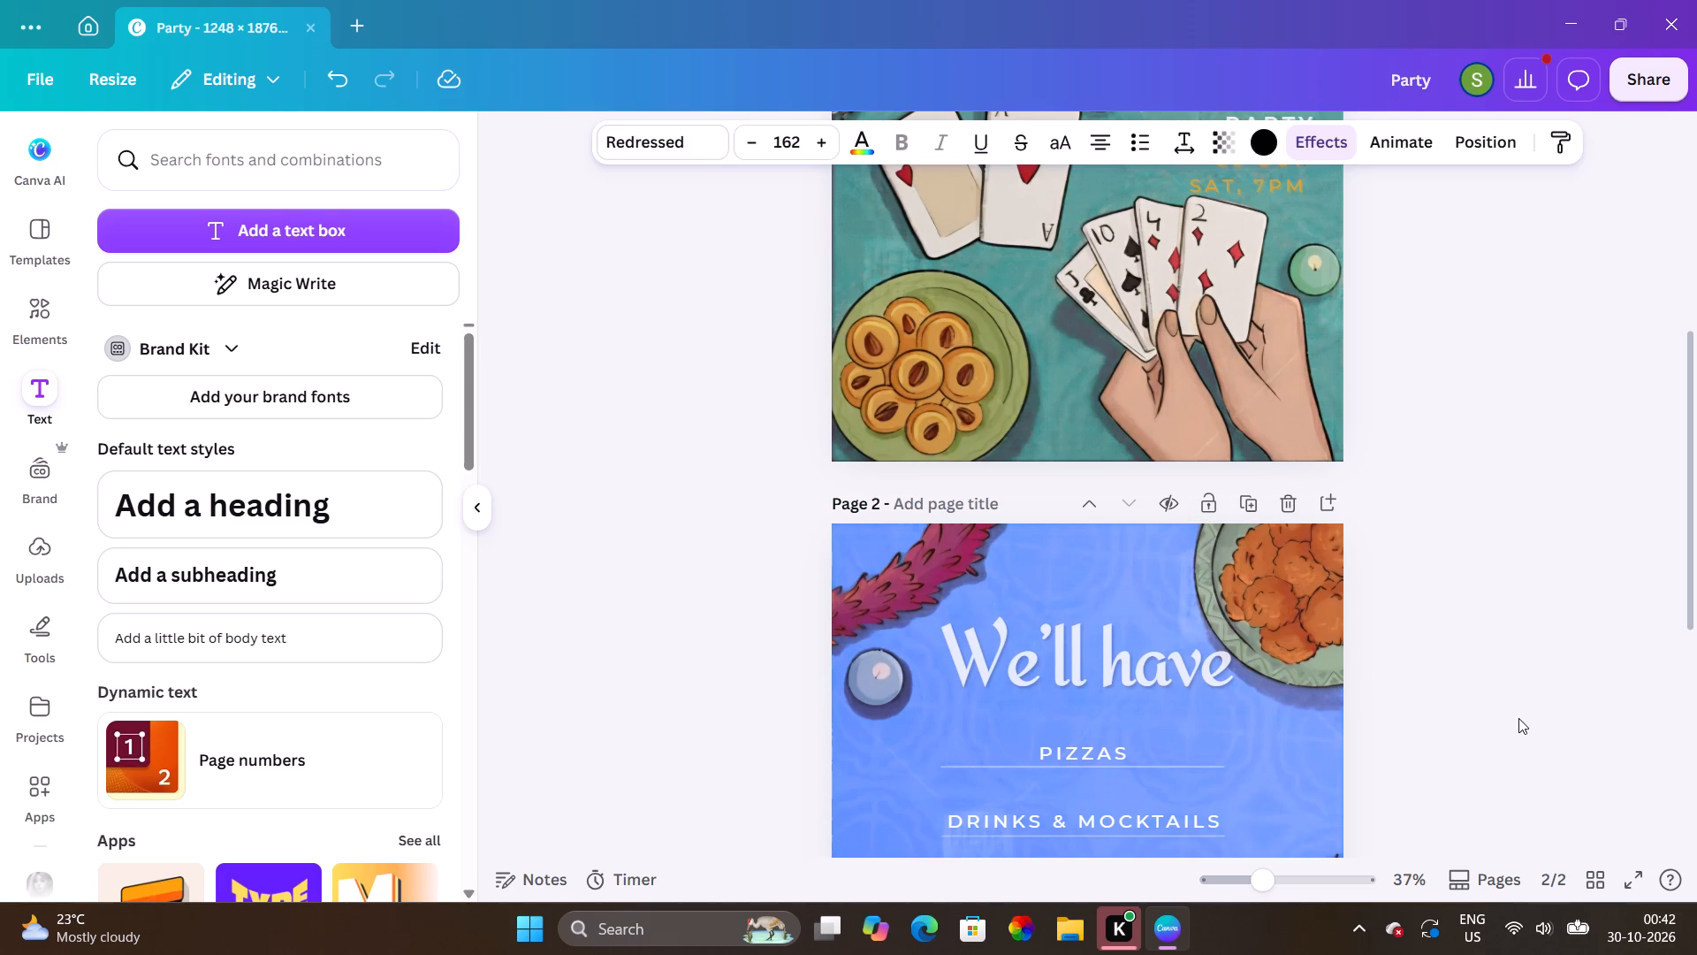
pyautogui.click(1516, 718)
# Lower DRINKS & MOCKTAILS slightly so that it sits closer to its line.
pyautogui.scroll(-3, 1516, 718)
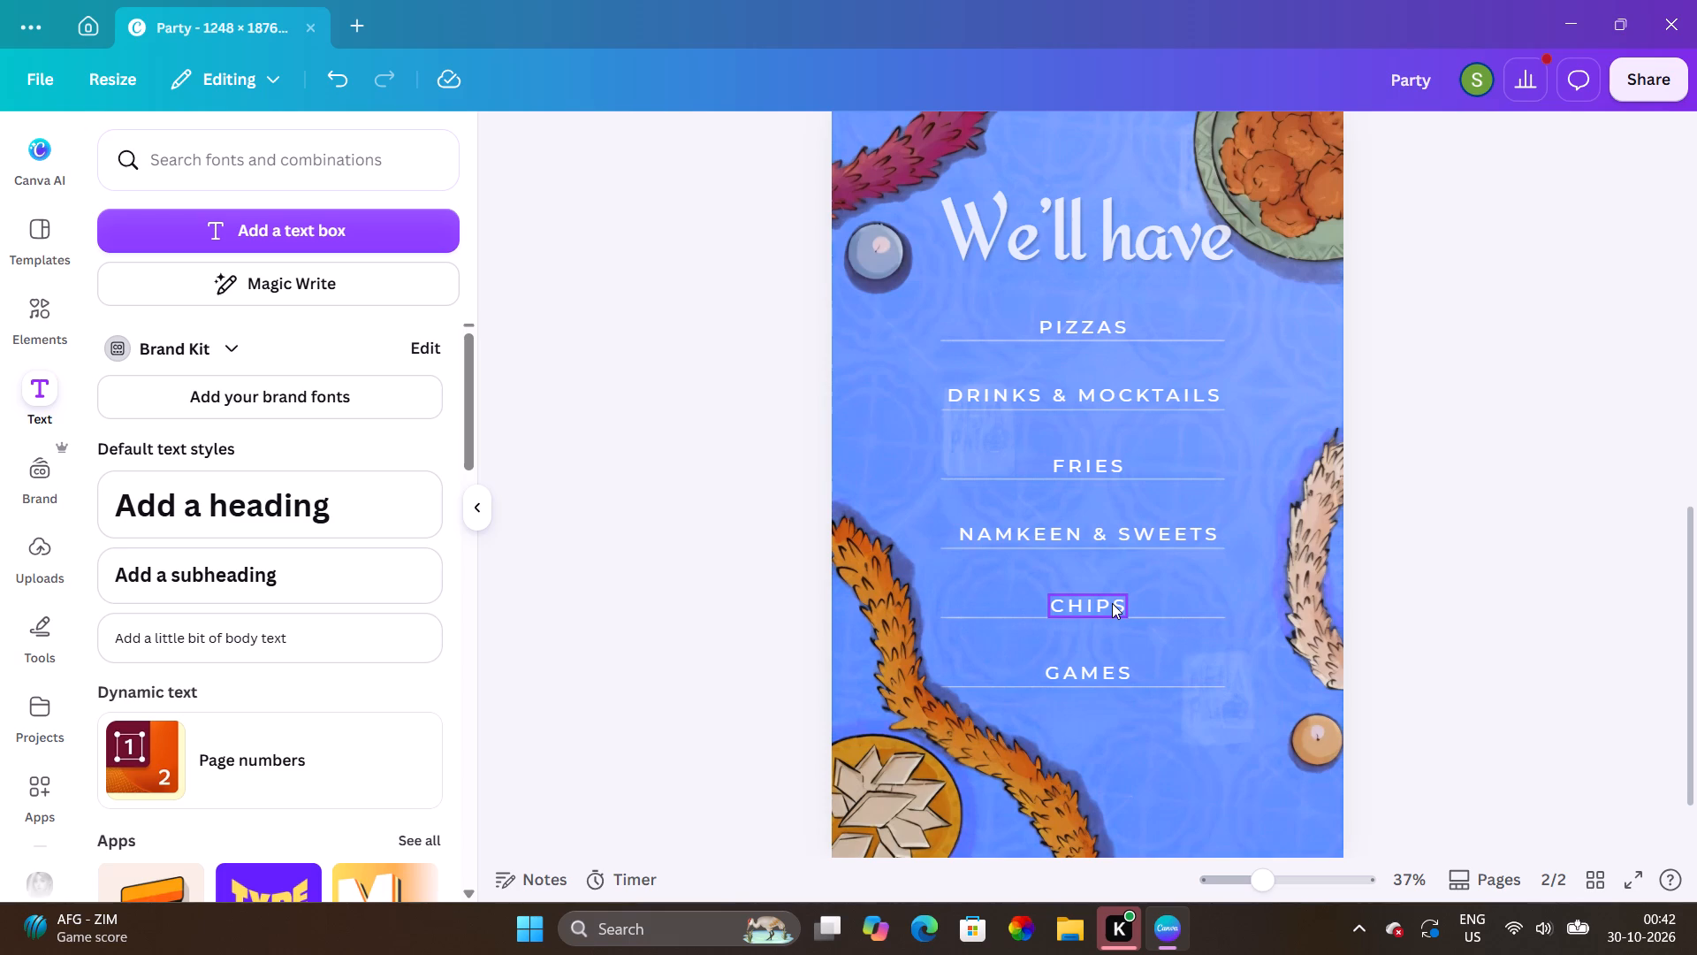
pyautogui.scroll(2, 1112, 603)
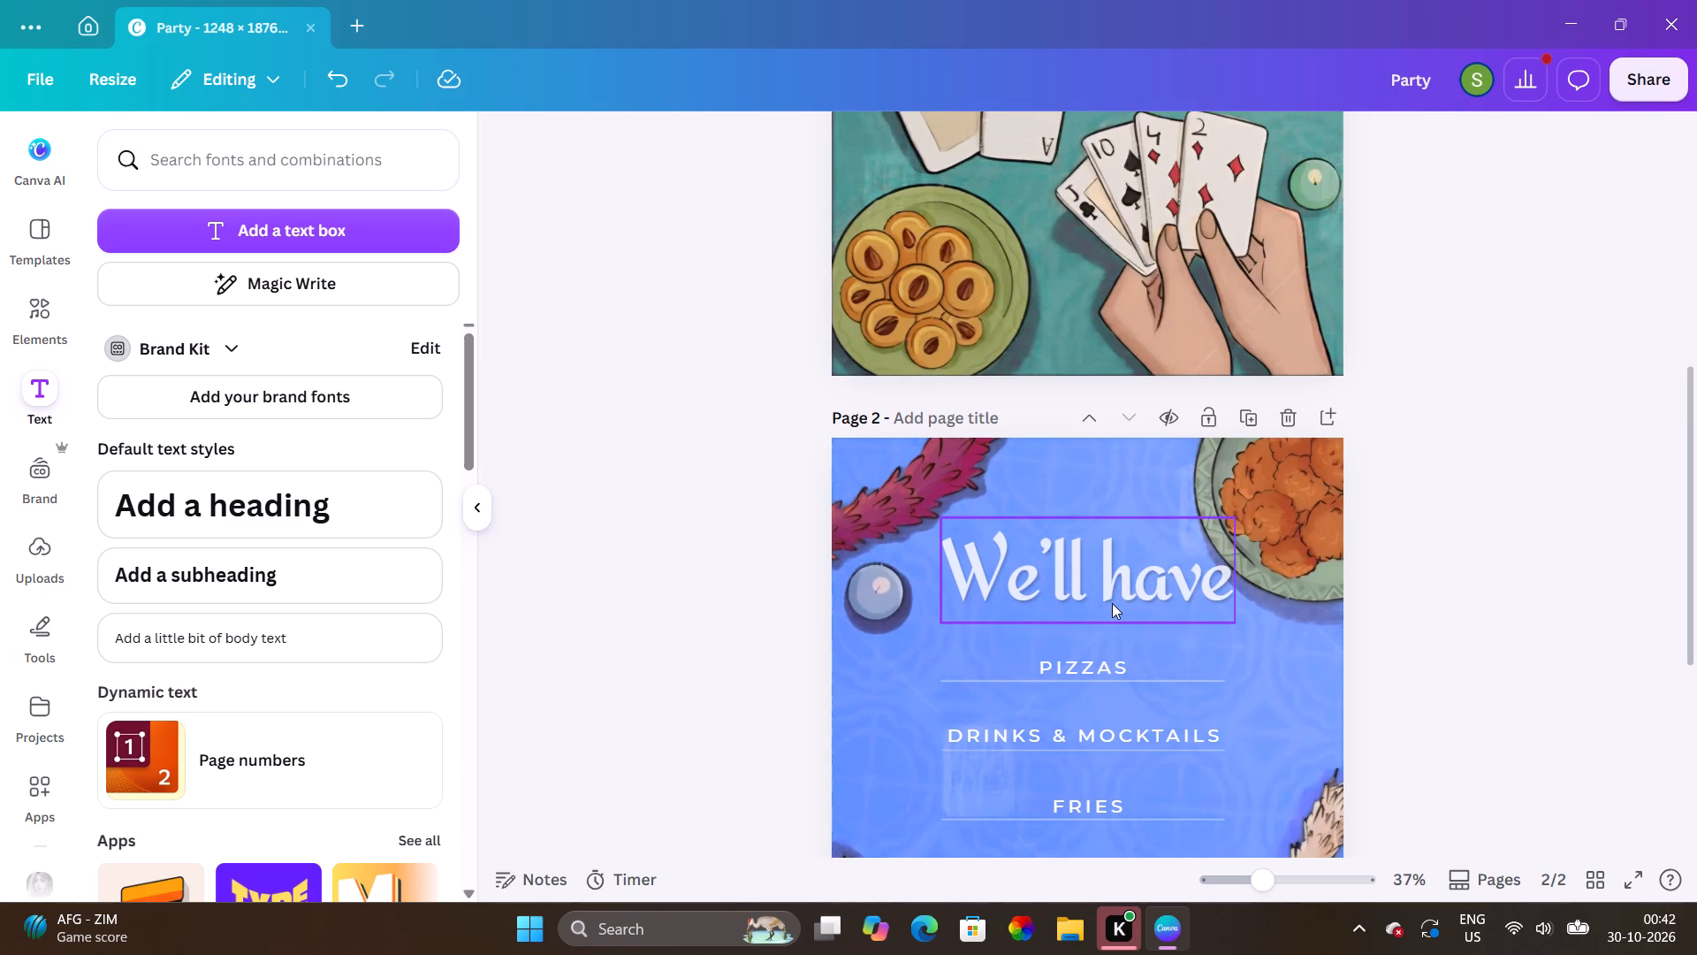
pyautogui.scroll(-2, 1112, 603)
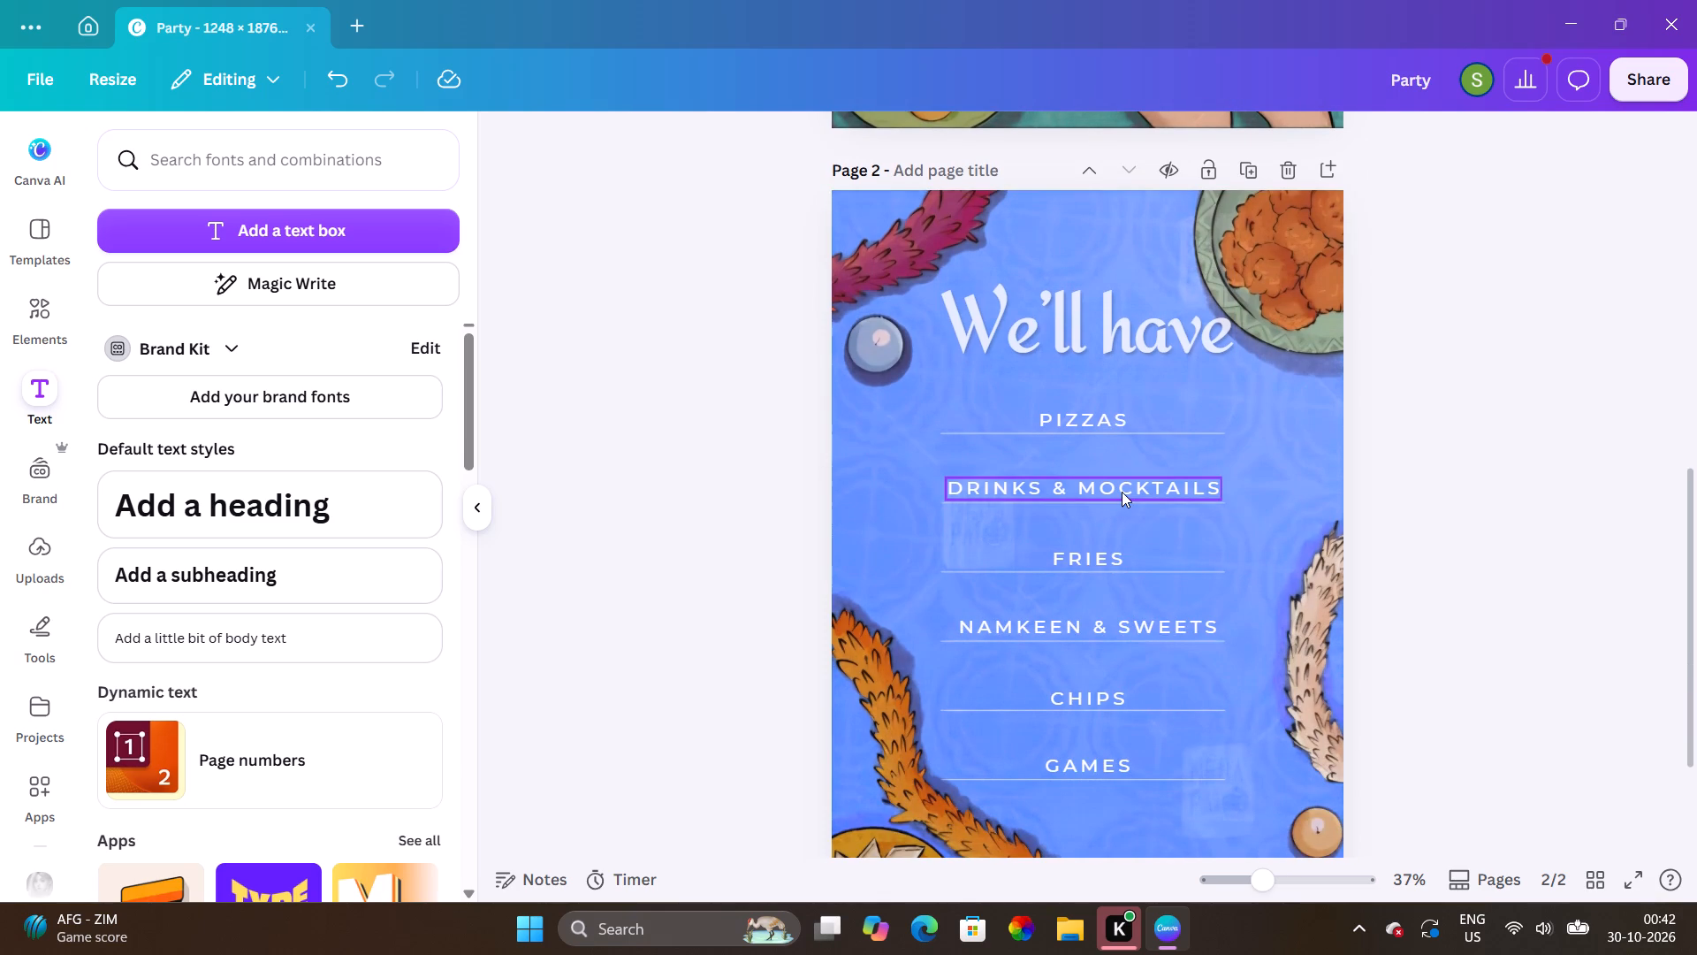
pyautogui.click(1122, 492)
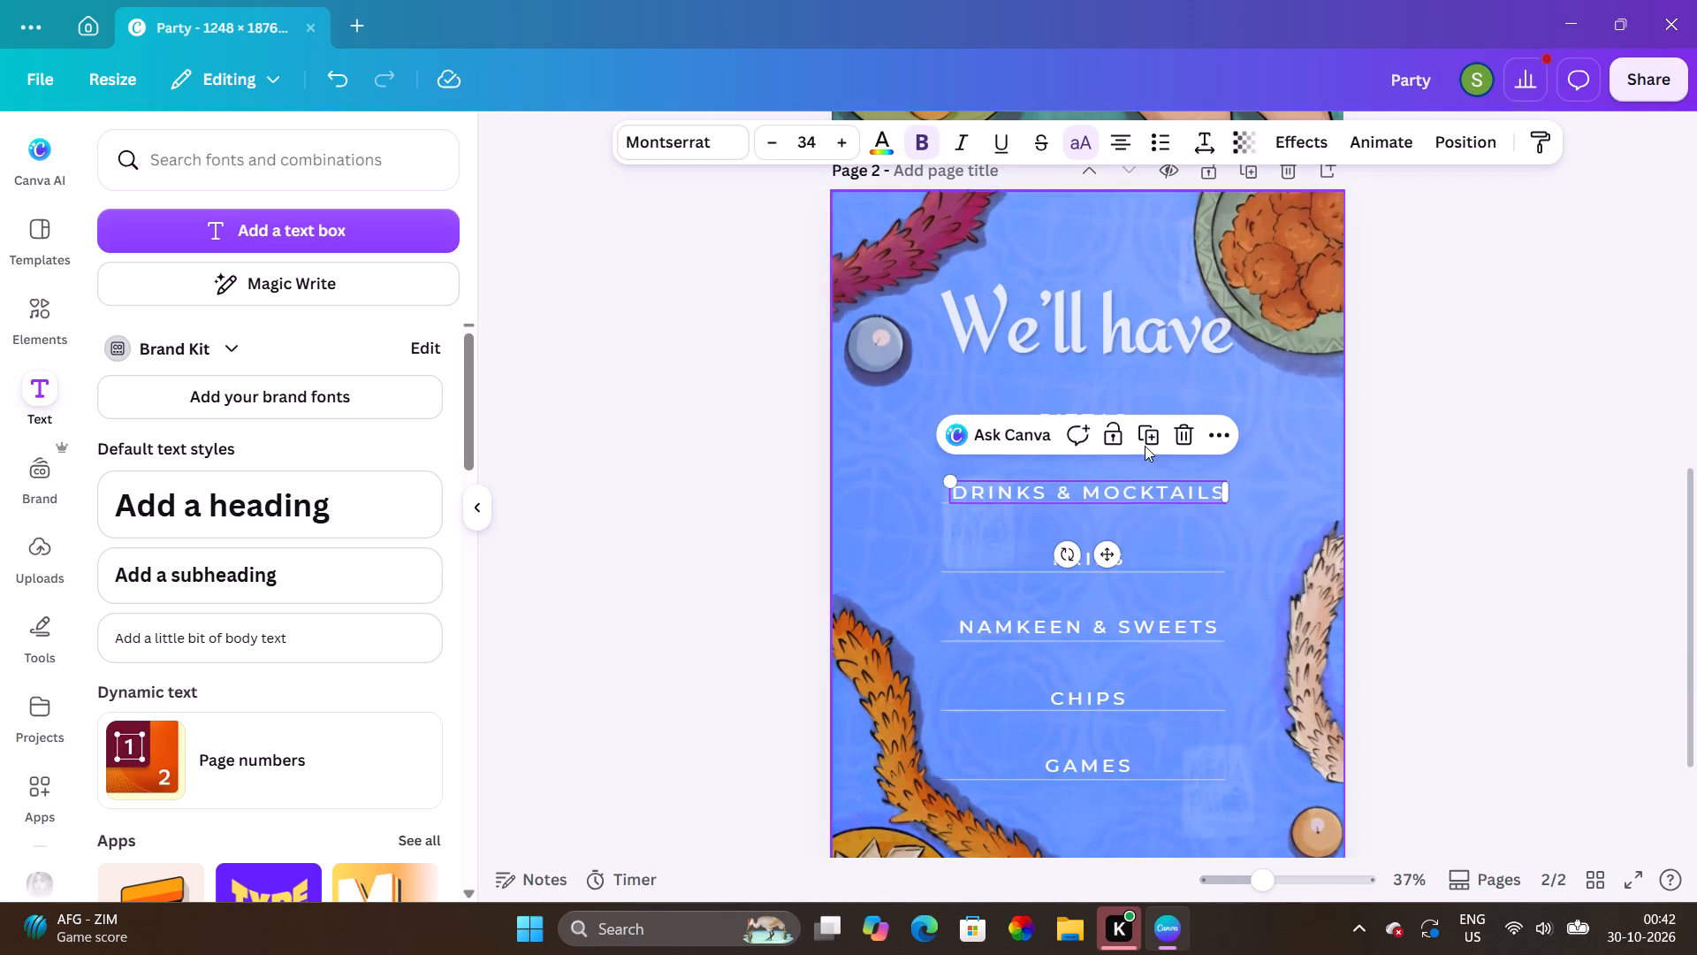
pyautogui.click(1128, 383)
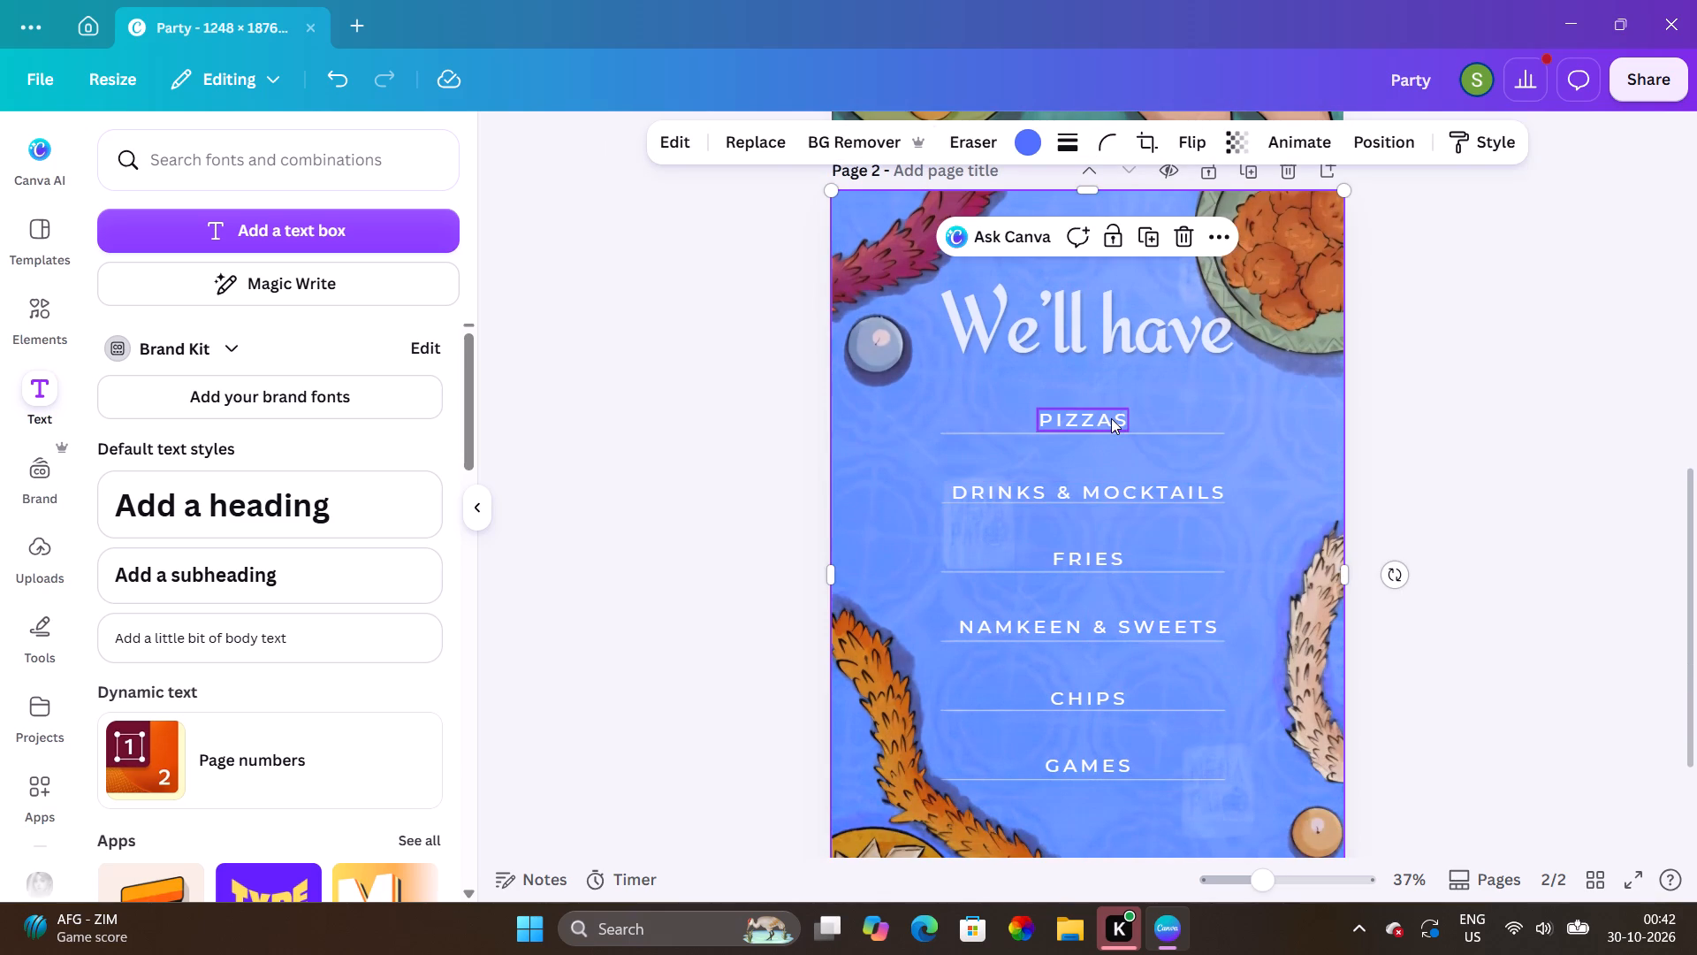
# Review both pages and compare the fonts of PIZZAS, the cover's Diwali title and the "We'll have" heading.
pyautogui.click(1111, 418)
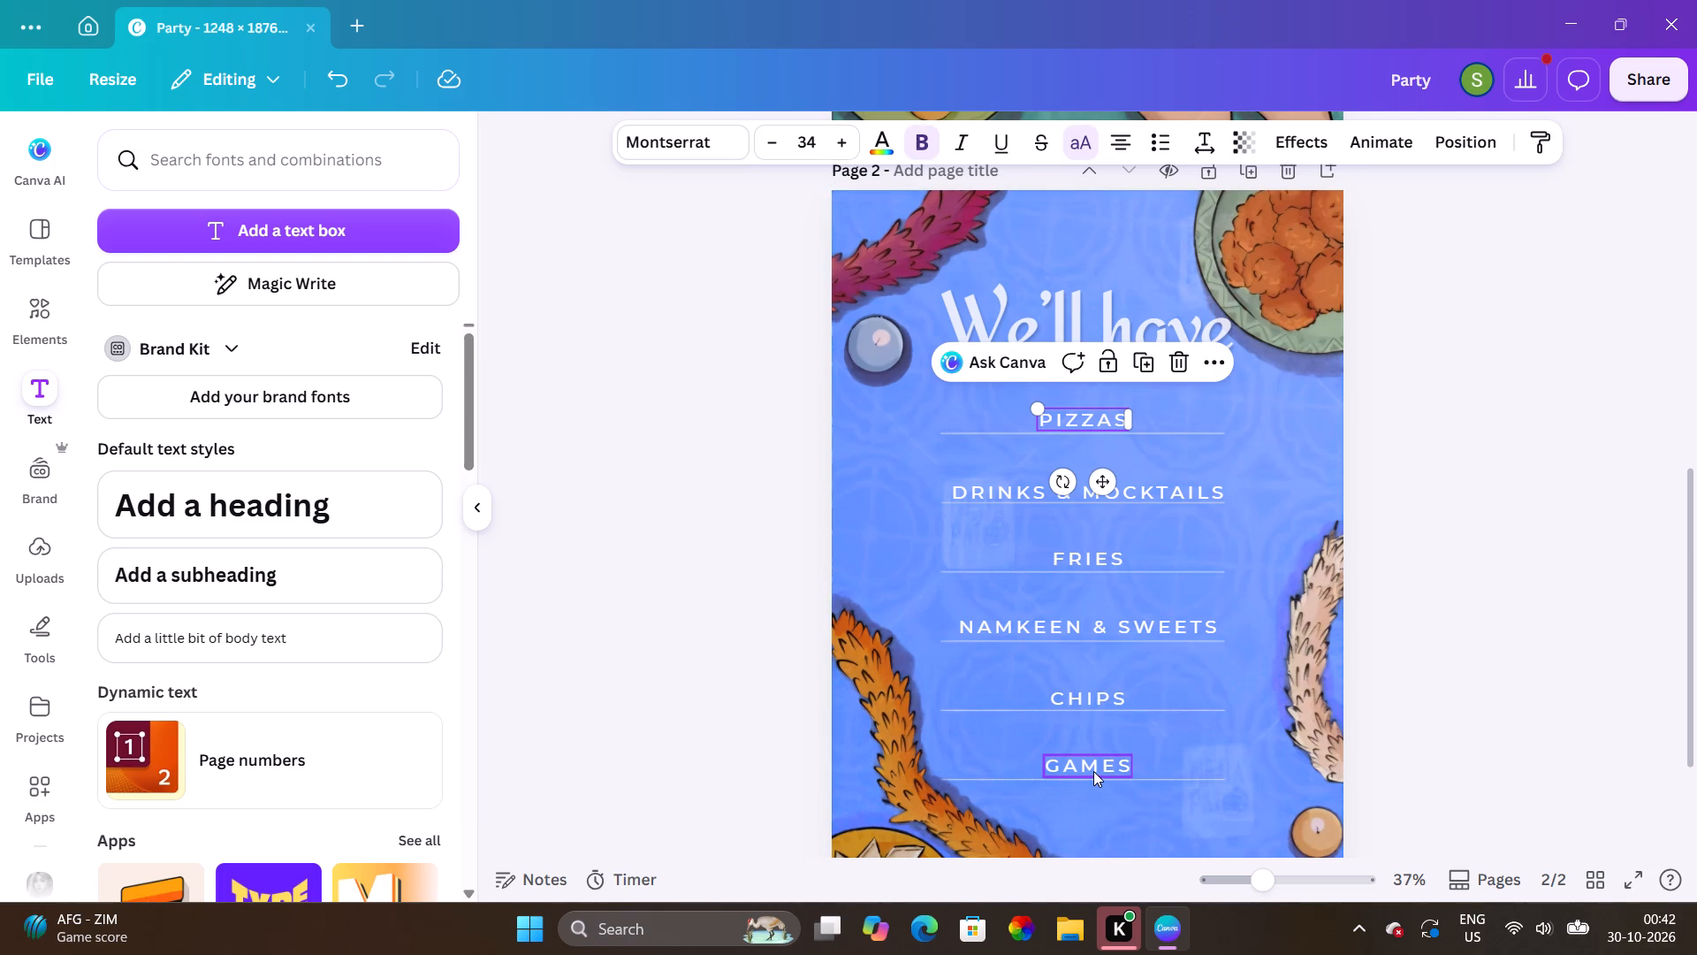
pyautogui.scroll(-1, 888, 693)
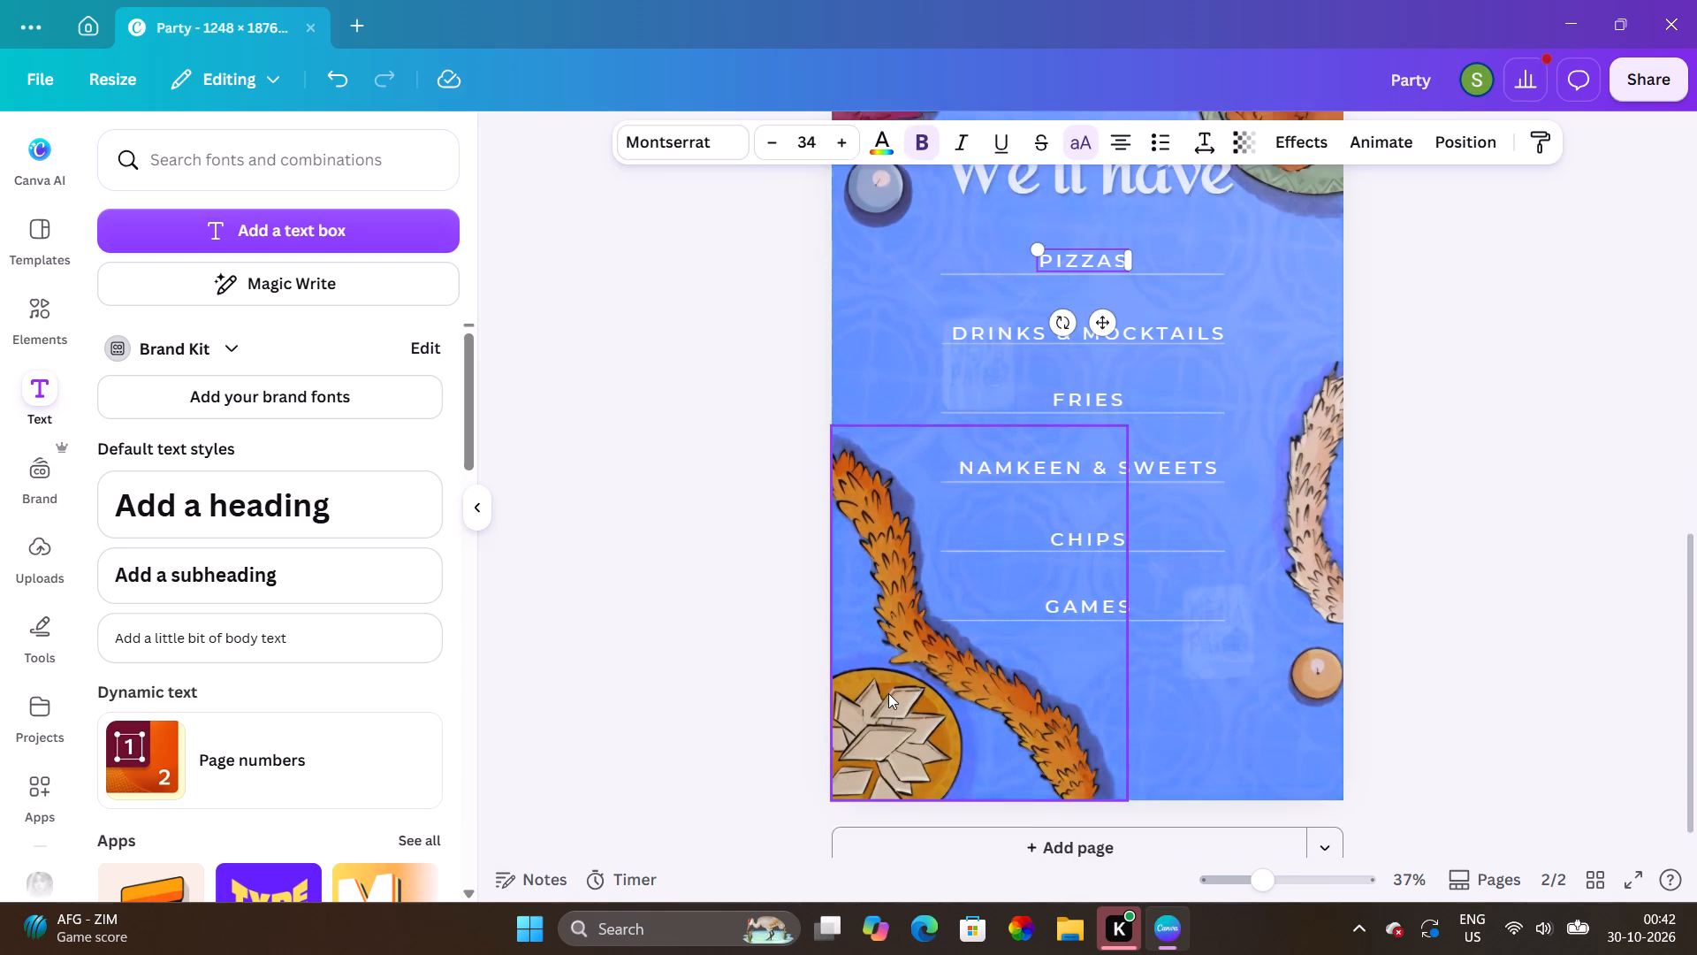
pyautogui.scroll(-1, 888, 693)
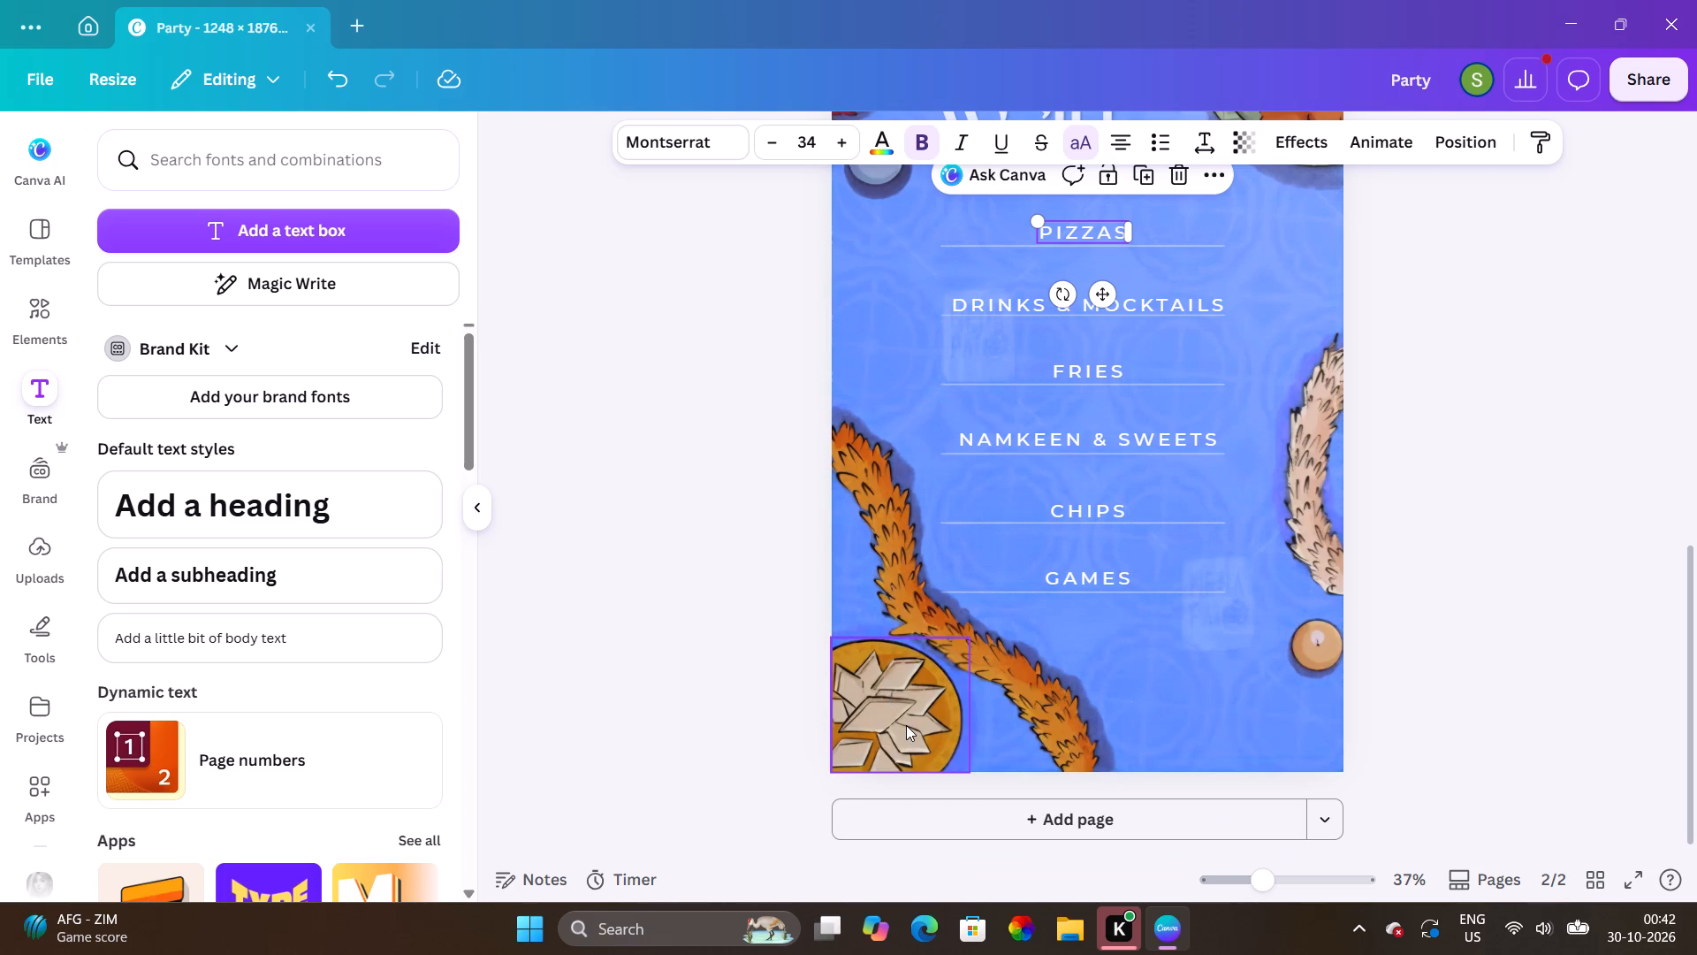
pyautogui.scroll(6, 1216, 584)
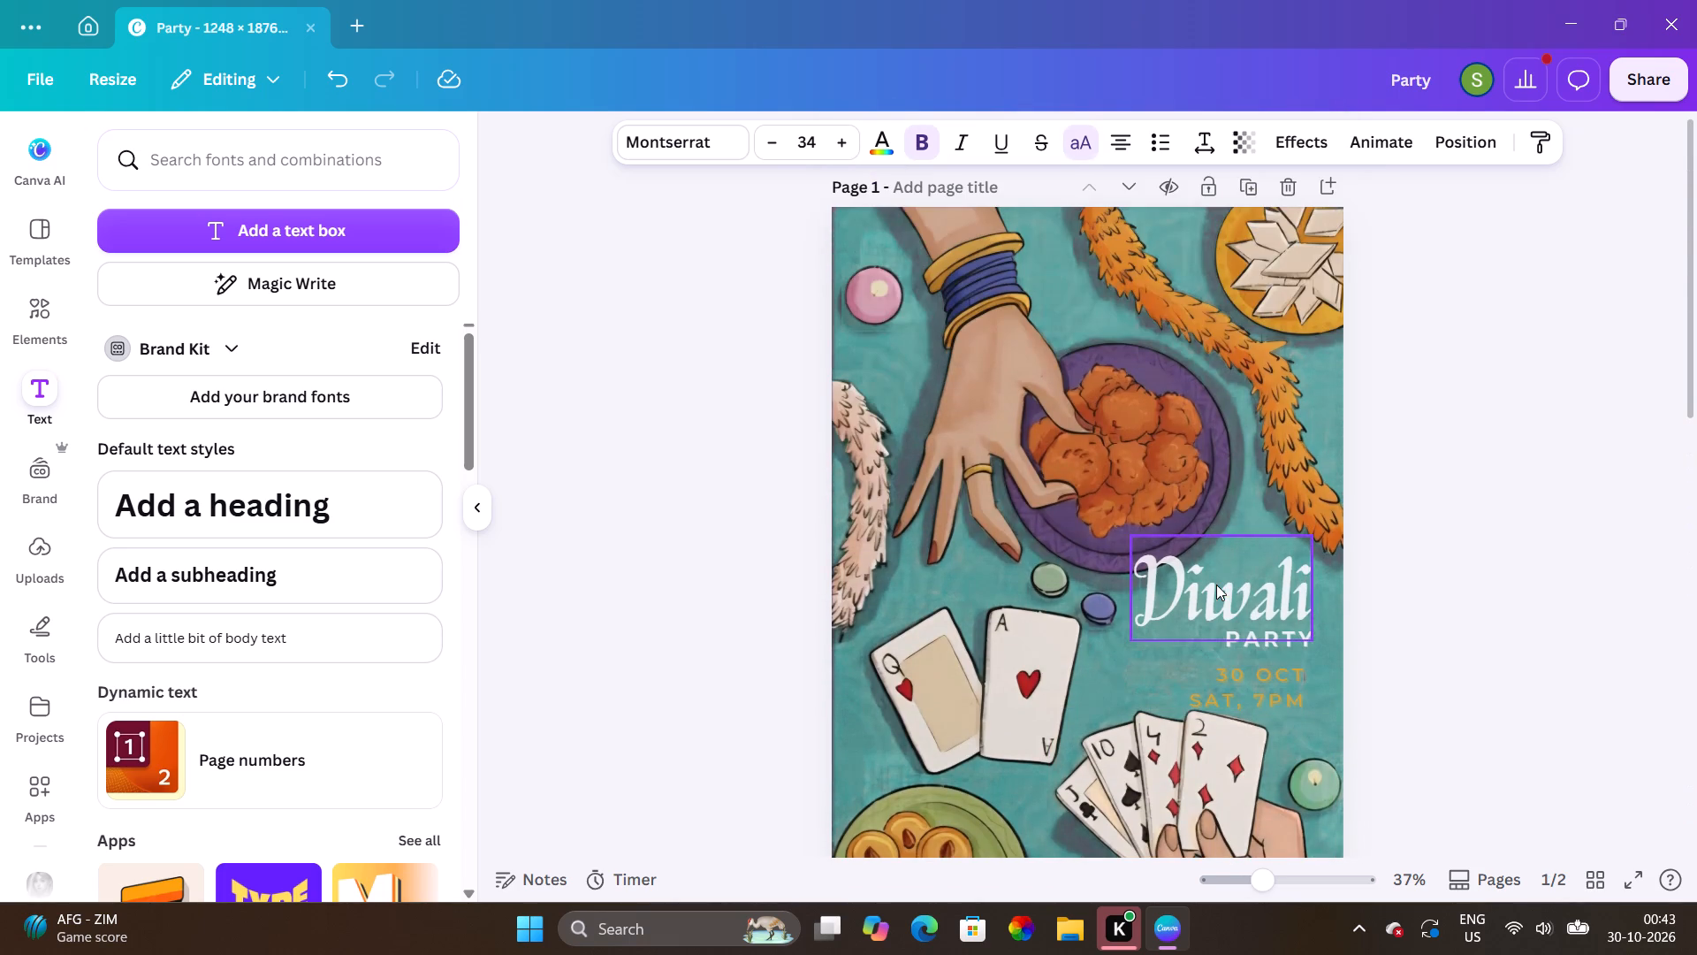
pyautogui.click(1253, 601)
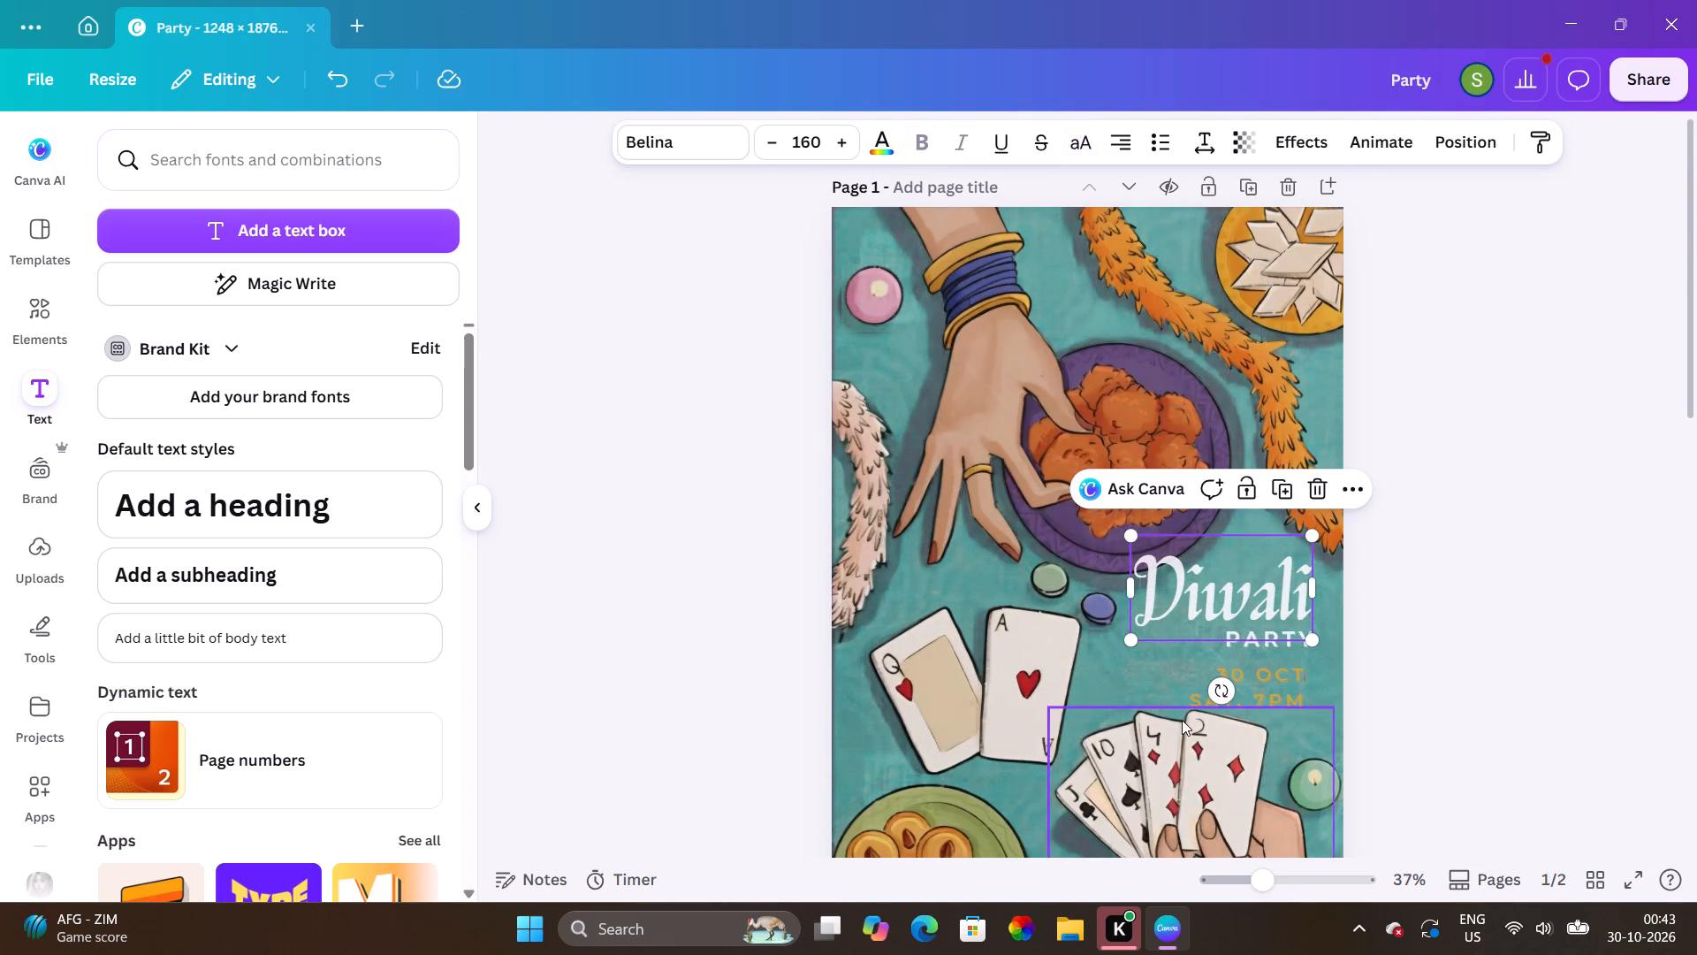
pyautogui.scroll(-2, 1182, 720)
pyautogui.scroll(-1, 1179, 632)
pyautogui.click(1071, 712)
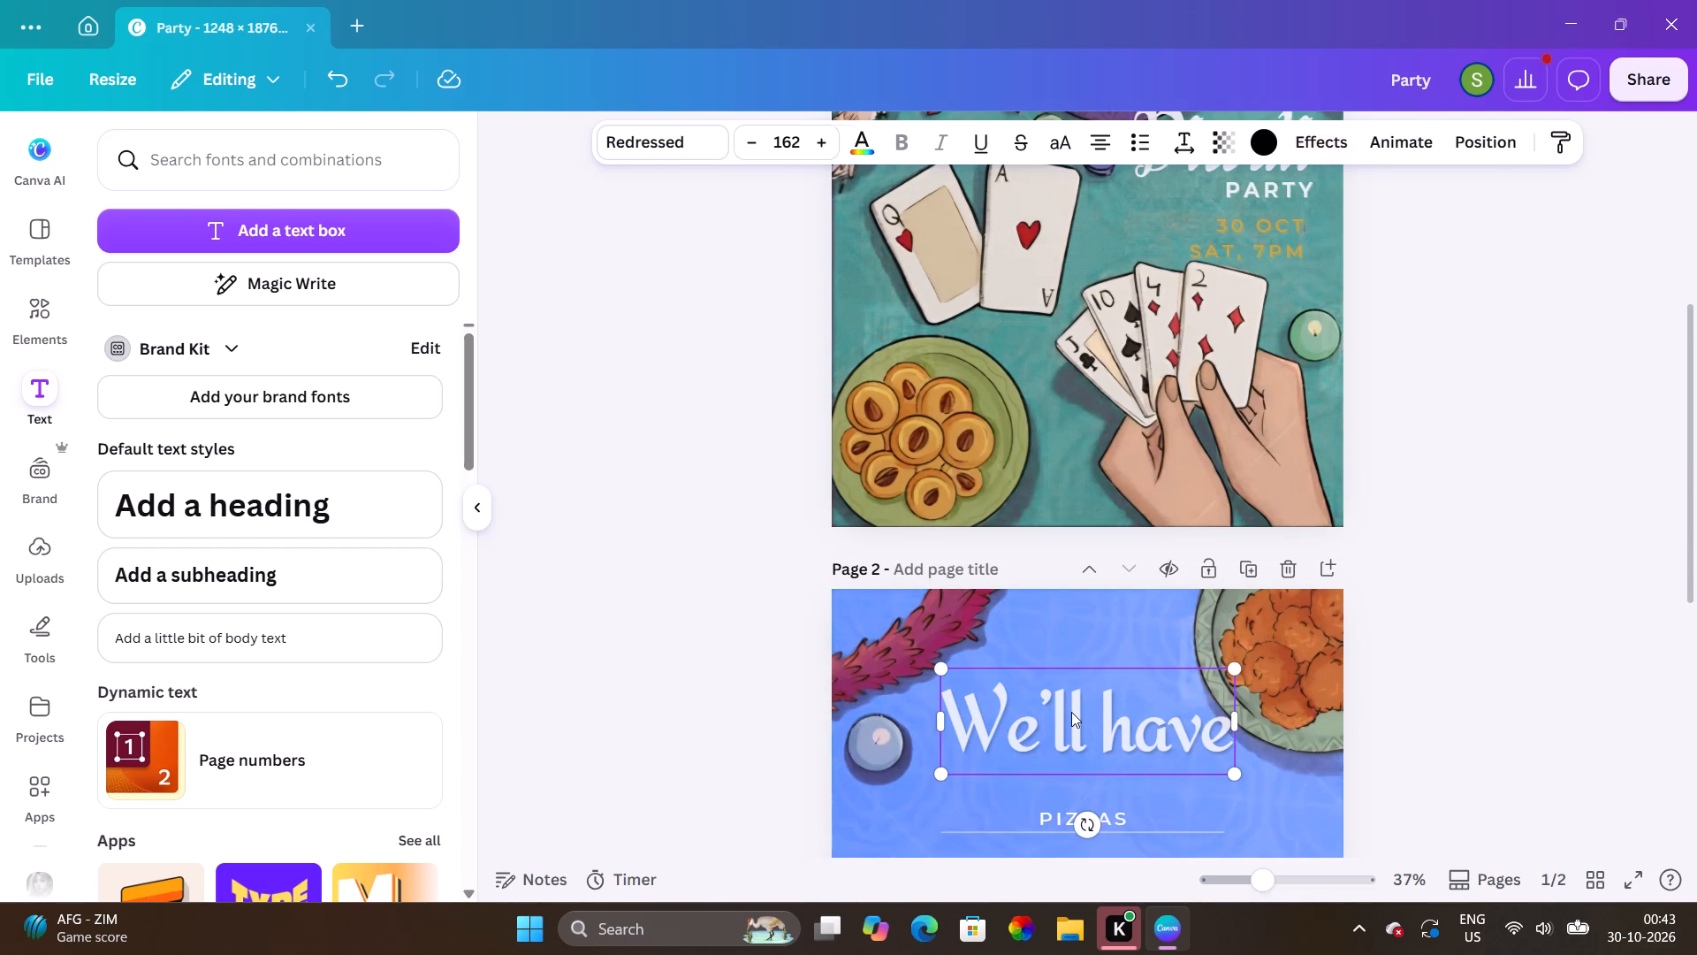
pyautogui.scroll(1, 1178, 316)
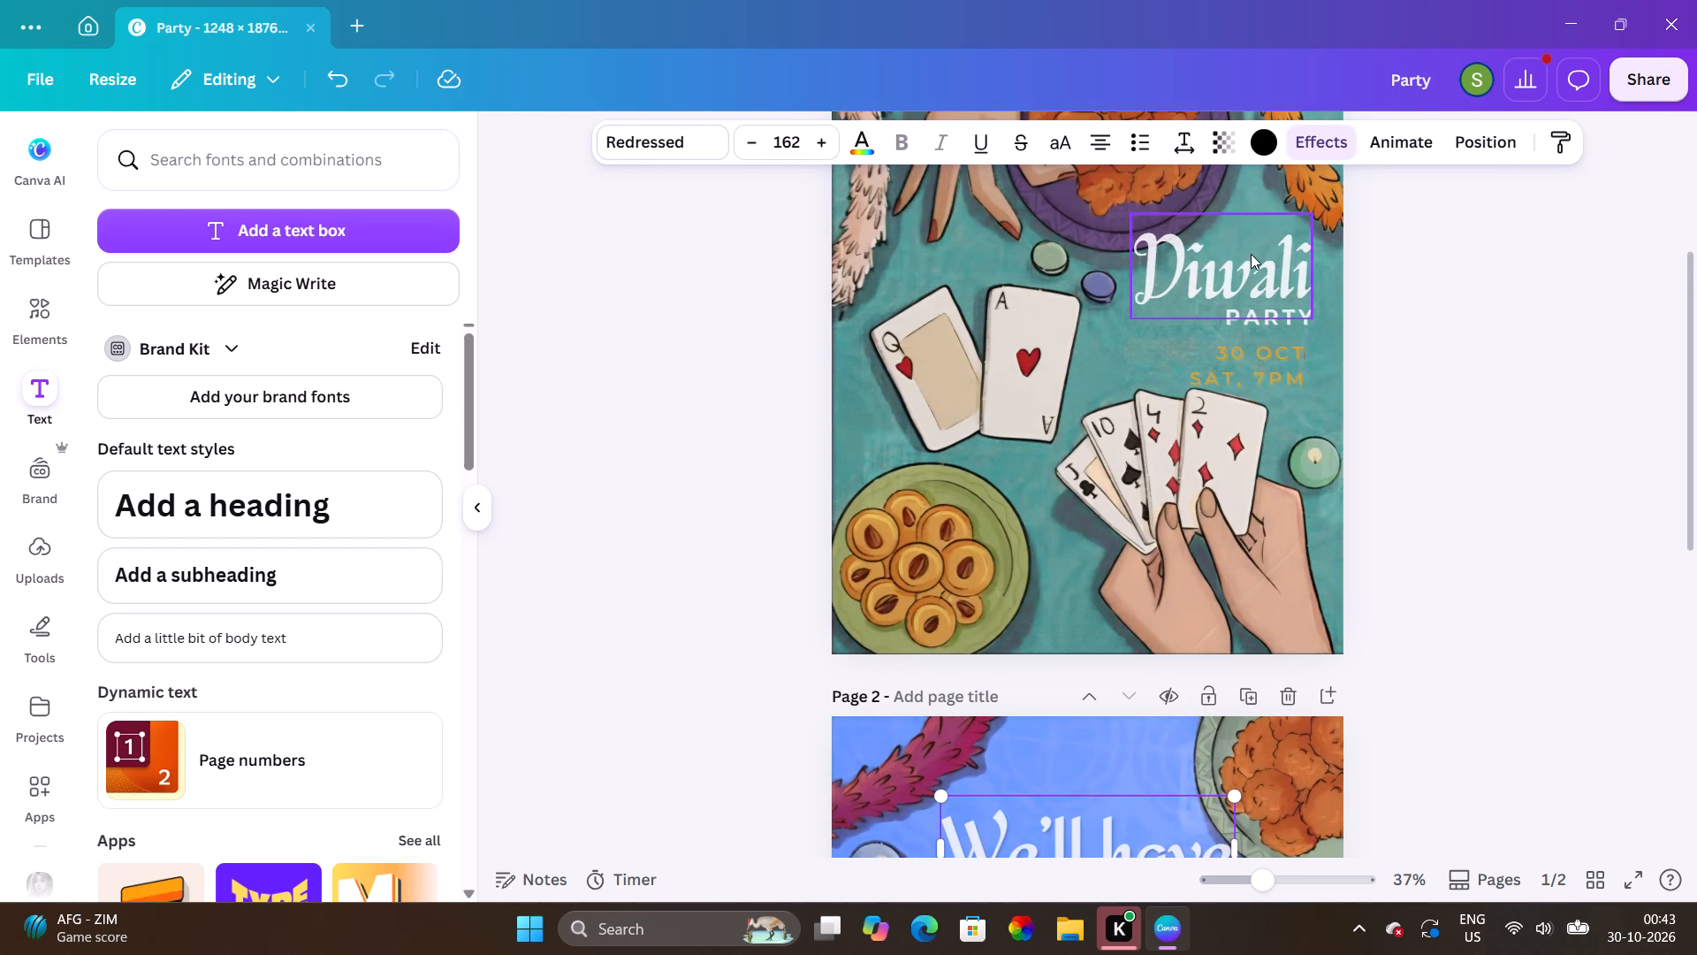
# Change the cover's Diwali title to the Redressed font and widen its box to fit the word on one line.
pyautogui.click(1250, 253)
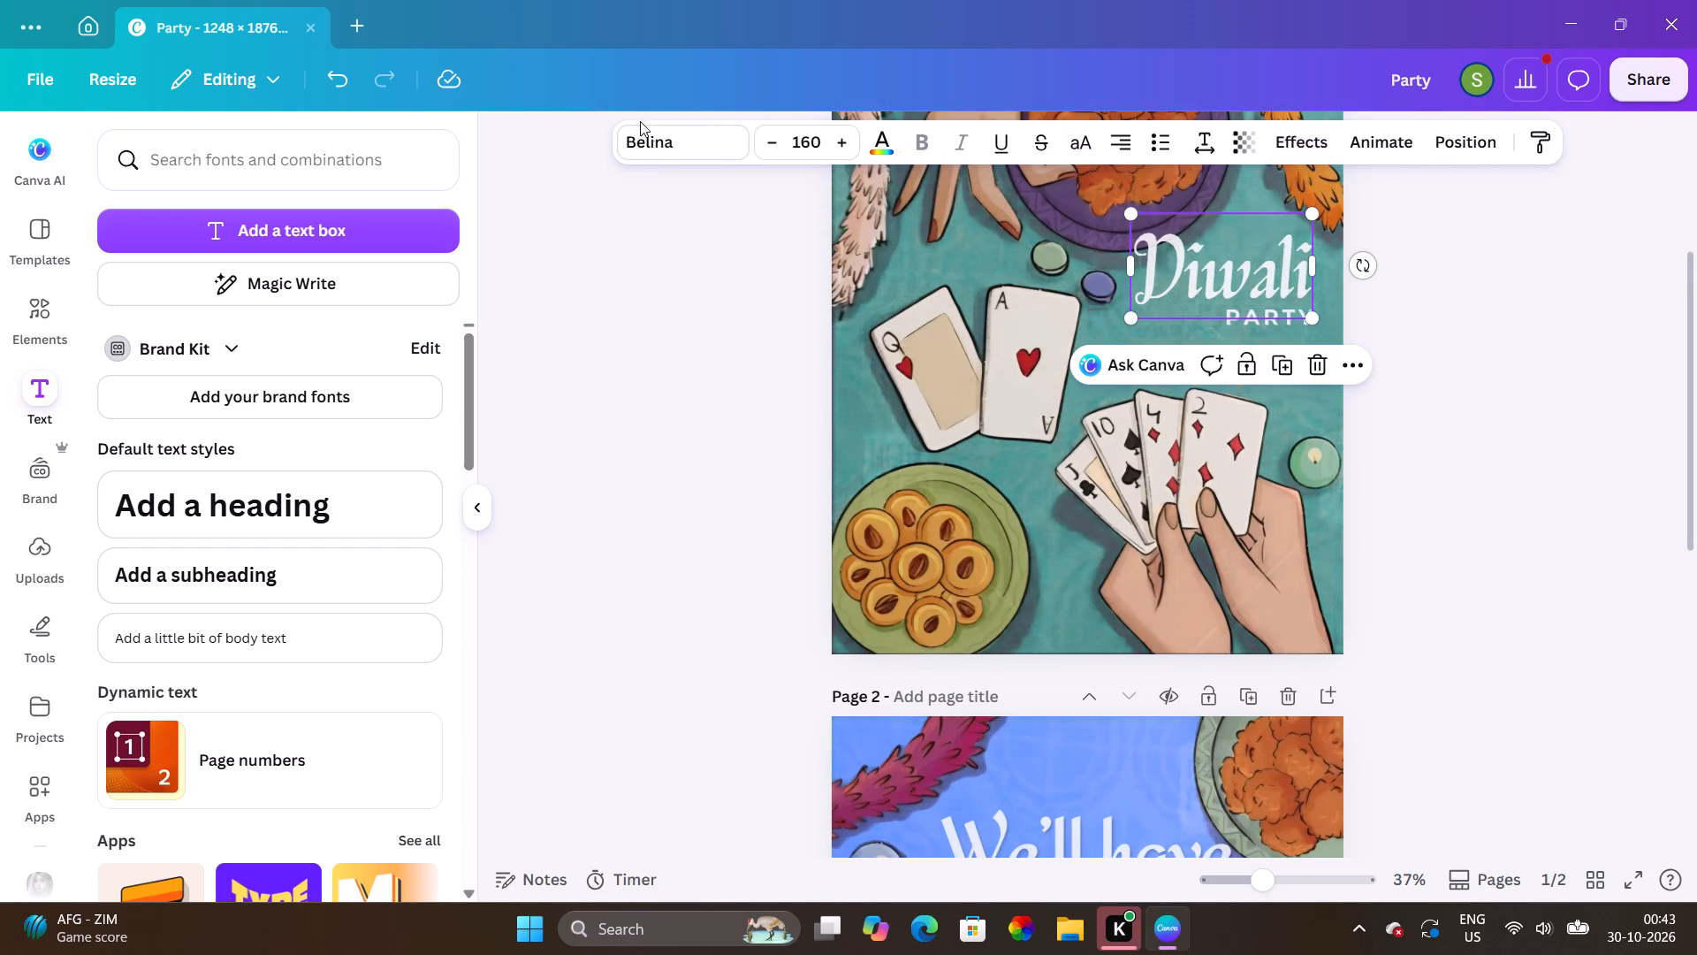
pyautogui.click(656, 141)
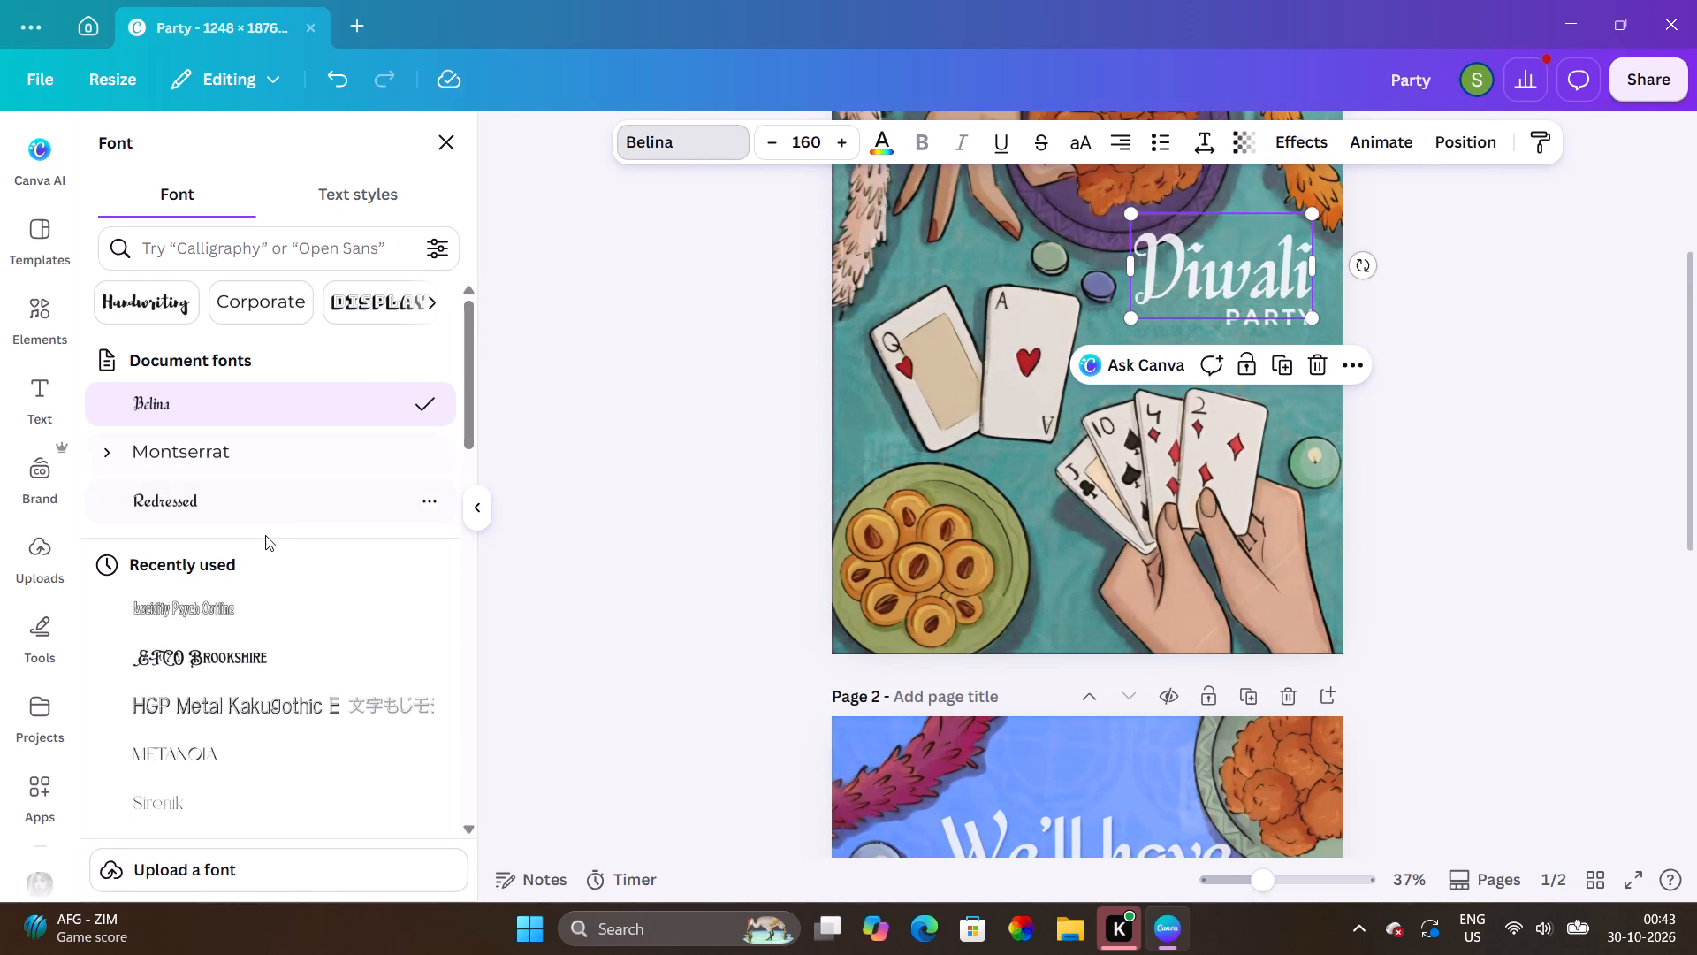
pyautogui.click(265, 496)
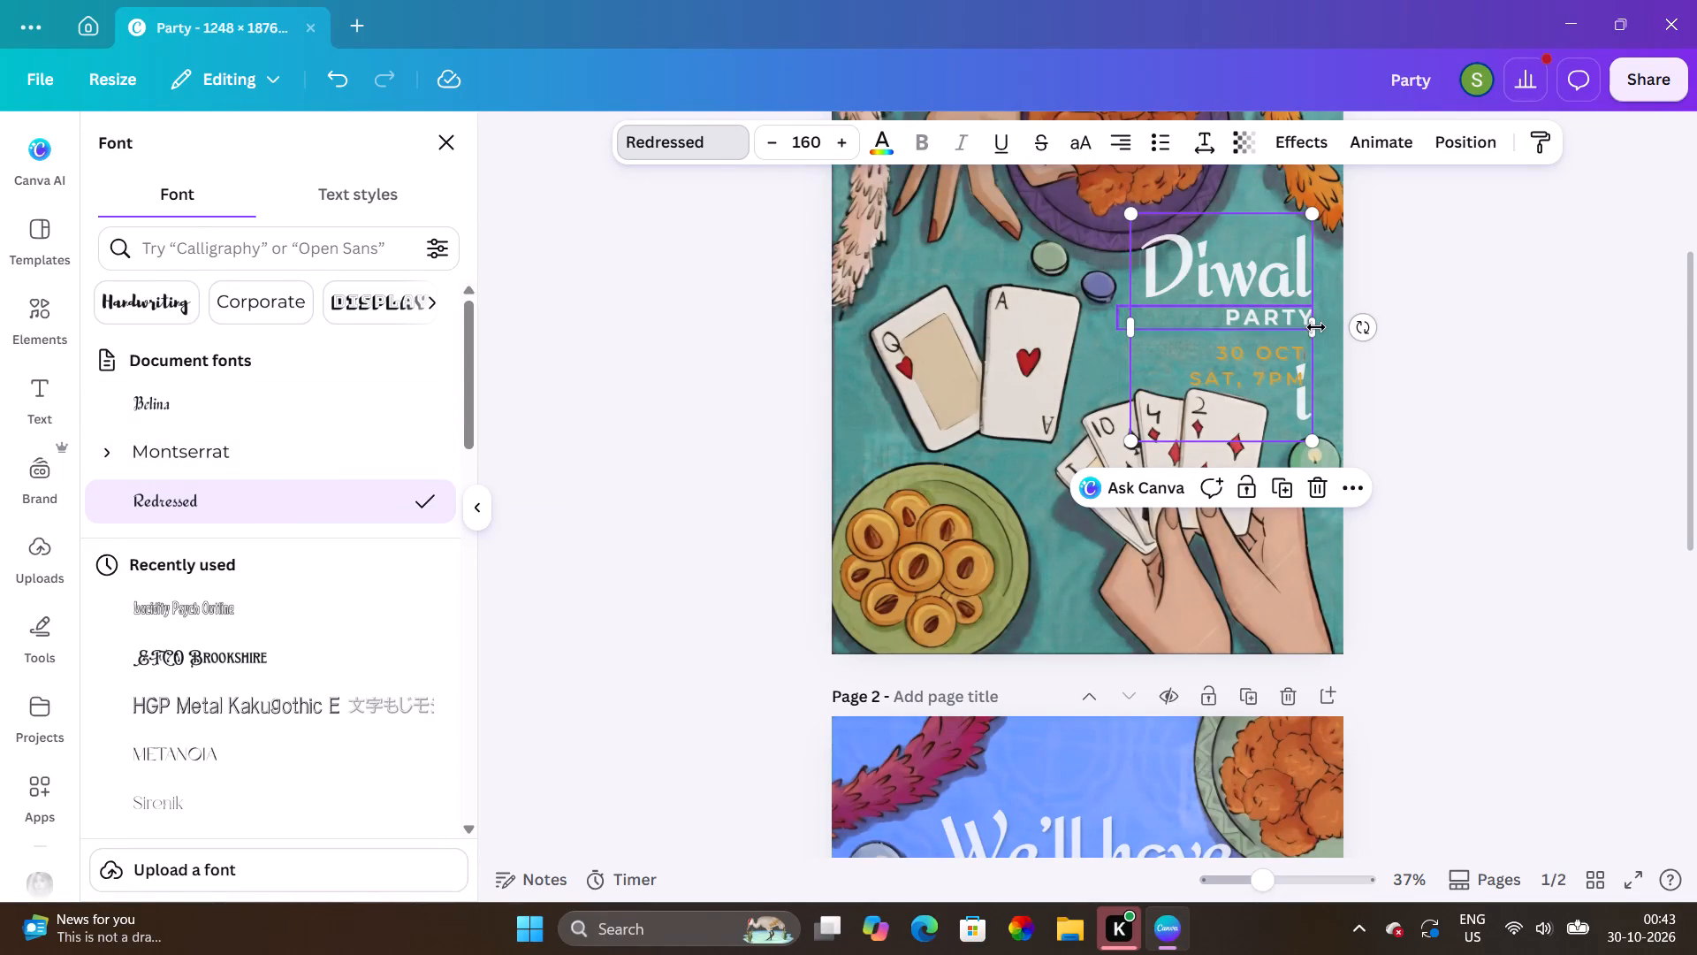
pyautogui.moveTo(1315, 325); pyautogui.dragTo(1328, 324)
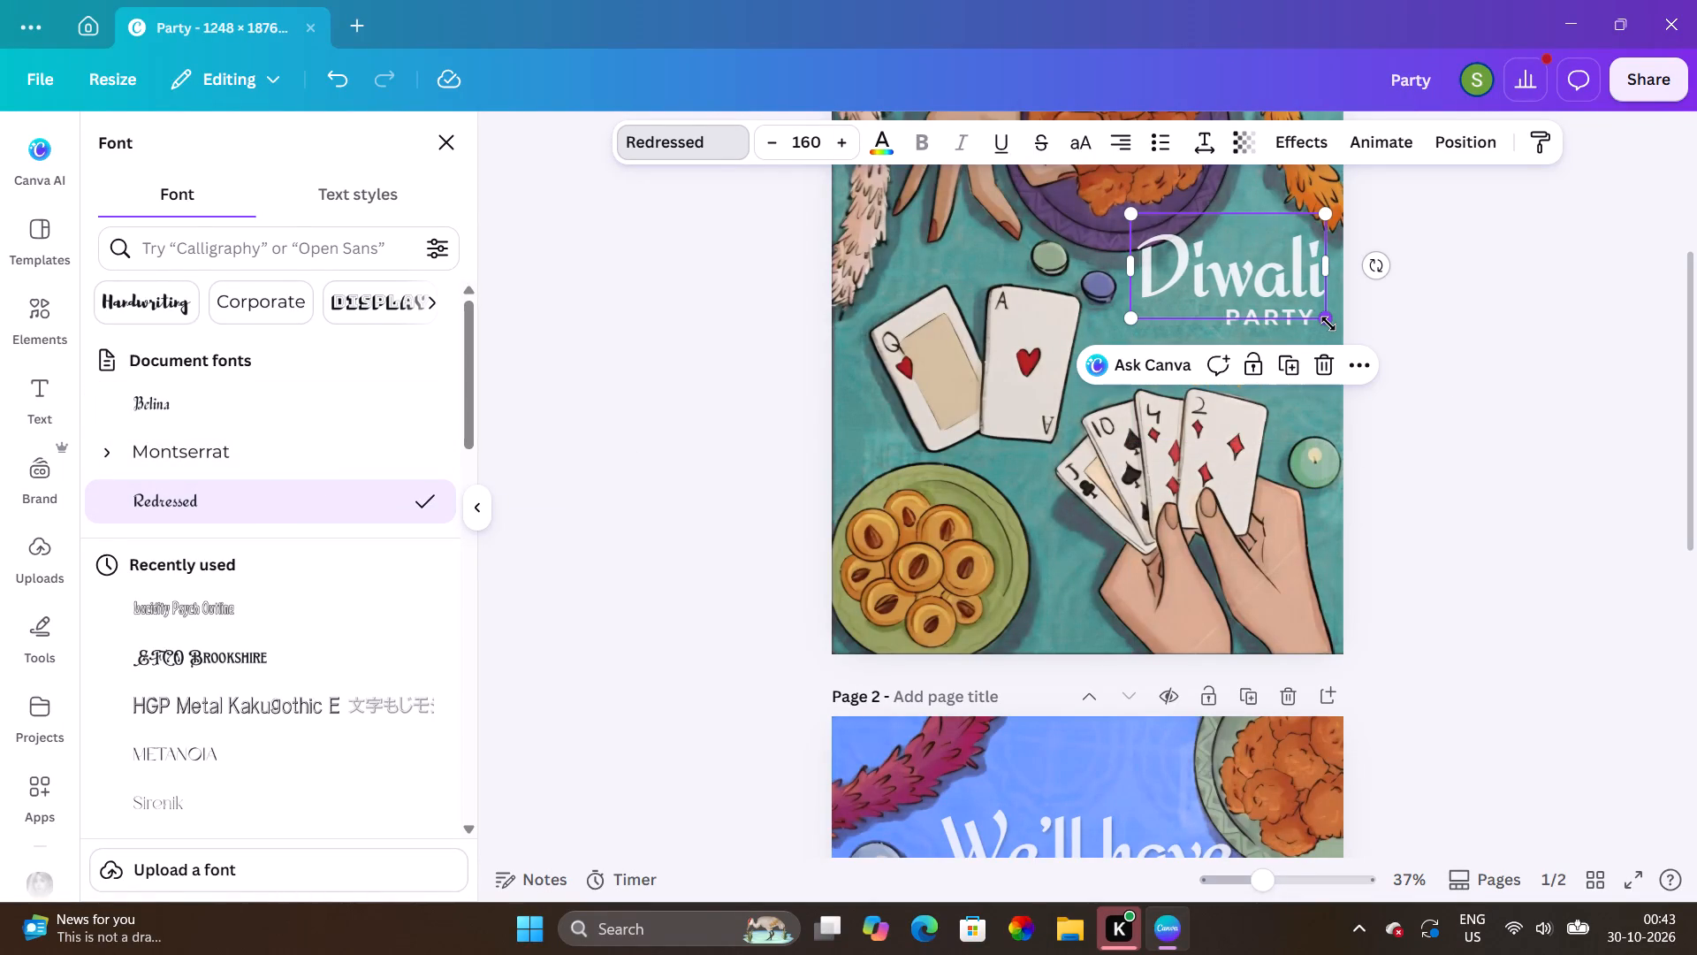
pyautogui.scroll(3, 1308, 329)
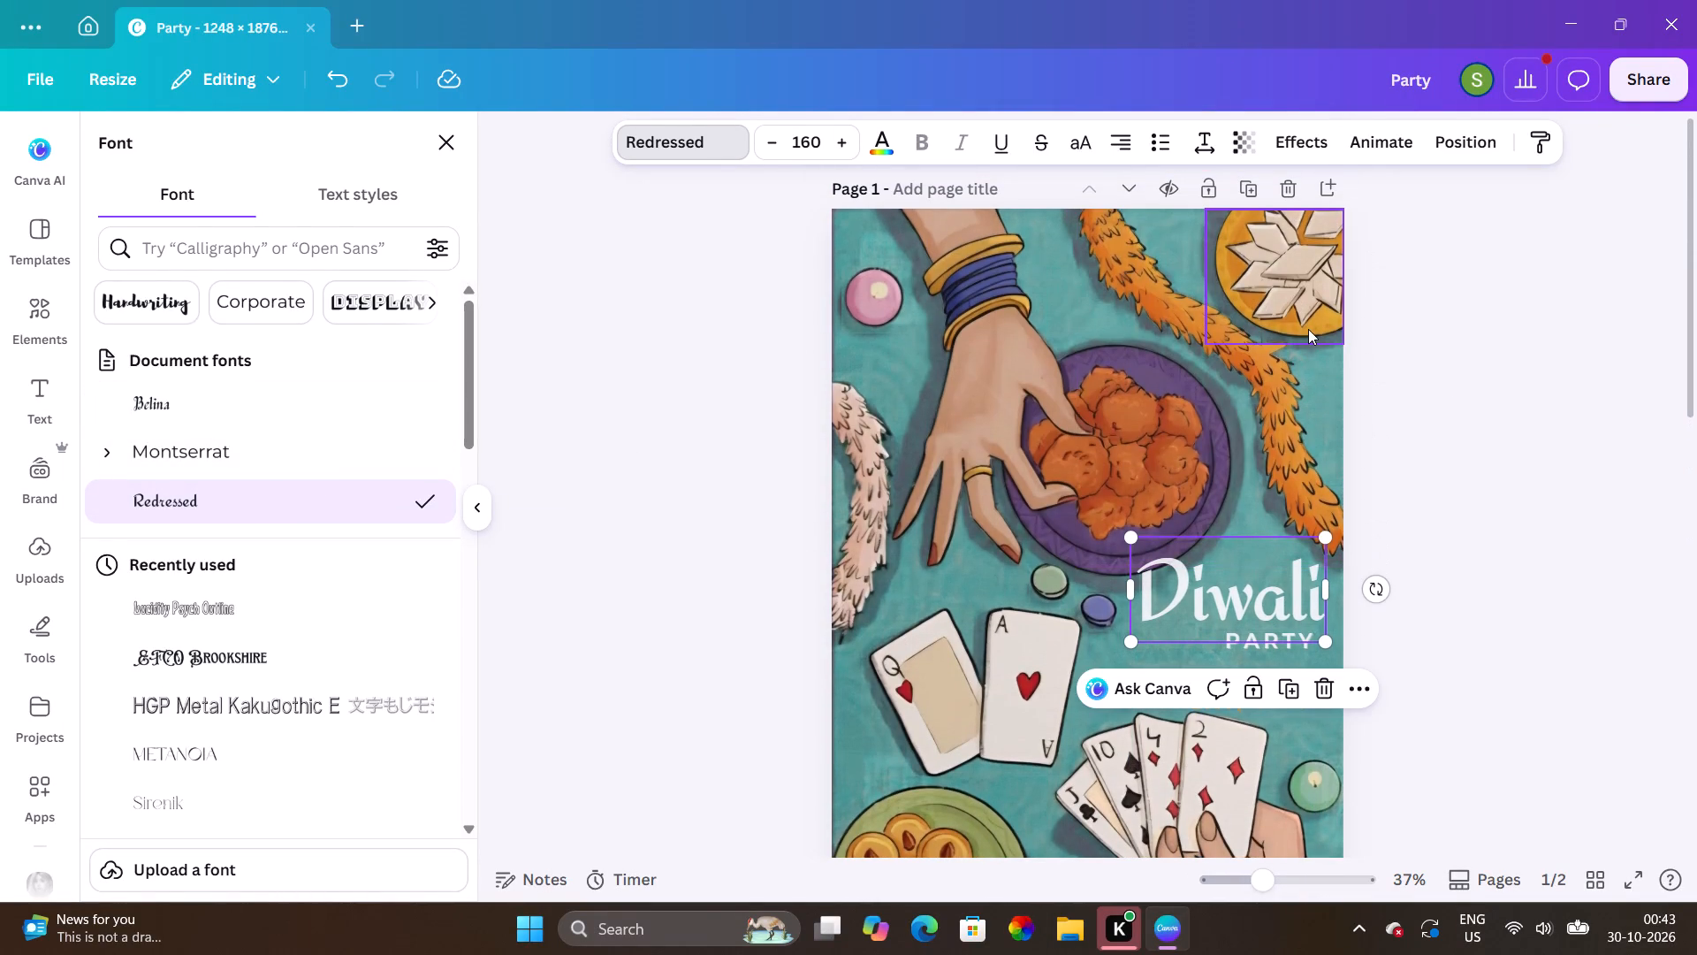
pyautogui.click(1466, 544)
pyautogui.click(1466, 544)
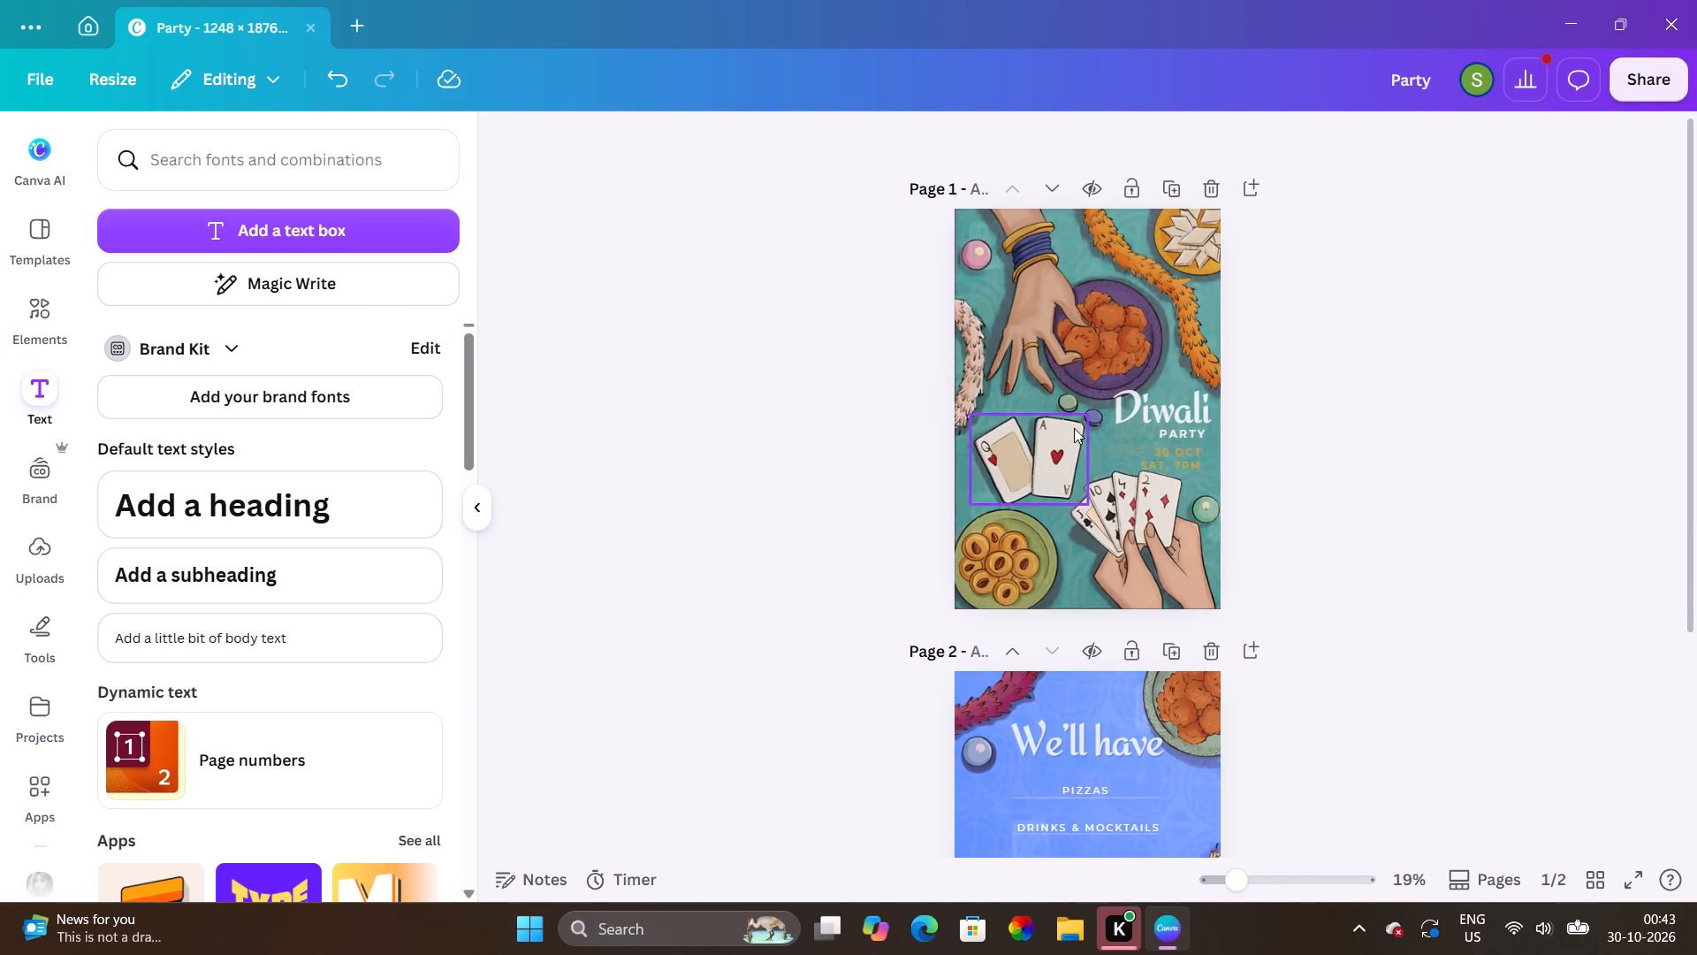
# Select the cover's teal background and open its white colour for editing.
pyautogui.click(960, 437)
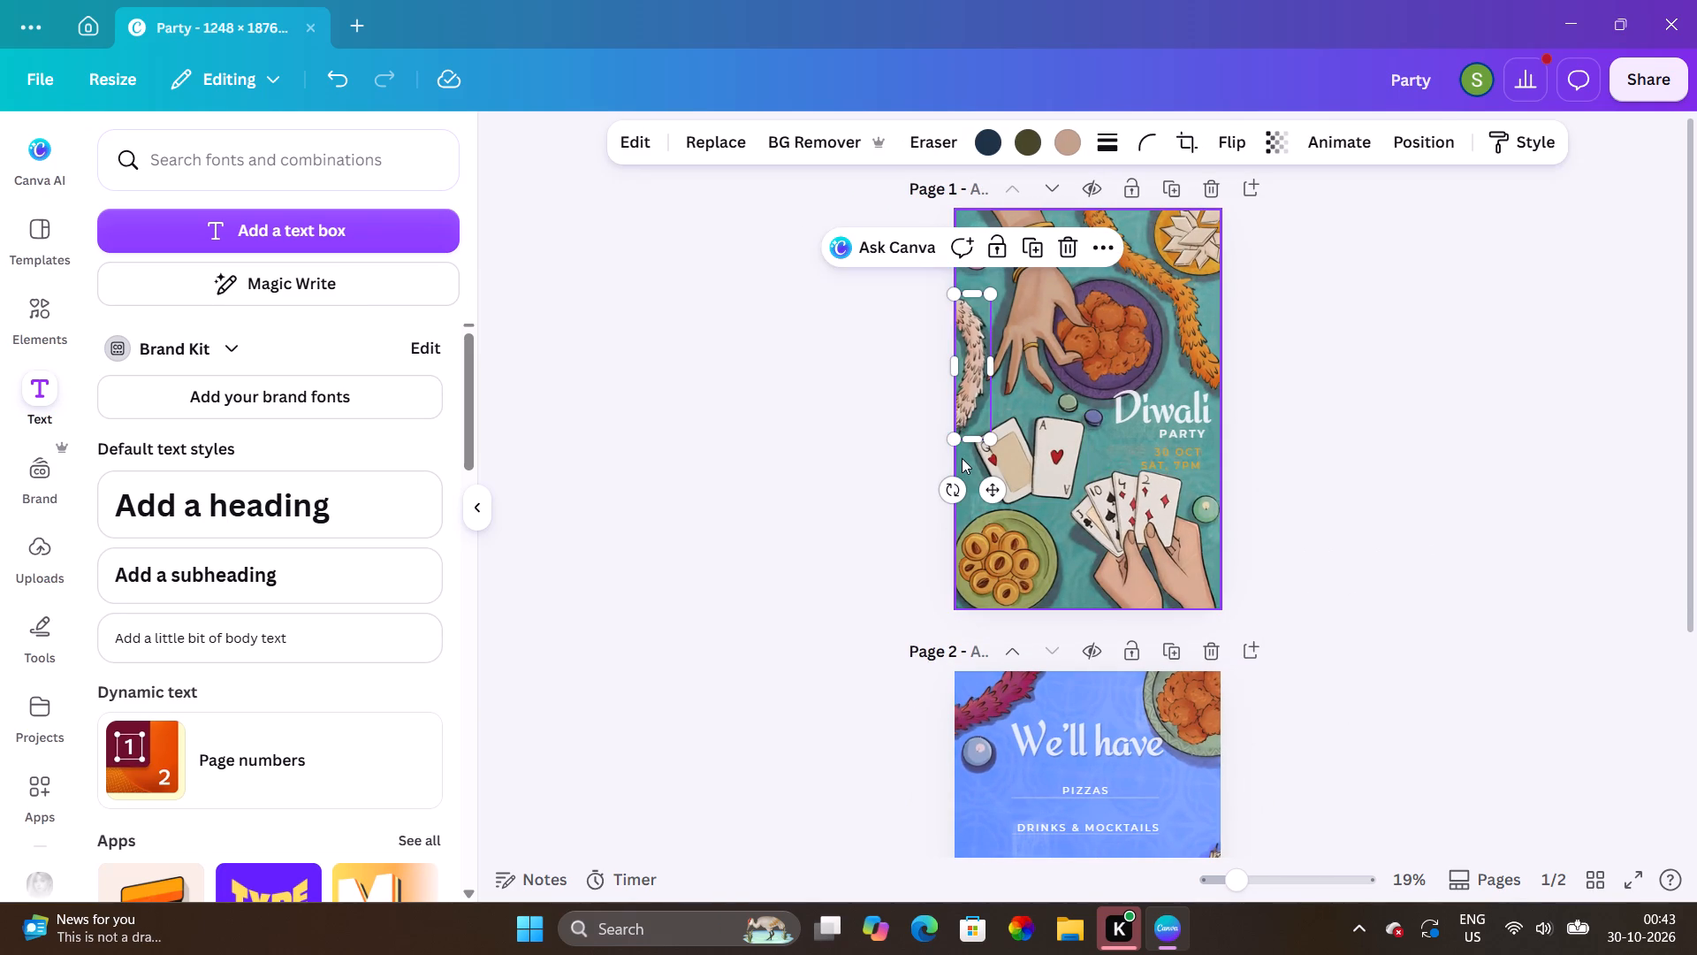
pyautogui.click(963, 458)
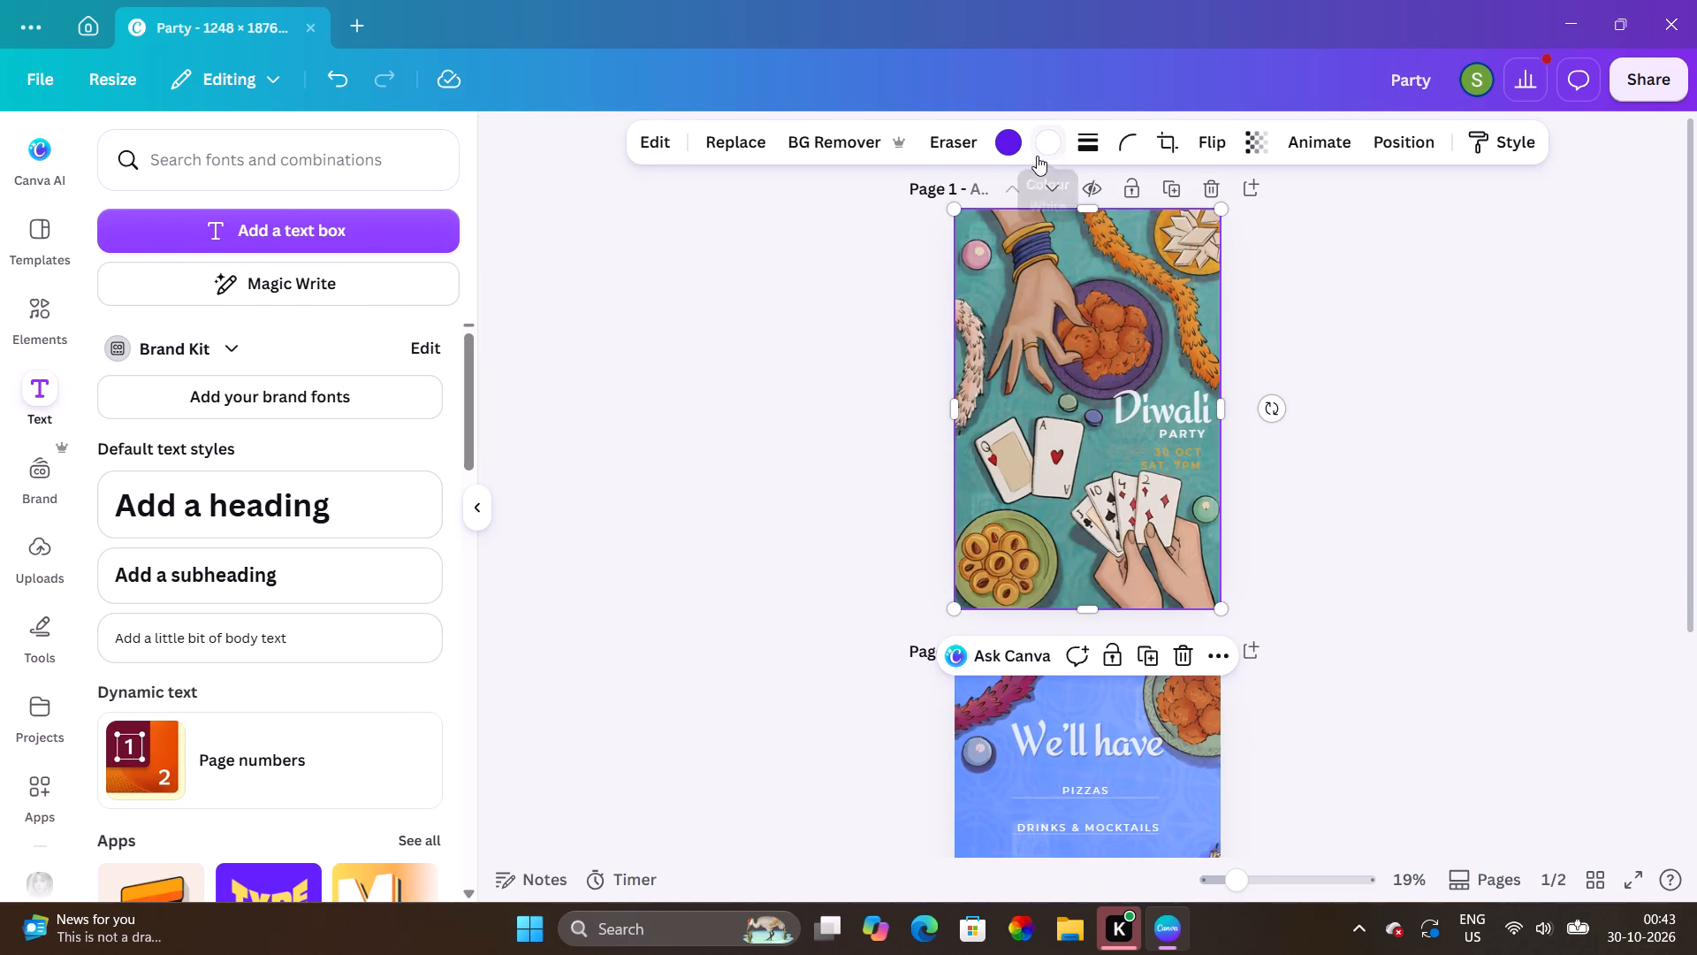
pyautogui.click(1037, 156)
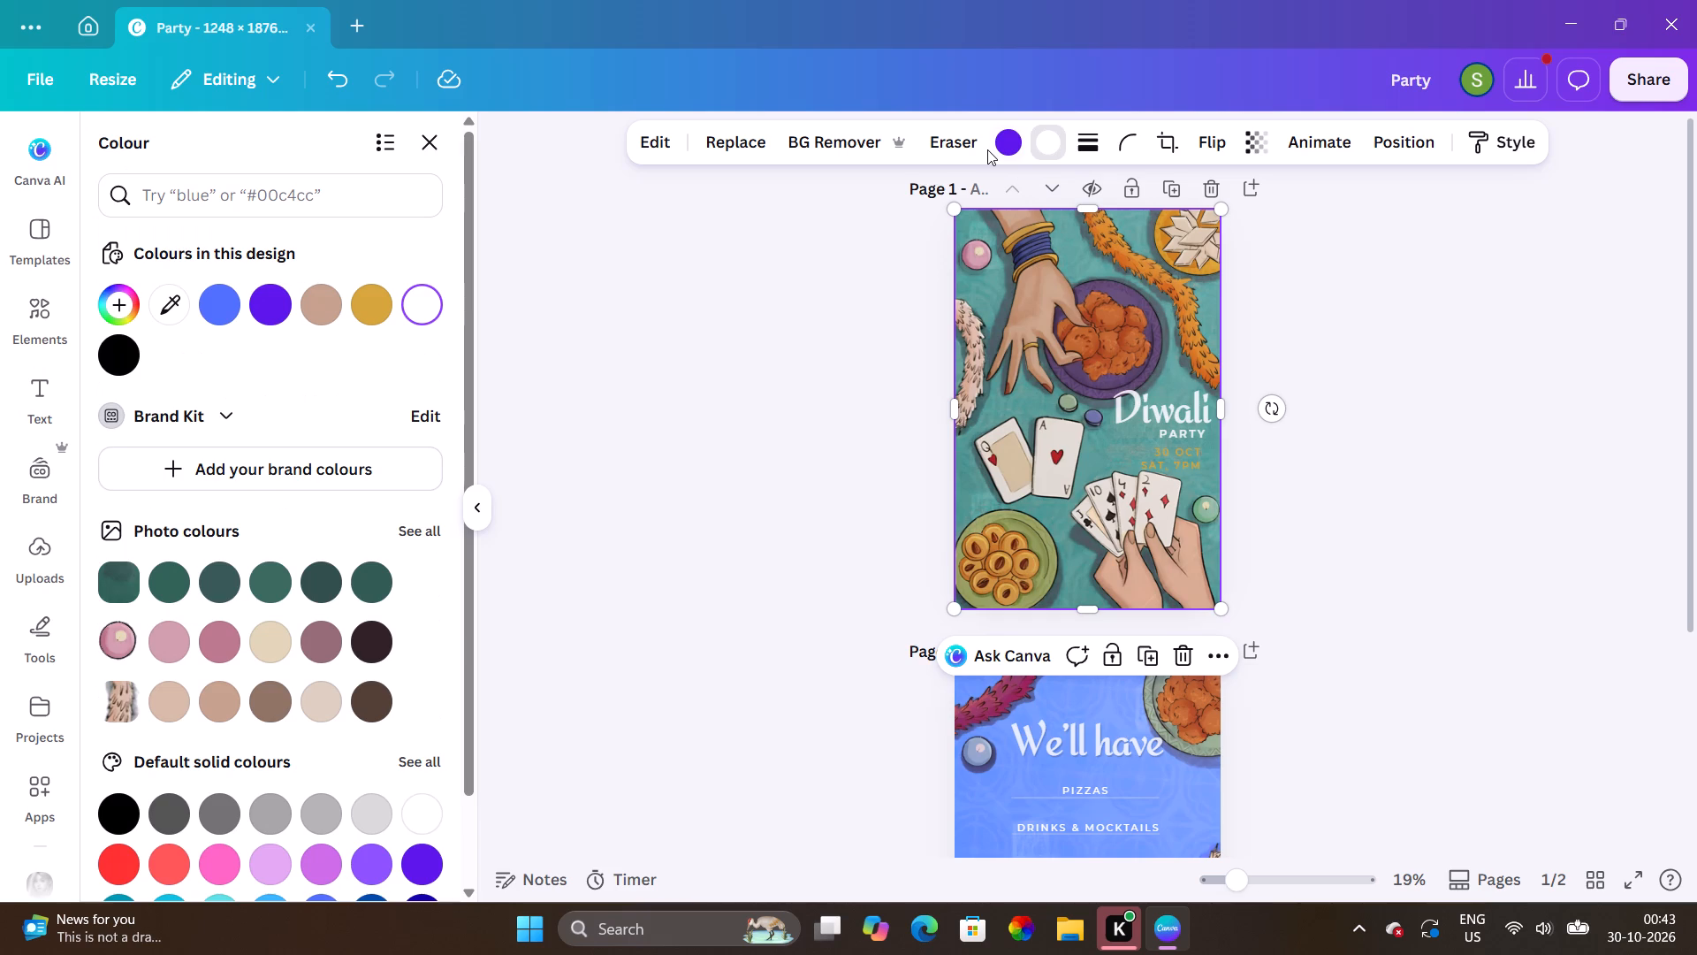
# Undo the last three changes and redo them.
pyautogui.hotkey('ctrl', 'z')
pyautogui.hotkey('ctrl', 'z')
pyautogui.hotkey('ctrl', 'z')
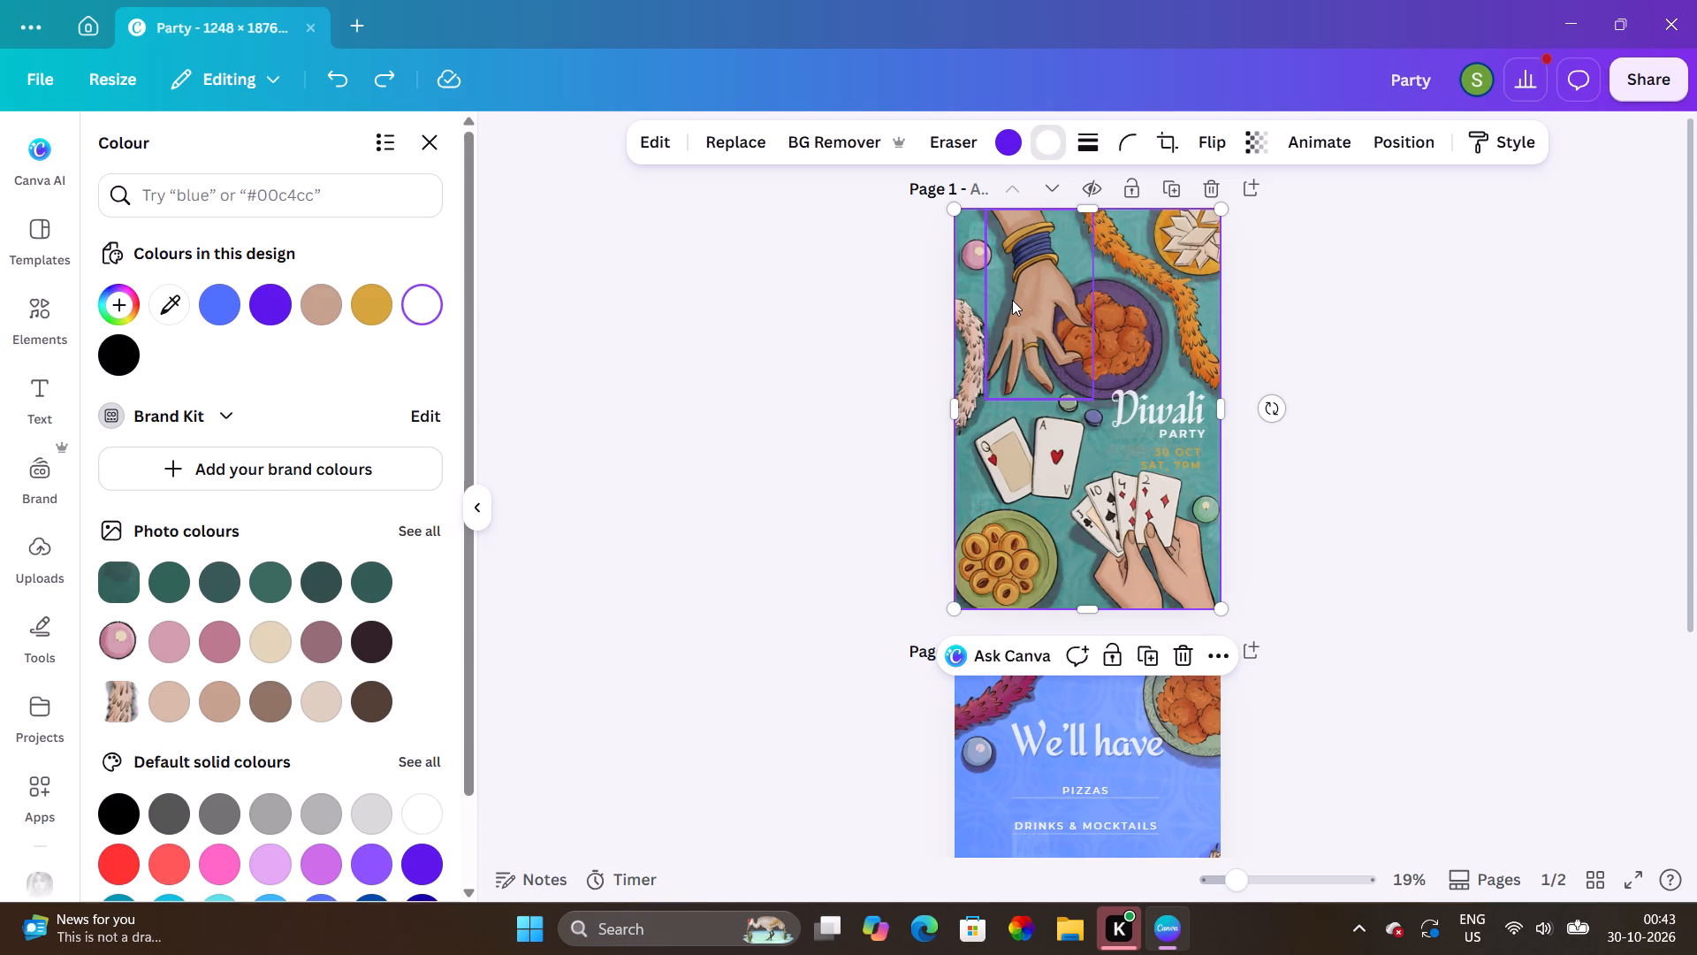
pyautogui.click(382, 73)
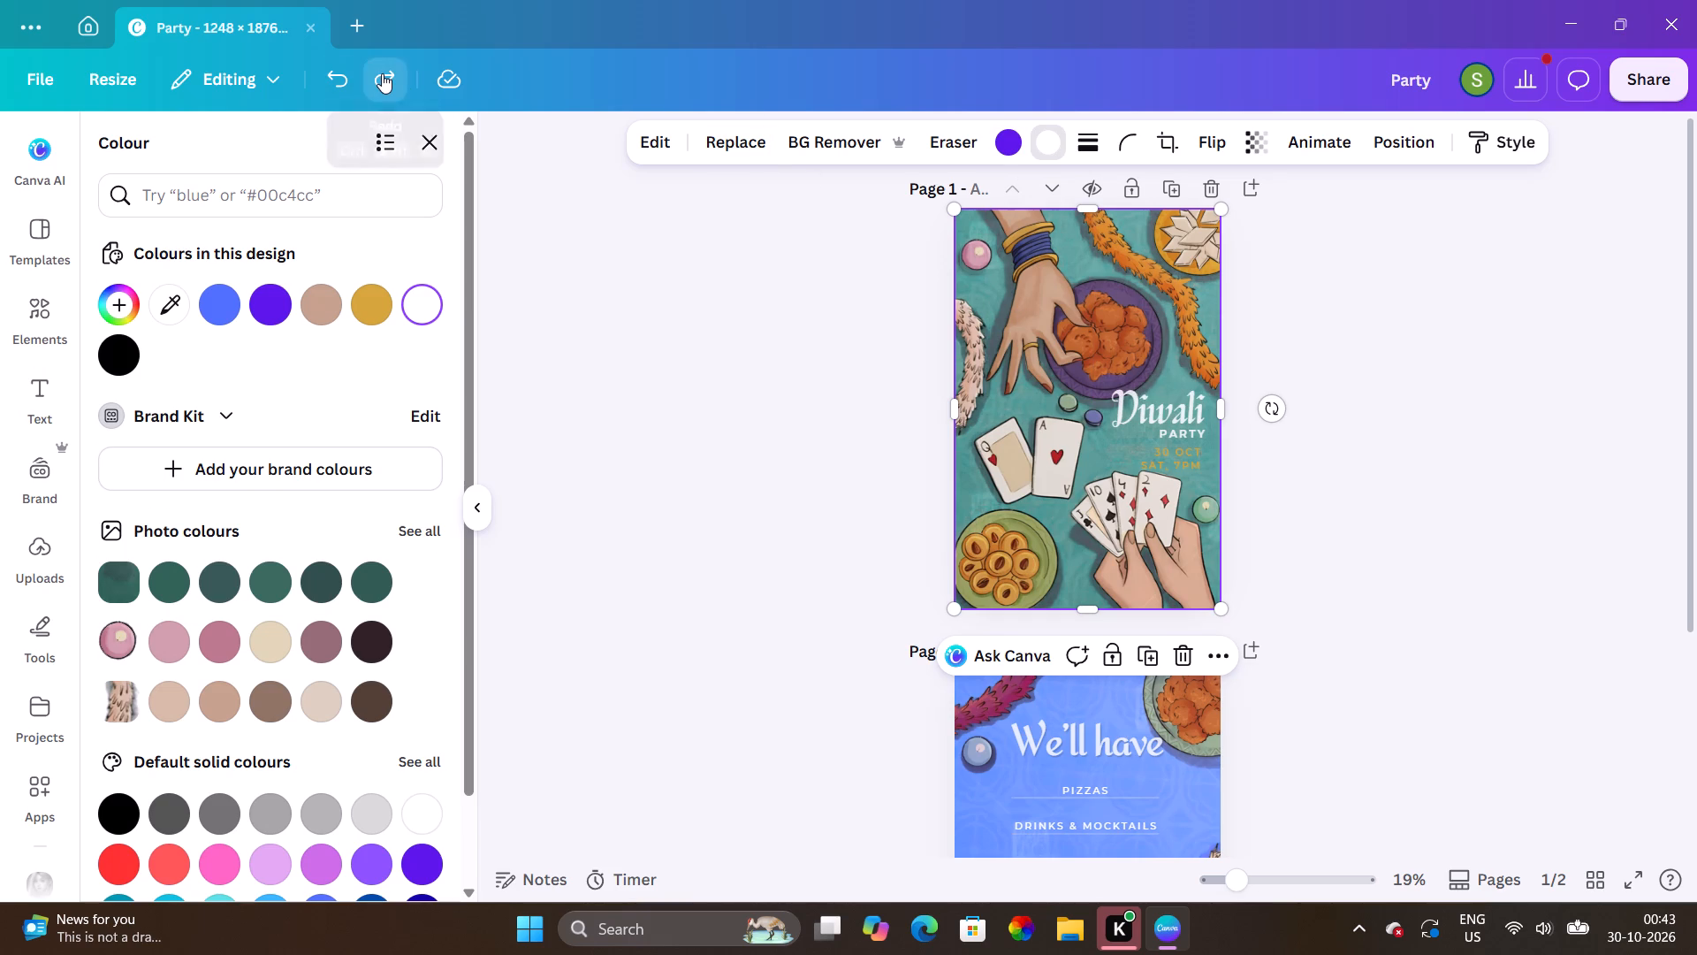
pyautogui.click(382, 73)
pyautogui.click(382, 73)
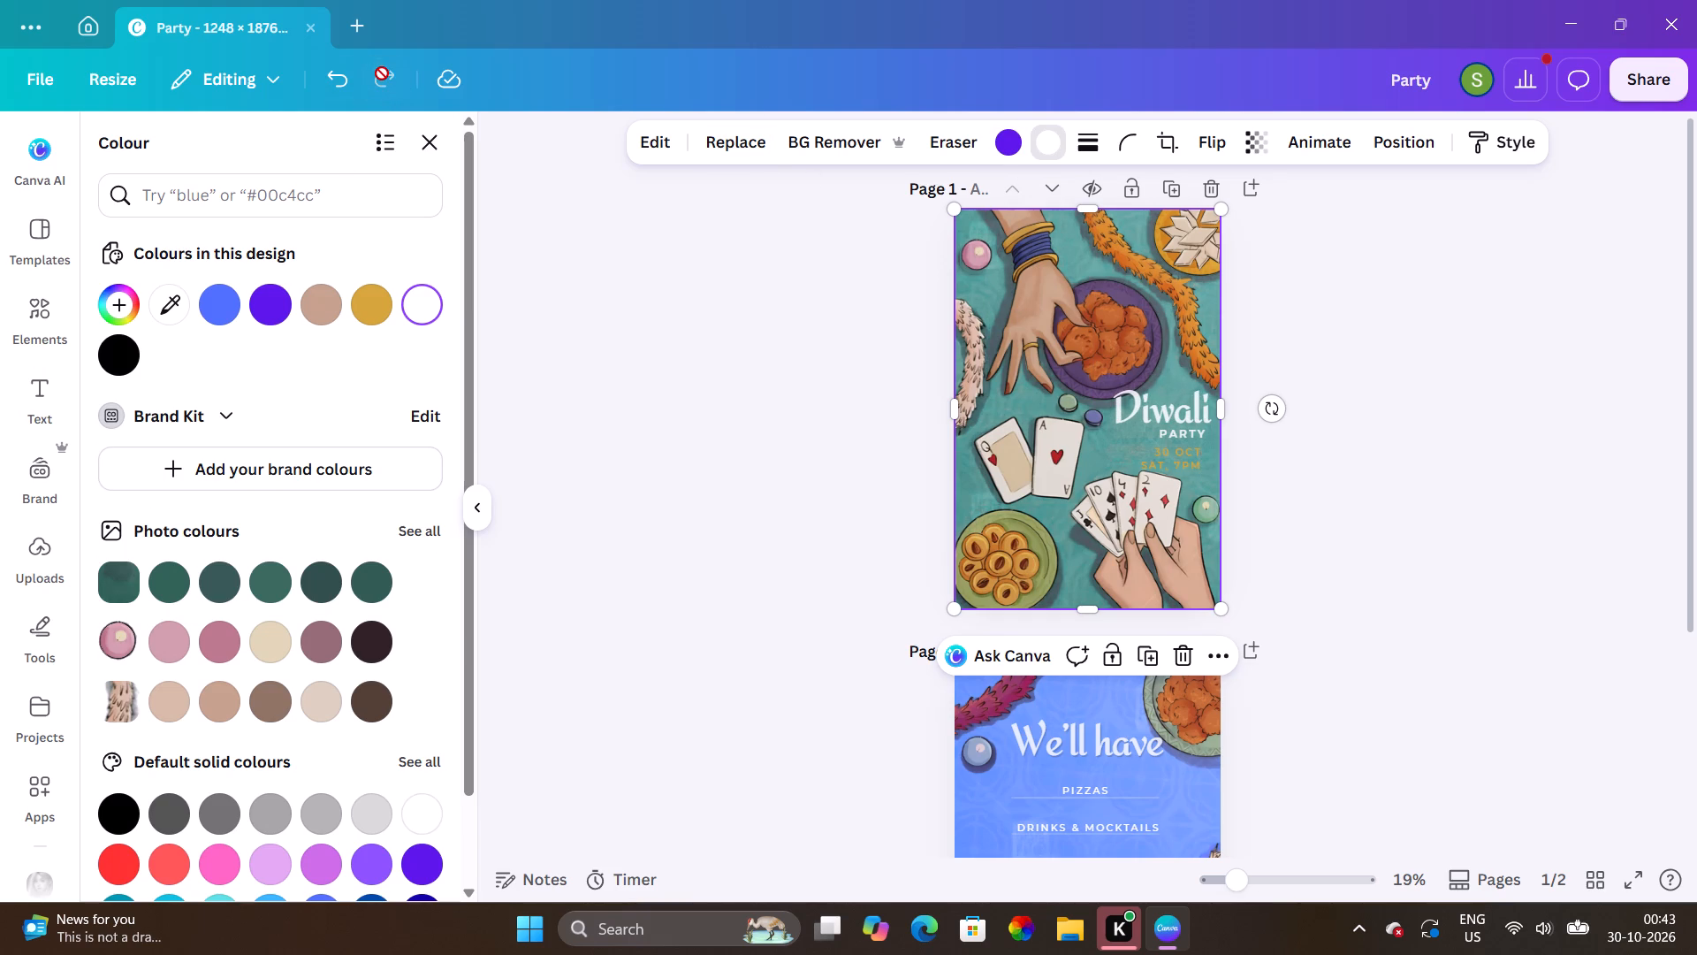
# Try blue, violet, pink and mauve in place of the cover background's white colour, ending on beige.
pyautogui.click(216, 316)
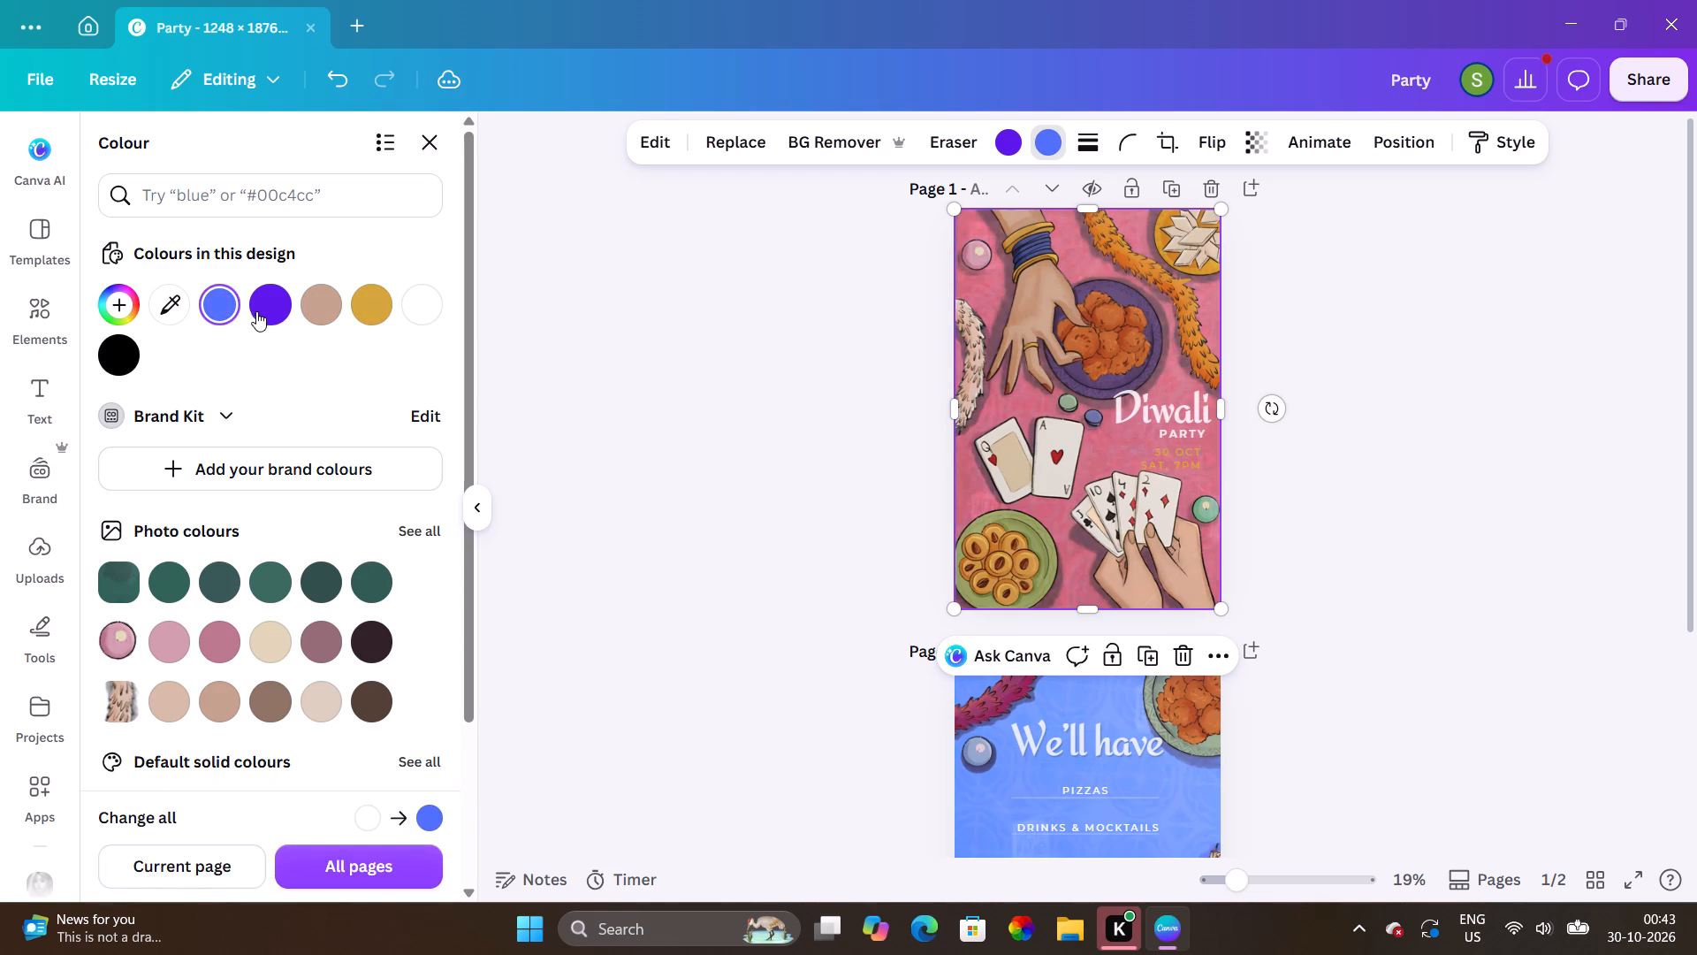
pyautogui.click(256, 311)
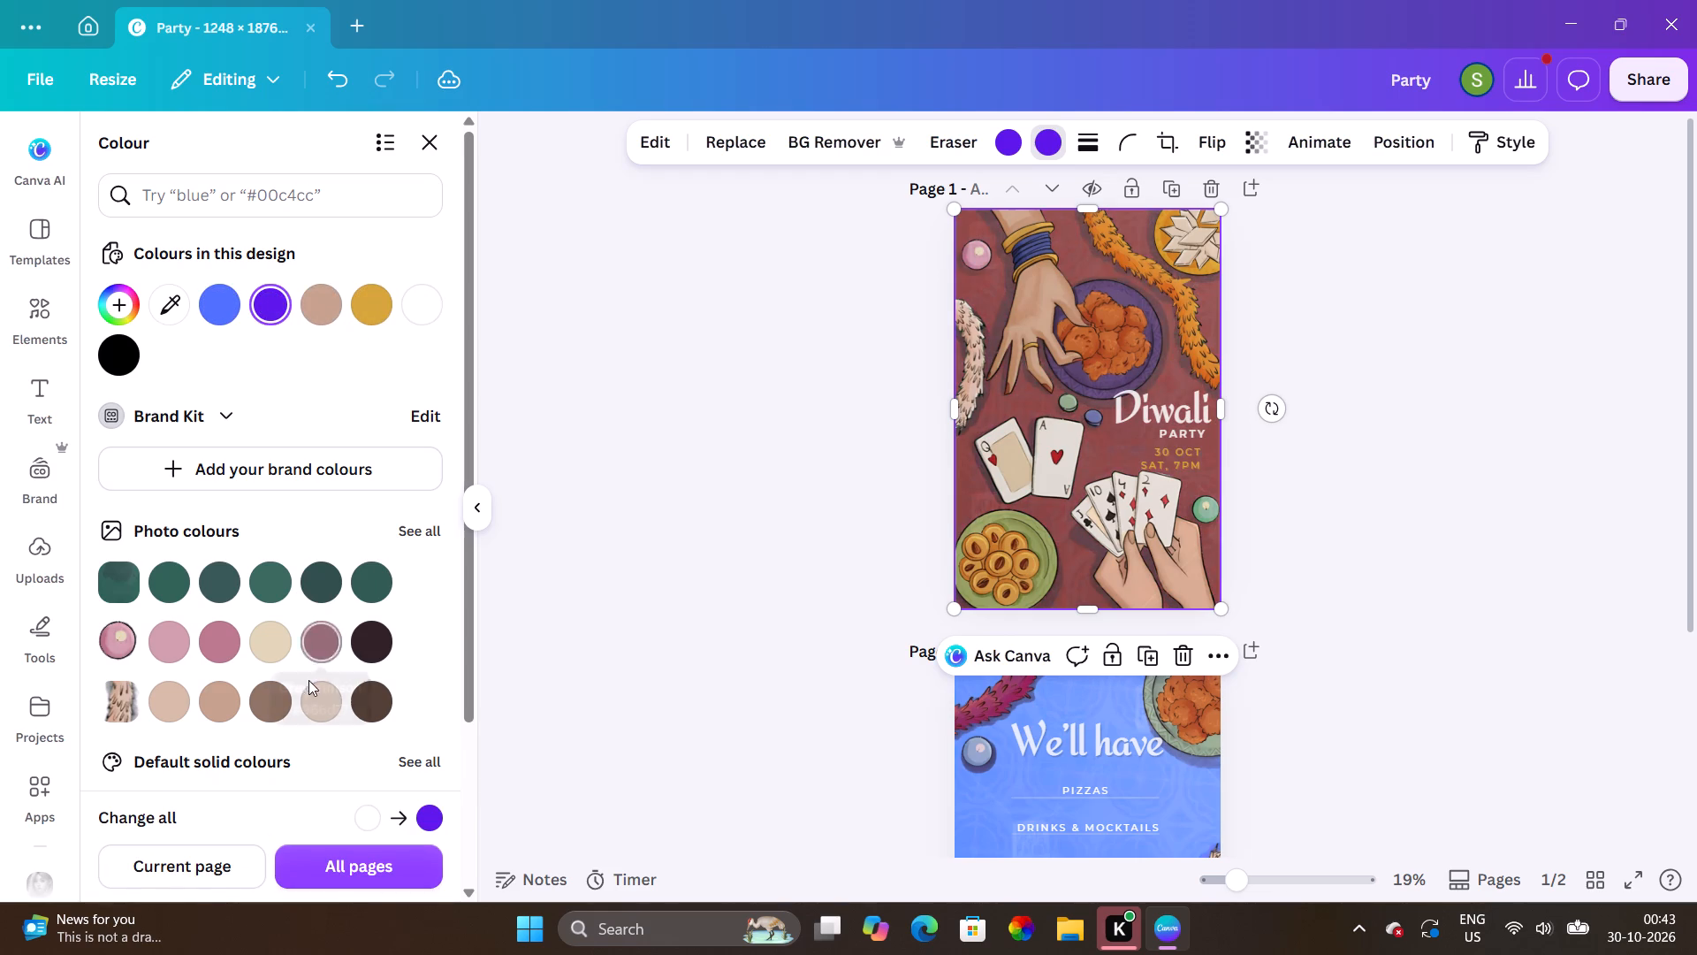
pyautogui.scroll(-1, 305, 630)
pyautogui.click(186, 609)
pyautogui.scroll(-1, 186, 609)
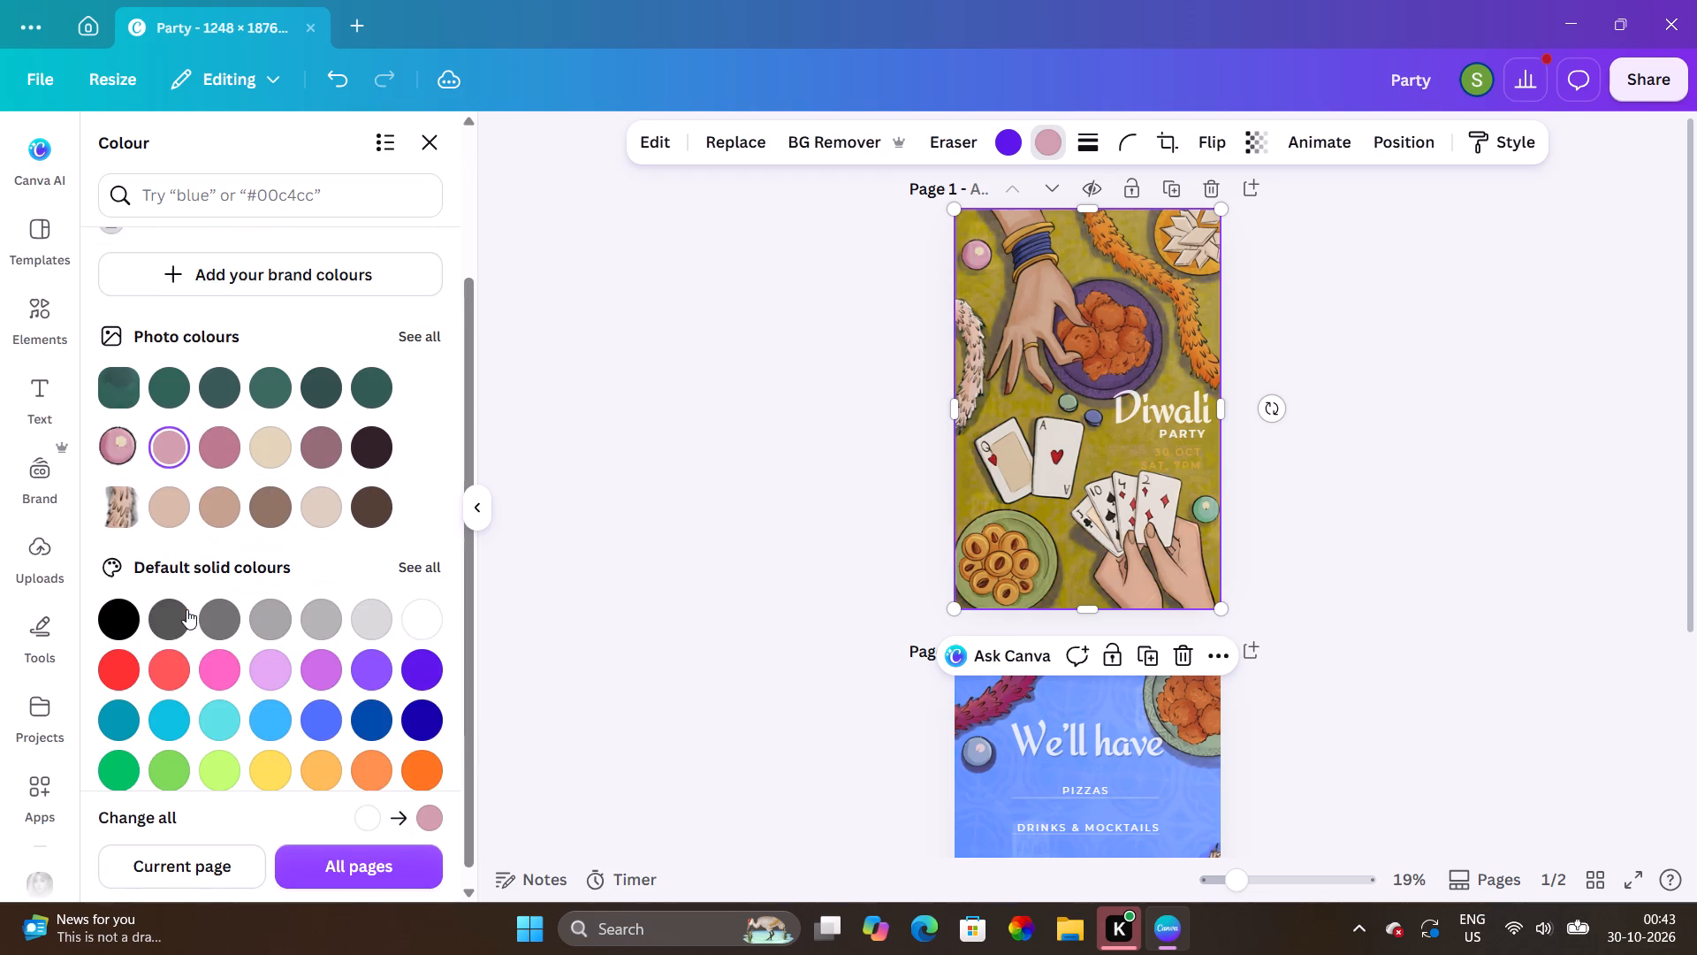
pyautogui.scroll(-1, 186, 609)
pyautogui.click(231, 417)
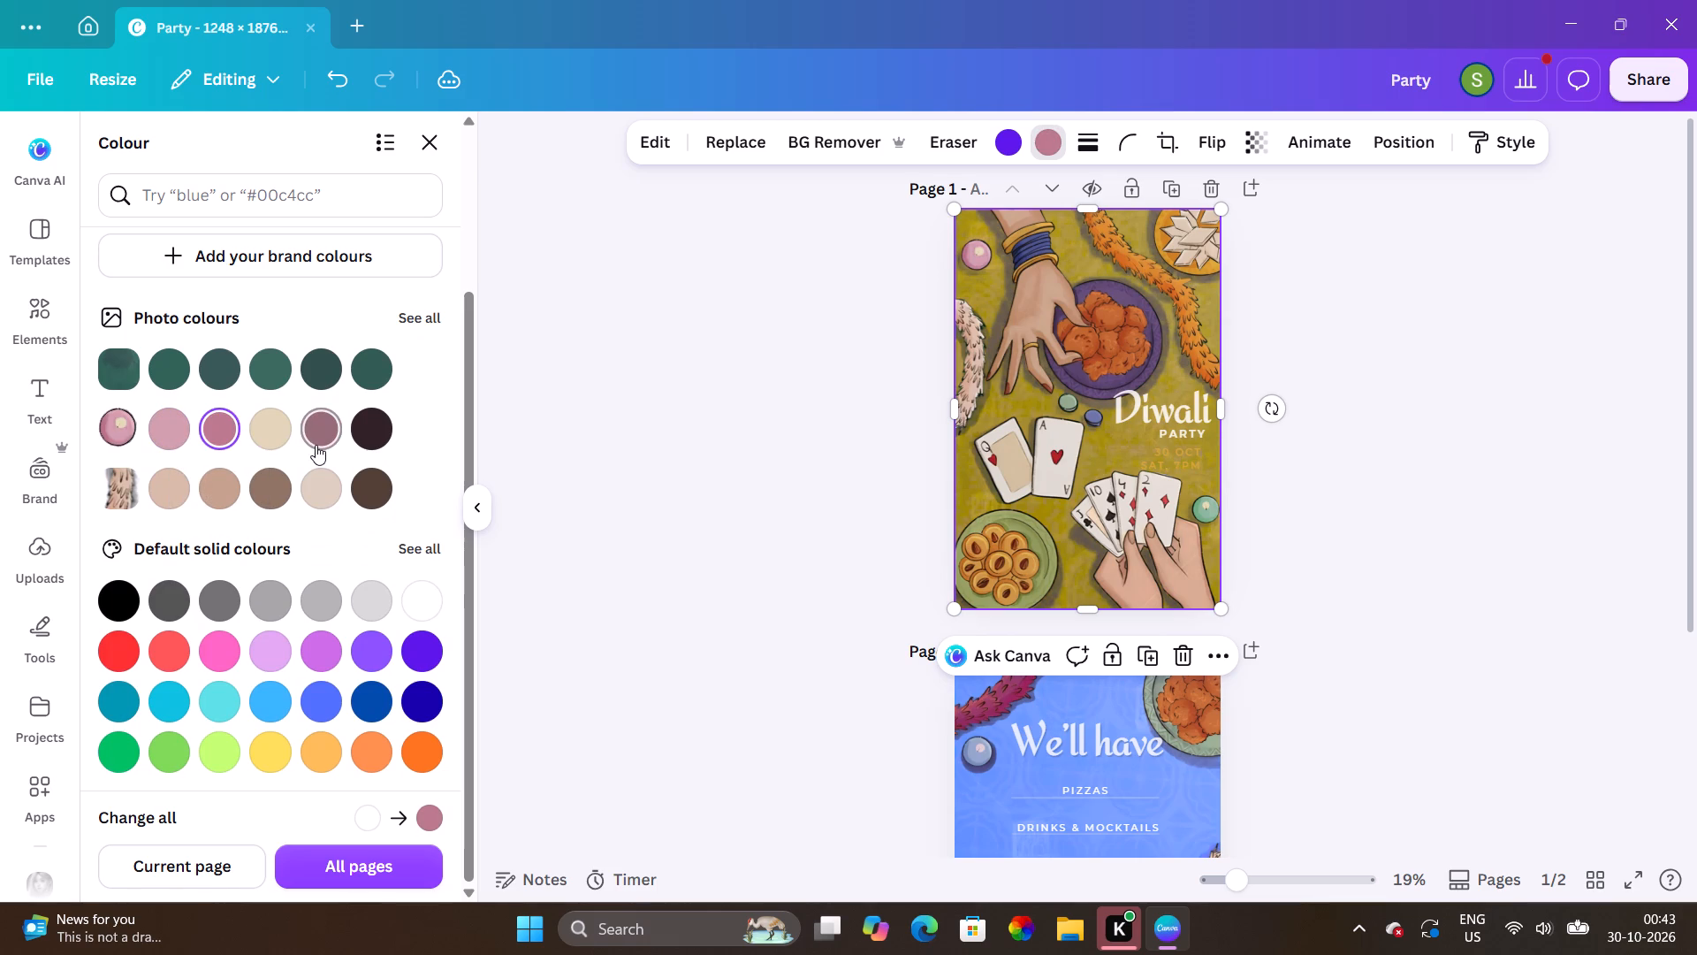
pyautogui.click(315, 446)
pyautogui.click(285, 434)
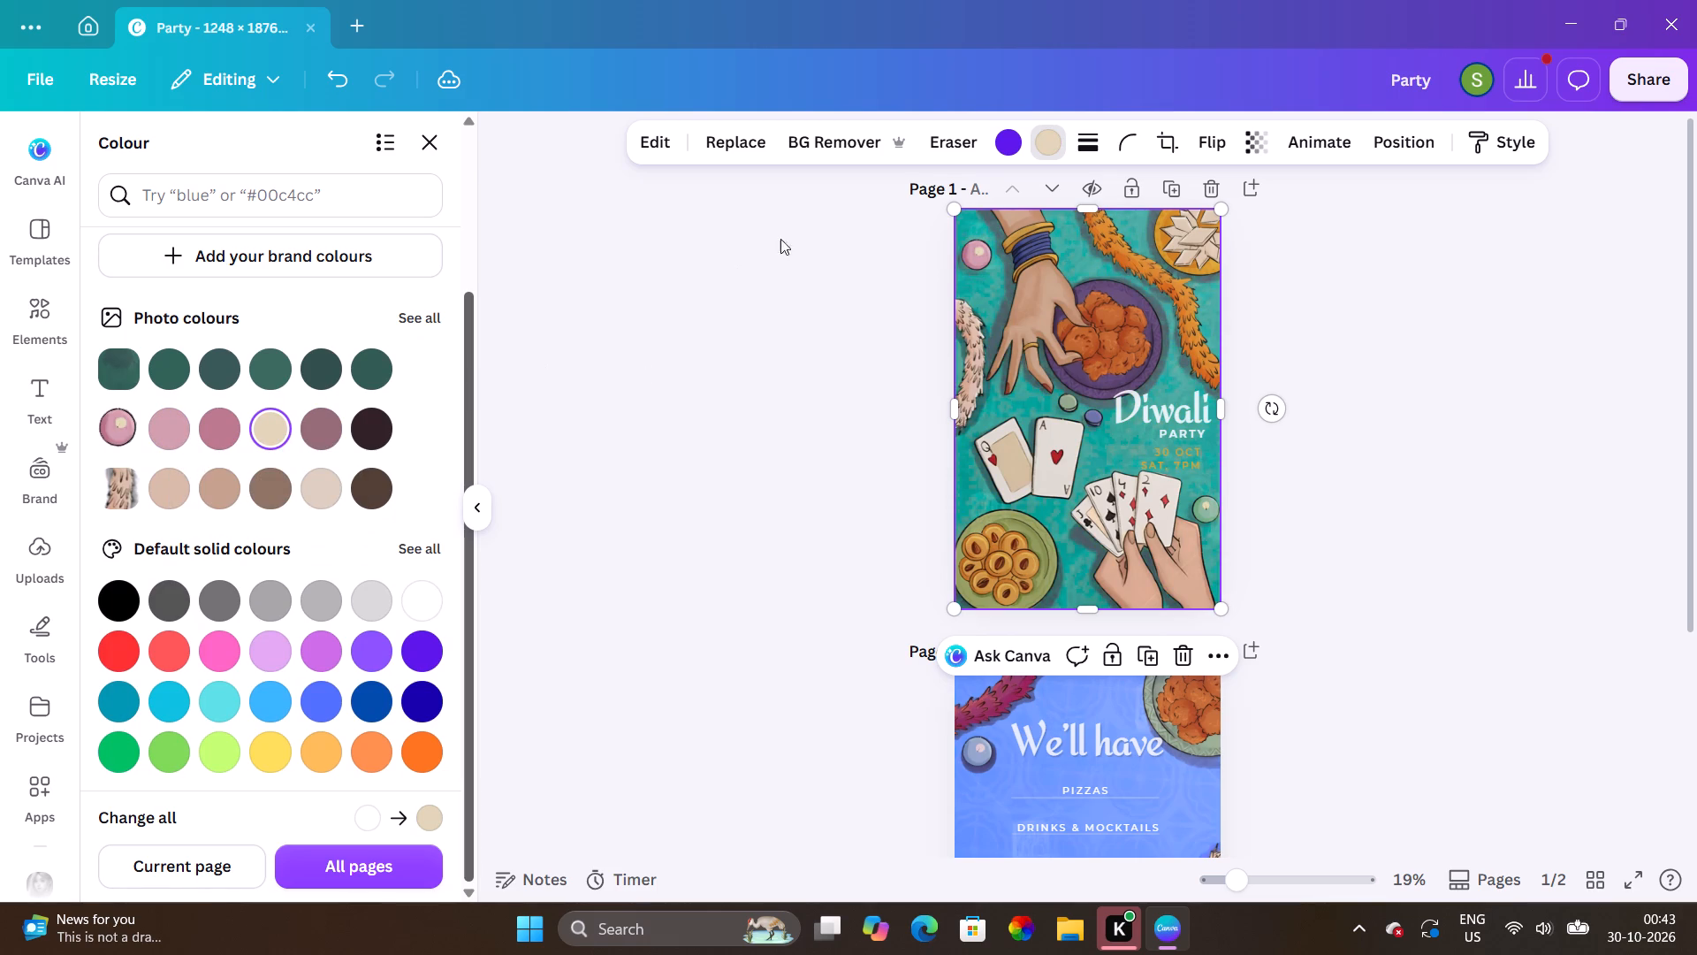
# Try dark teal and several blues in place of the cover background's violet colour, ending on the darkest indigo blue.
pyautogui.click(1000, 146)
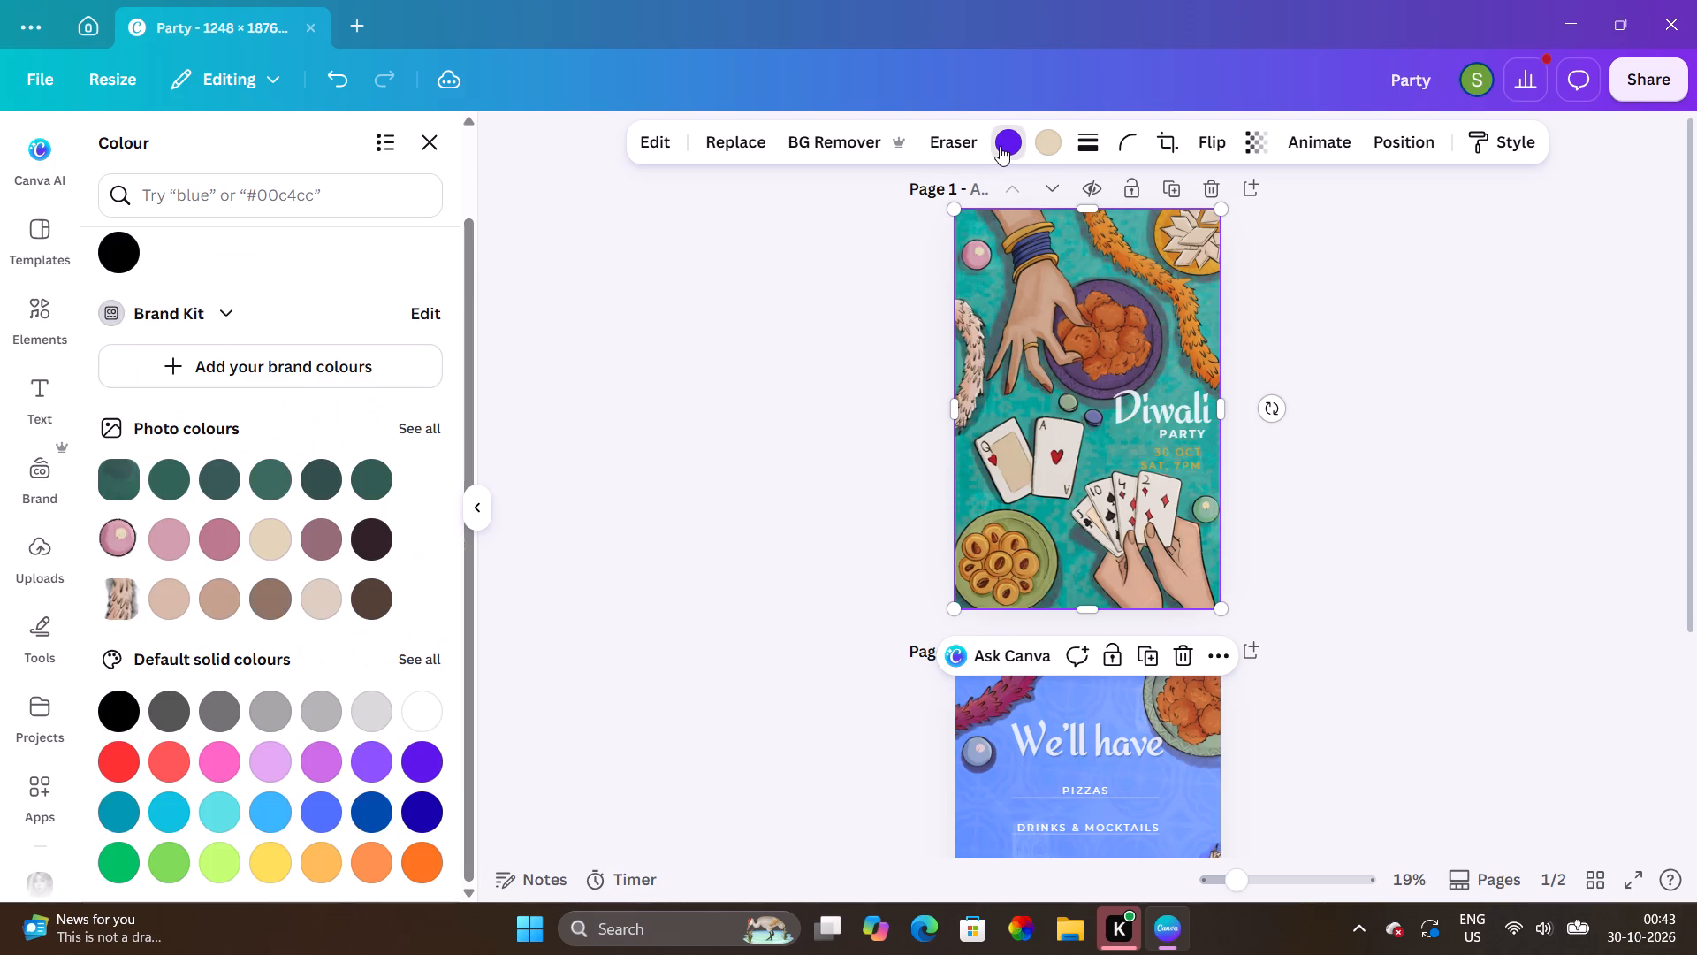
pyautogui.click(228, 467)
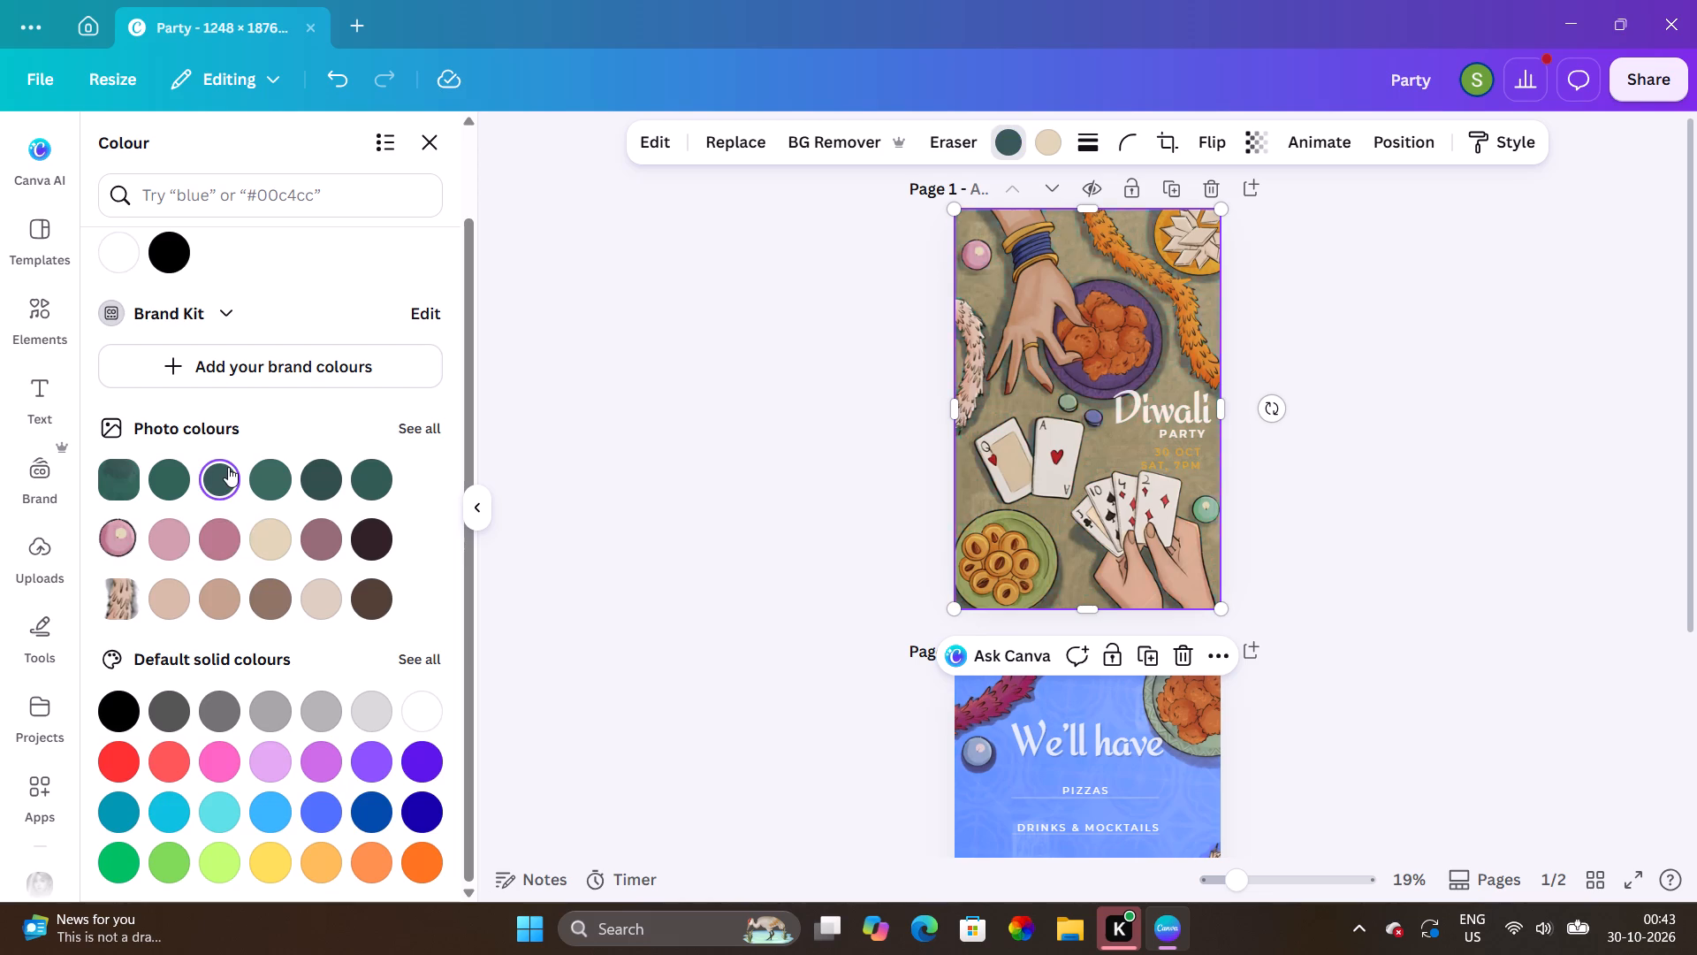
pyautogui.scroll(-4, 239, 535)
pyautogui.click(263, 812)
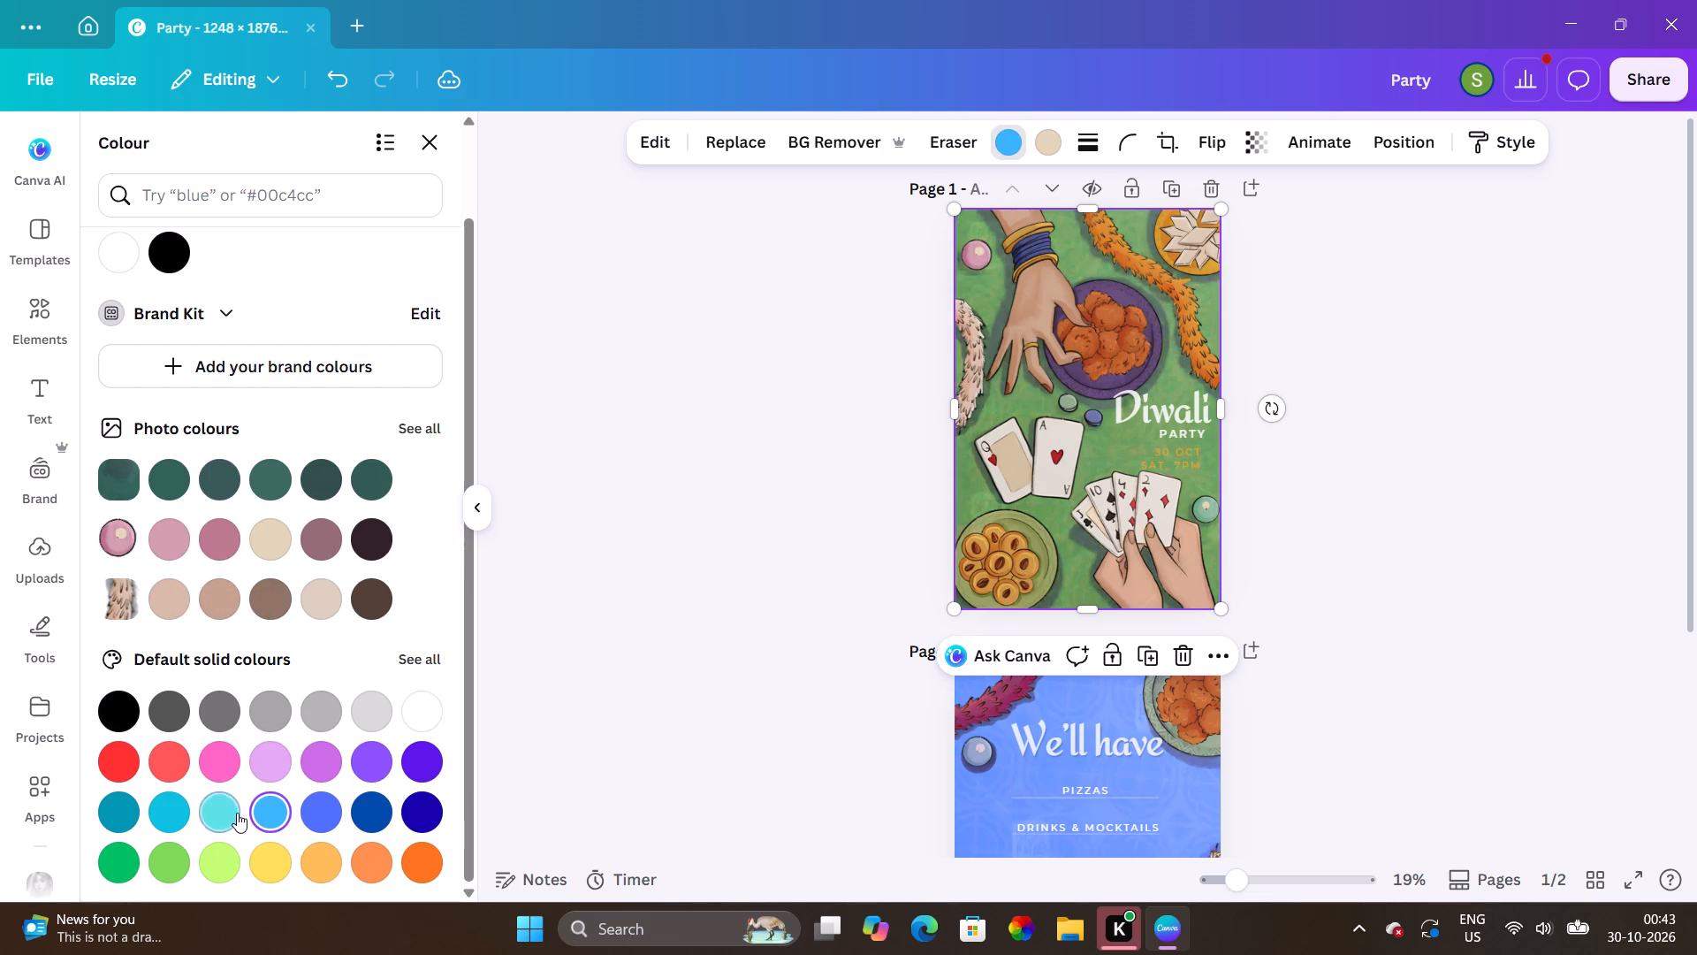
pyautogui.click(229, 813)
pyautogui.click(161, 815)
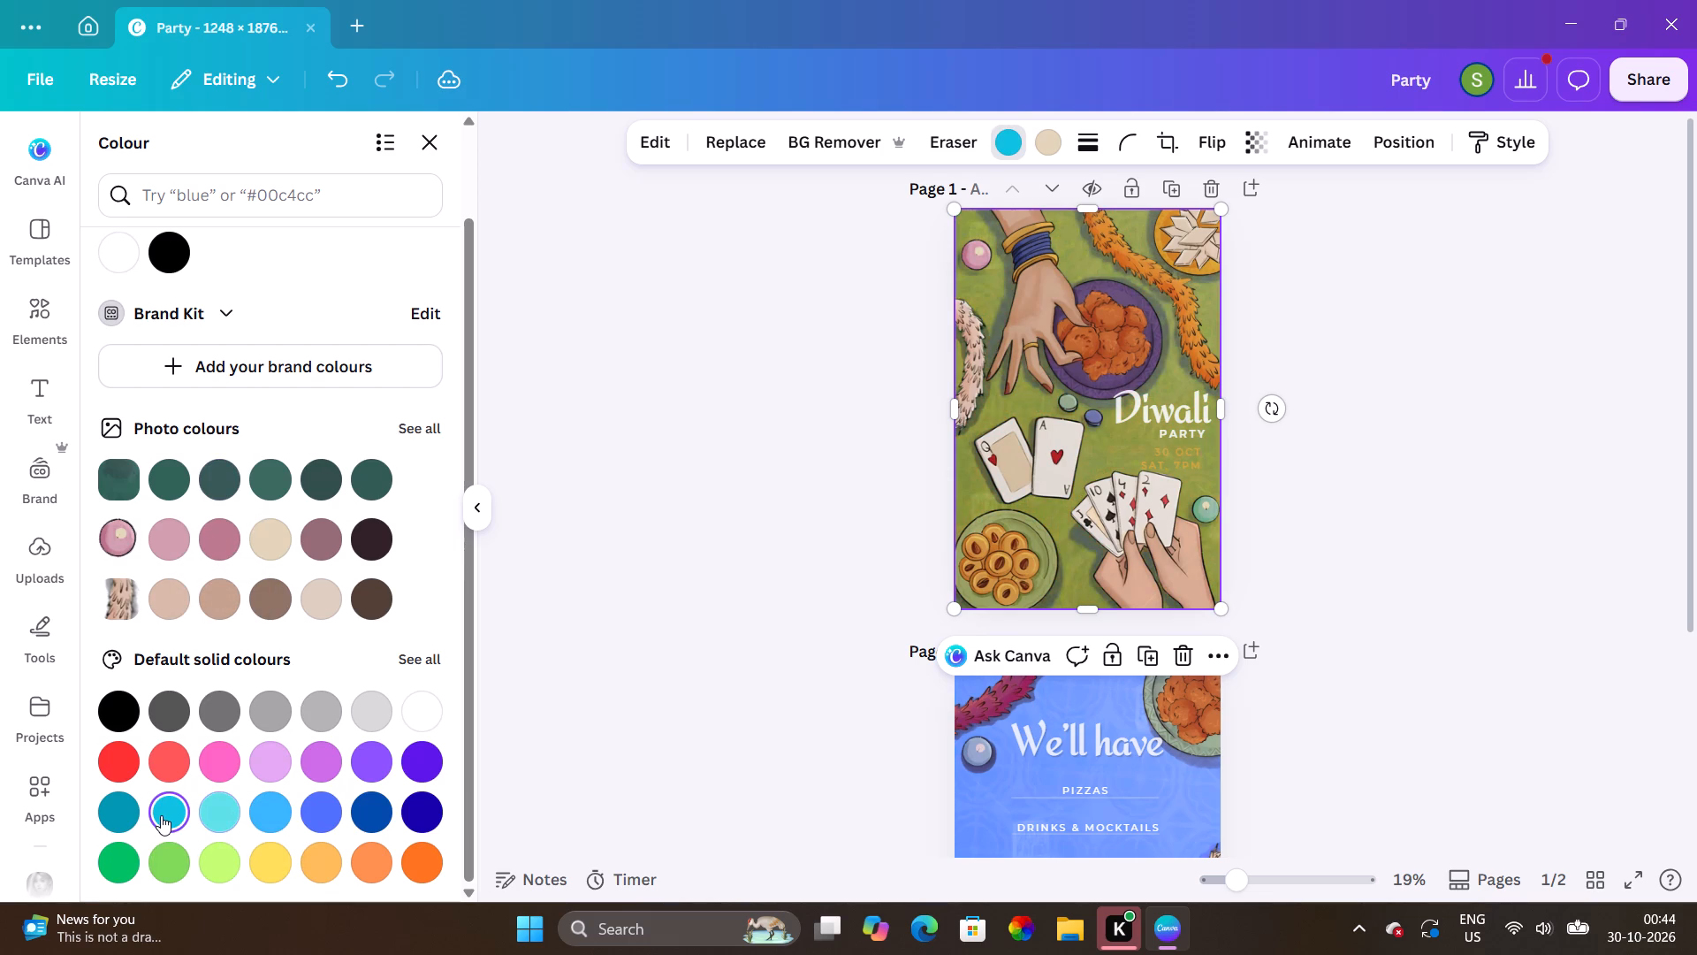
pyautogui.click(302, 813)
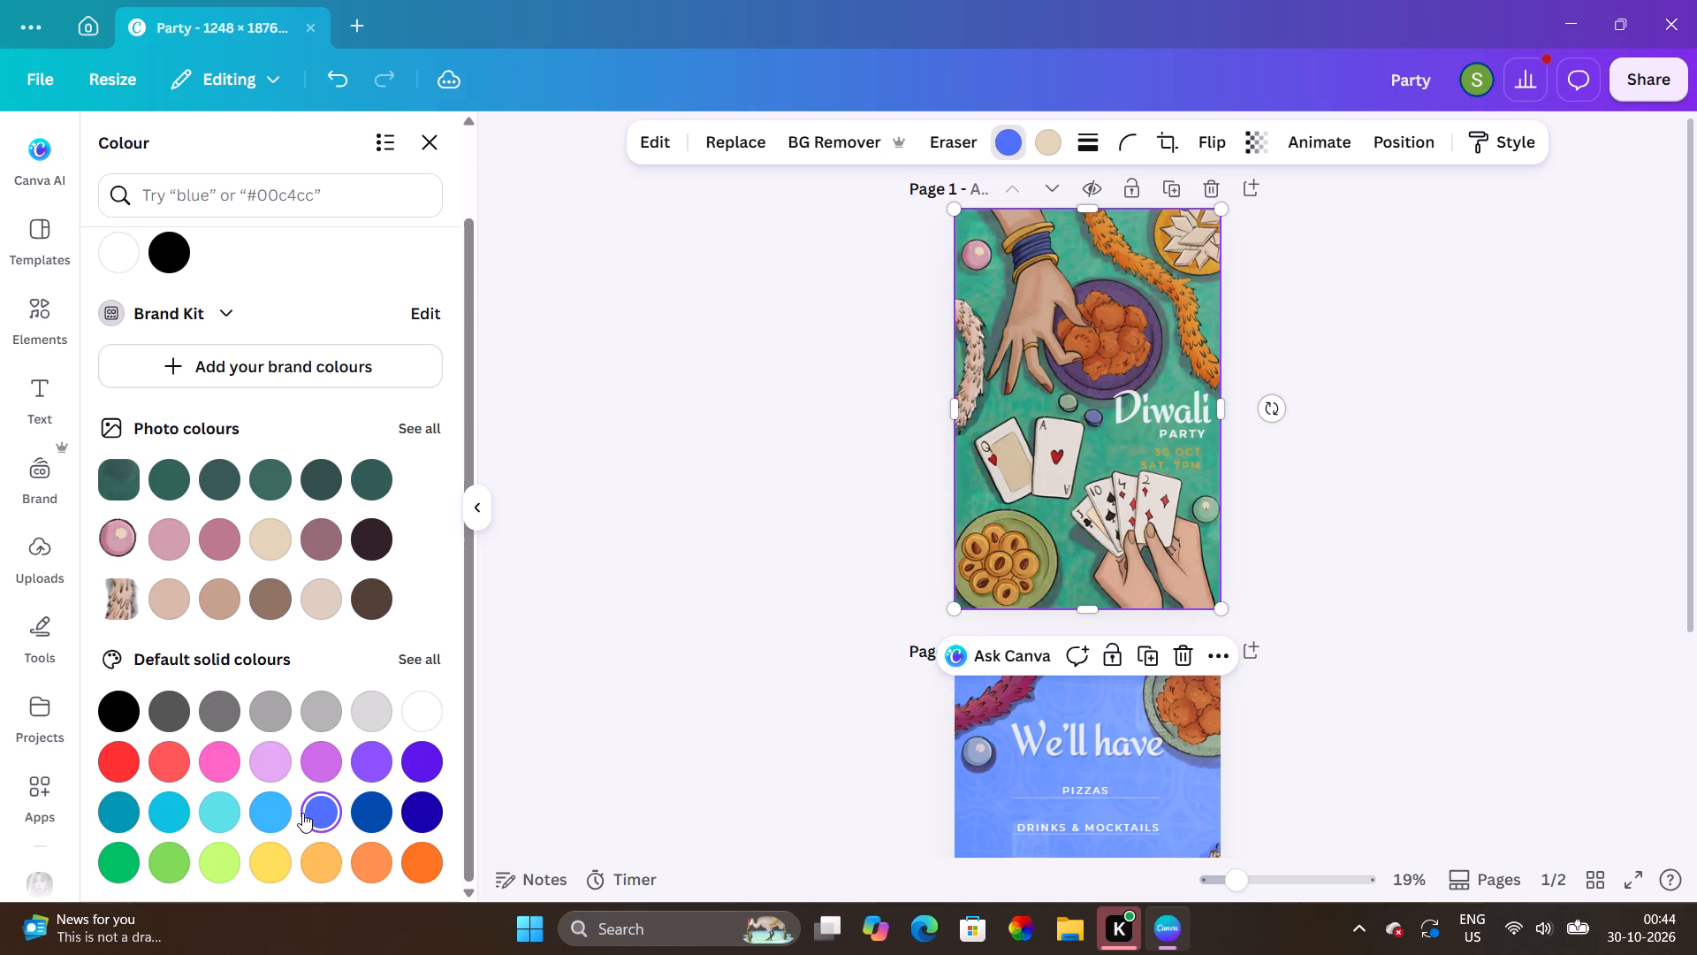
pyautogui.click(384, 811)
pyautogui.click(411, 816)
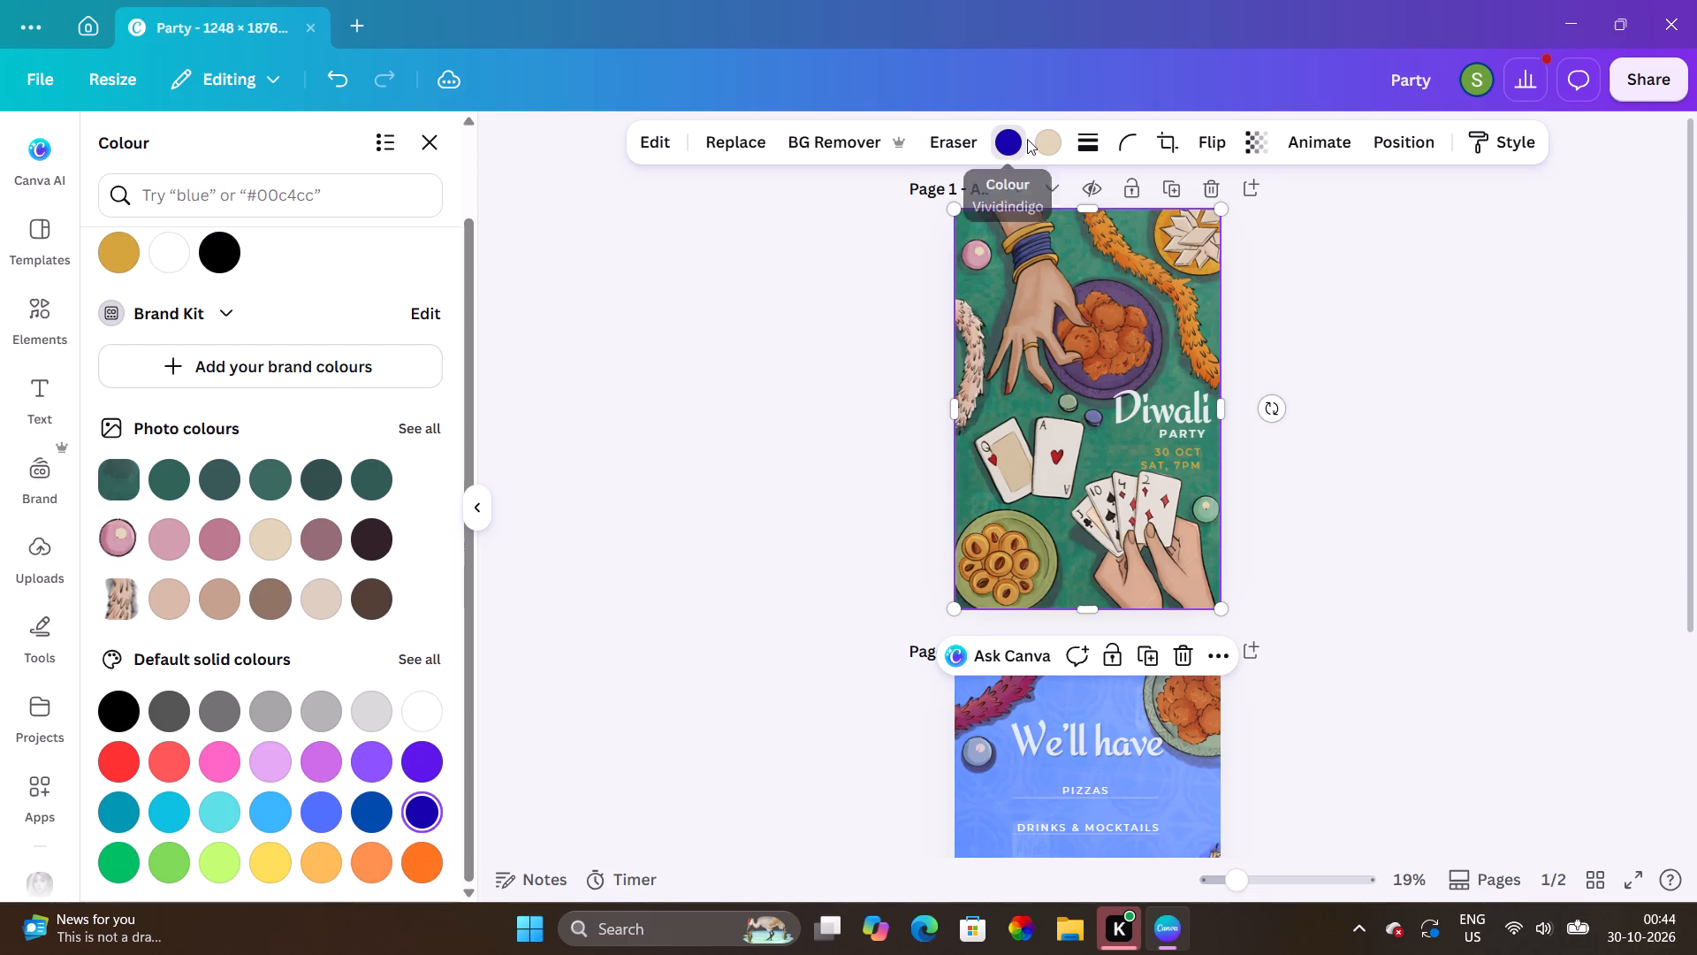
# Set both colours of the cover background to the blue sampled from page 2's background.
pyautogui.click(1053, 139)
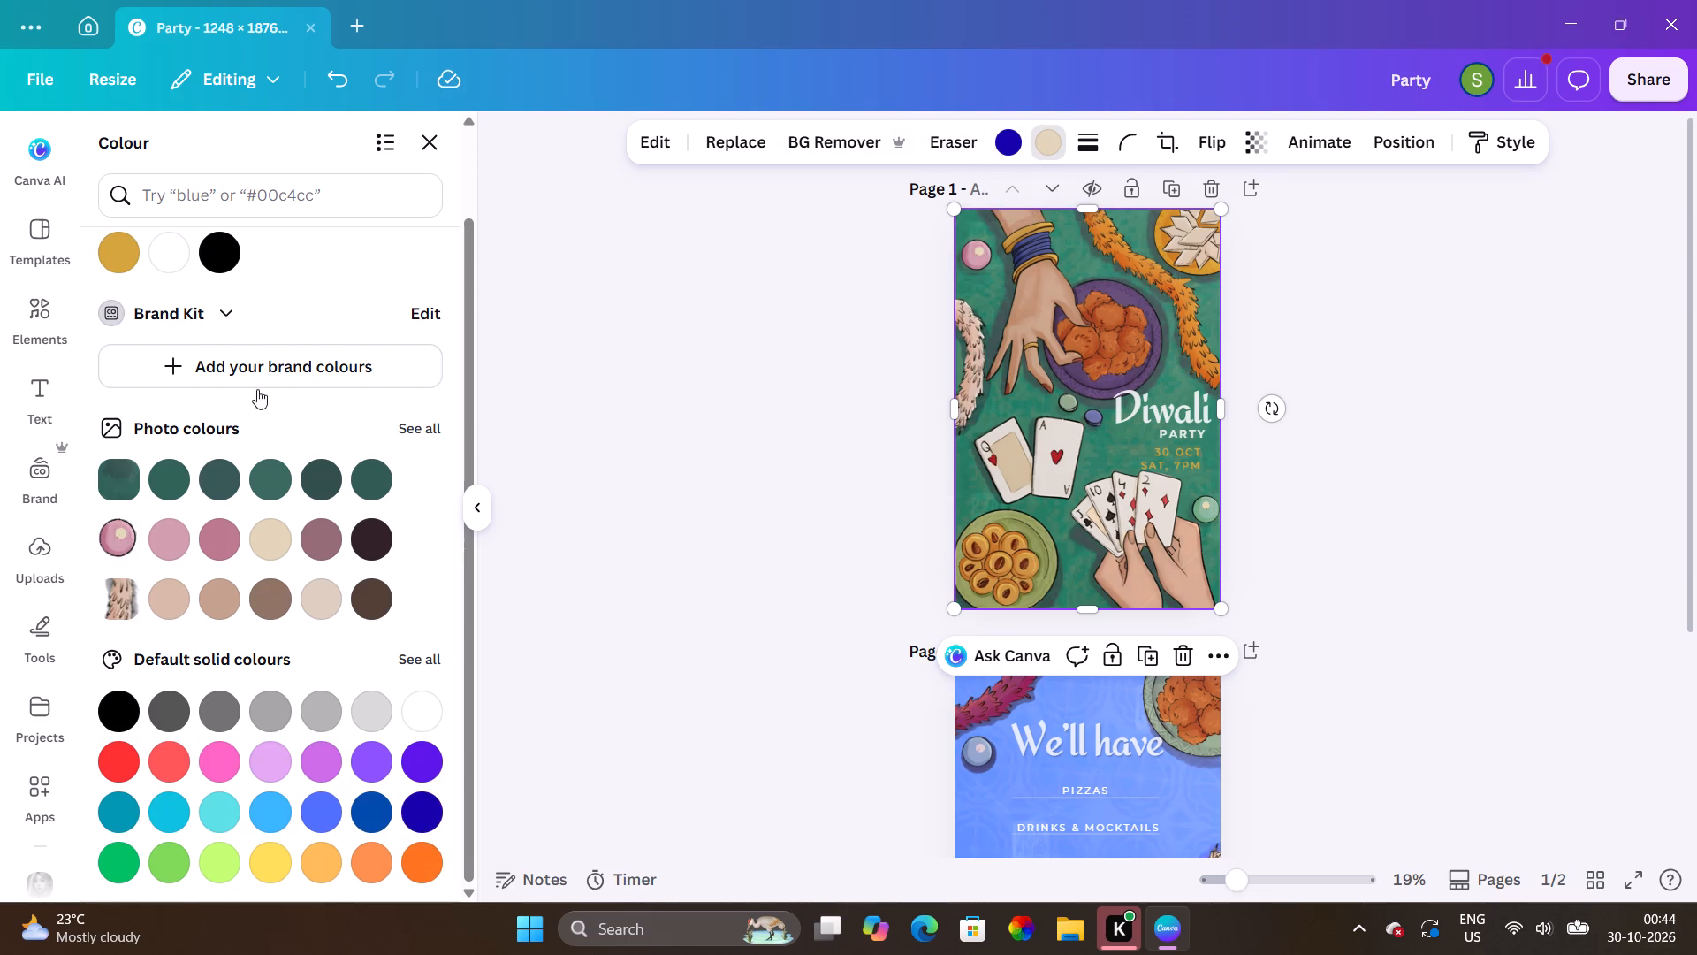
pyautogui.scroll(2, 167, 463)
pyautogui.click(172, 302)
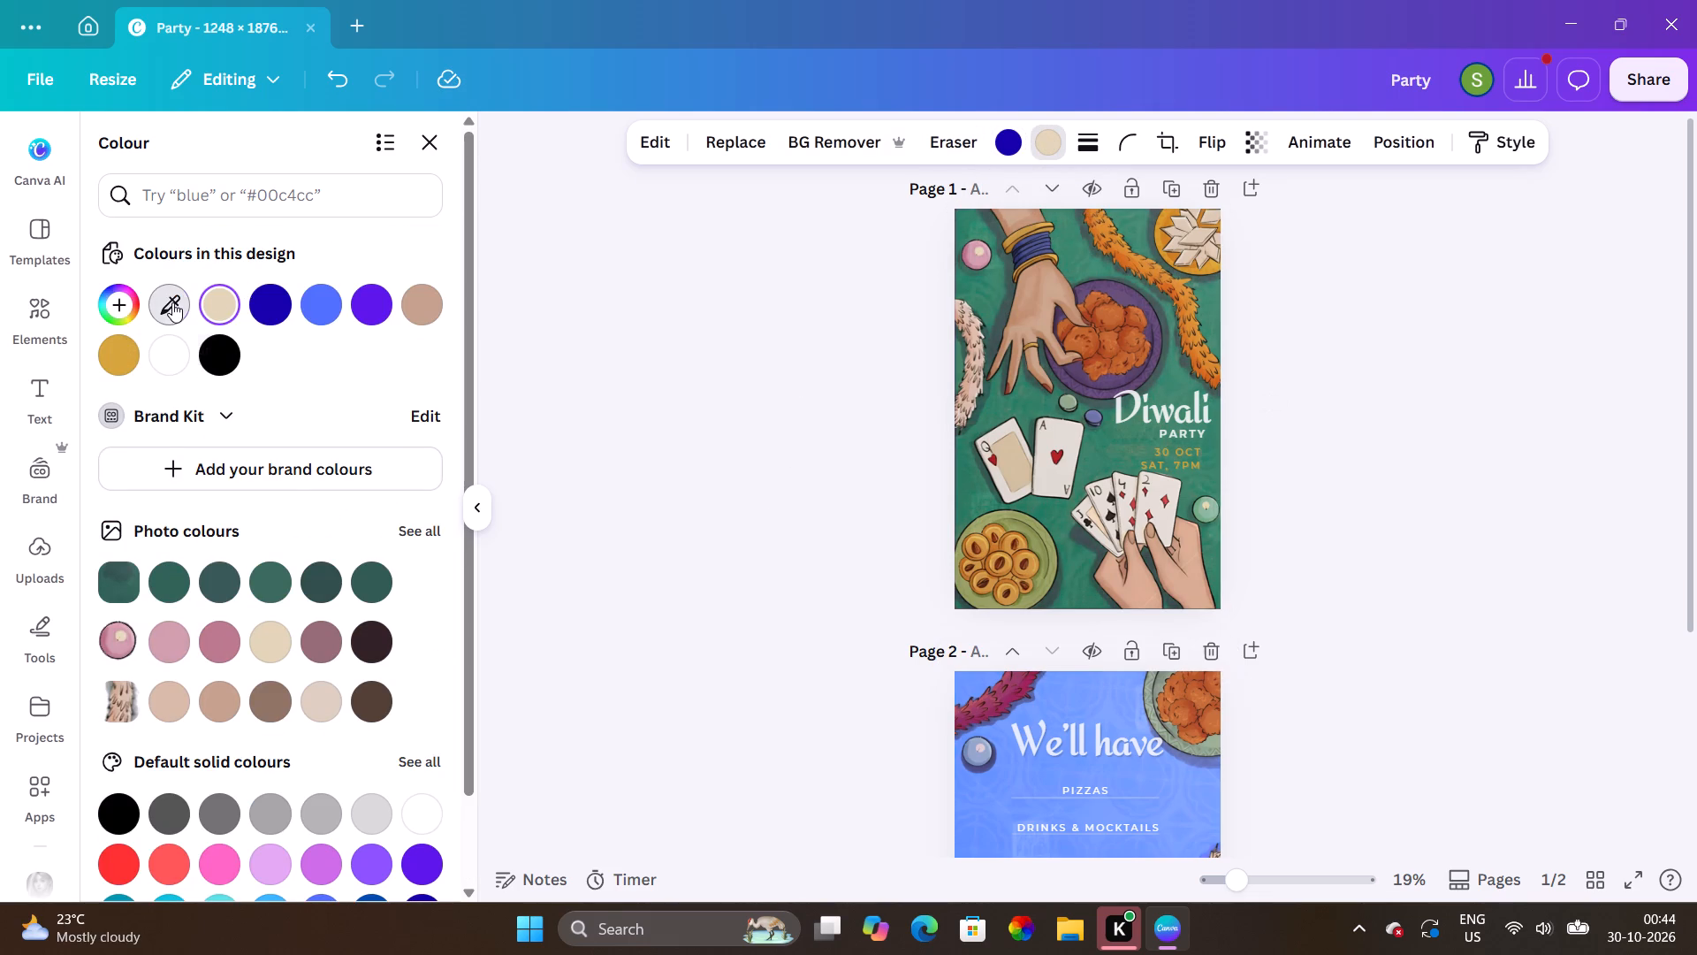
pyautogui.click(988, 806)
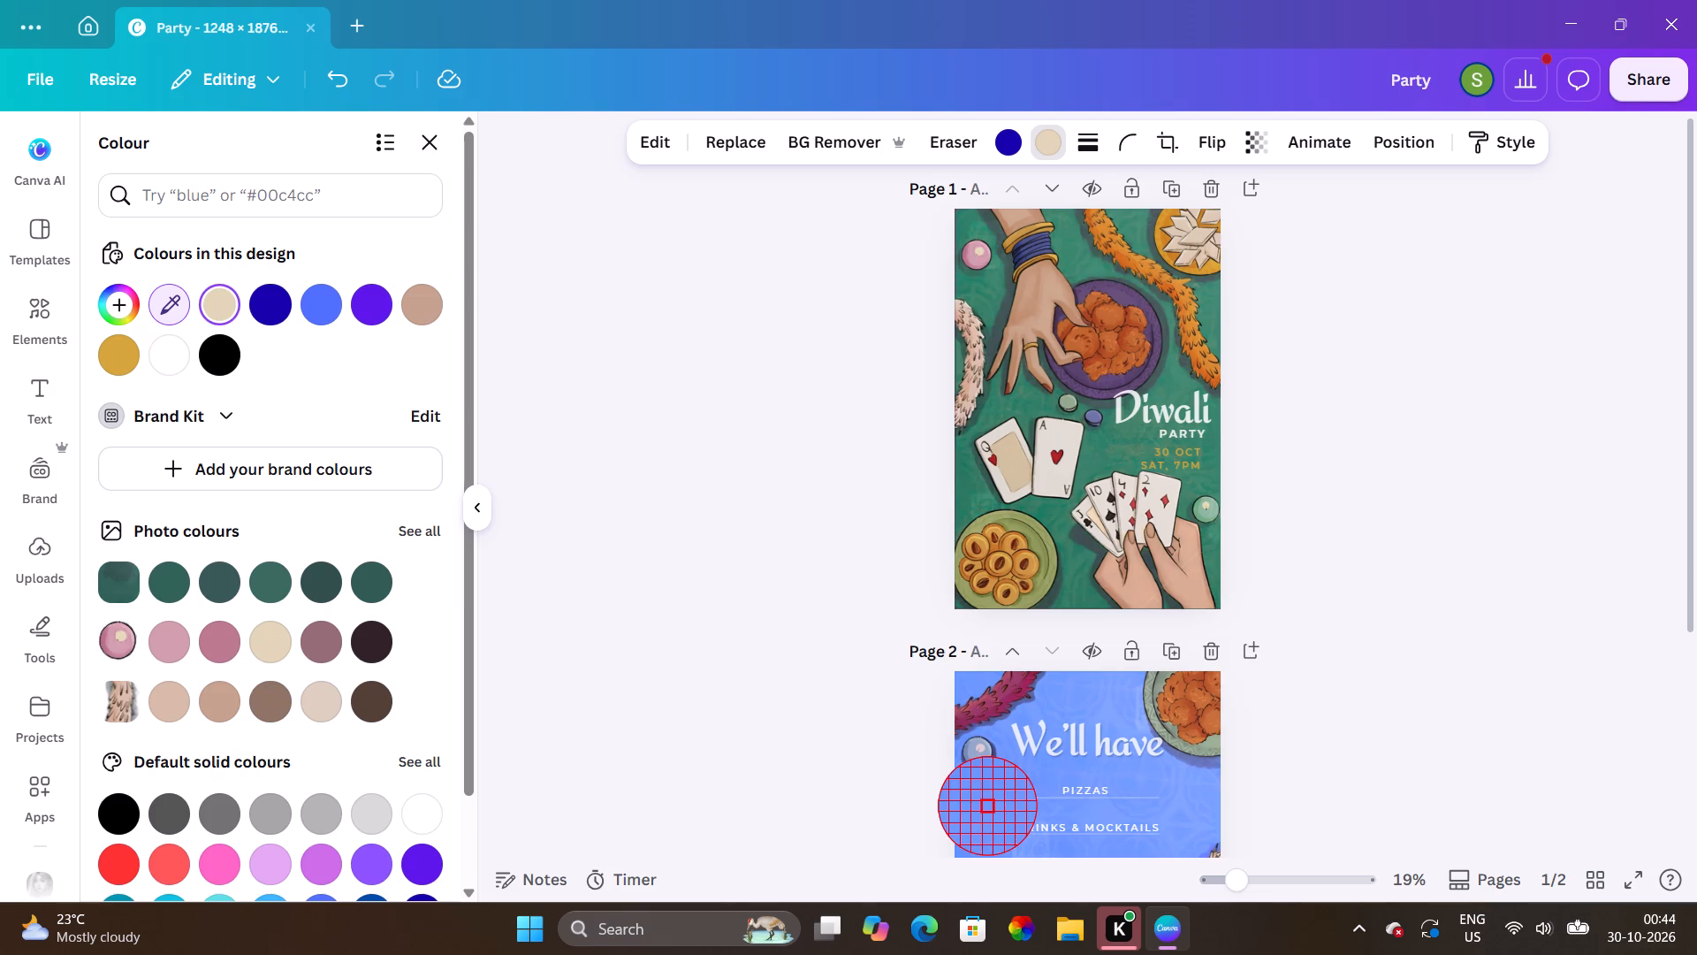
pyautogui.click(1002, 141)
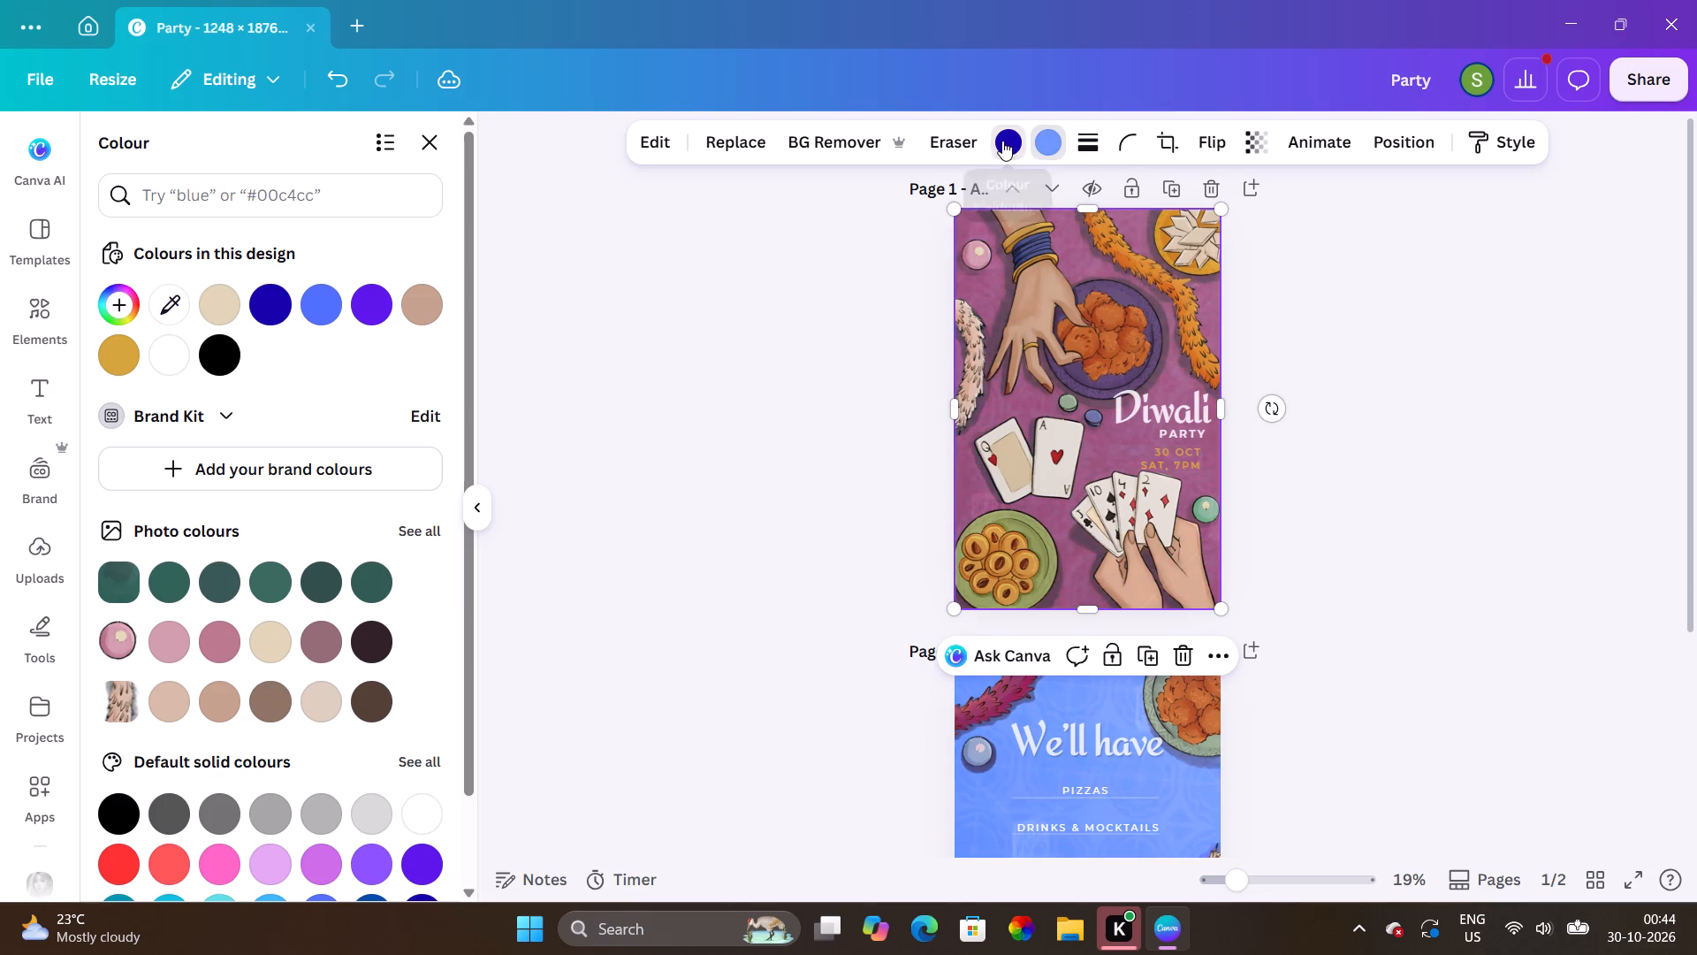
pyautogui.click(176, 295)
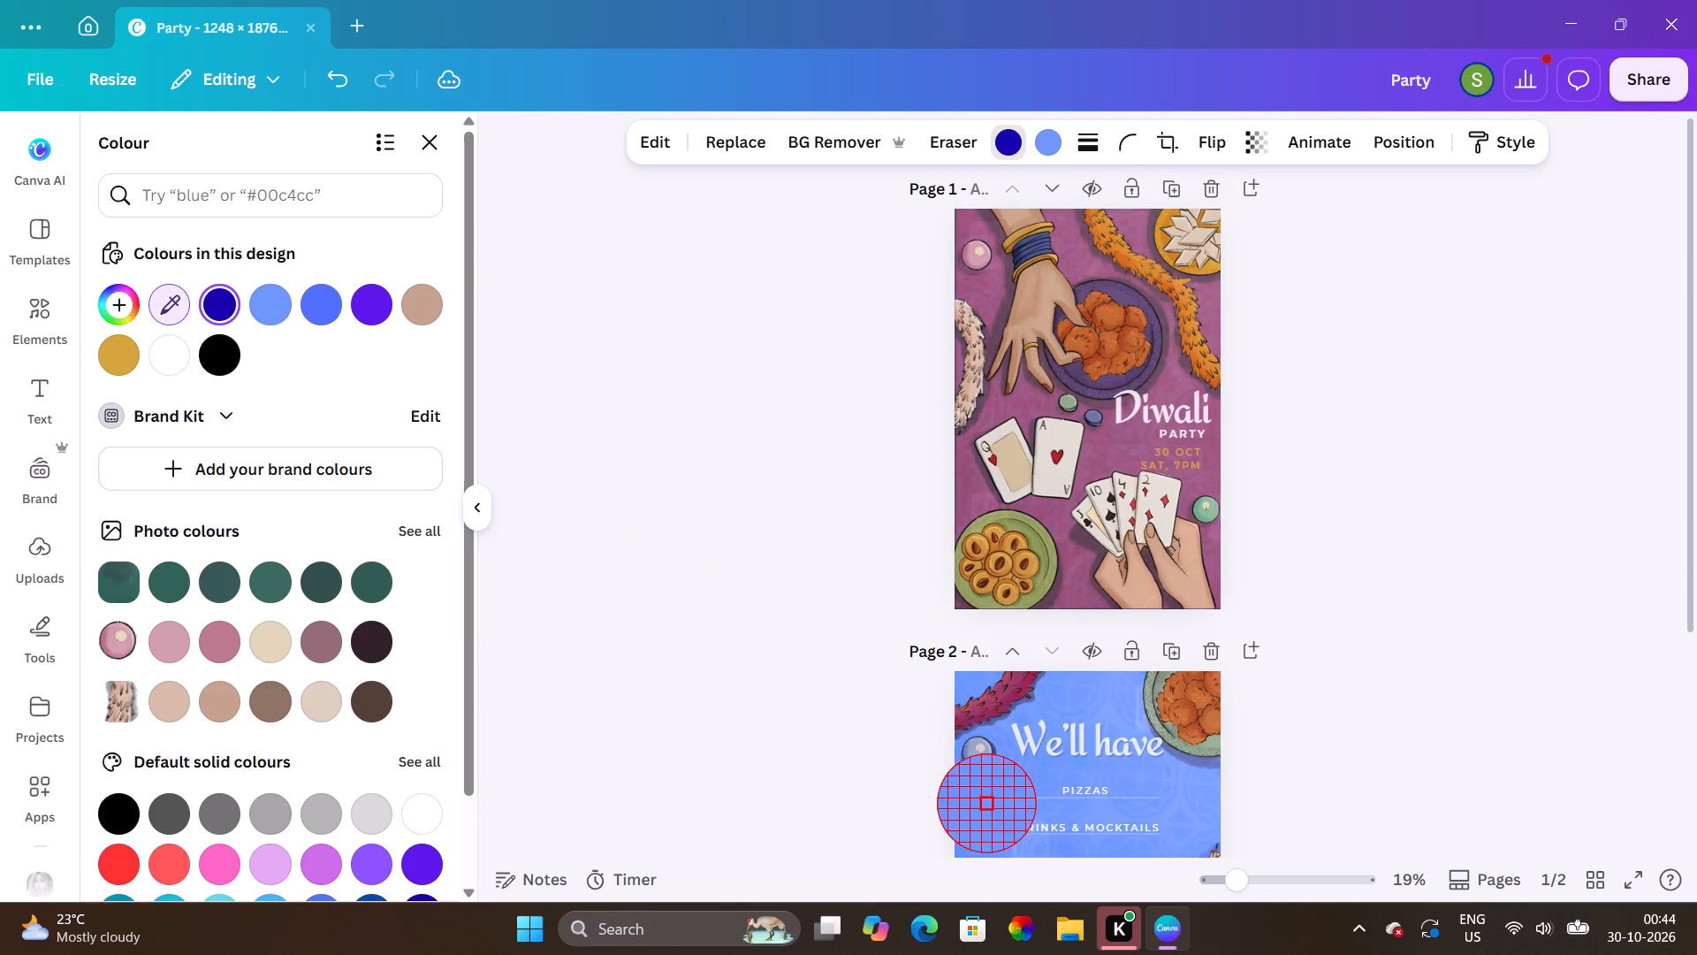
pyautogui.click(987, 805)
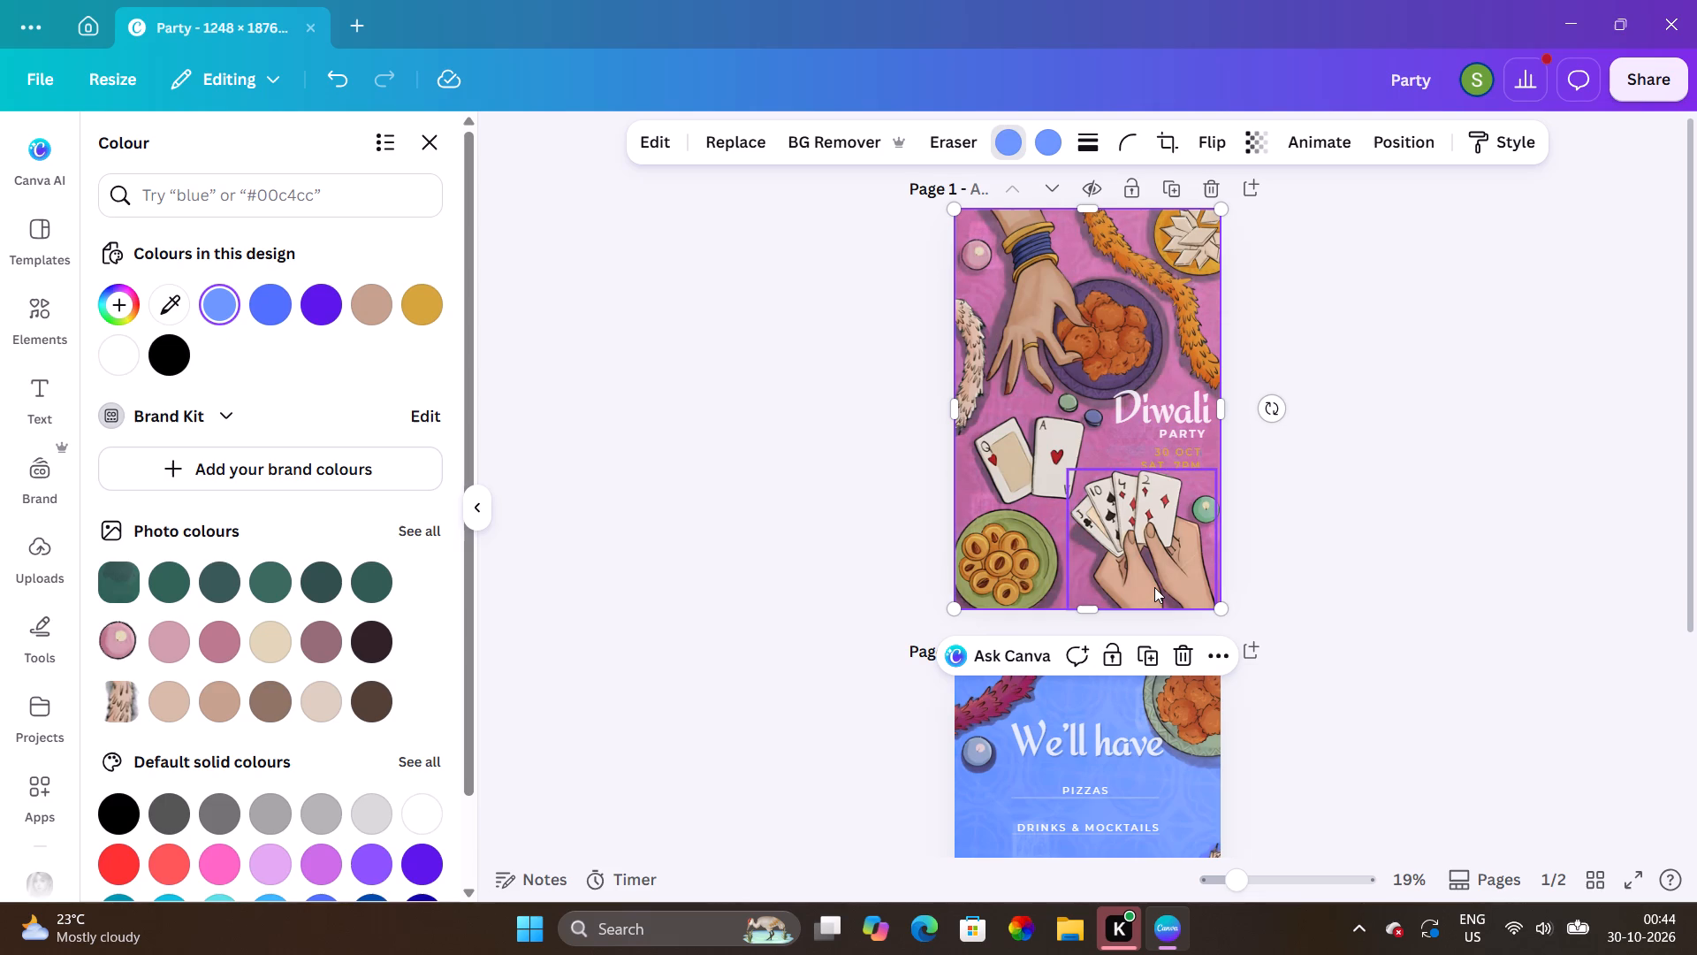
# Duplicate page 2's blue patterned background and move the copy onto page 1 so that it covers the whole page.
pyautogui.scroll(-3, 1282, 758)
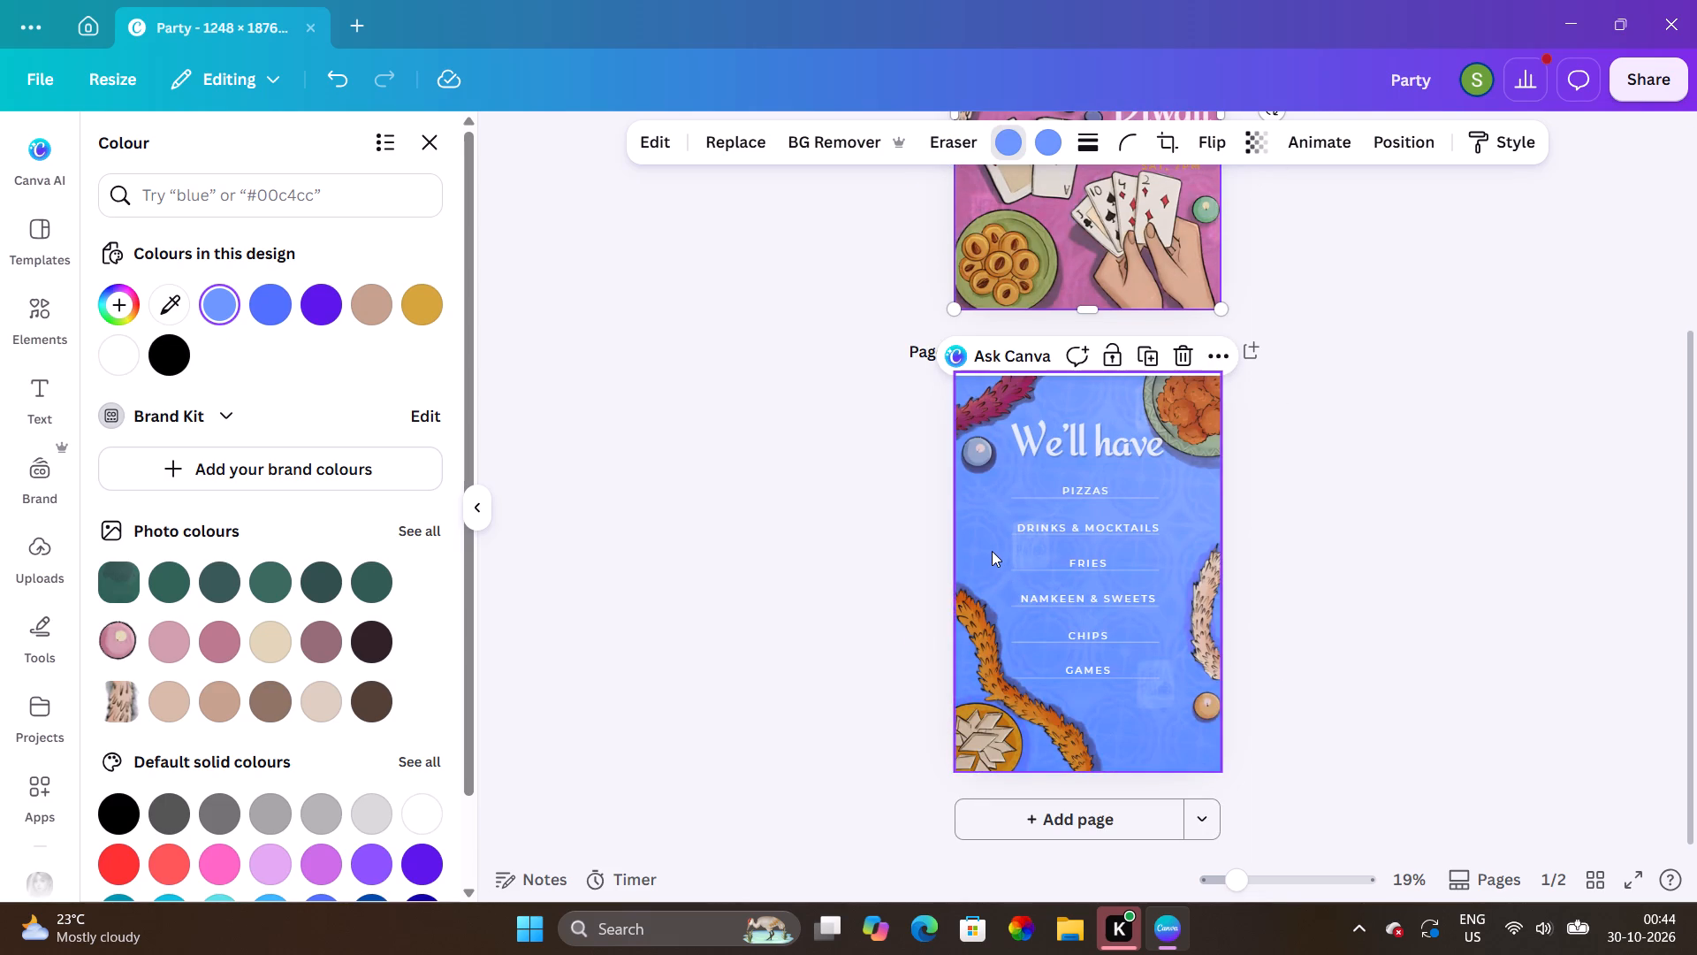
pyautogui.click(992, 546)
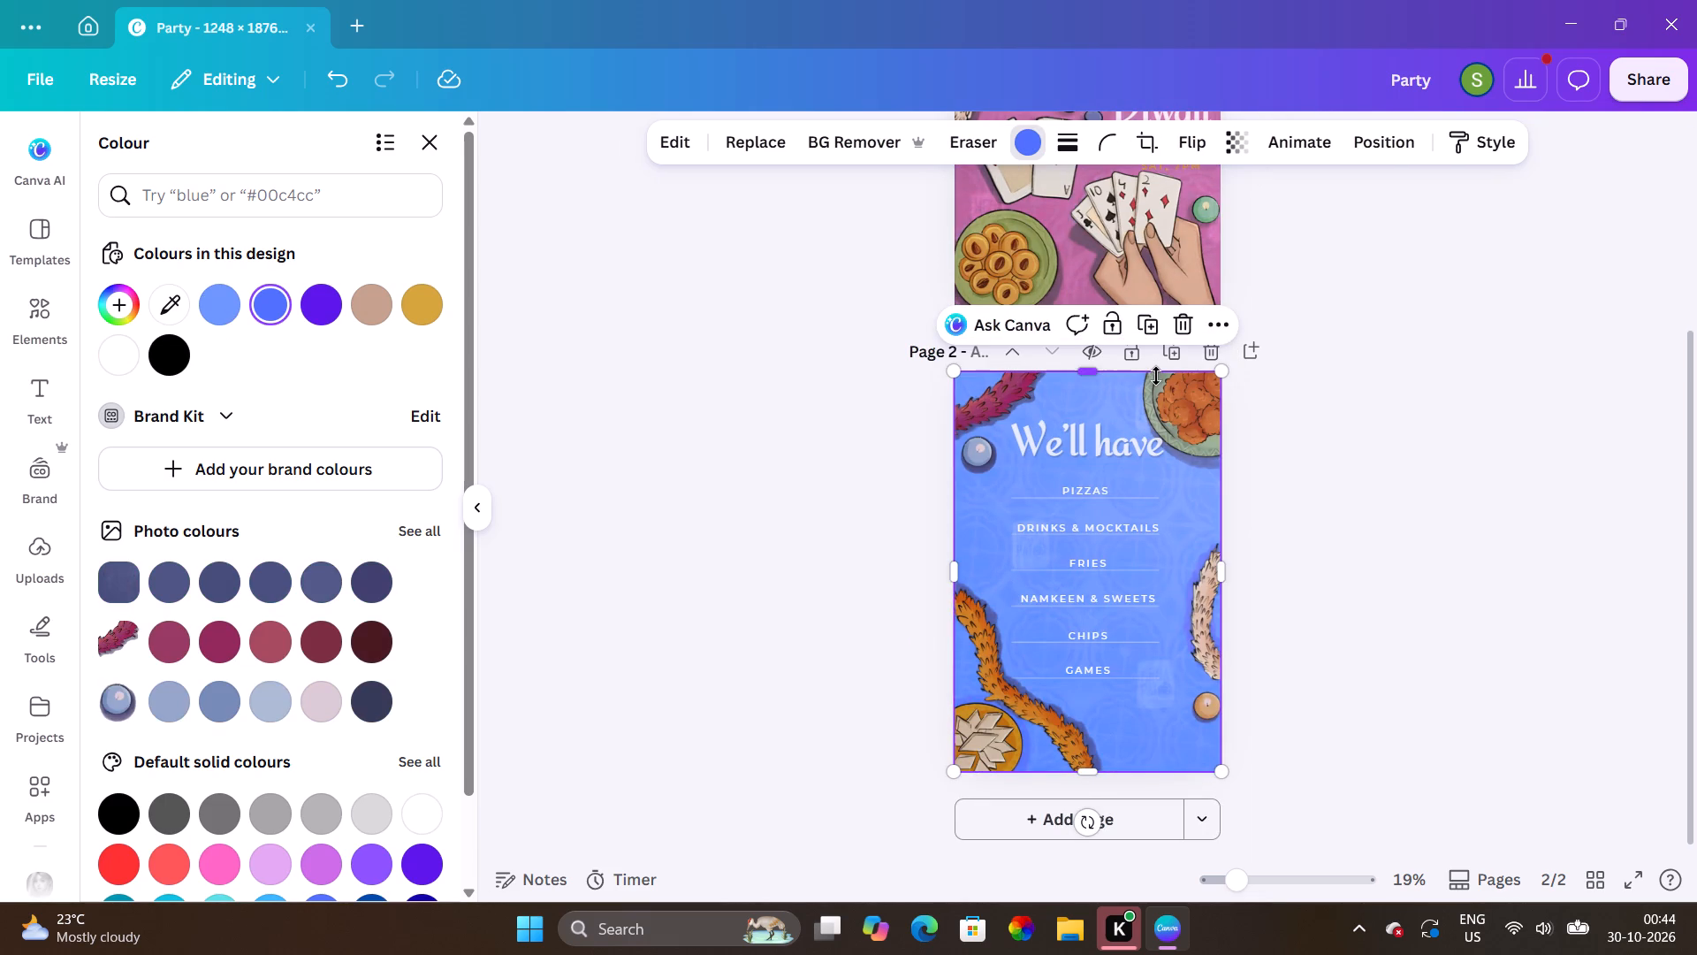
pyautogui.click(1157, 316)
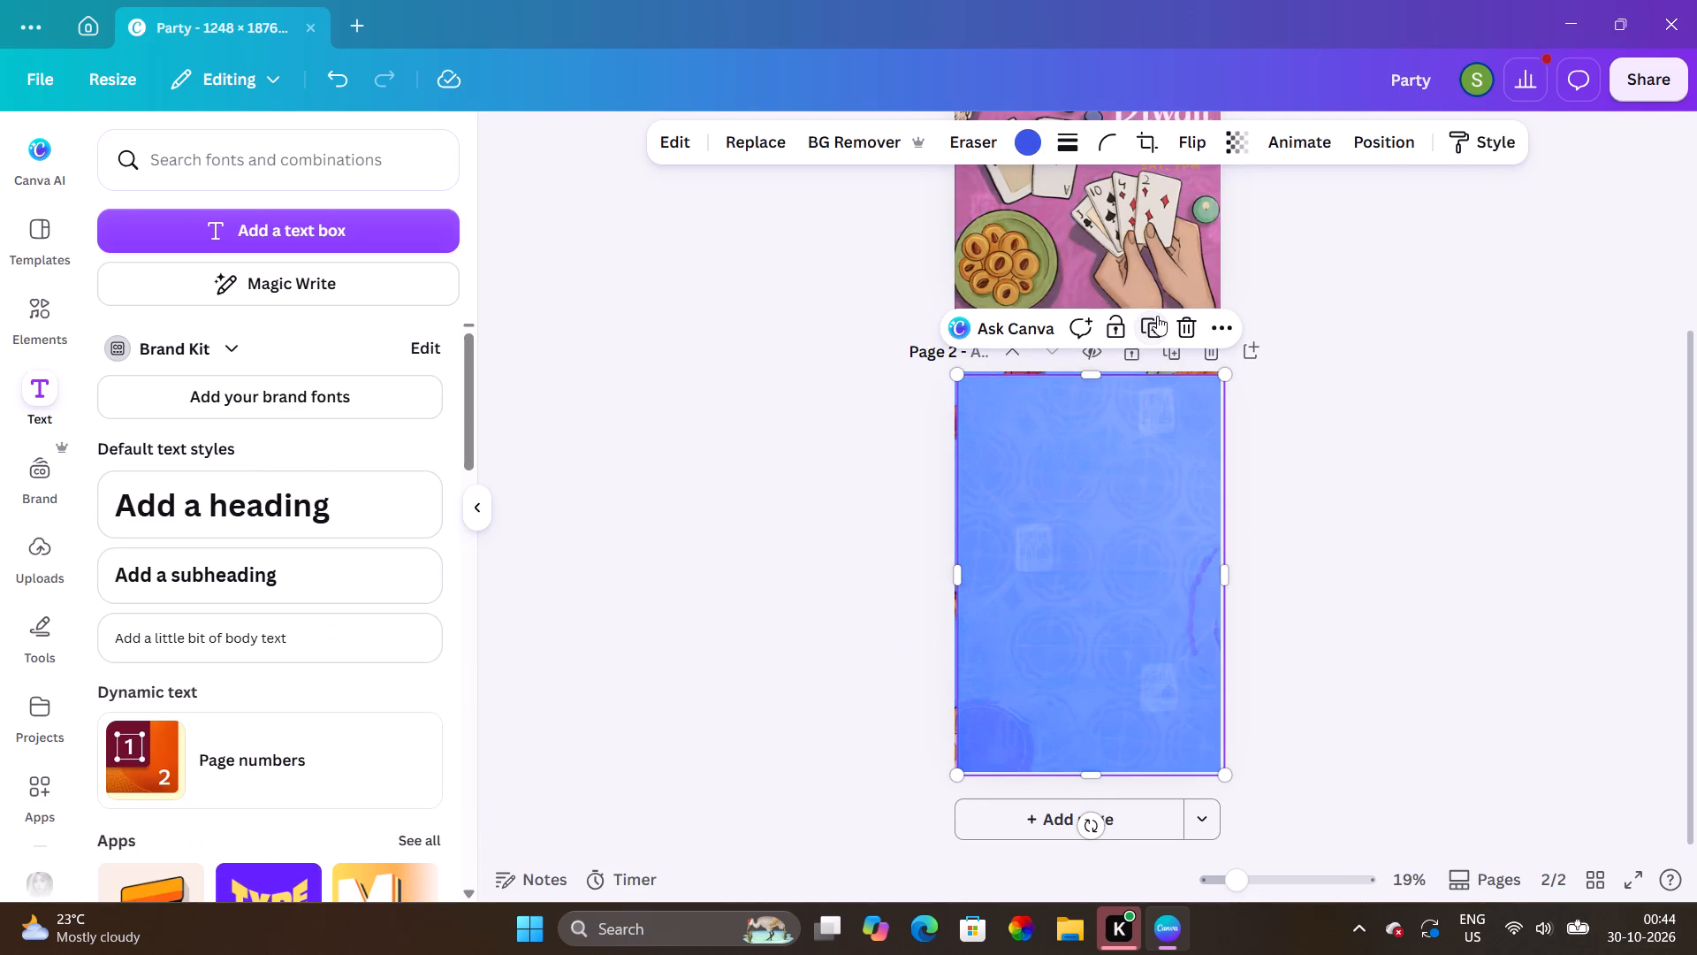
pyautogui.click(1086, 508)
pyautogui.moveTo(1086, 508); pyautogui.dragTo(1085, 180)
pyautogui.scroll(2, 1085, 180)
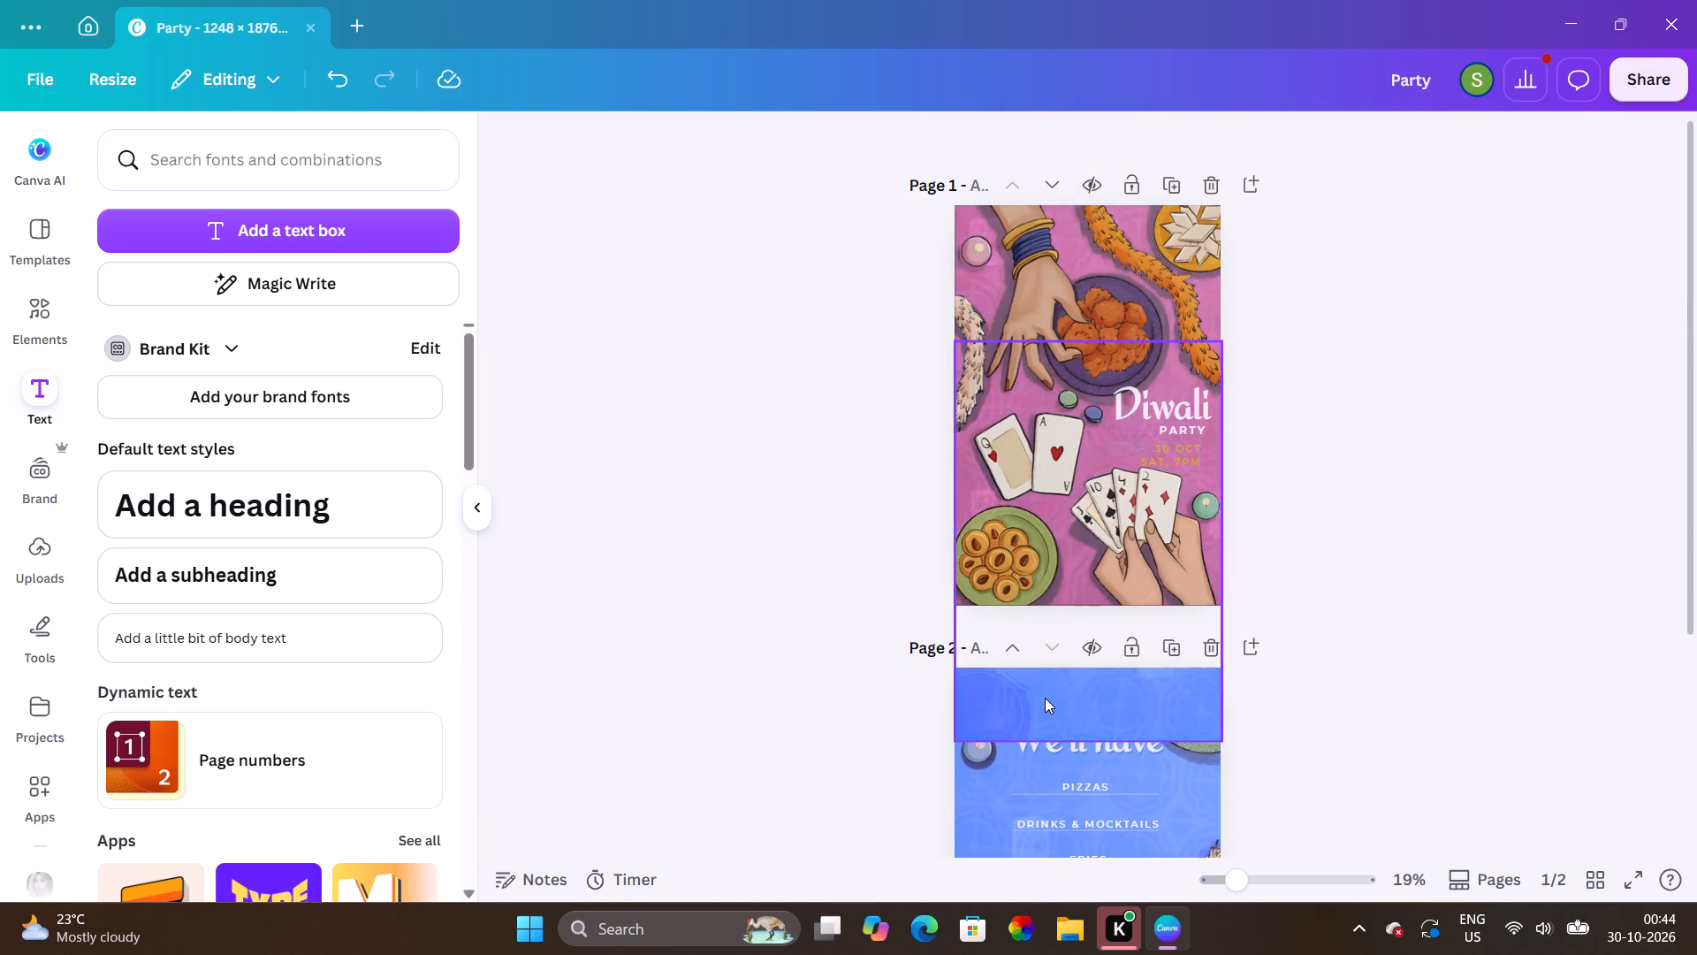
pyautogui.moveTo(1045, 698); pyautogui.dragTo(1044, 562)
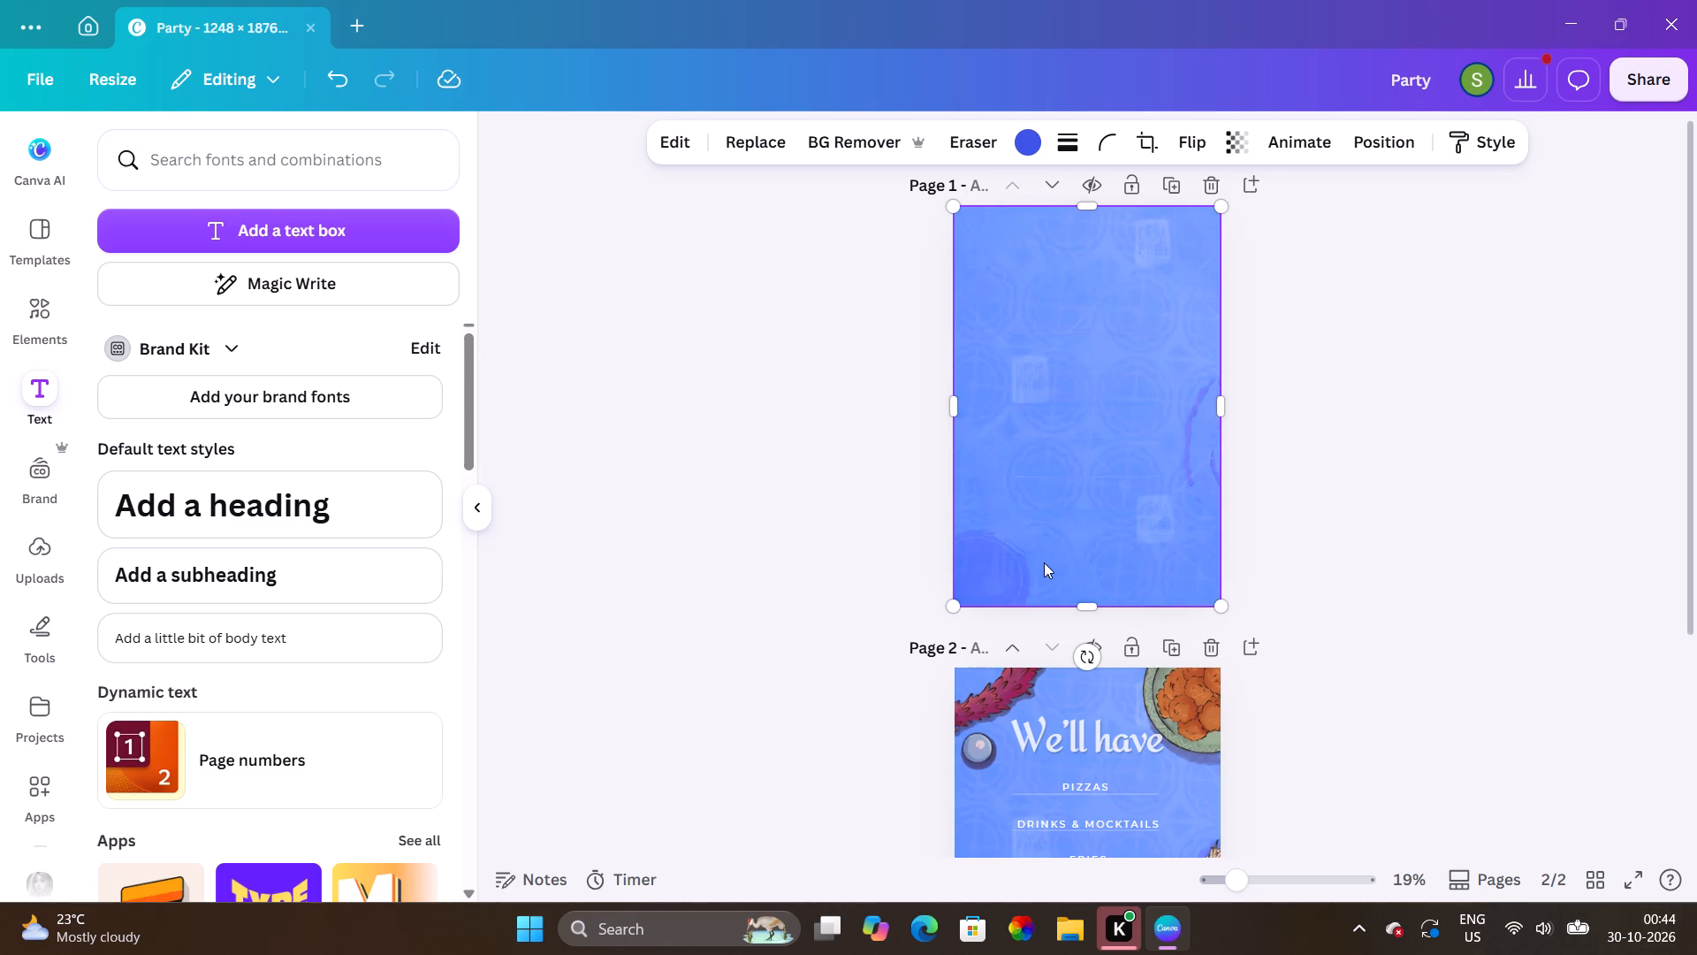
# Send the blue background behind all of the cover's artwork and text, keeping it one layer above the original background.
pyautogui.hotkey('ctrl', '[')
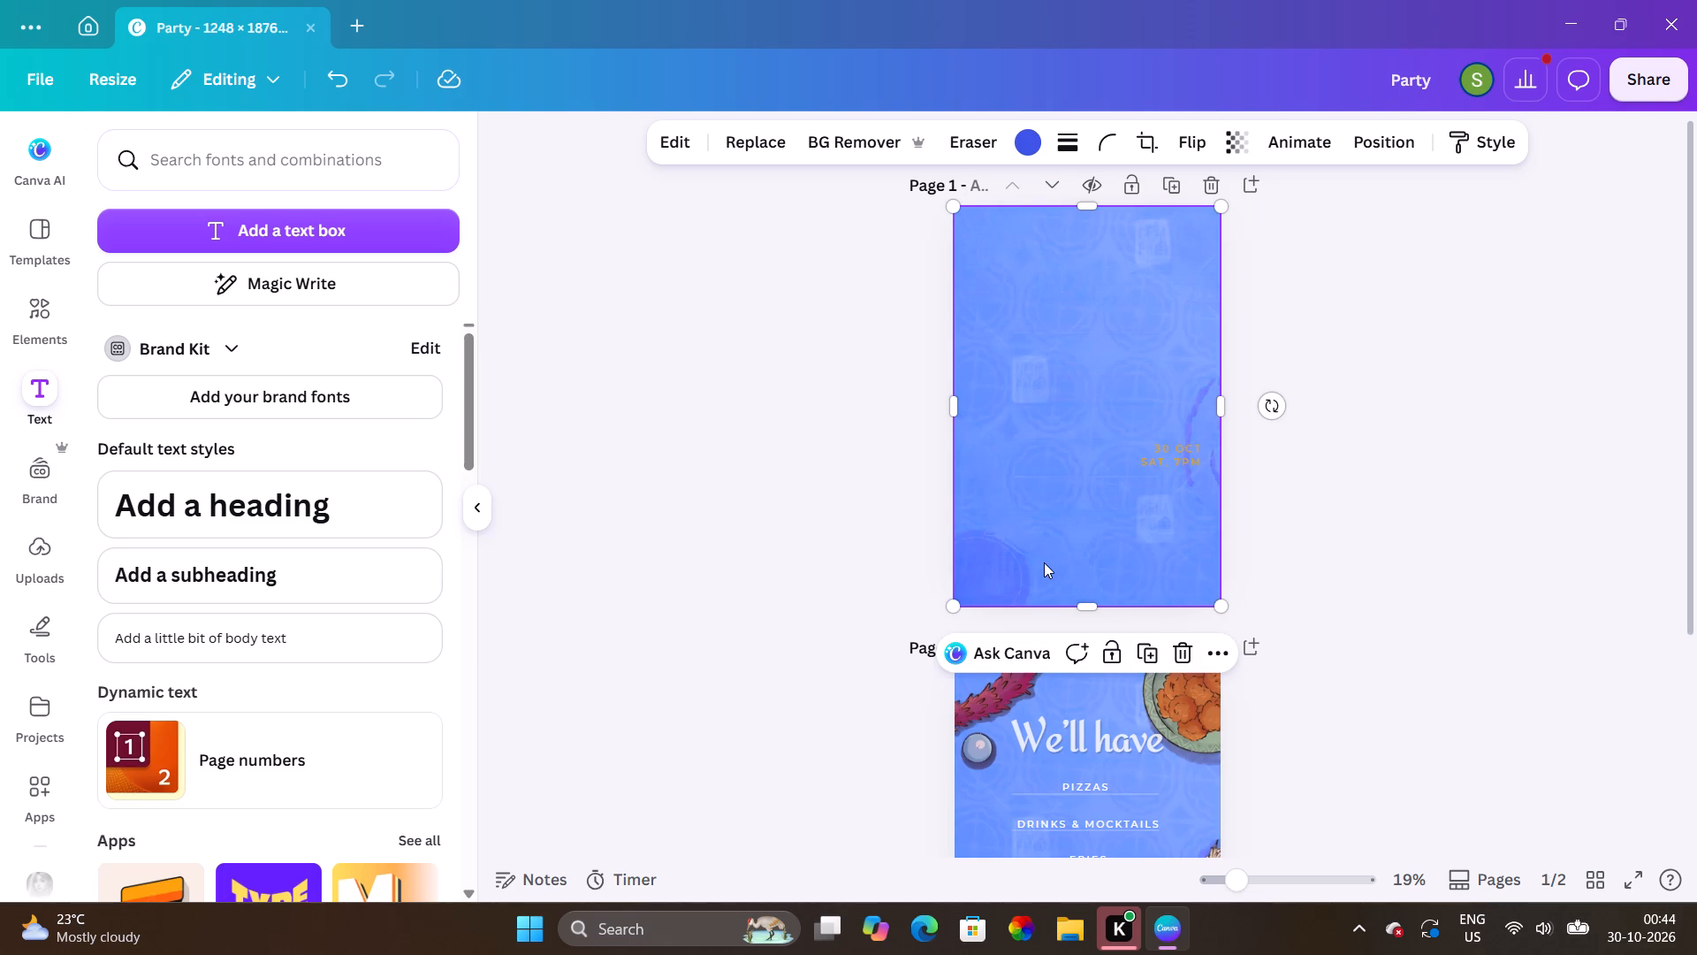
pyautogui.hotkey('ctrl', '[')
pyautogui.hotkey('ctrl', '[')
pyautogui.hotkey('ctrl', '[')
pyautogui.hotkey('ctrl', '[')
pyautogui.hotkey('ctrl', '[')
pyautogui.hotkey('ctrl', '[')
pyautogui.hotkey('ctrl', '[')
pyautogui.hotkey('ctrl', '[')
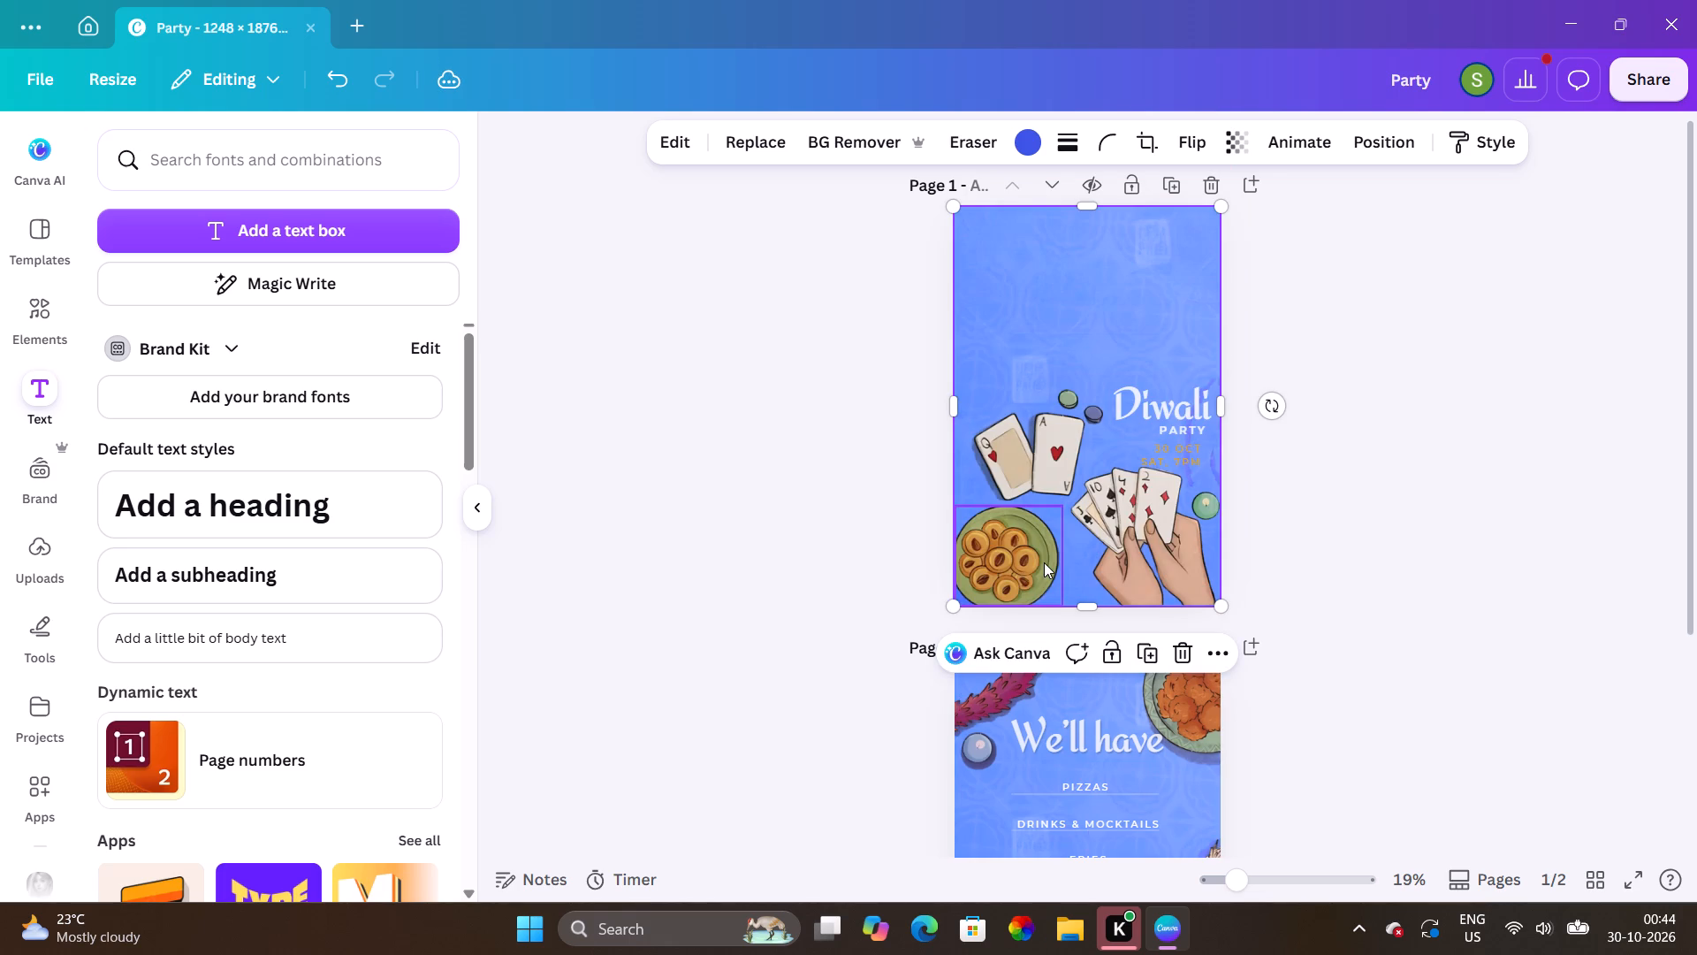
pyautogui.hotkey('ctrl', '[')
pyautogui.hotkey('ctrl', '[')
pyautogui.hotkey('ctrl', '[')
pyautogui.hotkey('ctrl', '[')
pyautogui.hotkey('ctrl', '[')
pyautogui.hotkey('ctrl', '[')
pyautogui.hotkey('ctrl', '[')
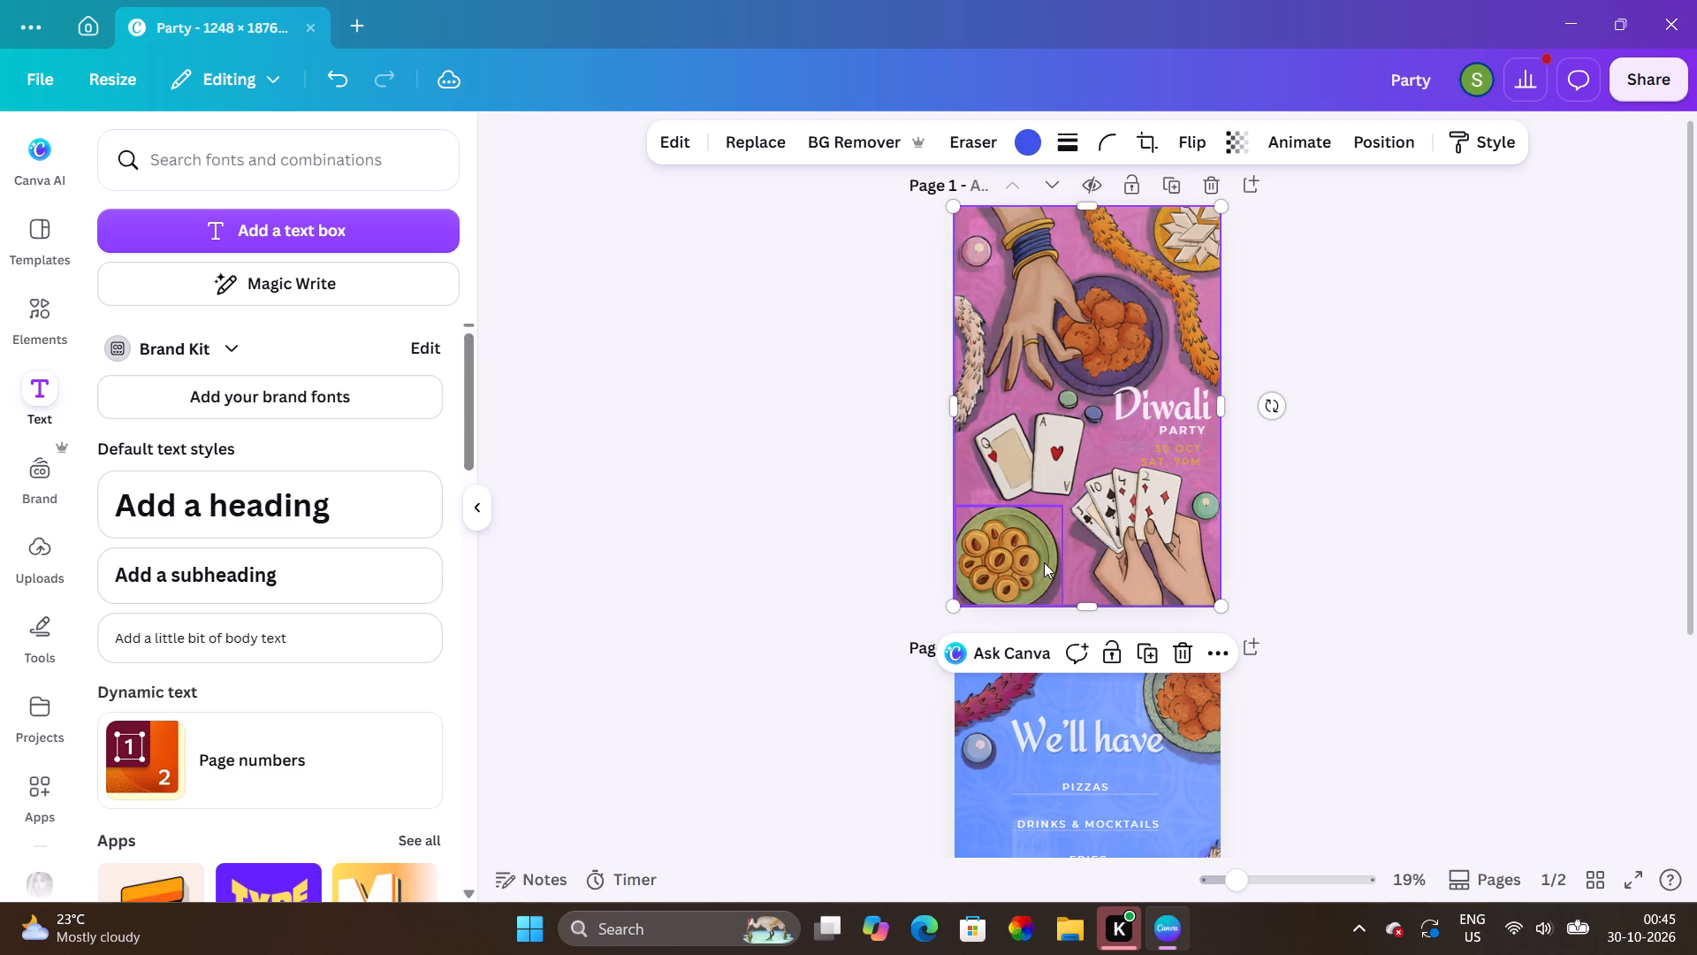
pyautogui.hotkey('ctrl', '[')
pyautogui.hotkey('ctrl', ']')
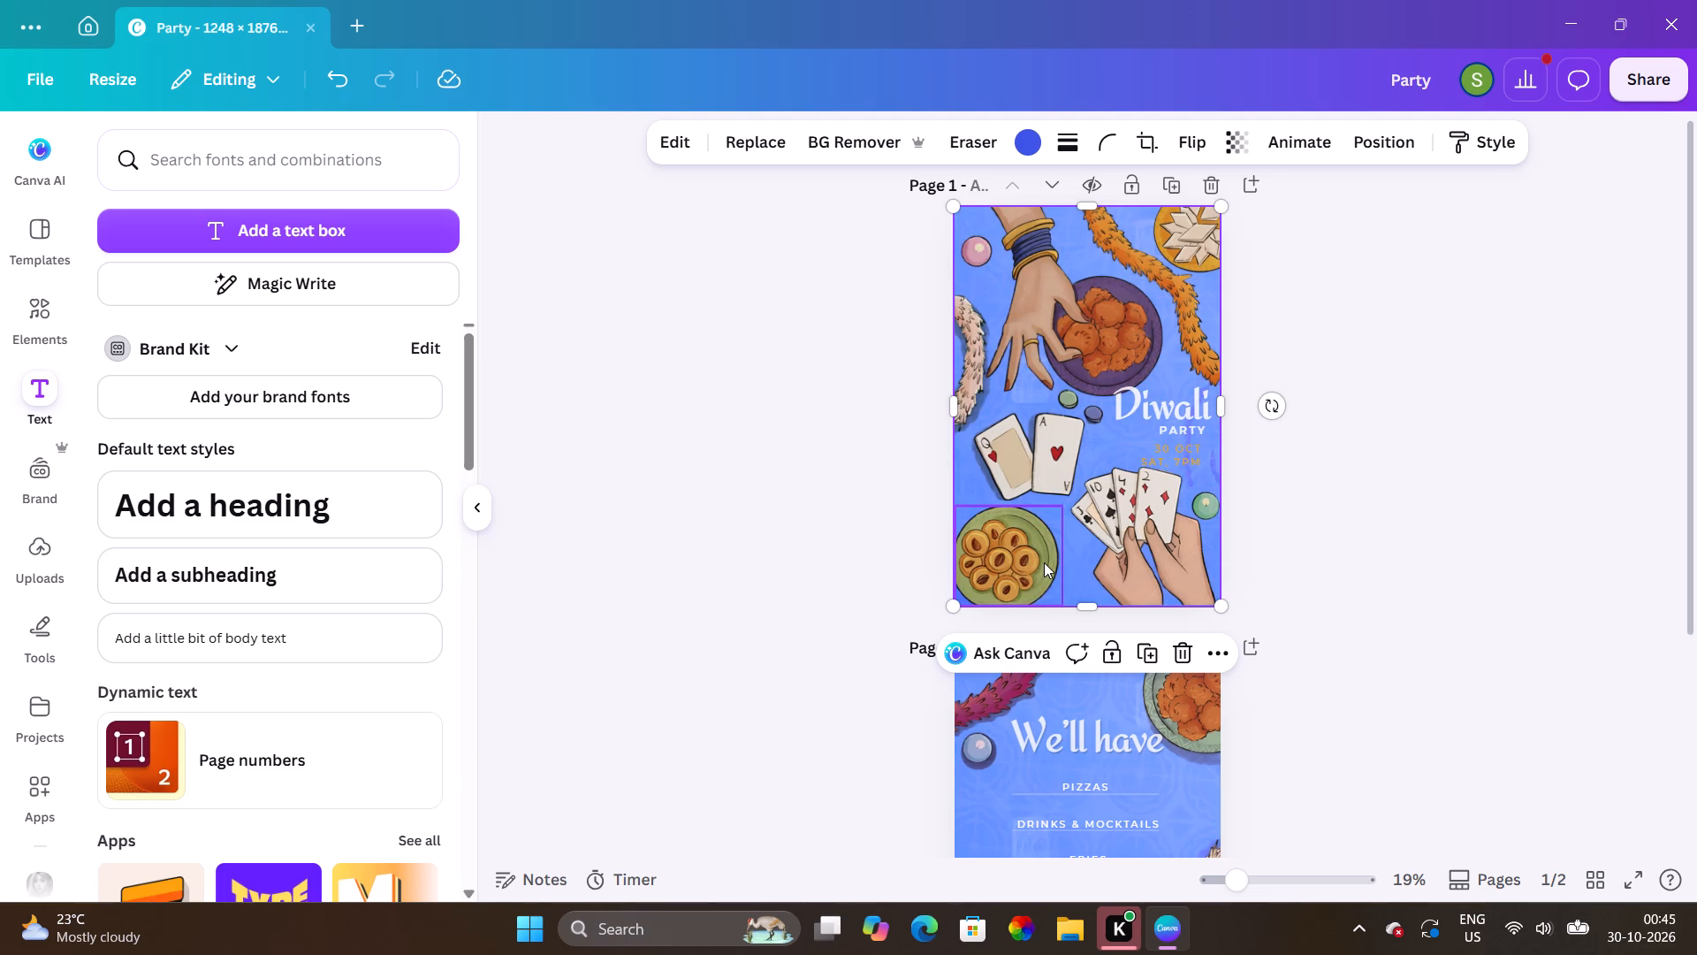
# Review both pages to compare the cover with the second page.
pyautogui.scroll(-1, 1044, 562)
pyautogui.scroll(1, 1044, 562)
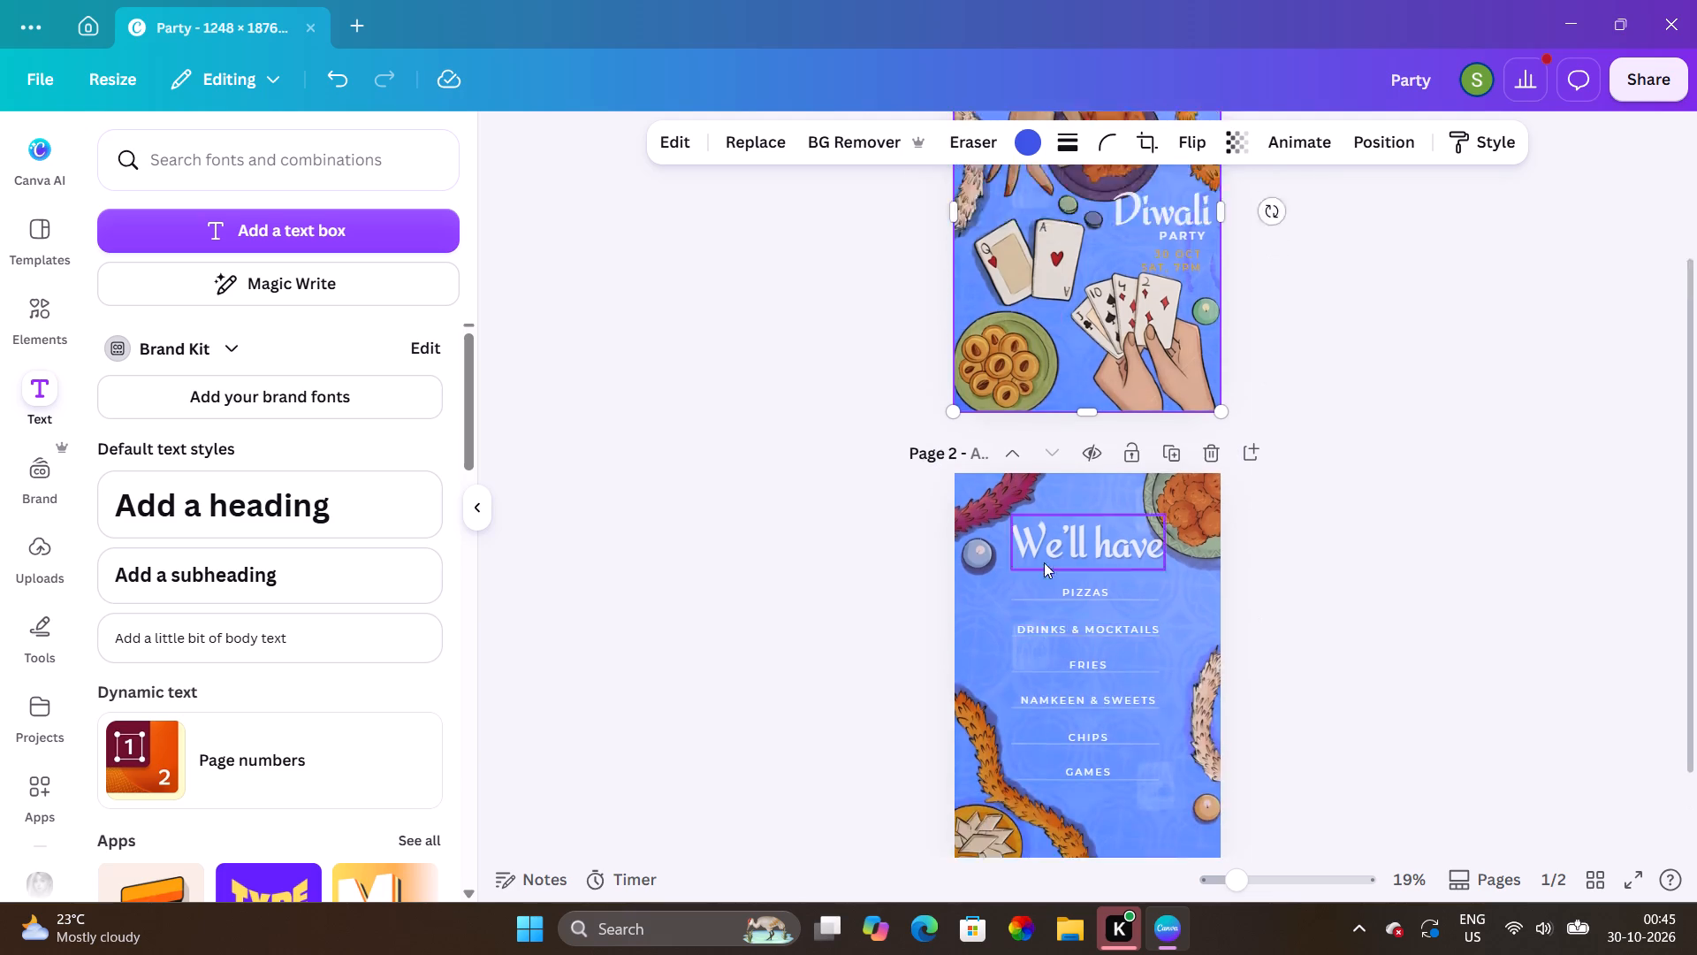
pyautogui.scroll(1, 1044, 562)
pyautogui.scroll(-1, 1043, 562)
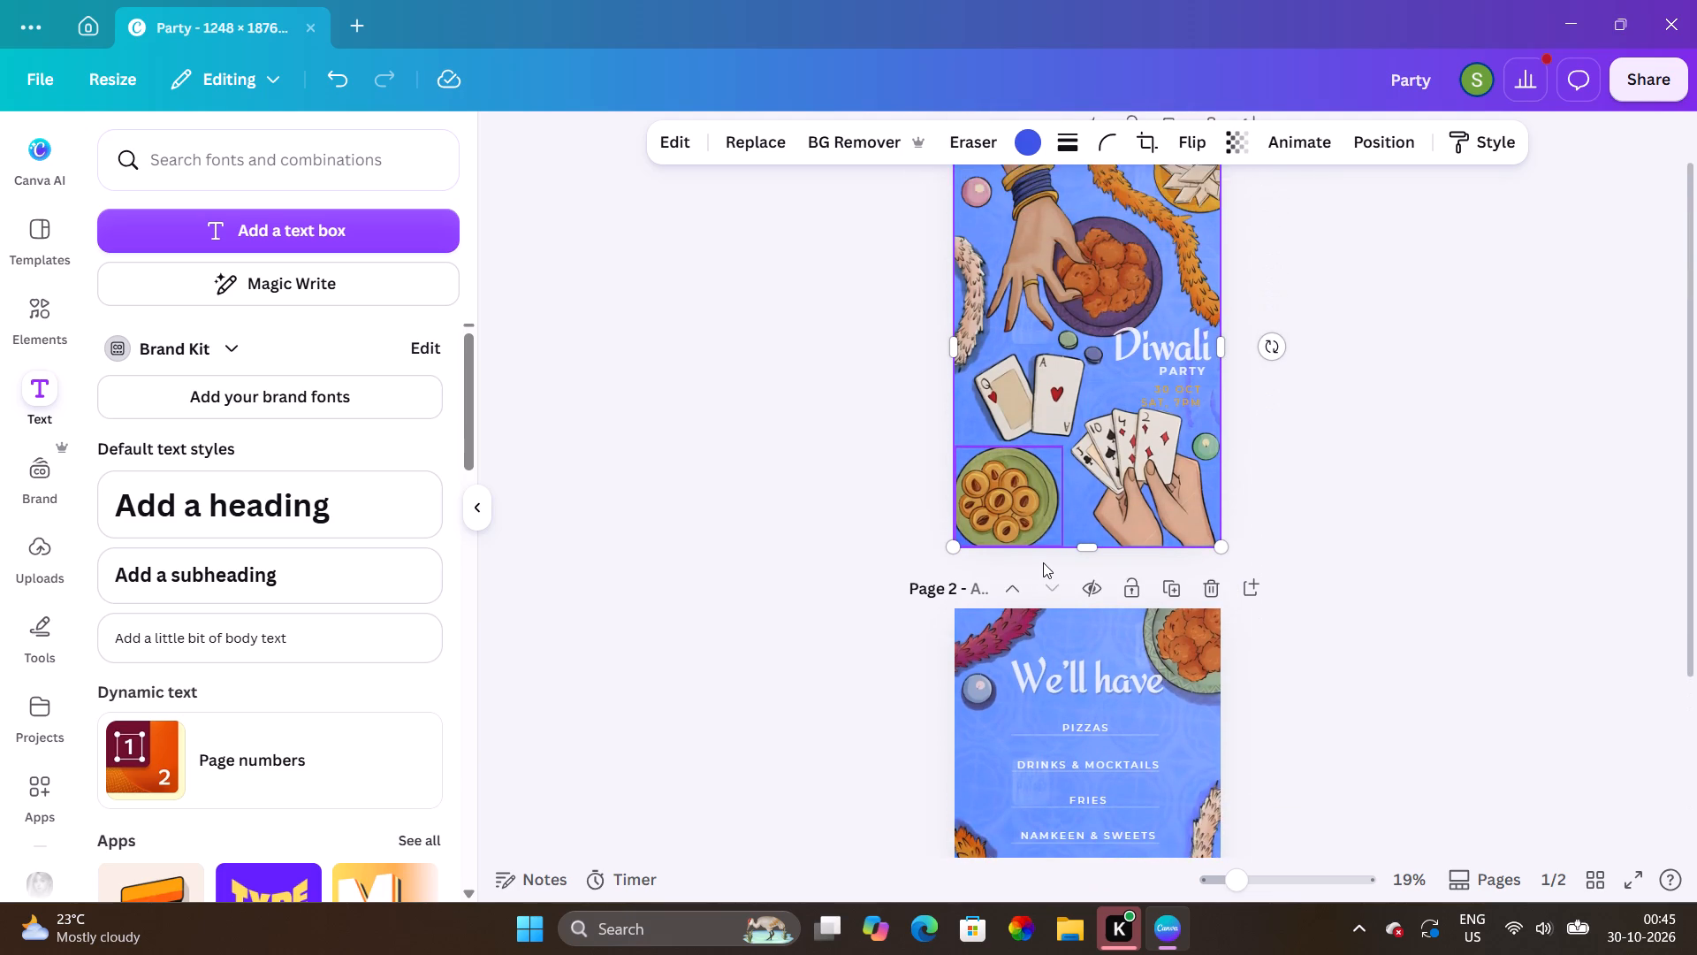
pyautogui.scroll(-3, 1043, 562)
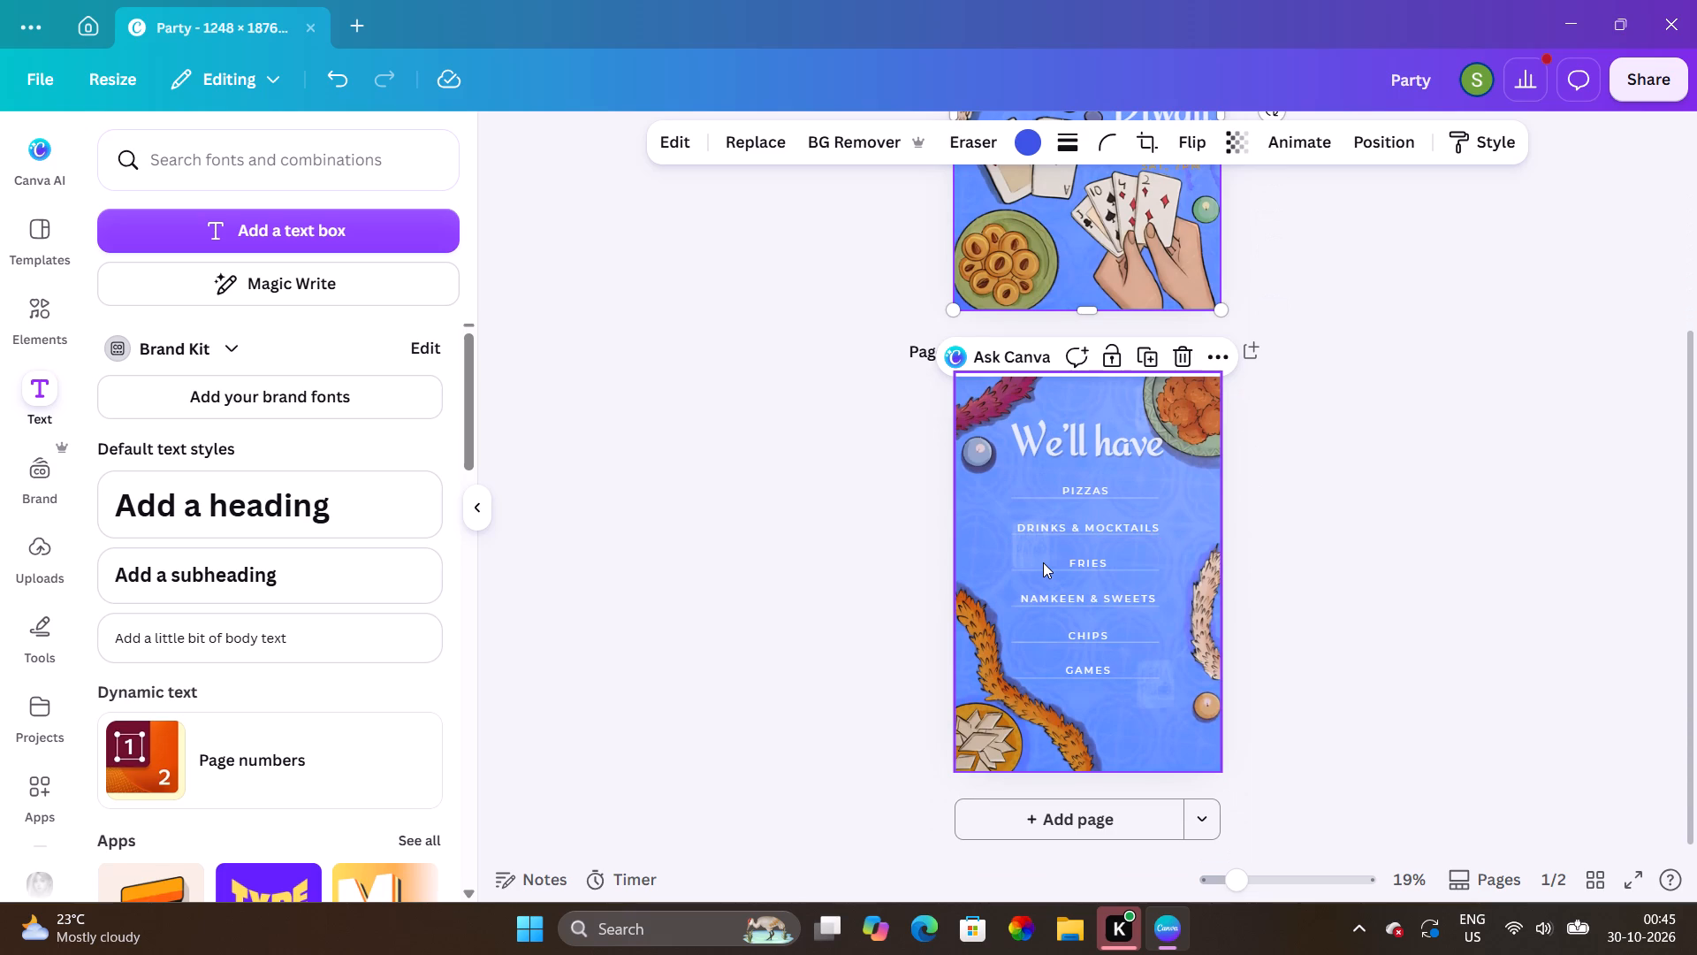
pyautogui.scroll(3, 1237, 476)
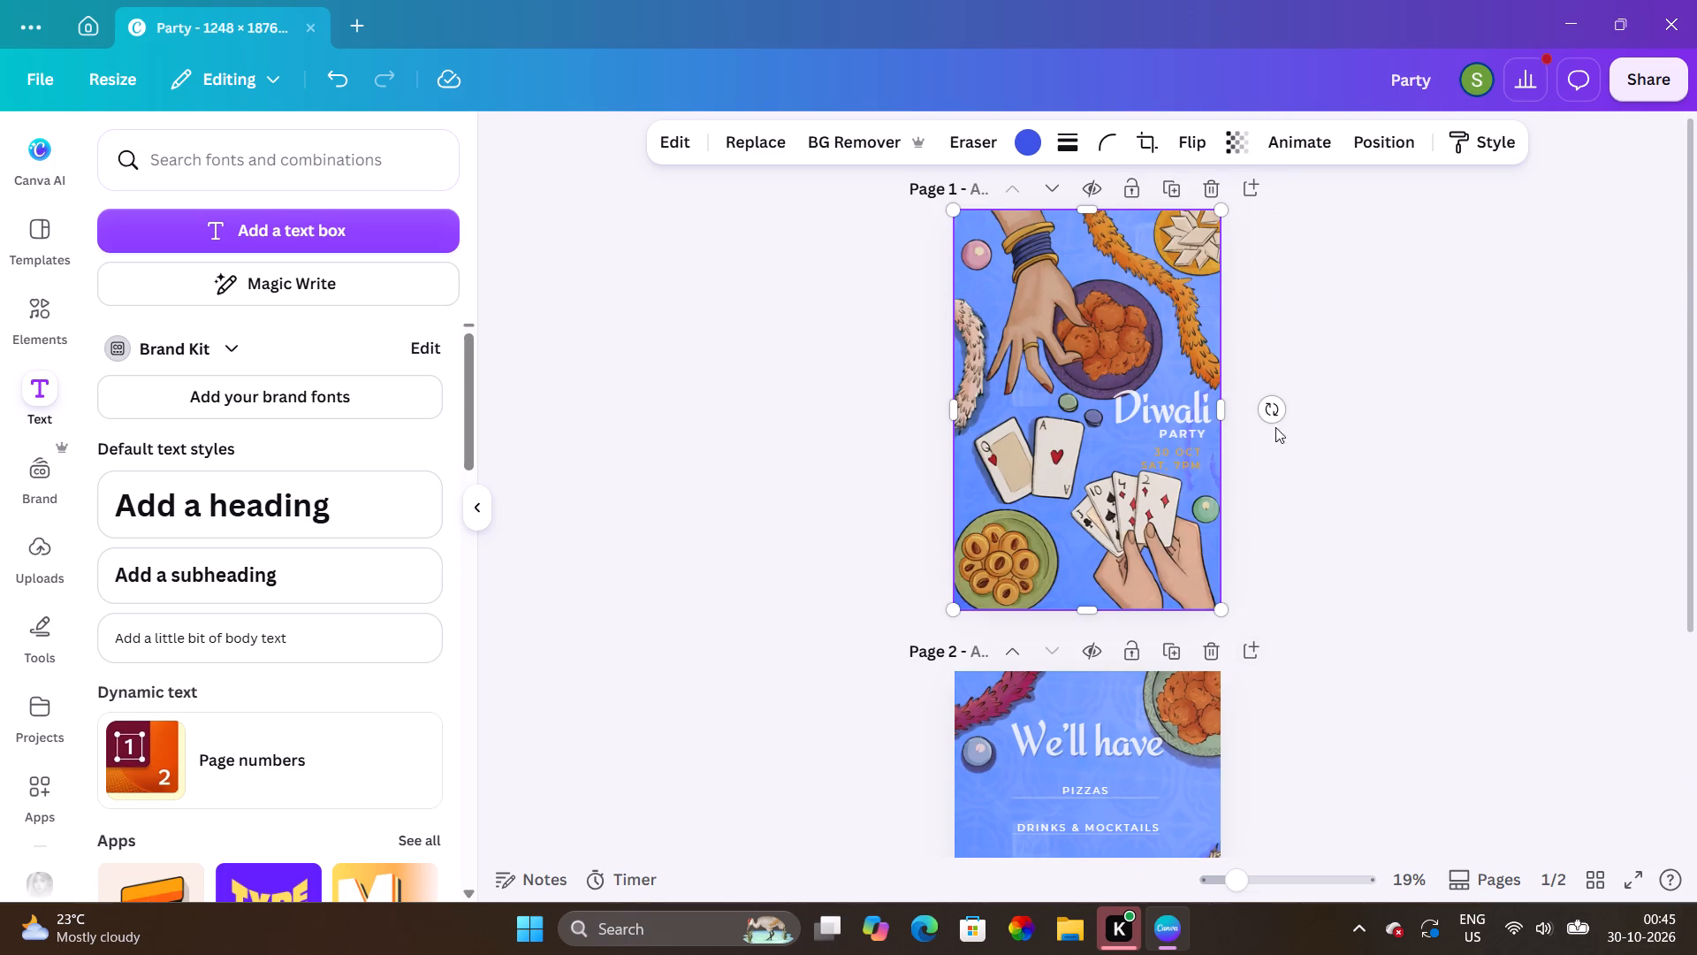
# Open the sharing options for the finished design.
pyautogui.click(1654, 84)
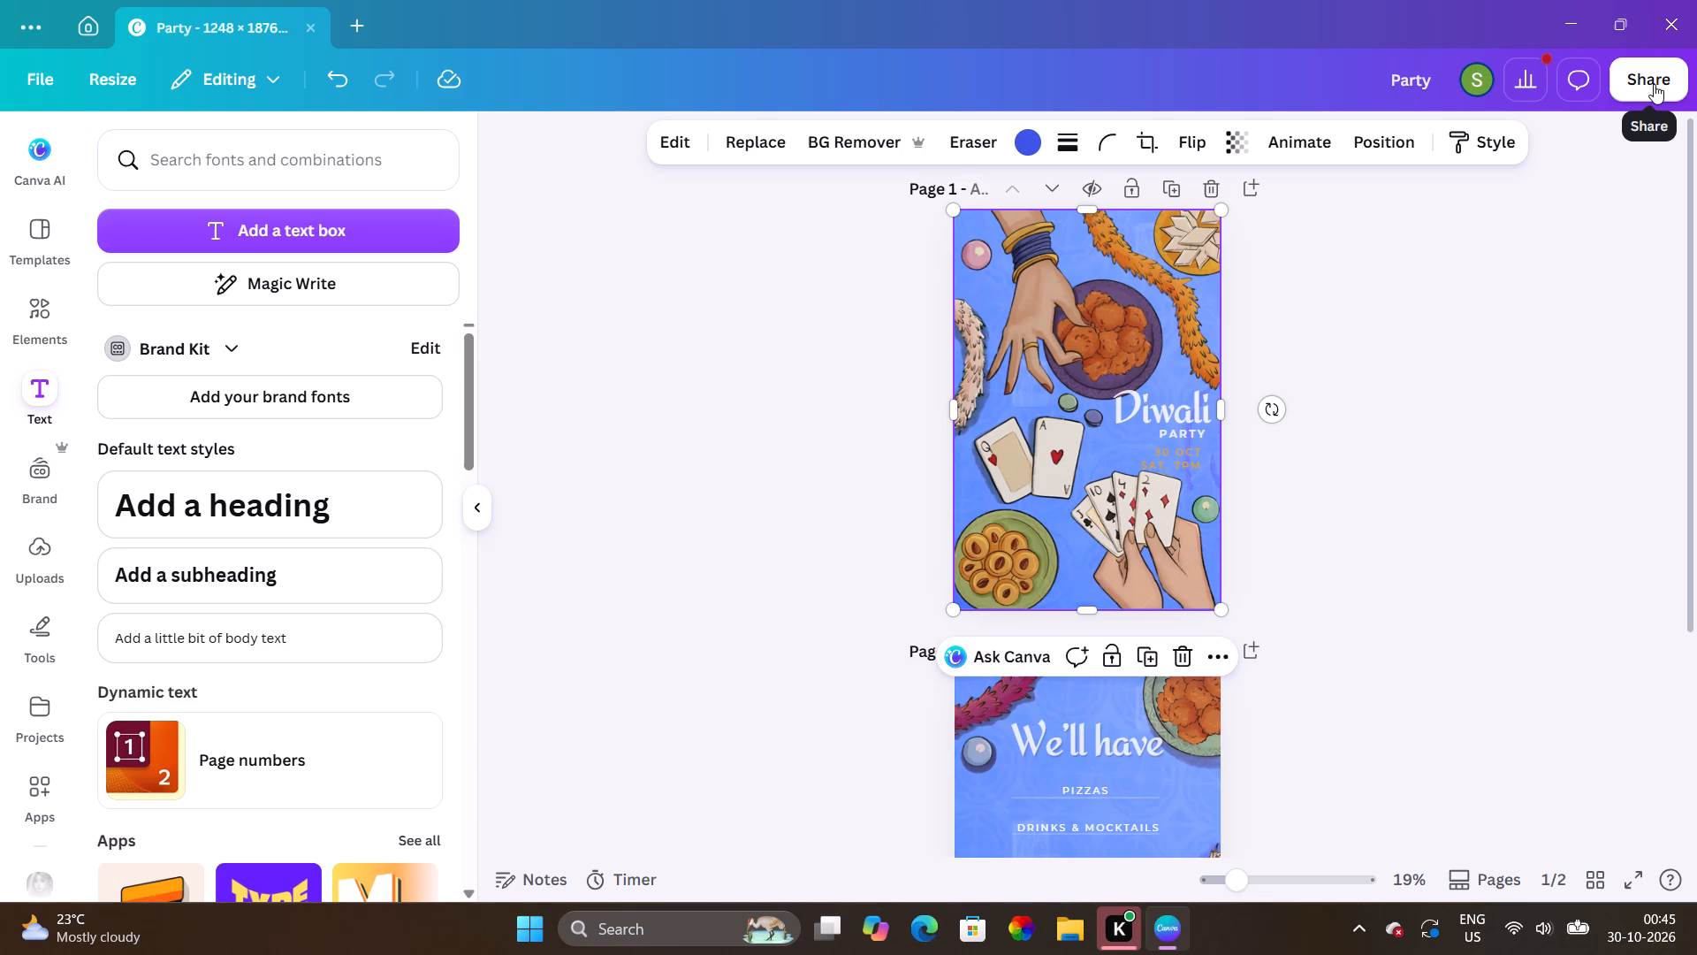
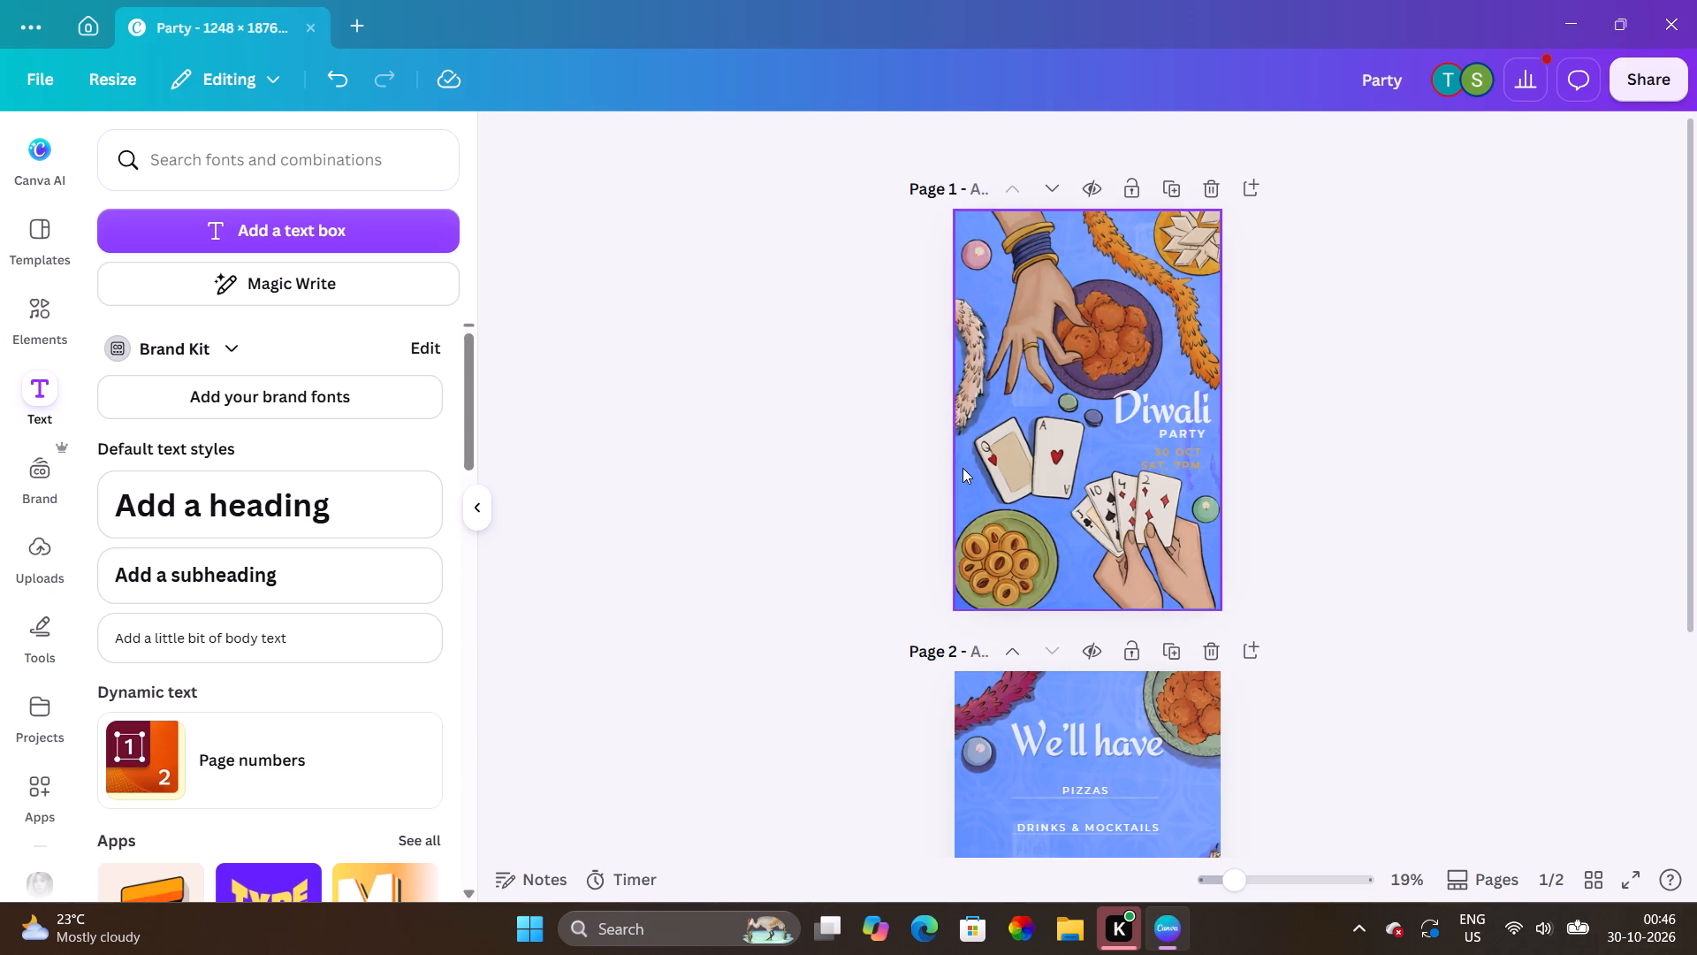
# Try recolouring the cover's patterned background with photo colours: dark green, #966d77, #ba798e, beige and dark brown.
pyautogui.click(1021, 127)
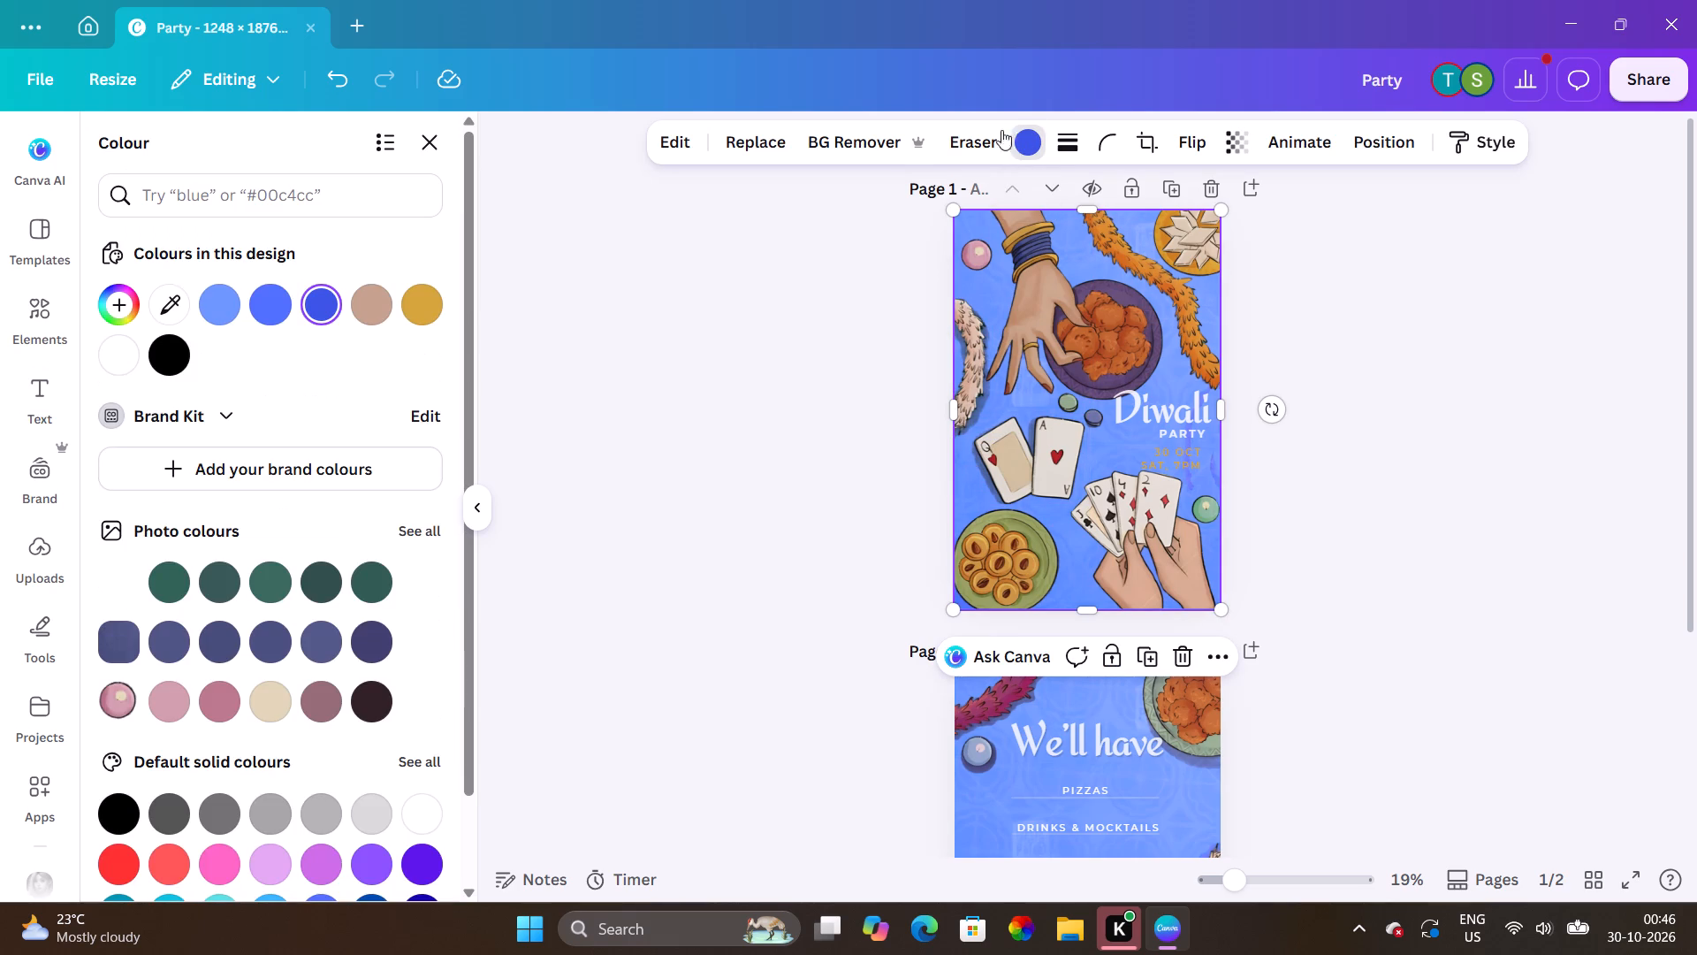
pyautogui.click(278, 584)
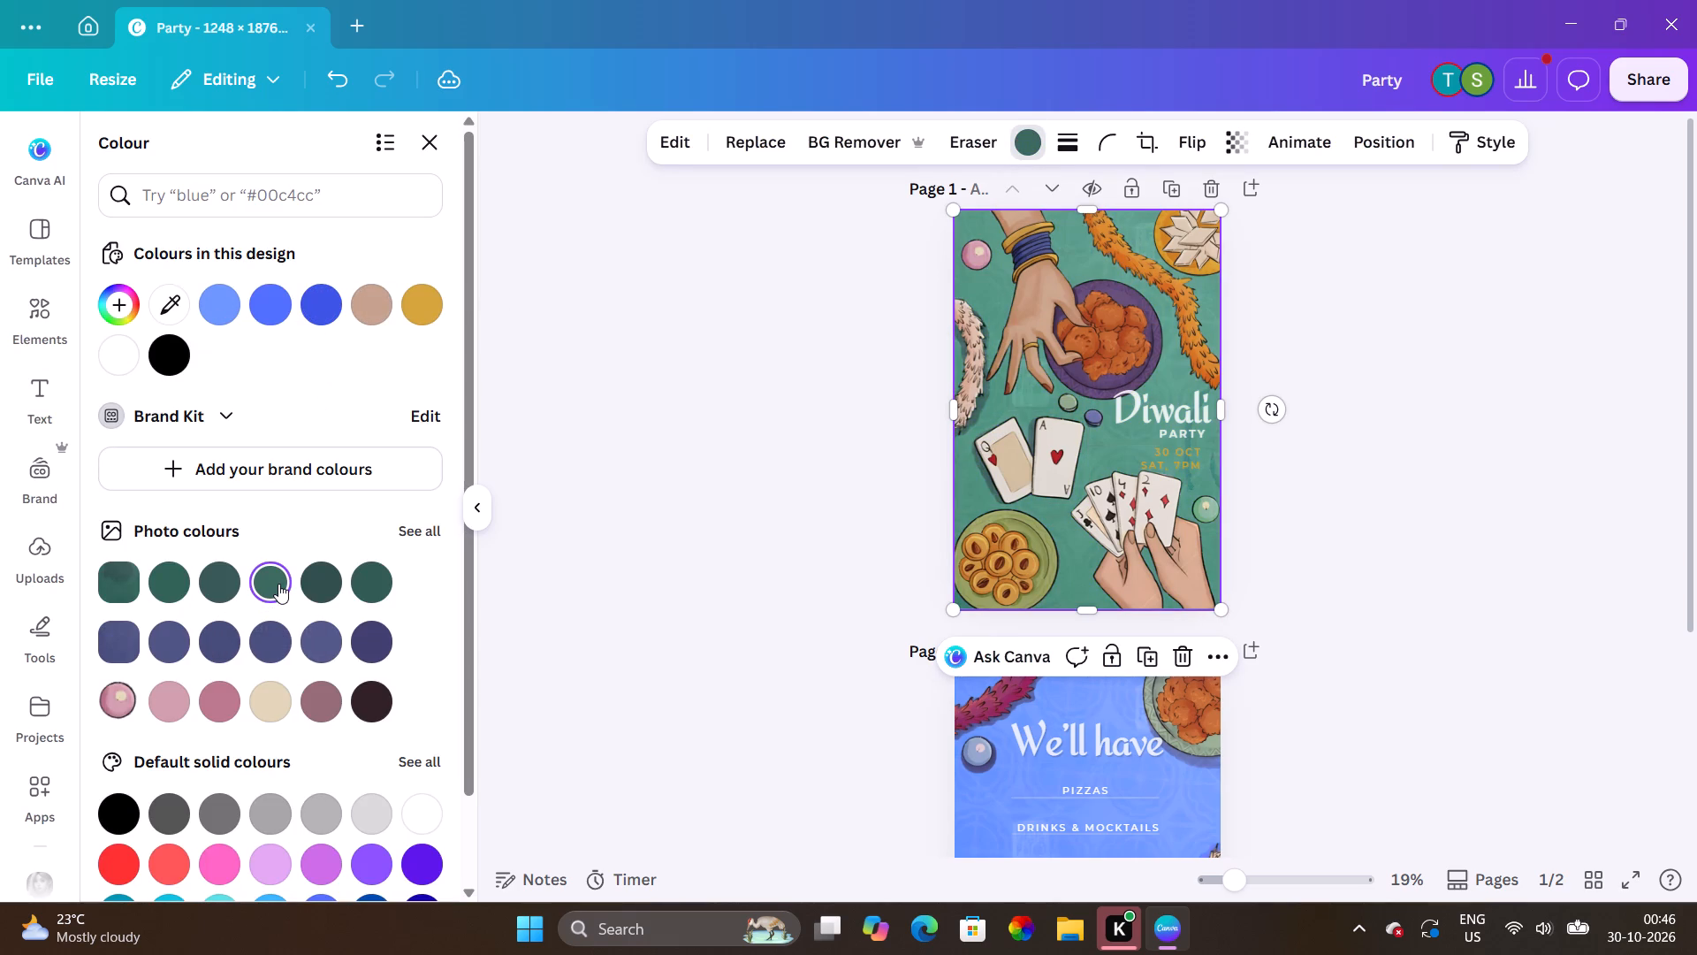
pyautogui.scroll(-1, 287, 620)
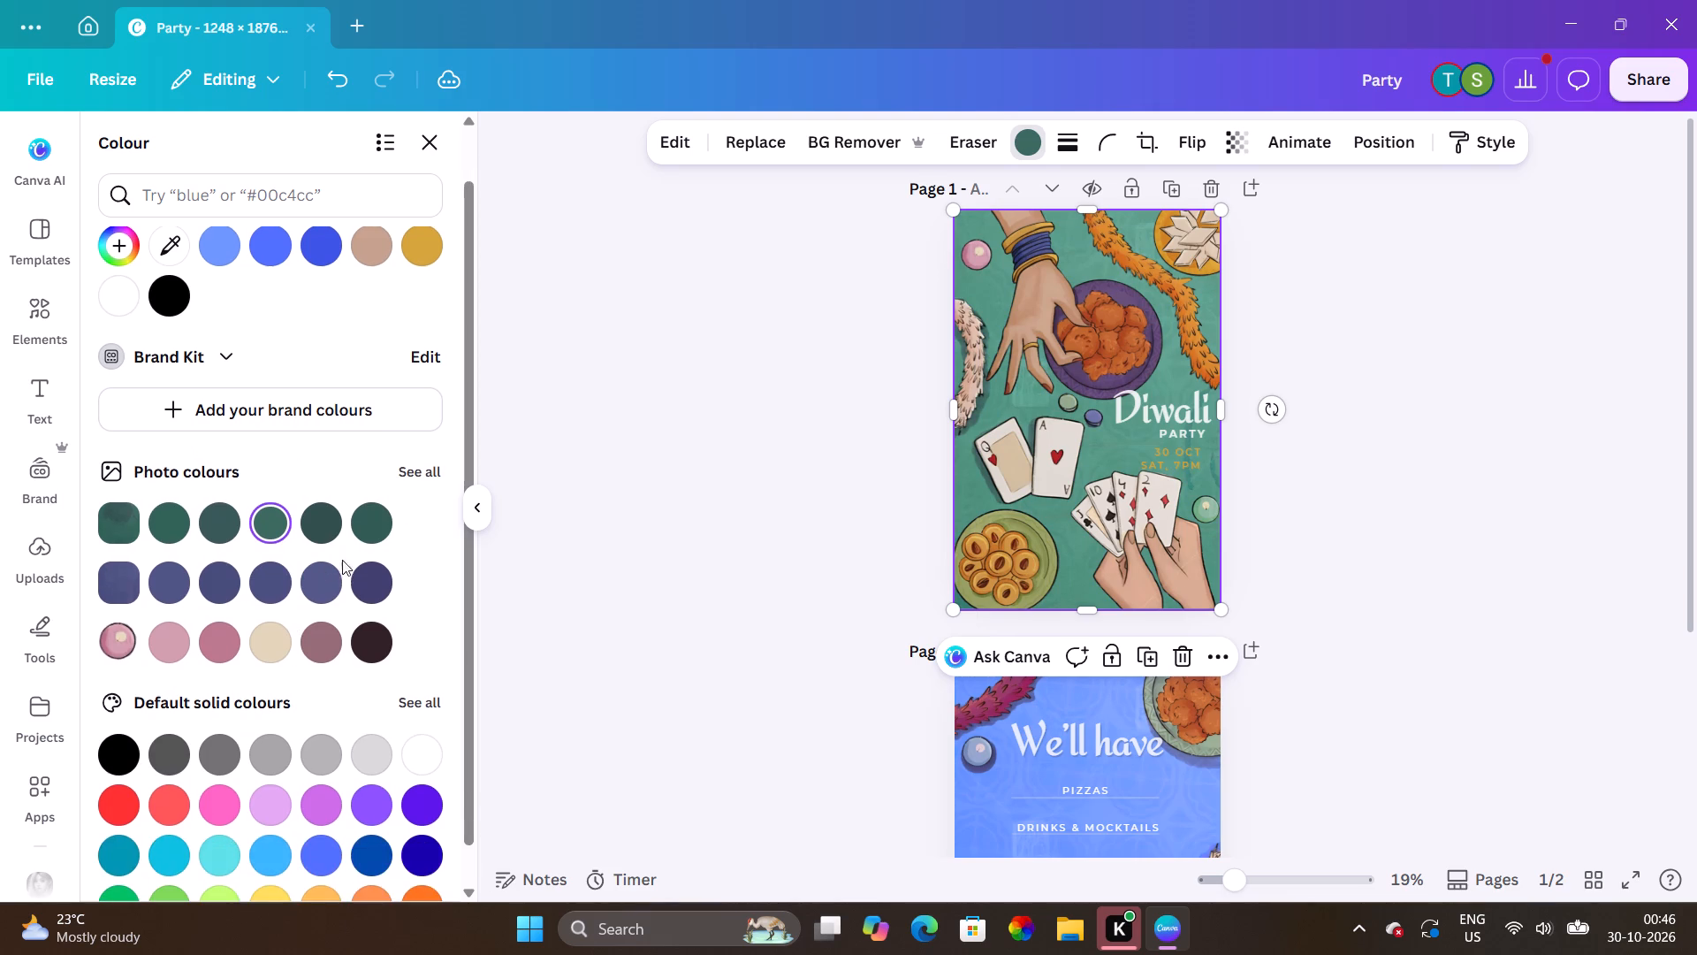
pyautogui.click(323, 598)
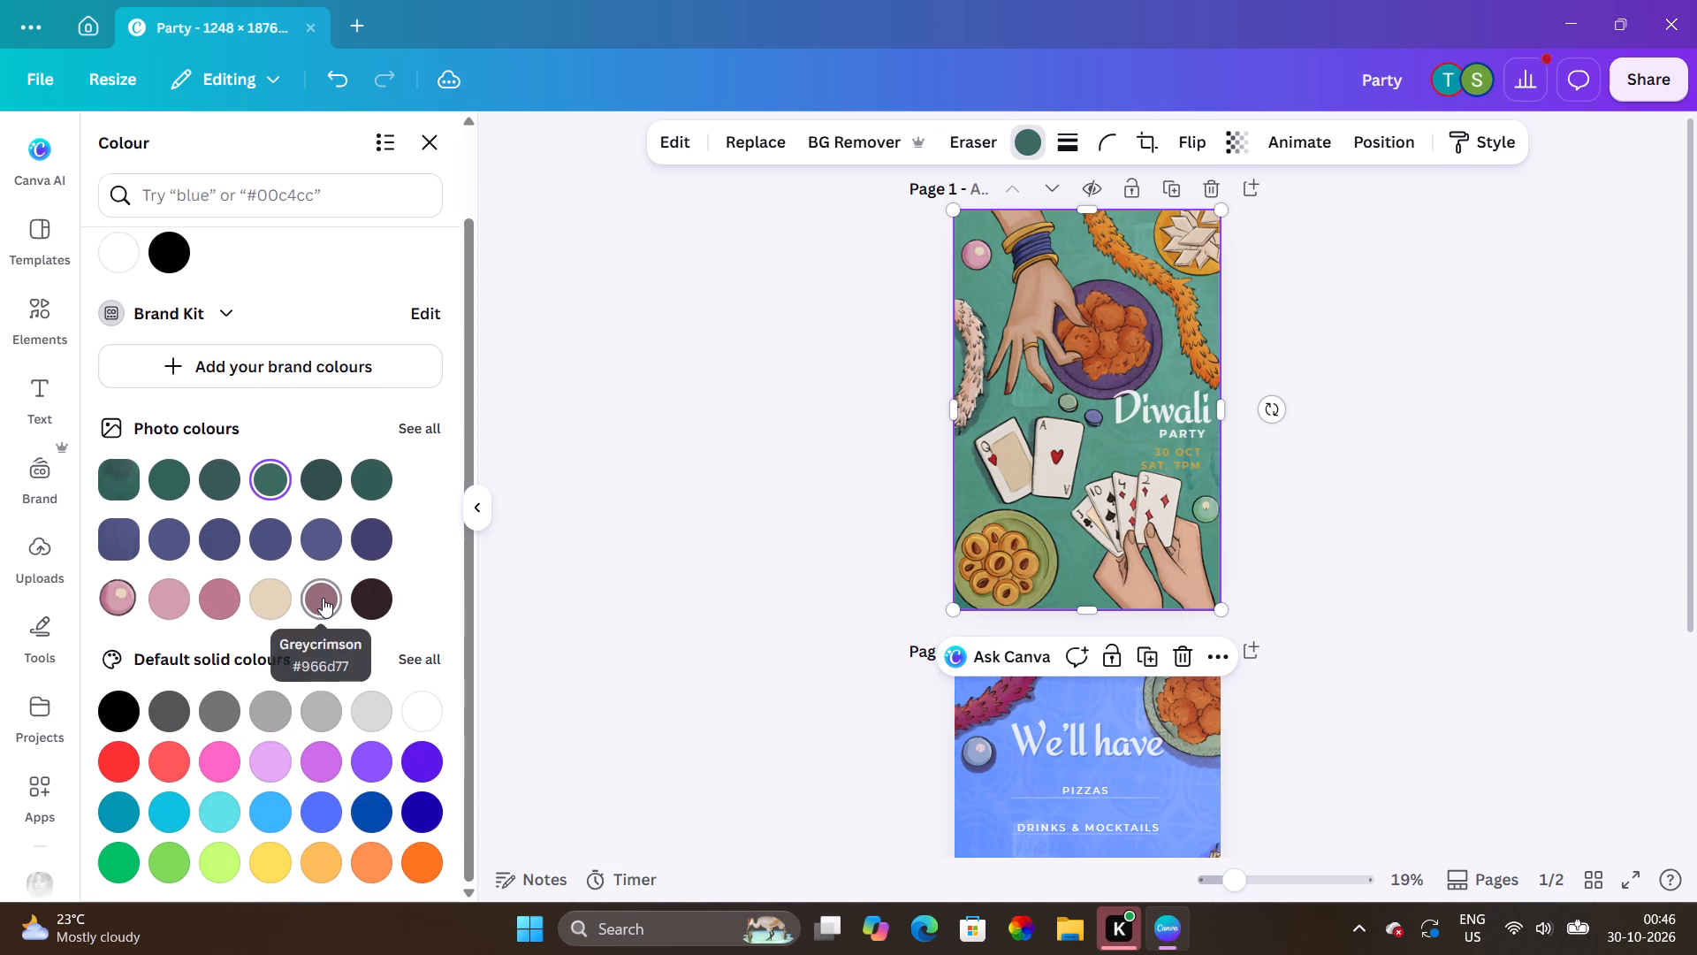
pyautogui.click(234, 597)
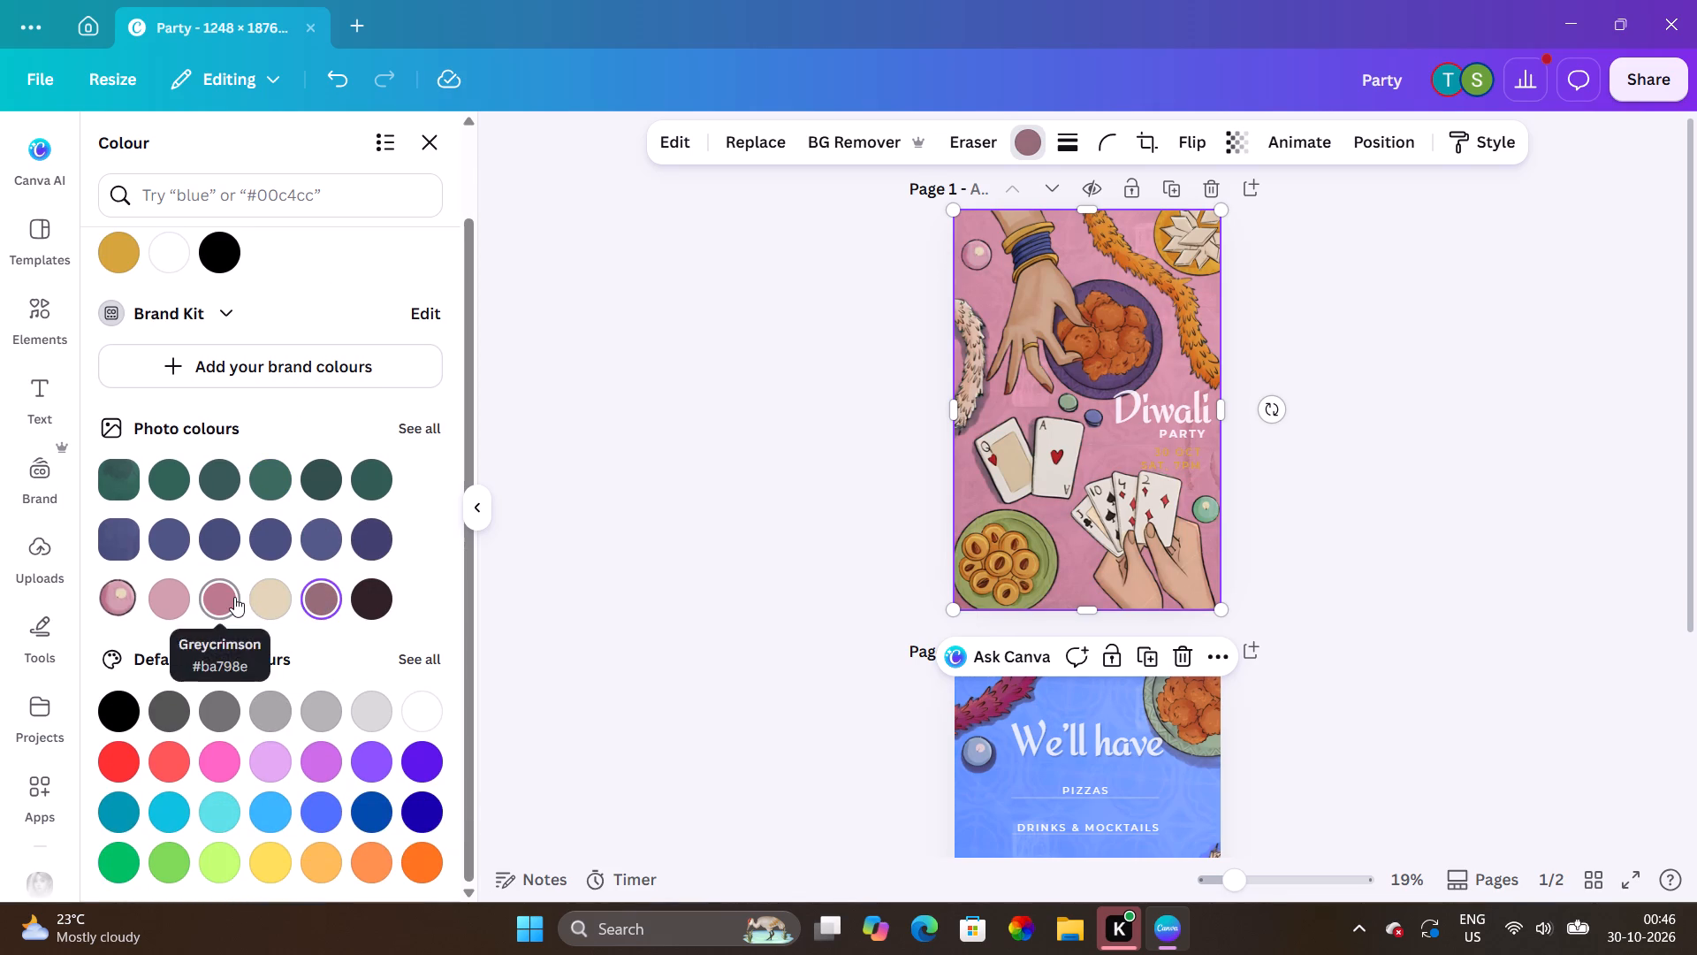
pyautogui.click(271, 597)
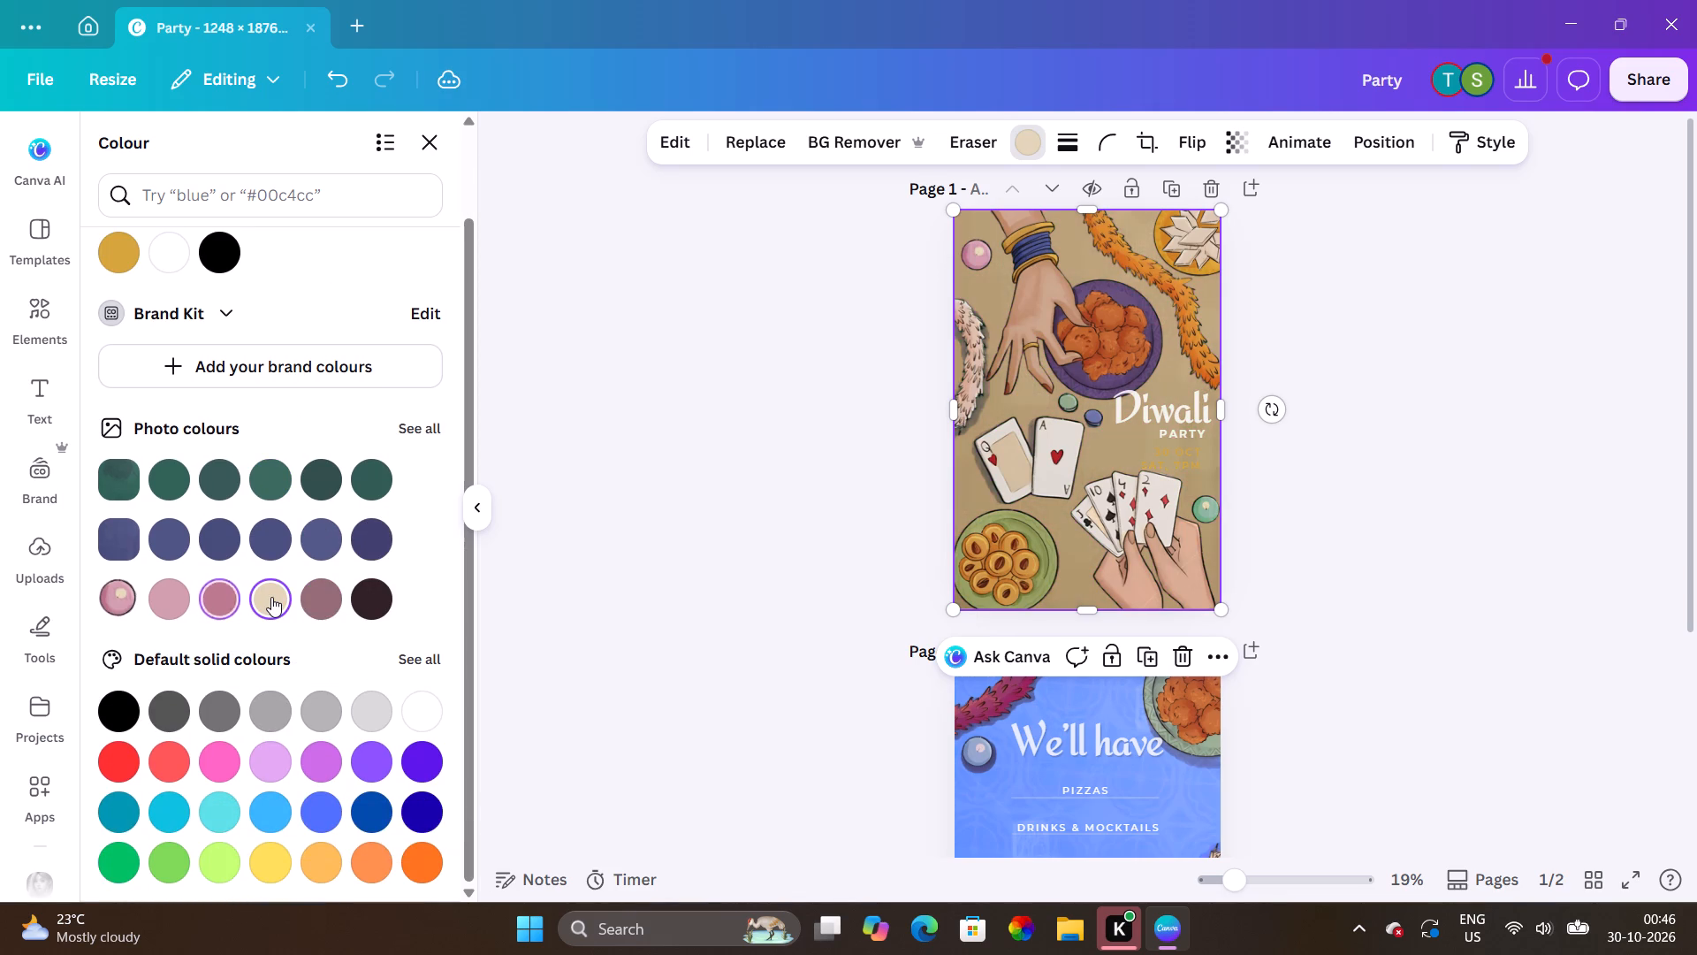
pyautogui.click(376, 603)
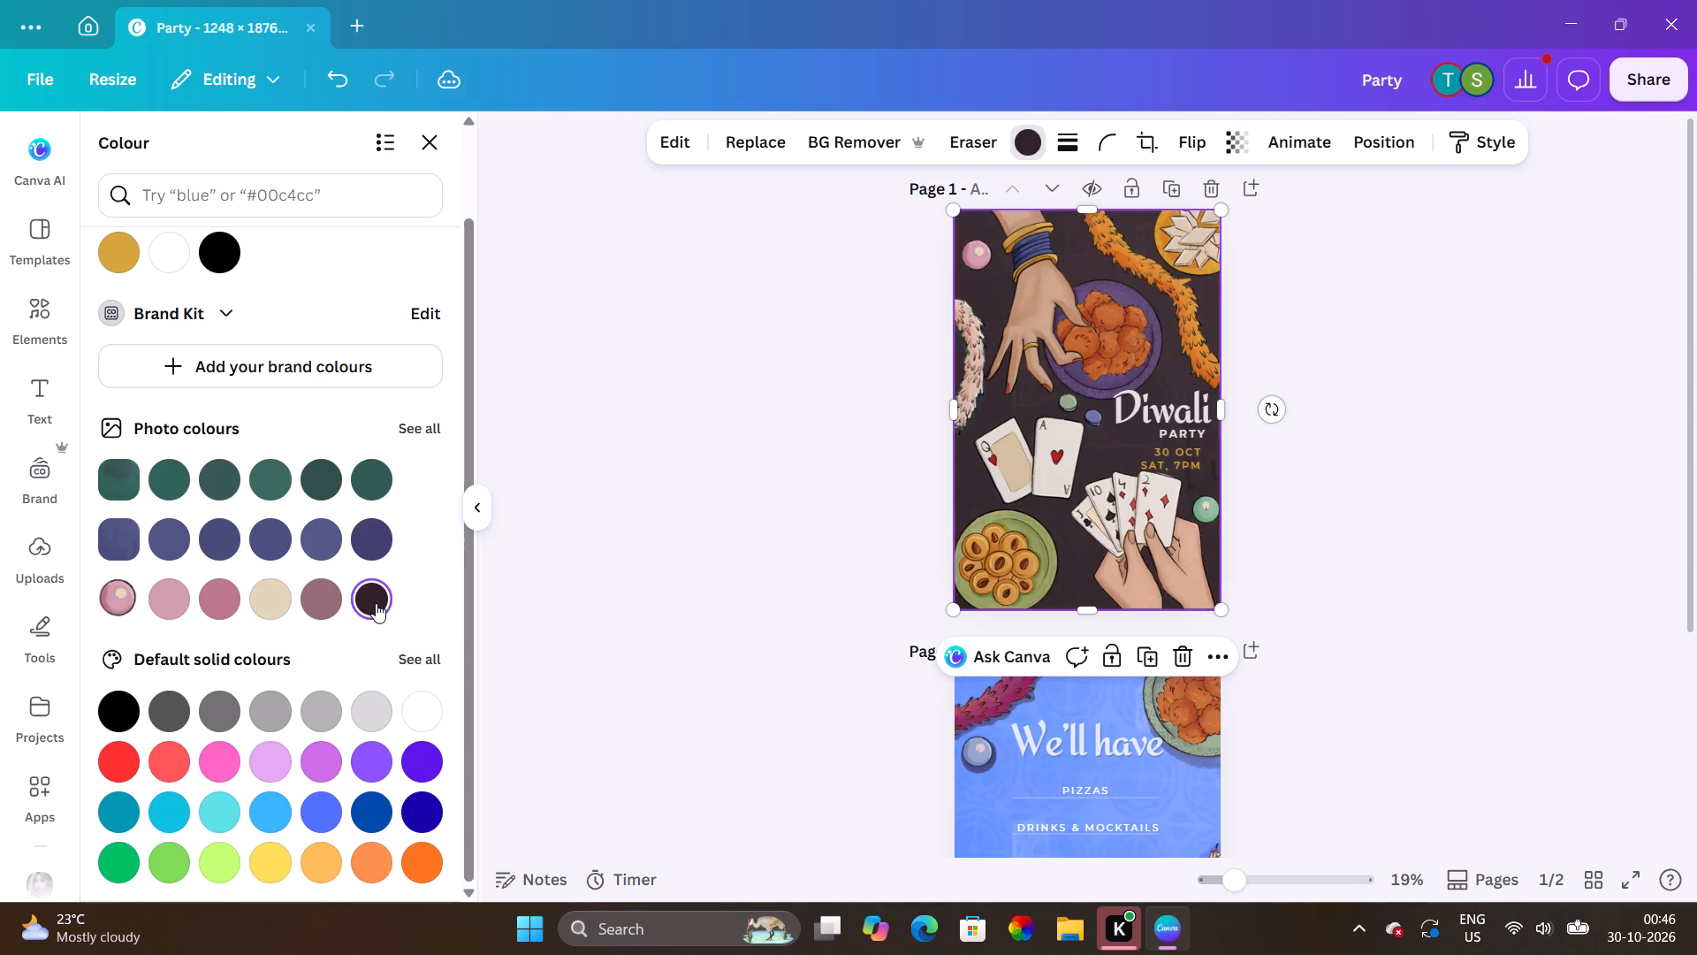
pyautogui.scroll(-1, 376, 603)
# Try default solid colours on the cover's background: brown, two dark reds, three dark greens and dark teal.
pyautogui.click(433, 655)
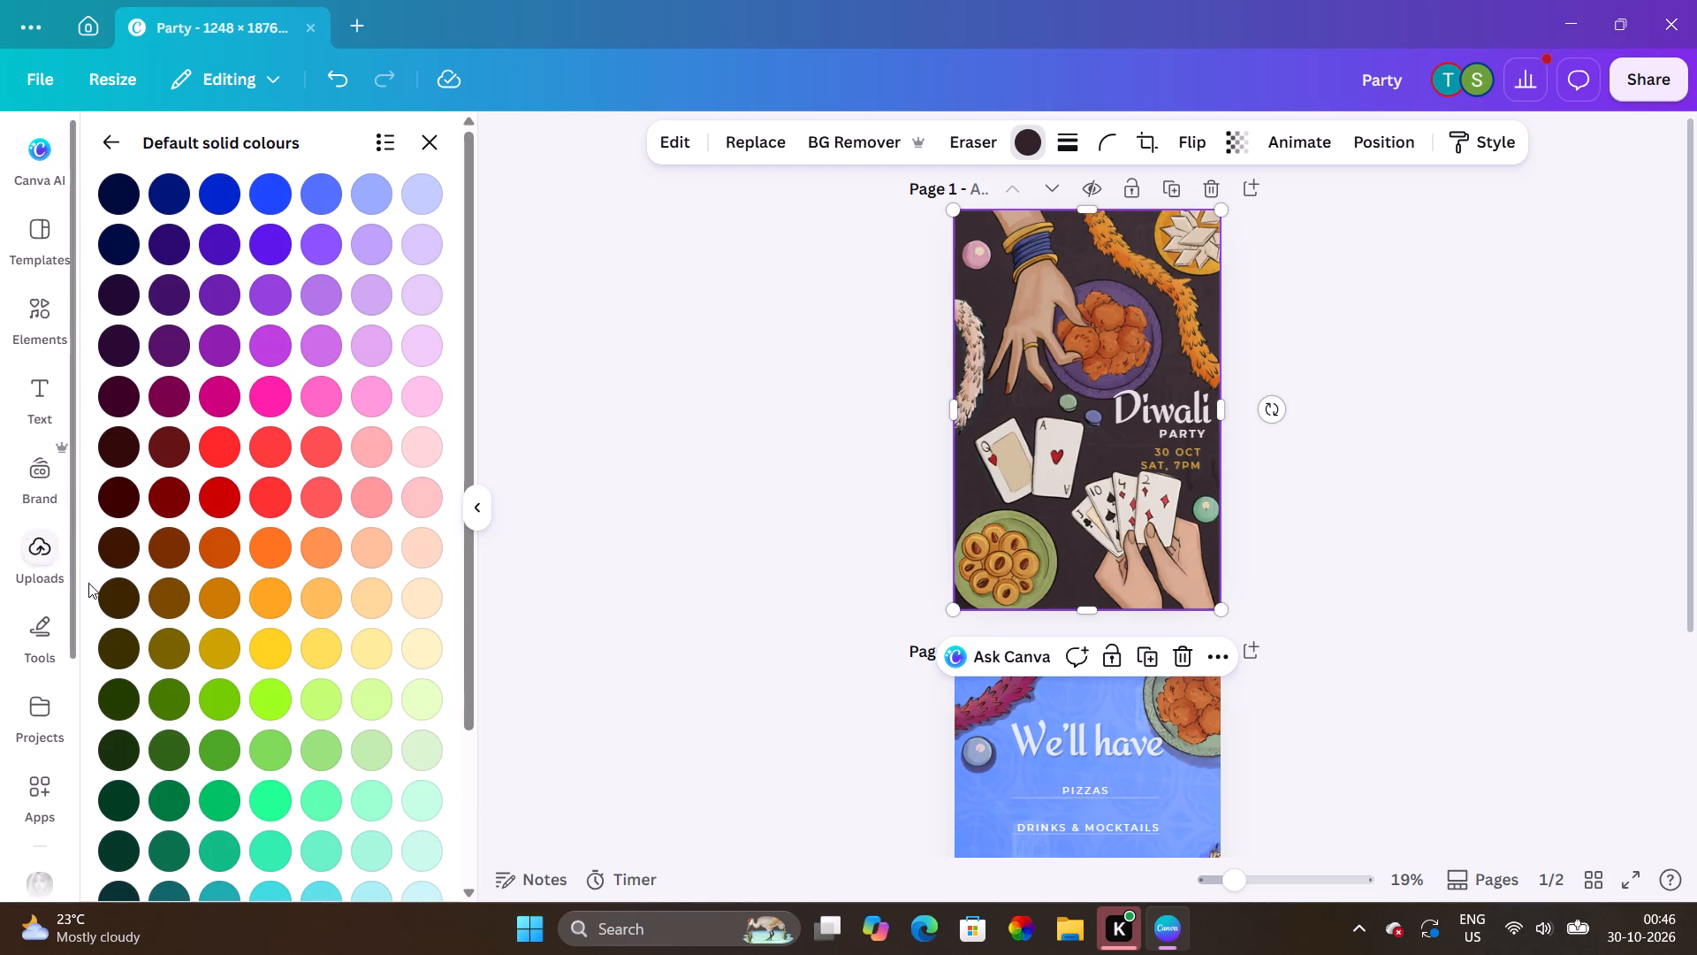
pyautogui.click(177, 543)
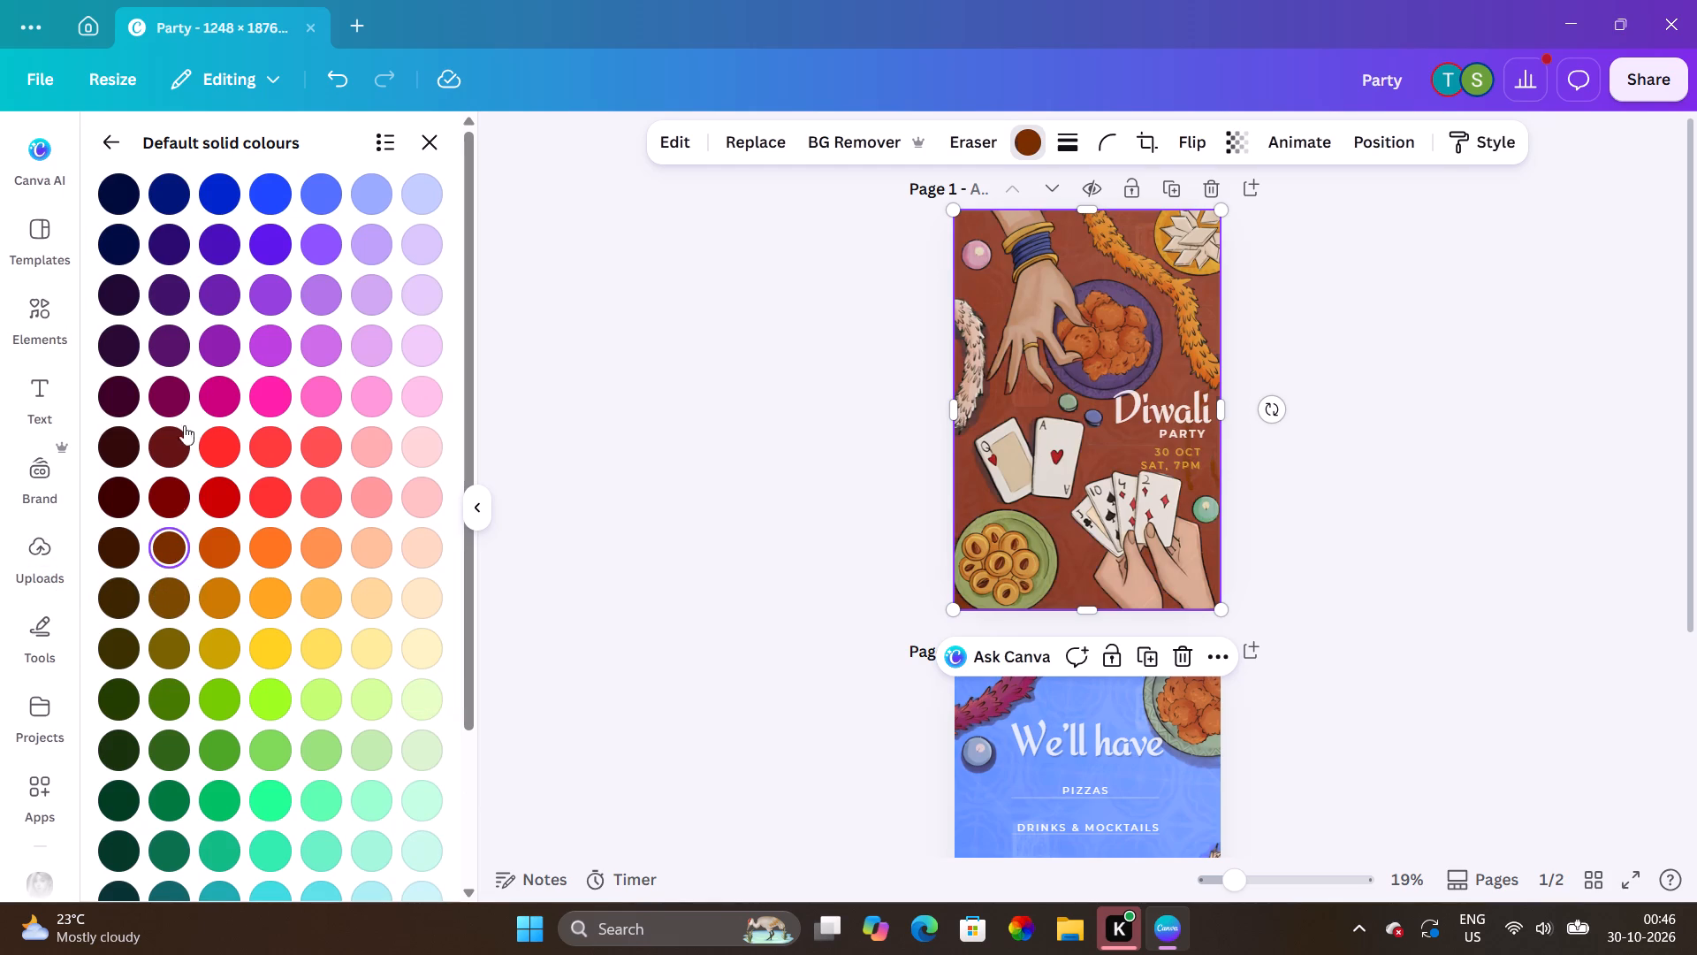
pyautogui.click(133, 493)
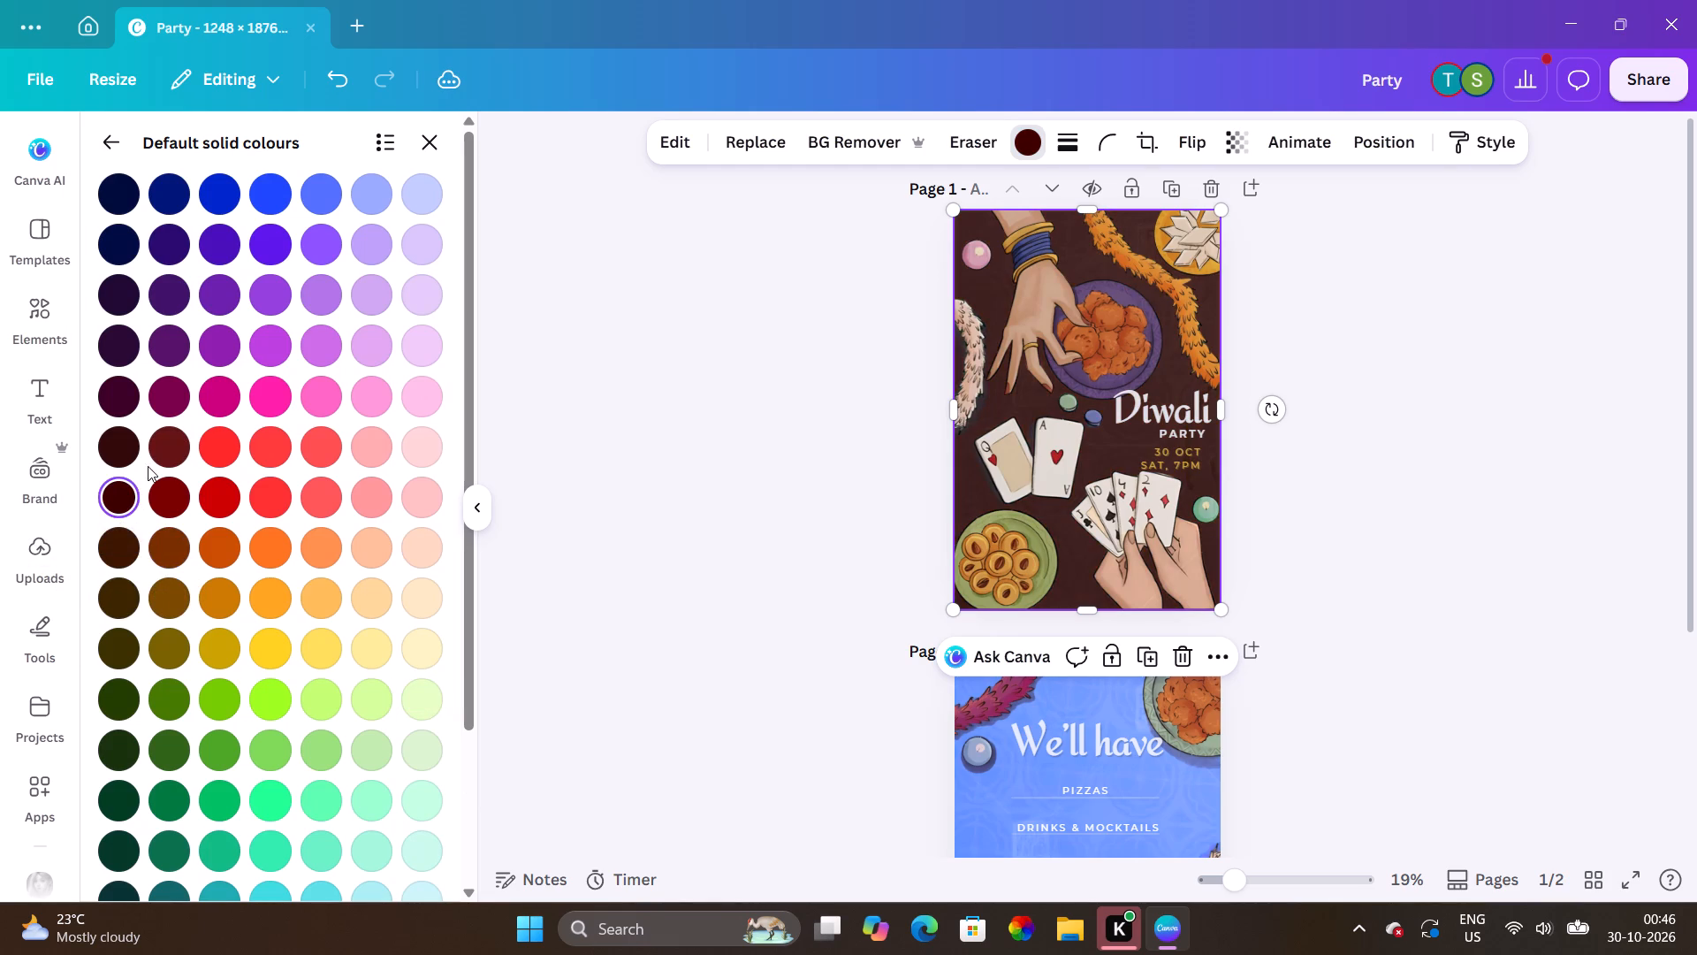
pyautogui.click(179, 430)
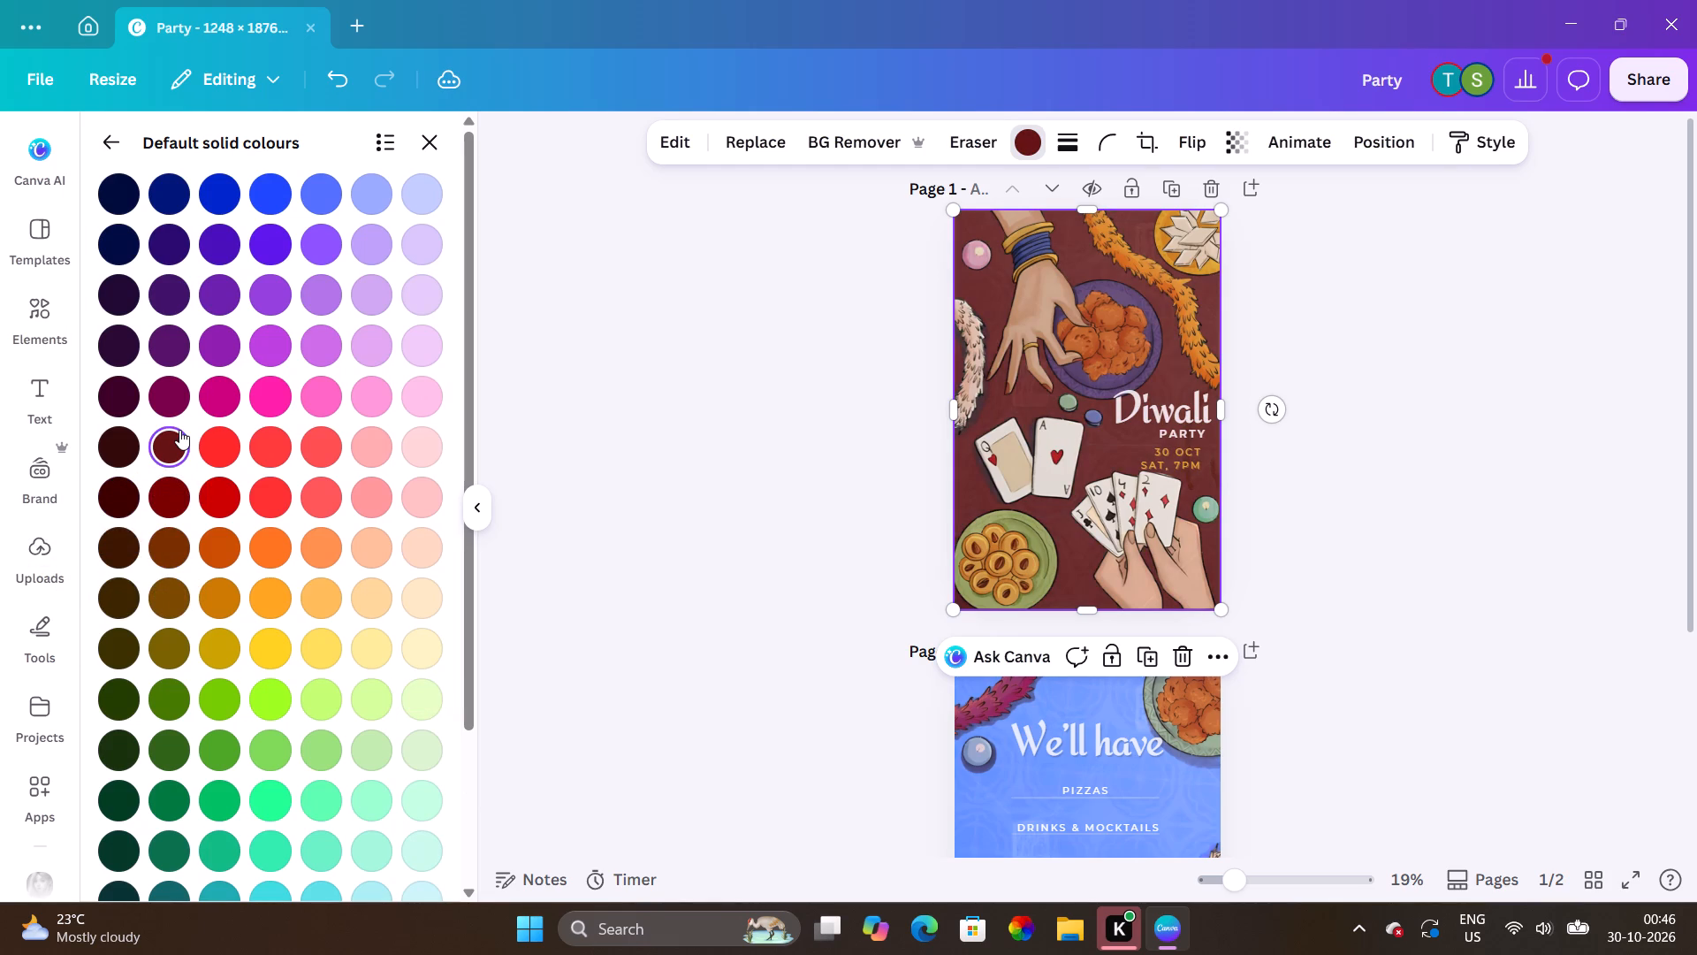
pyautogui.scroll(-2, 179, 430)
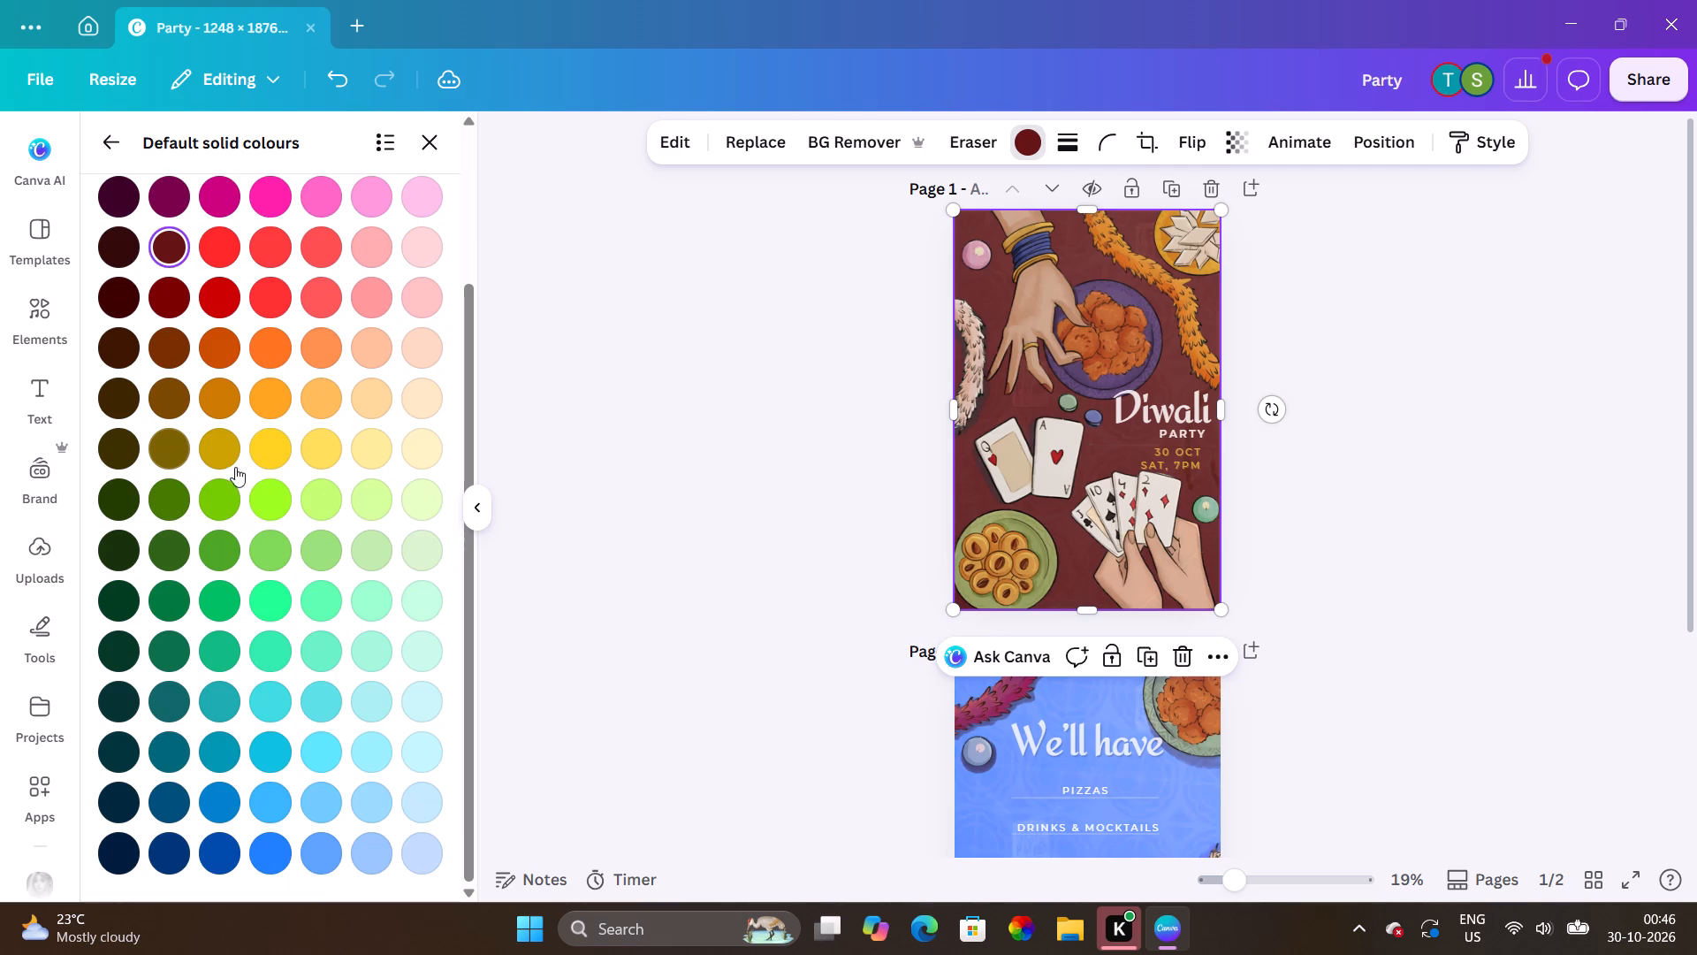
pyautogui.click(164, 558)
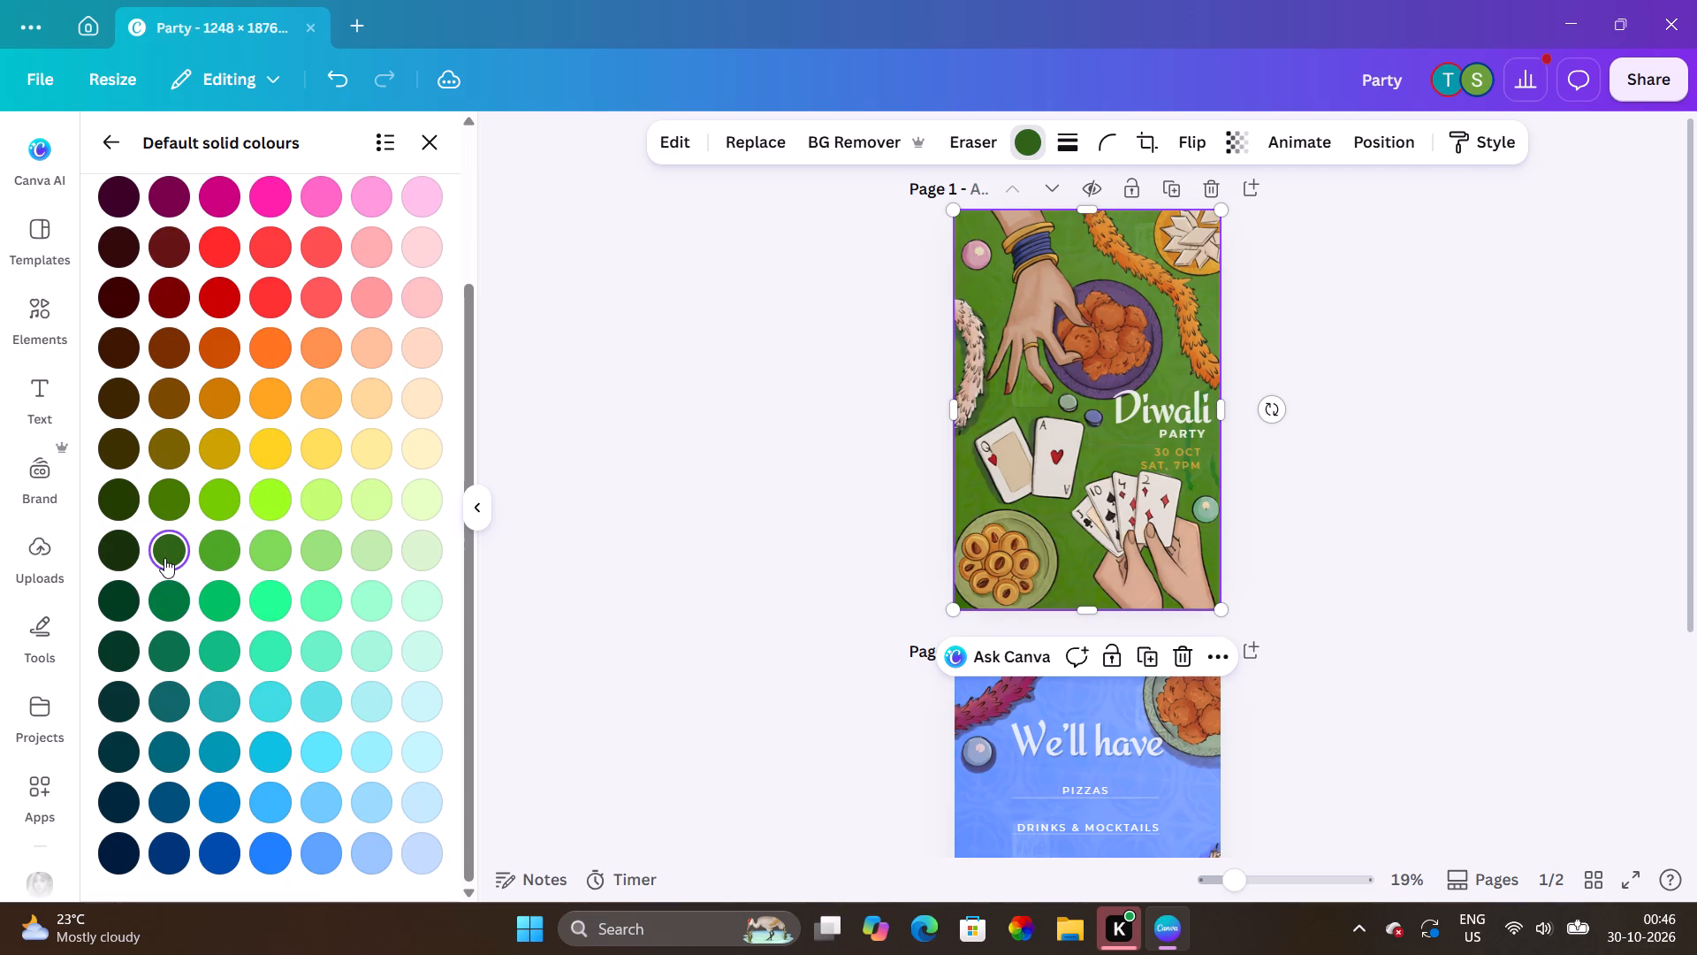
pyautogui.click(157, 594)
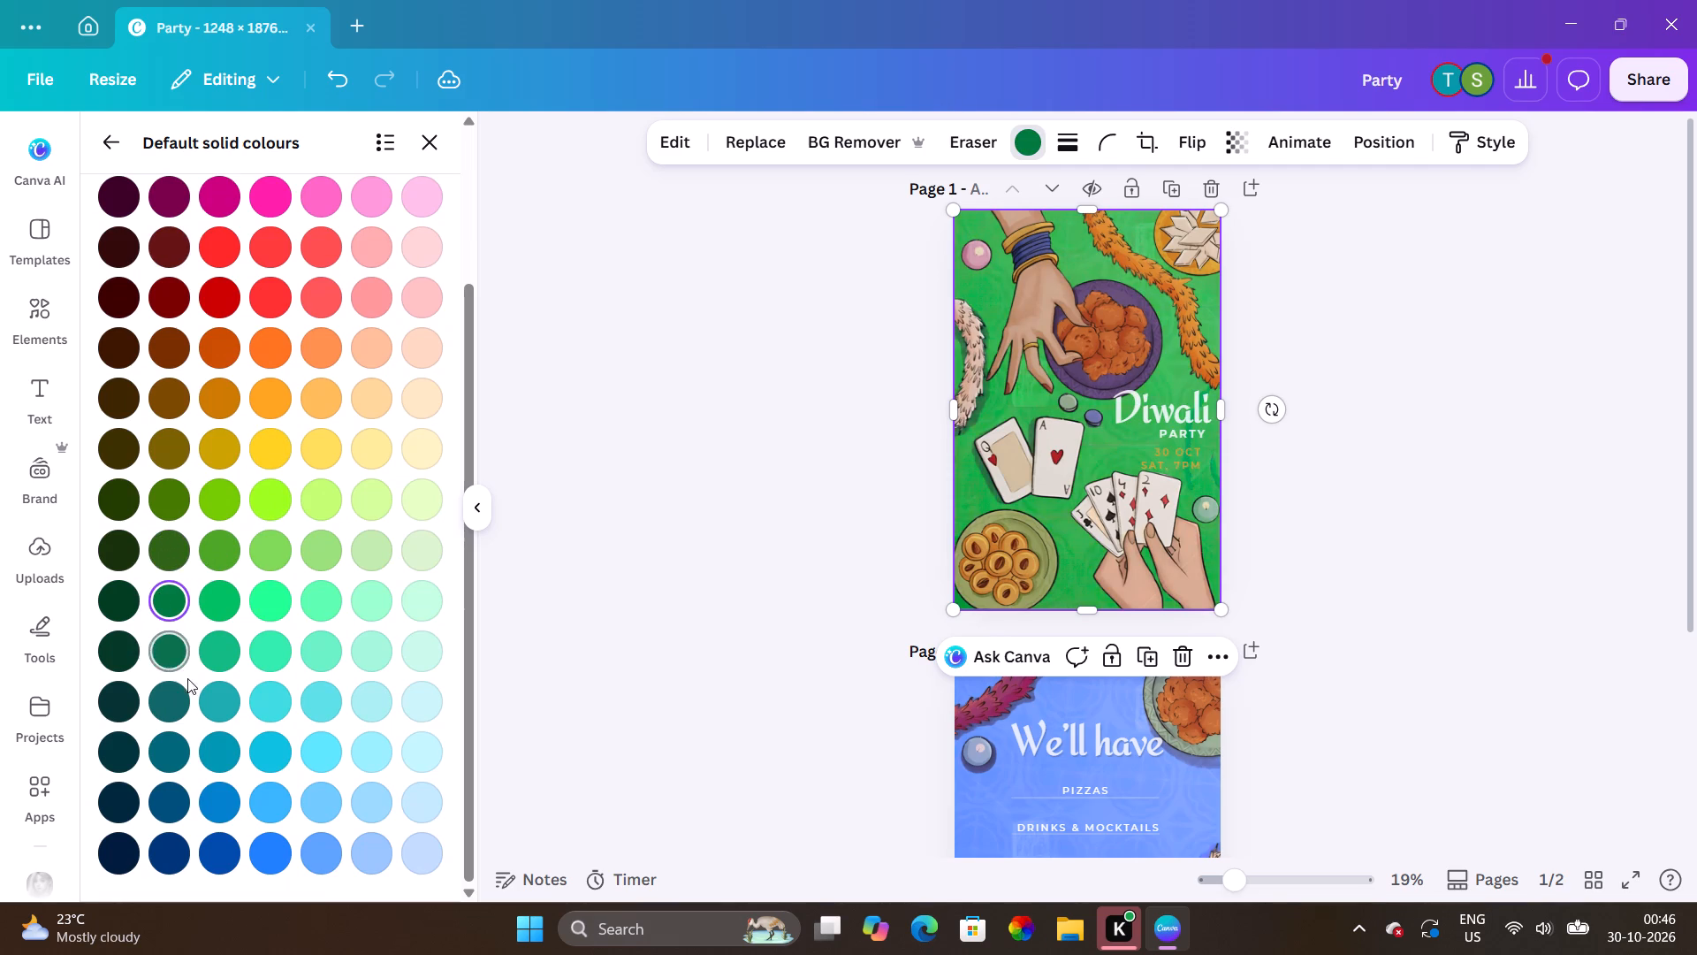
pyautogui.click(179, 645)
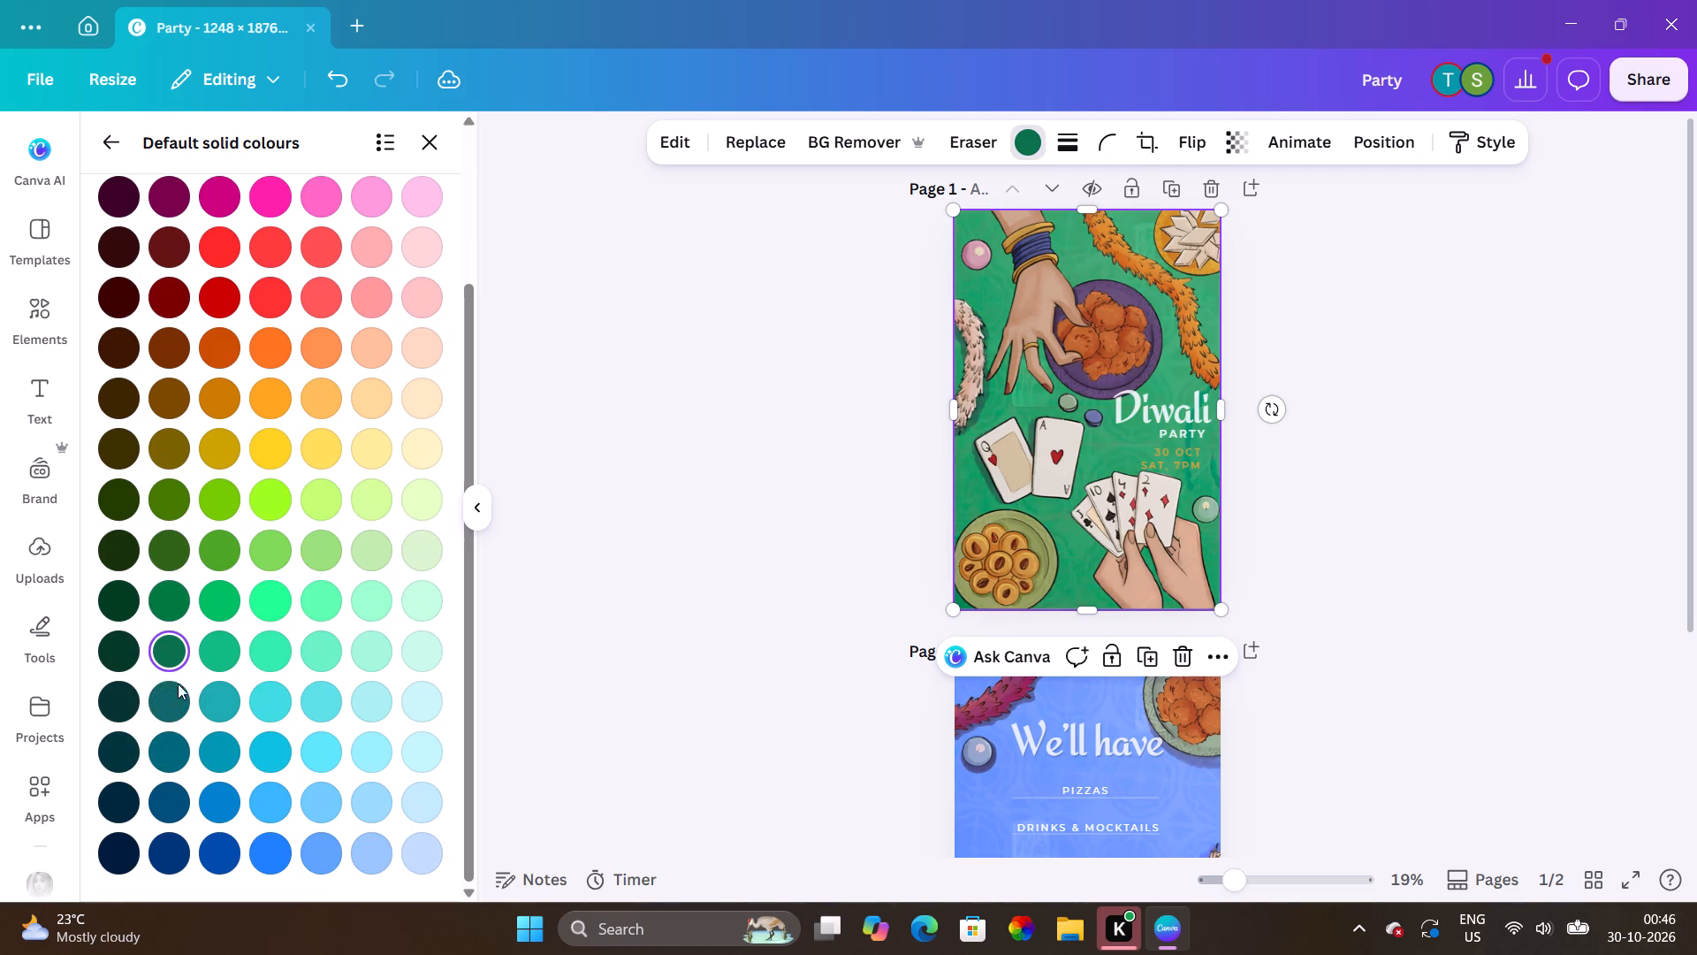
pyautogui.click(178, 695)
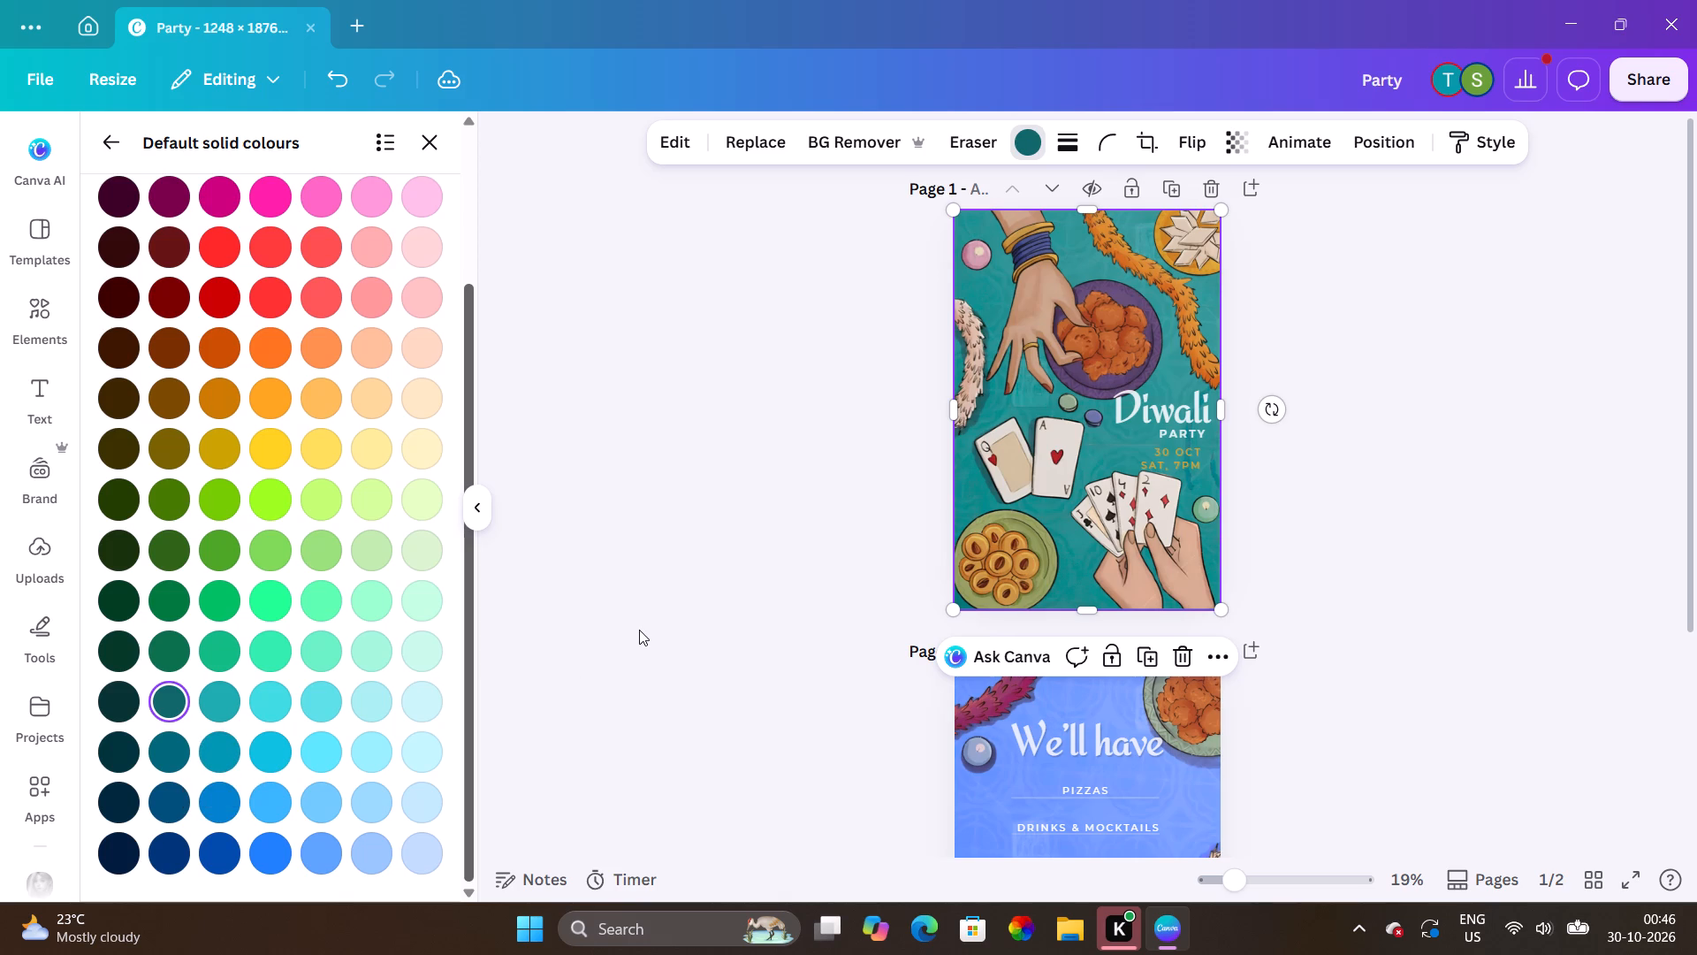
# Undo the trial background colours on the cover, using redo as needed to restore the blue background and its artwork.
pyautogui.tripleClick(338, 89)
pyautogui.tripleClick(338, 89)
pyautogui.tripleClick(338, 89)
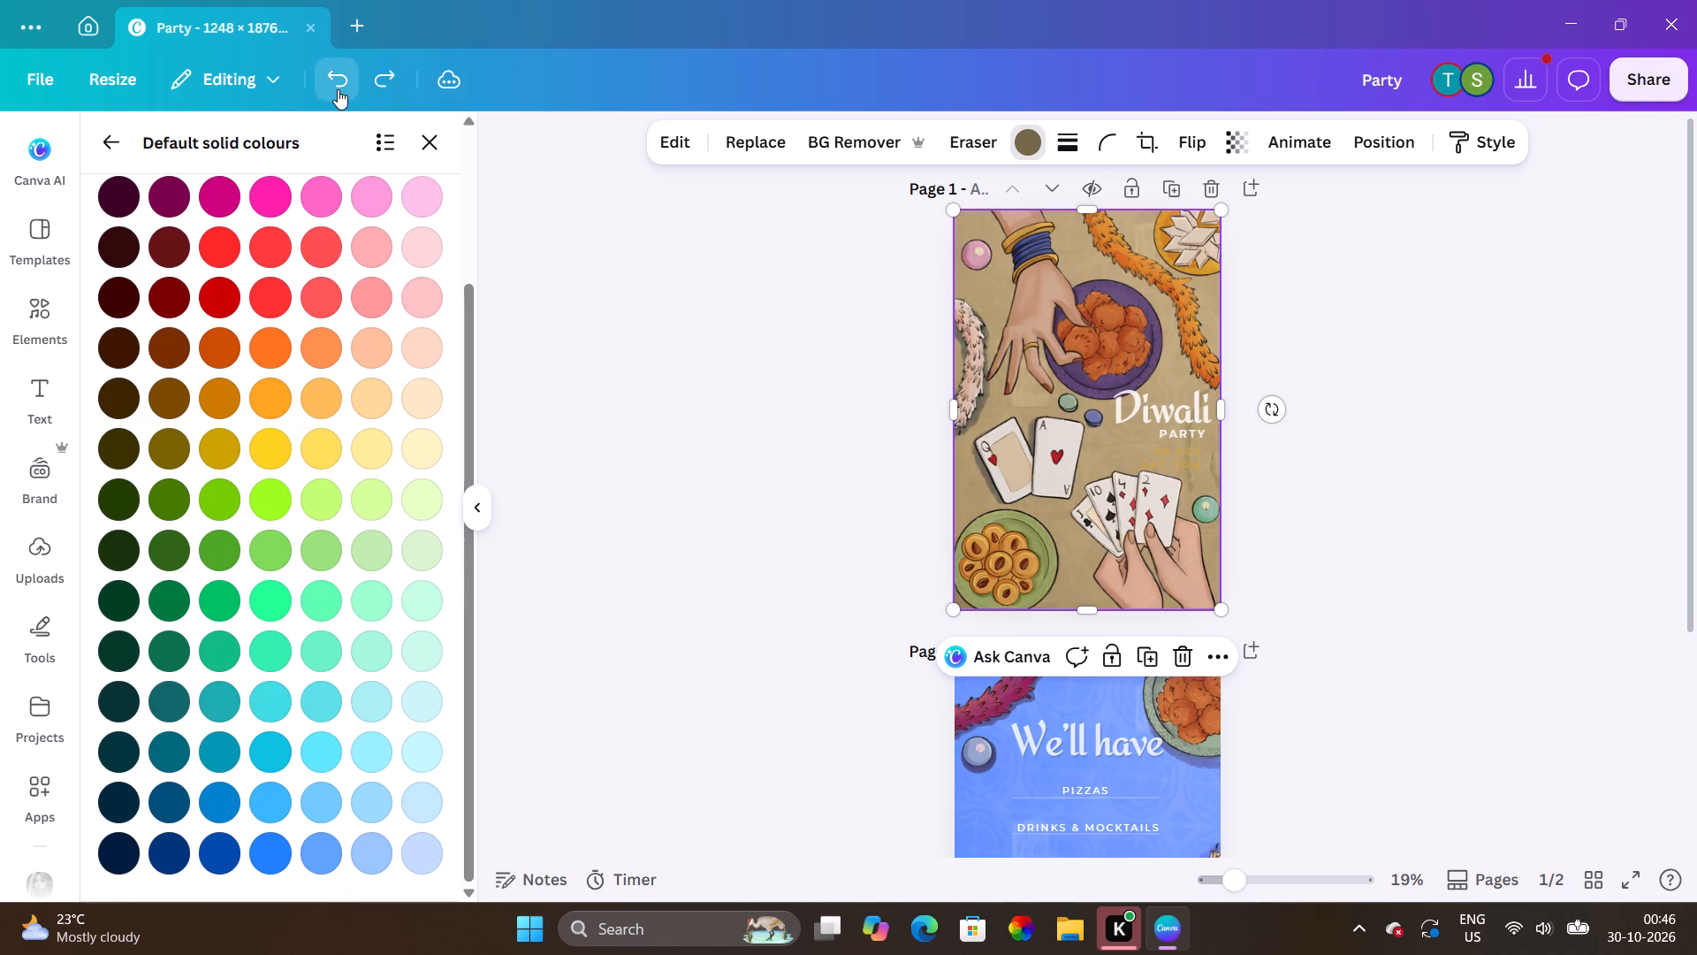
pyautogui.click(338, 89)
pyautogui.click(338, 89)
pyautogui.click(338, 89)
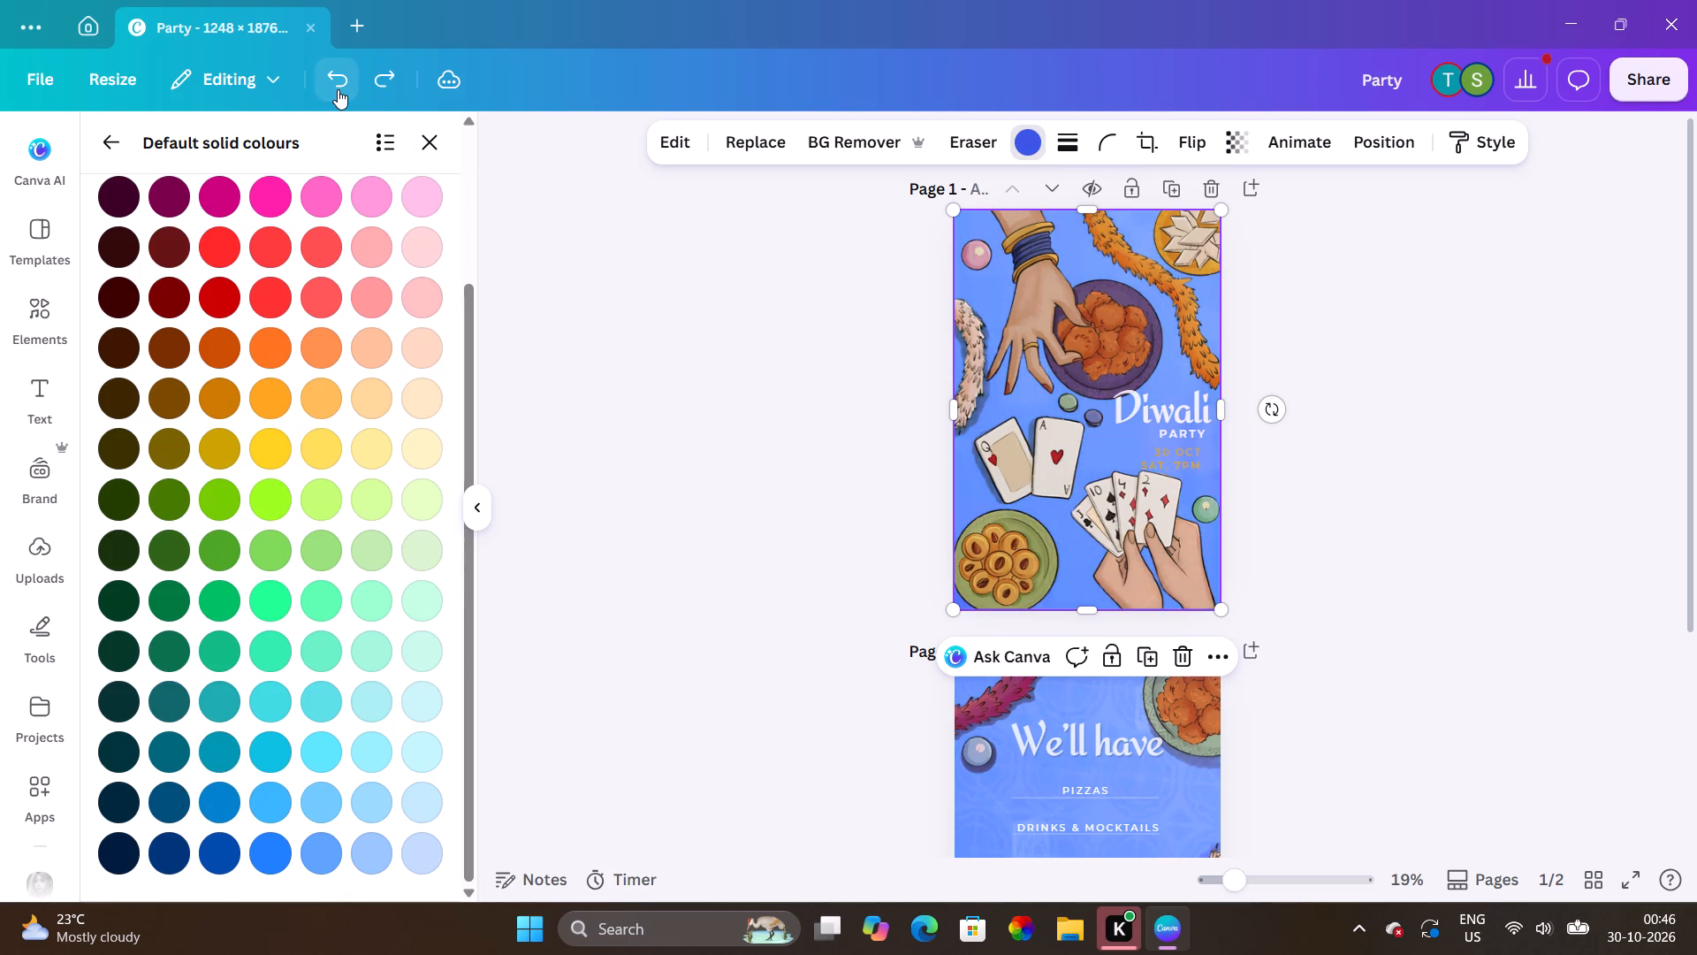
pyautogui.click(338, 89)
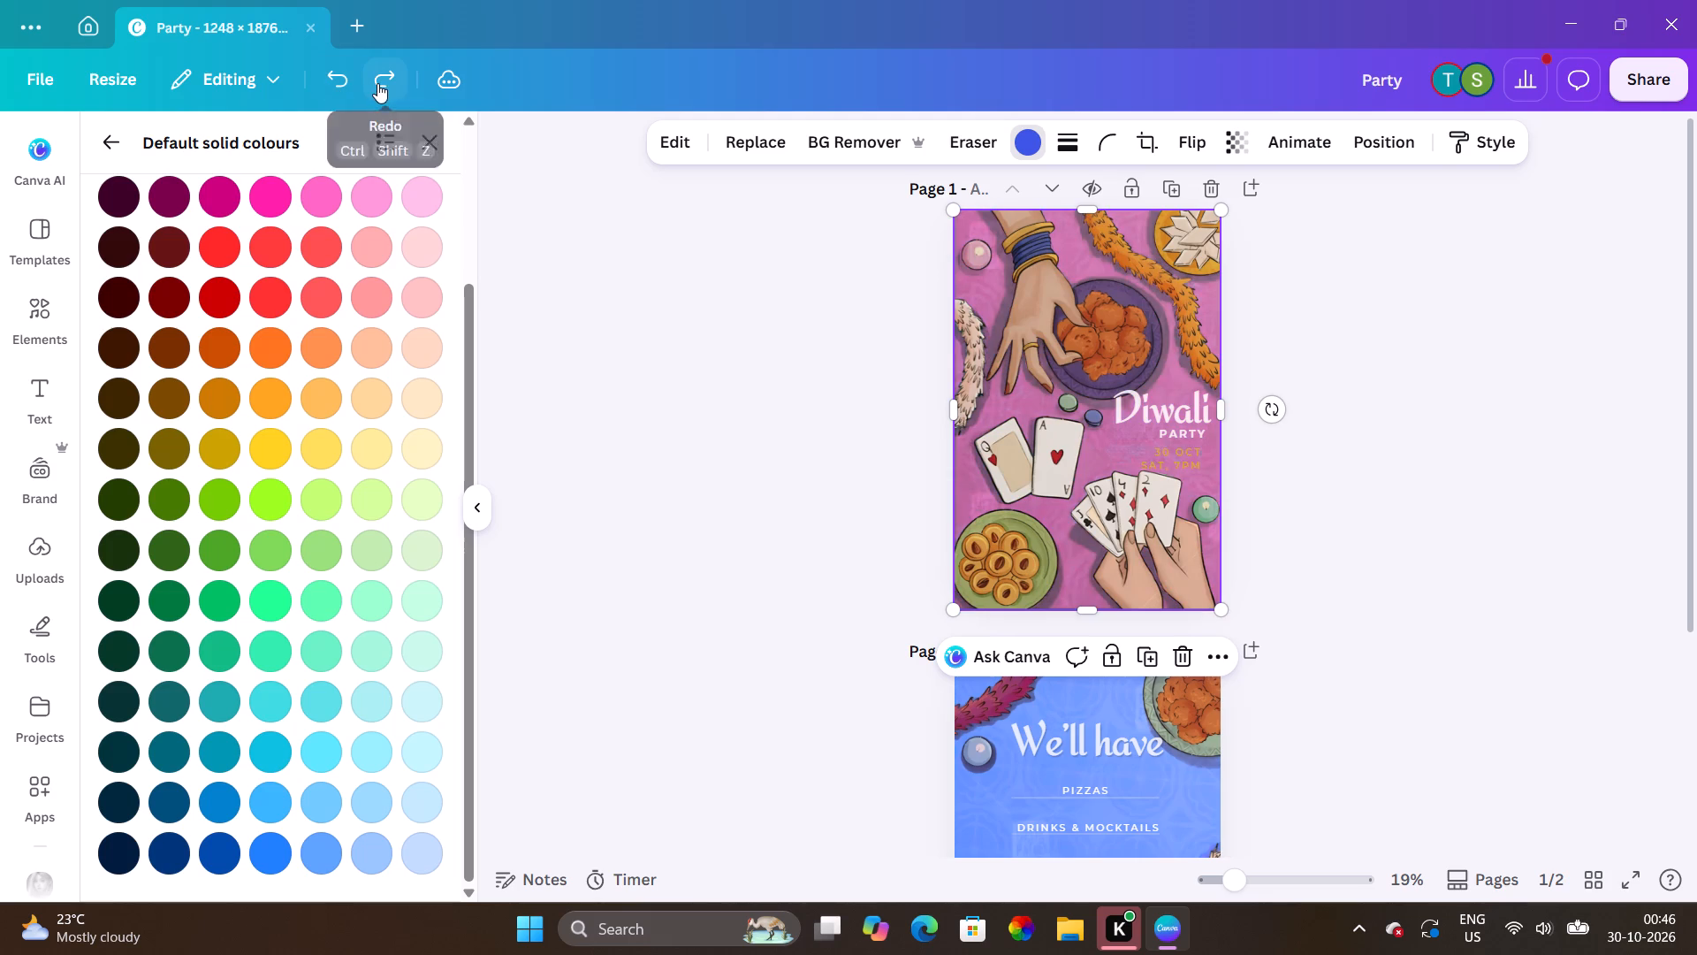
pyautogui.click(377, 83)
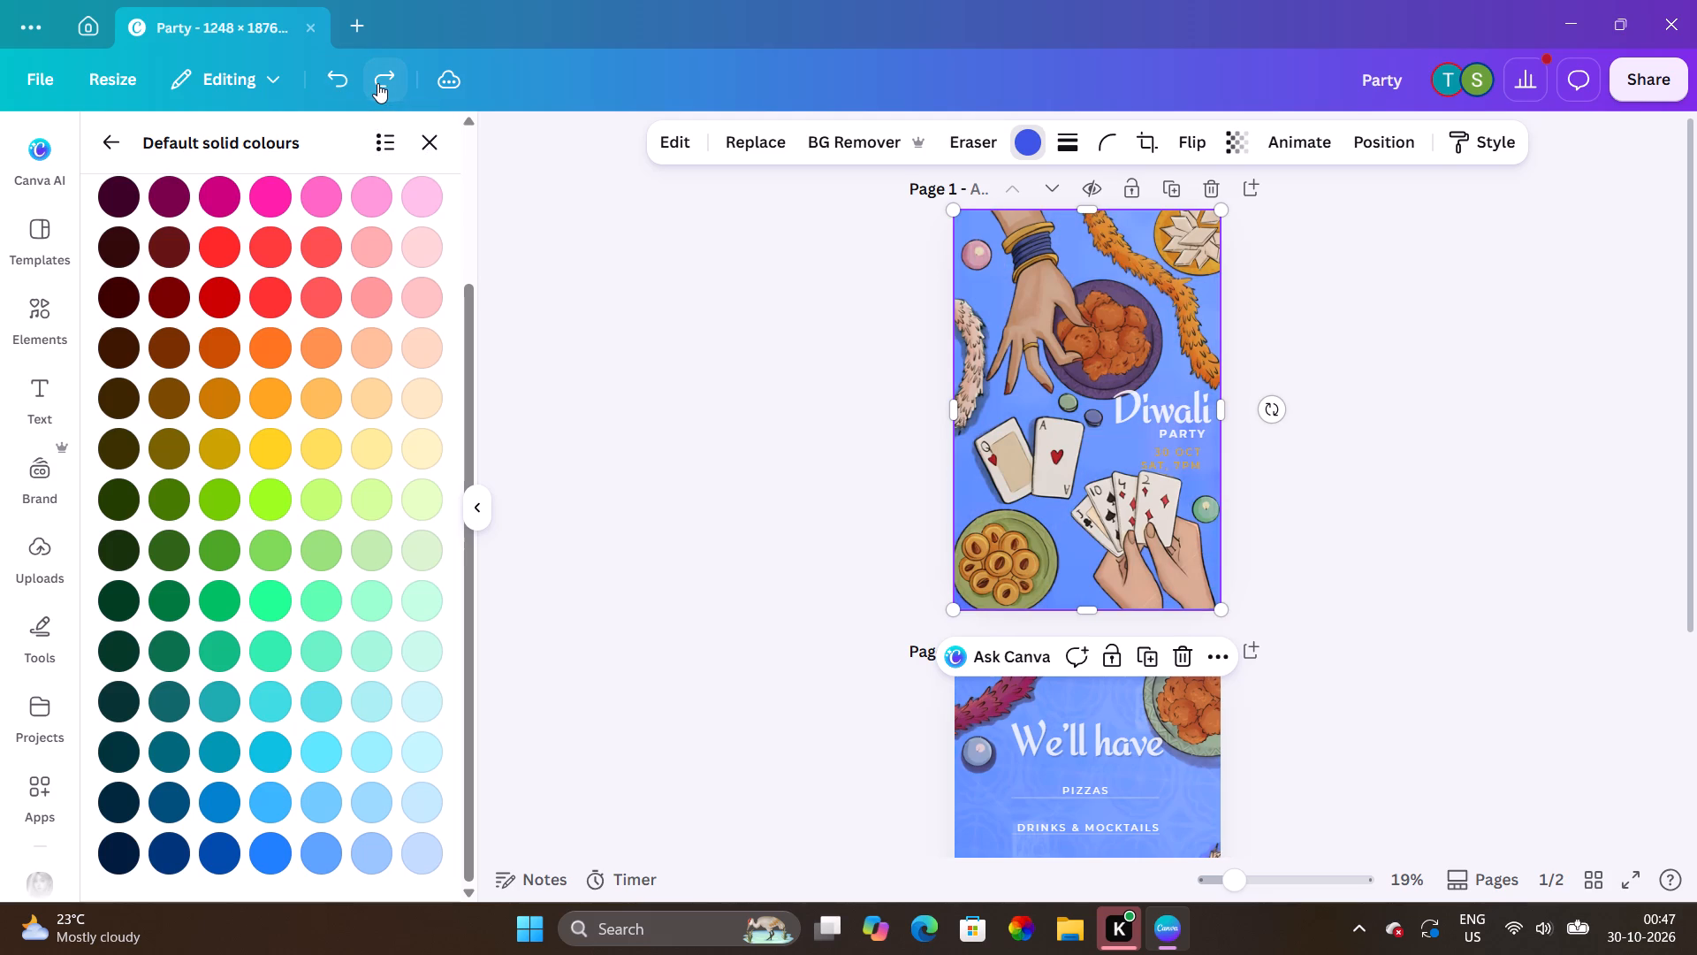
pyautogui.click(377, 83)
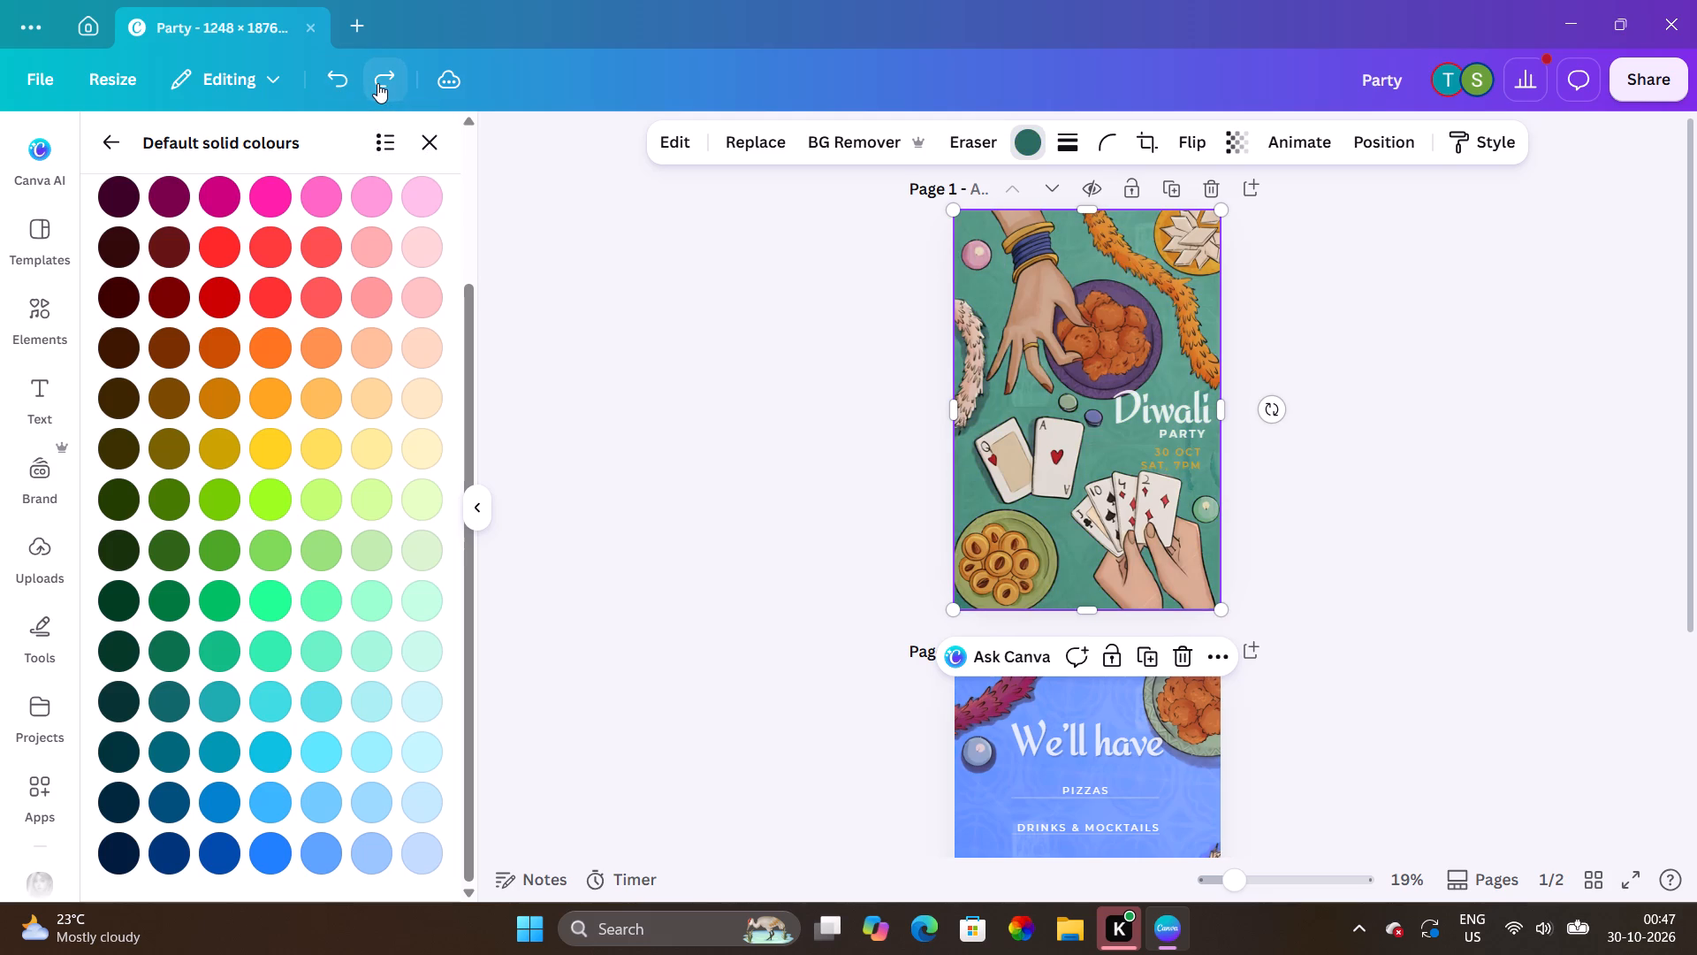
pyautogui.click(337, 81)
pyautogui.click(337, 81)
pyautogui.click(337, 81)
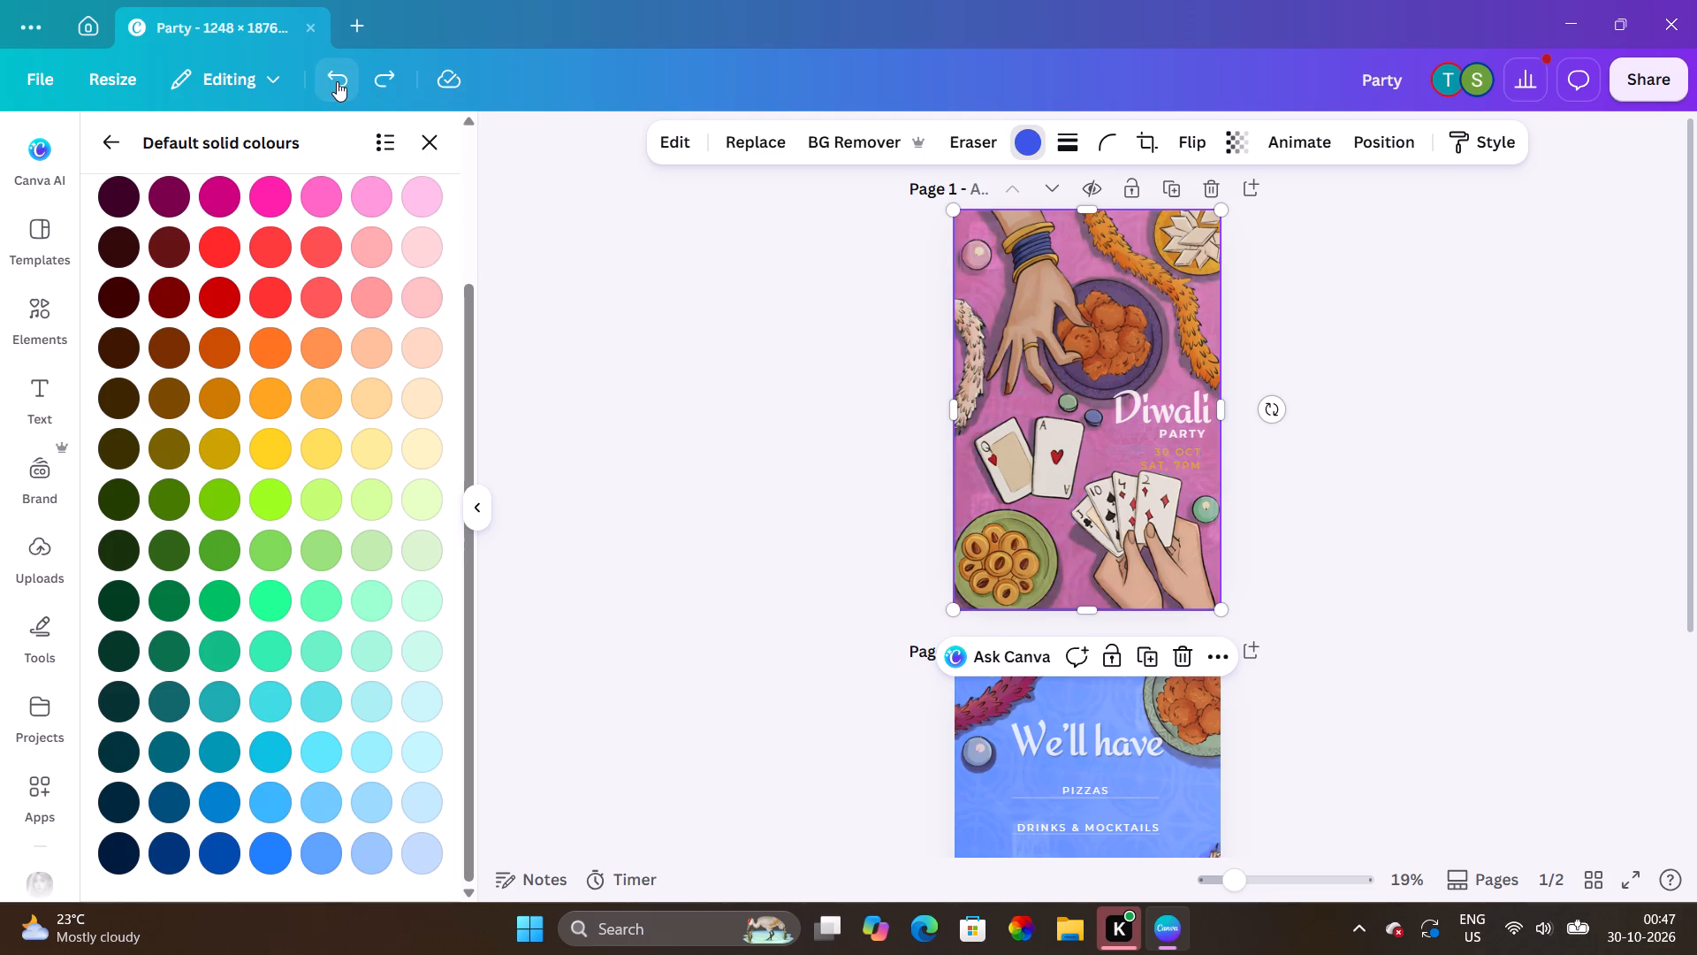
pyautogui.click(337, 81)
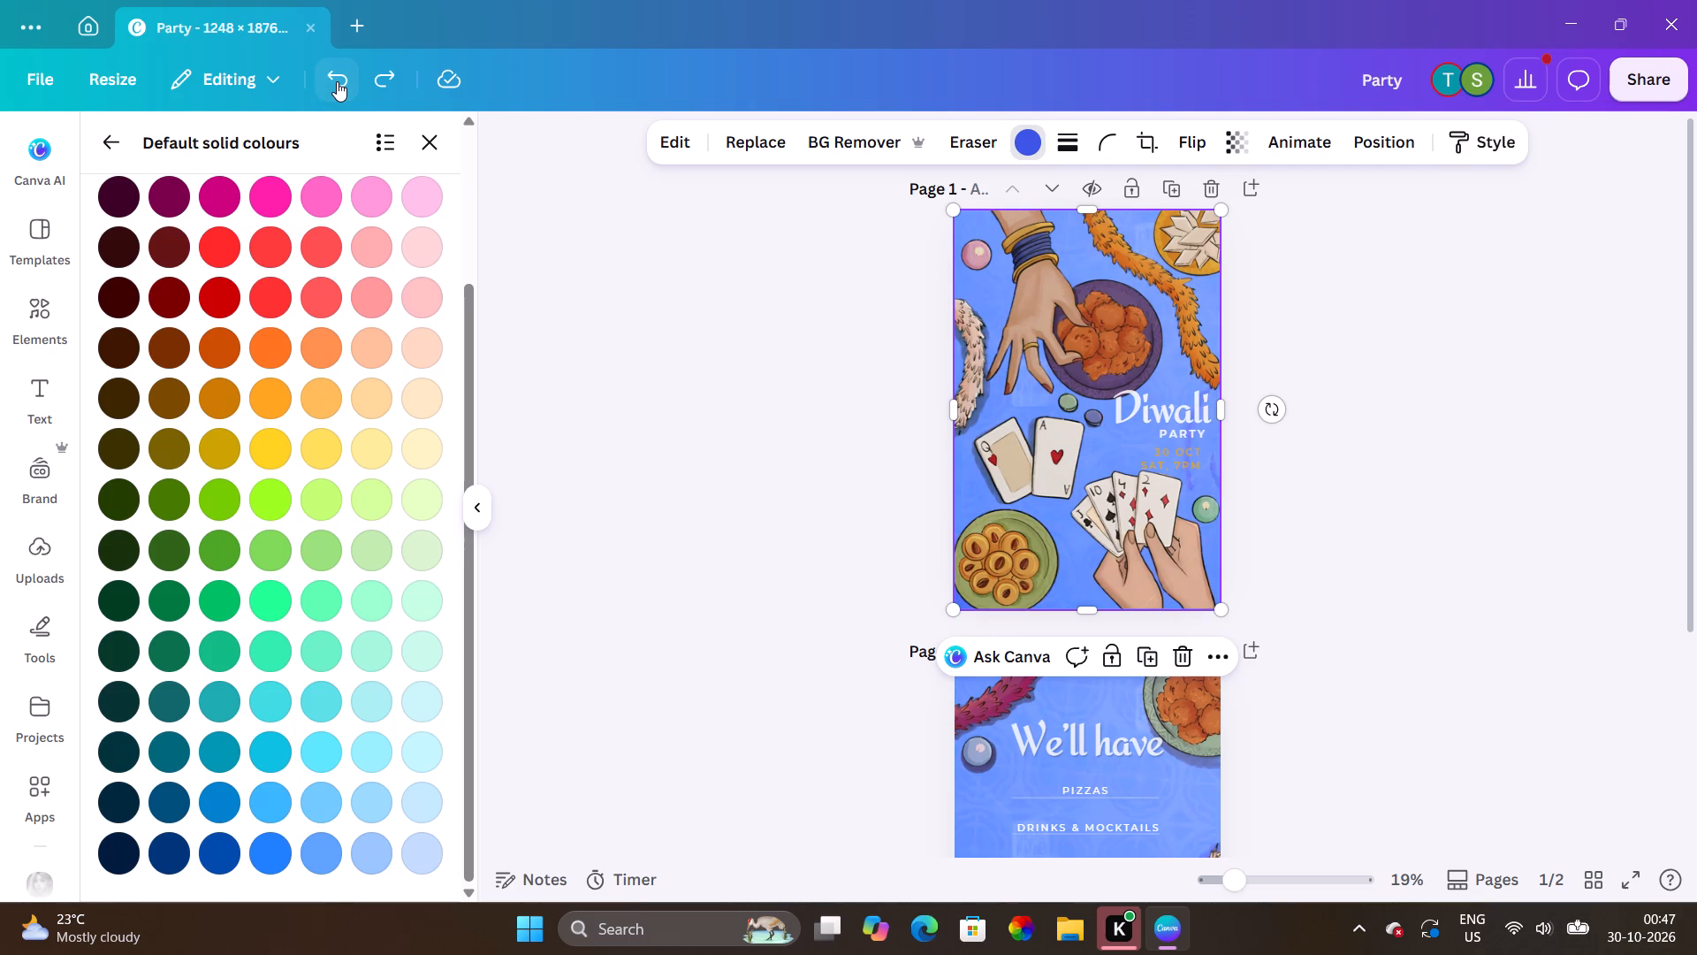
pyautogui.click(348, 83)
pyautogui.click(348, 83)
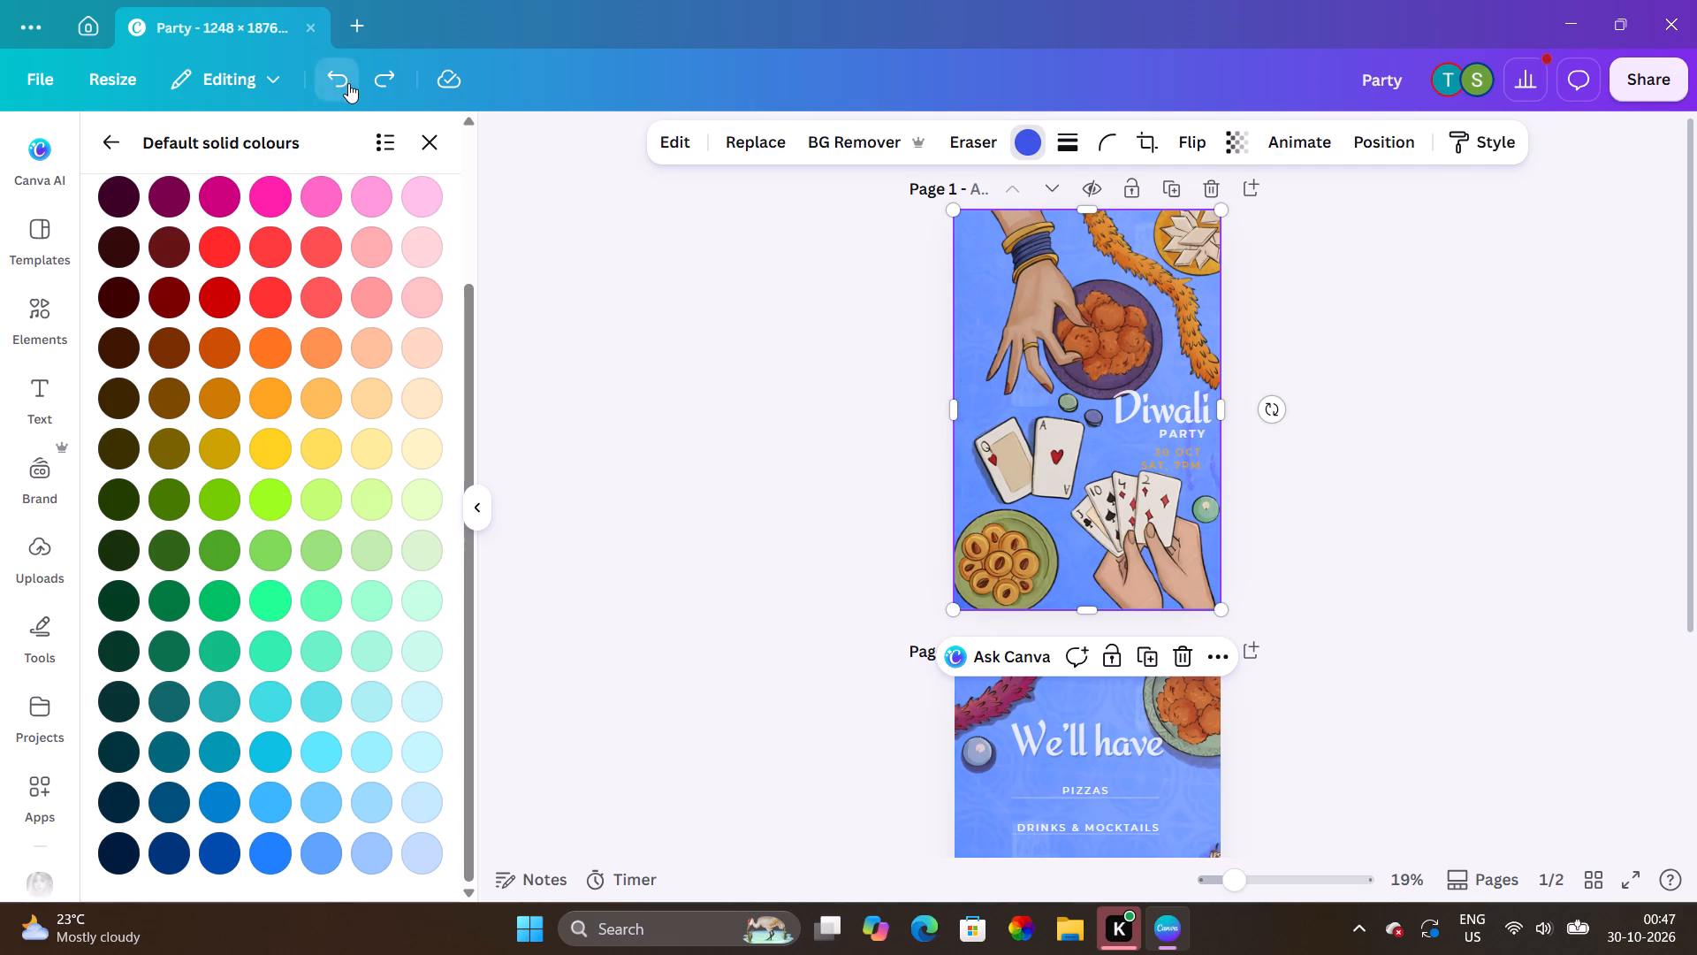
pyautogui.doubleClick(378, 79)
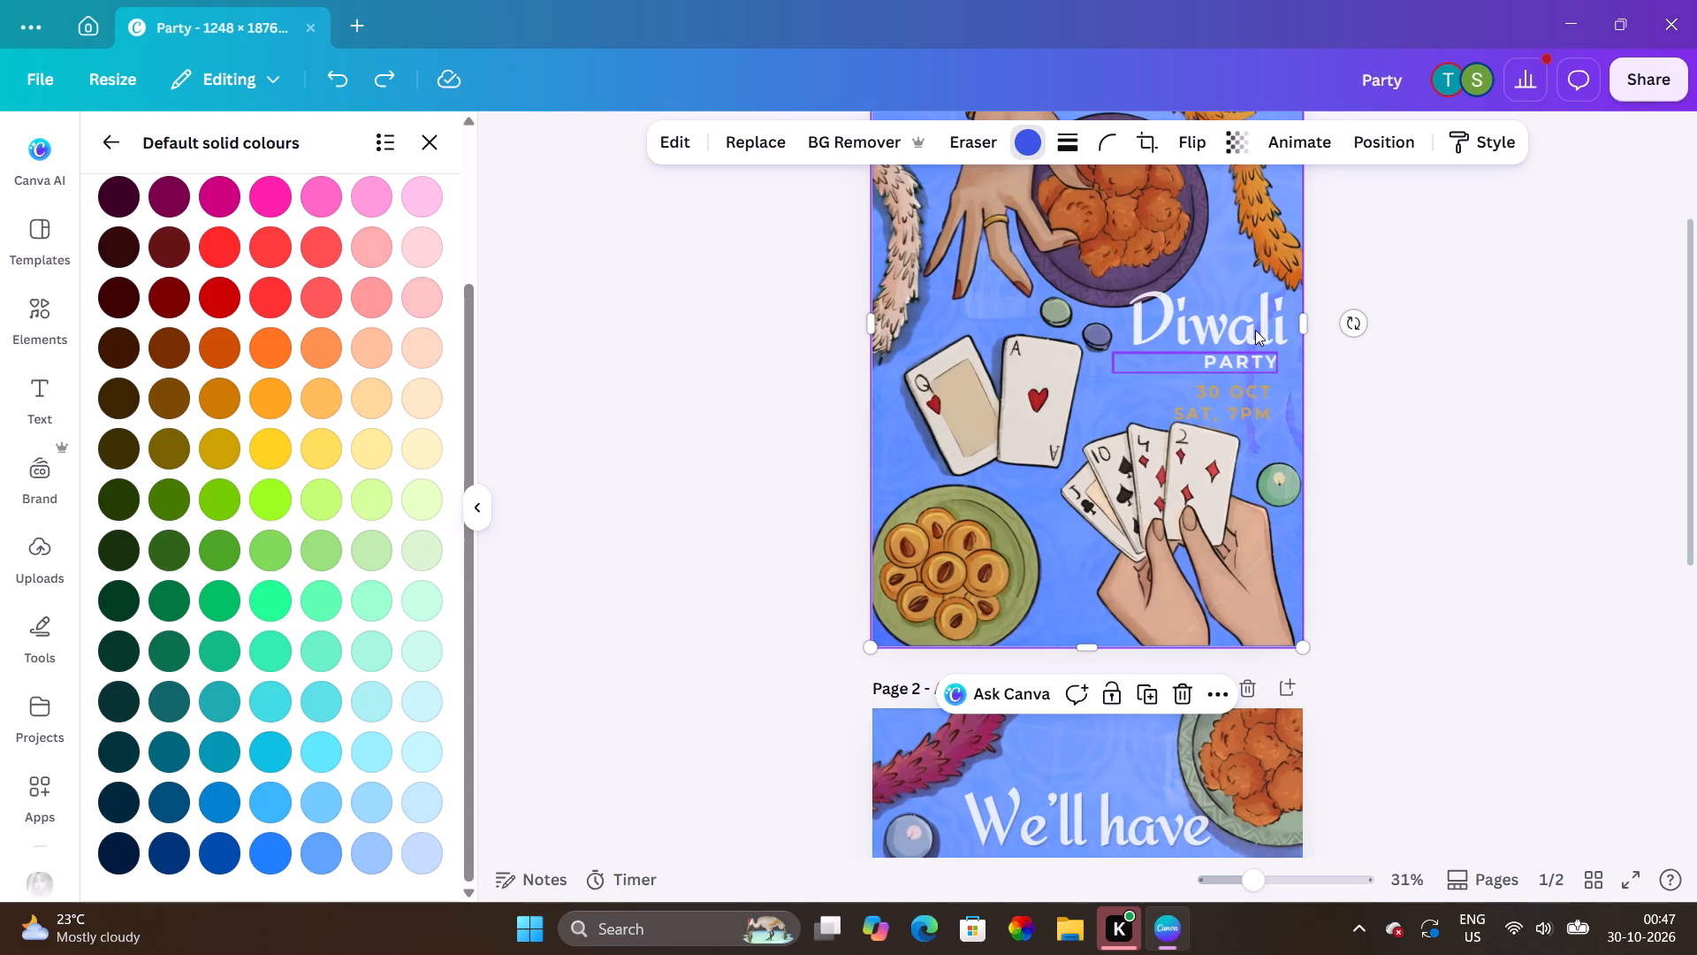
# Change the cover's "Diwali" title text colour to black (#000000).
pyautogui.click(1255, 330)
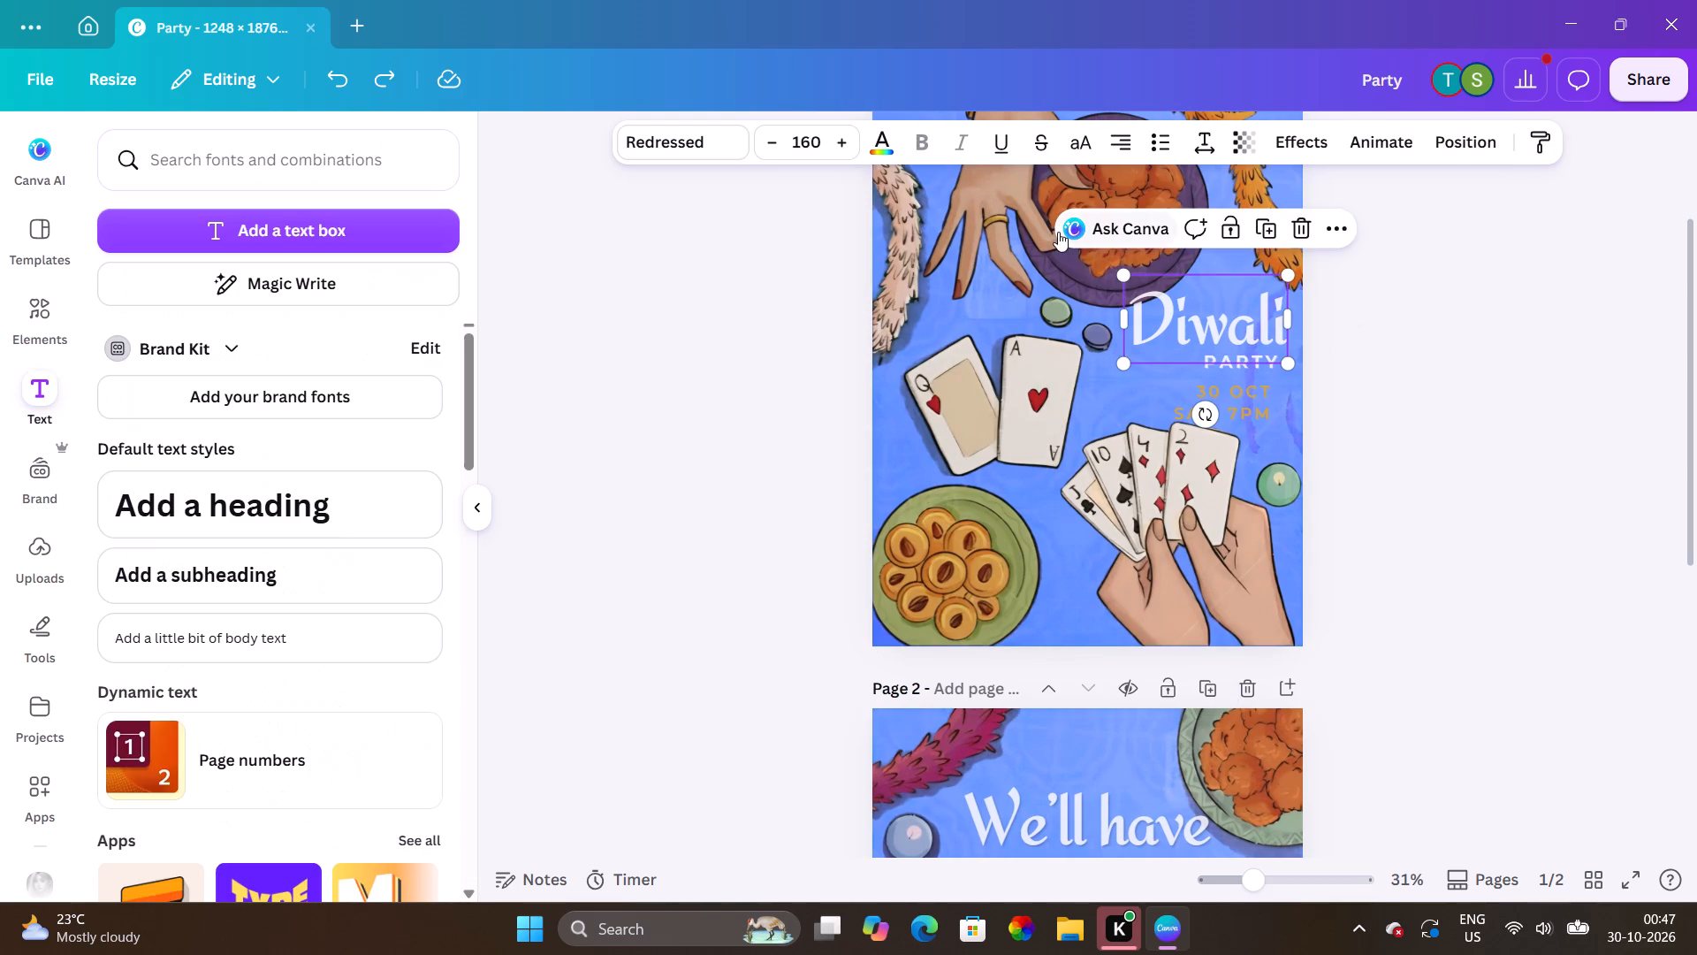
pyautogui.click(875, 136)
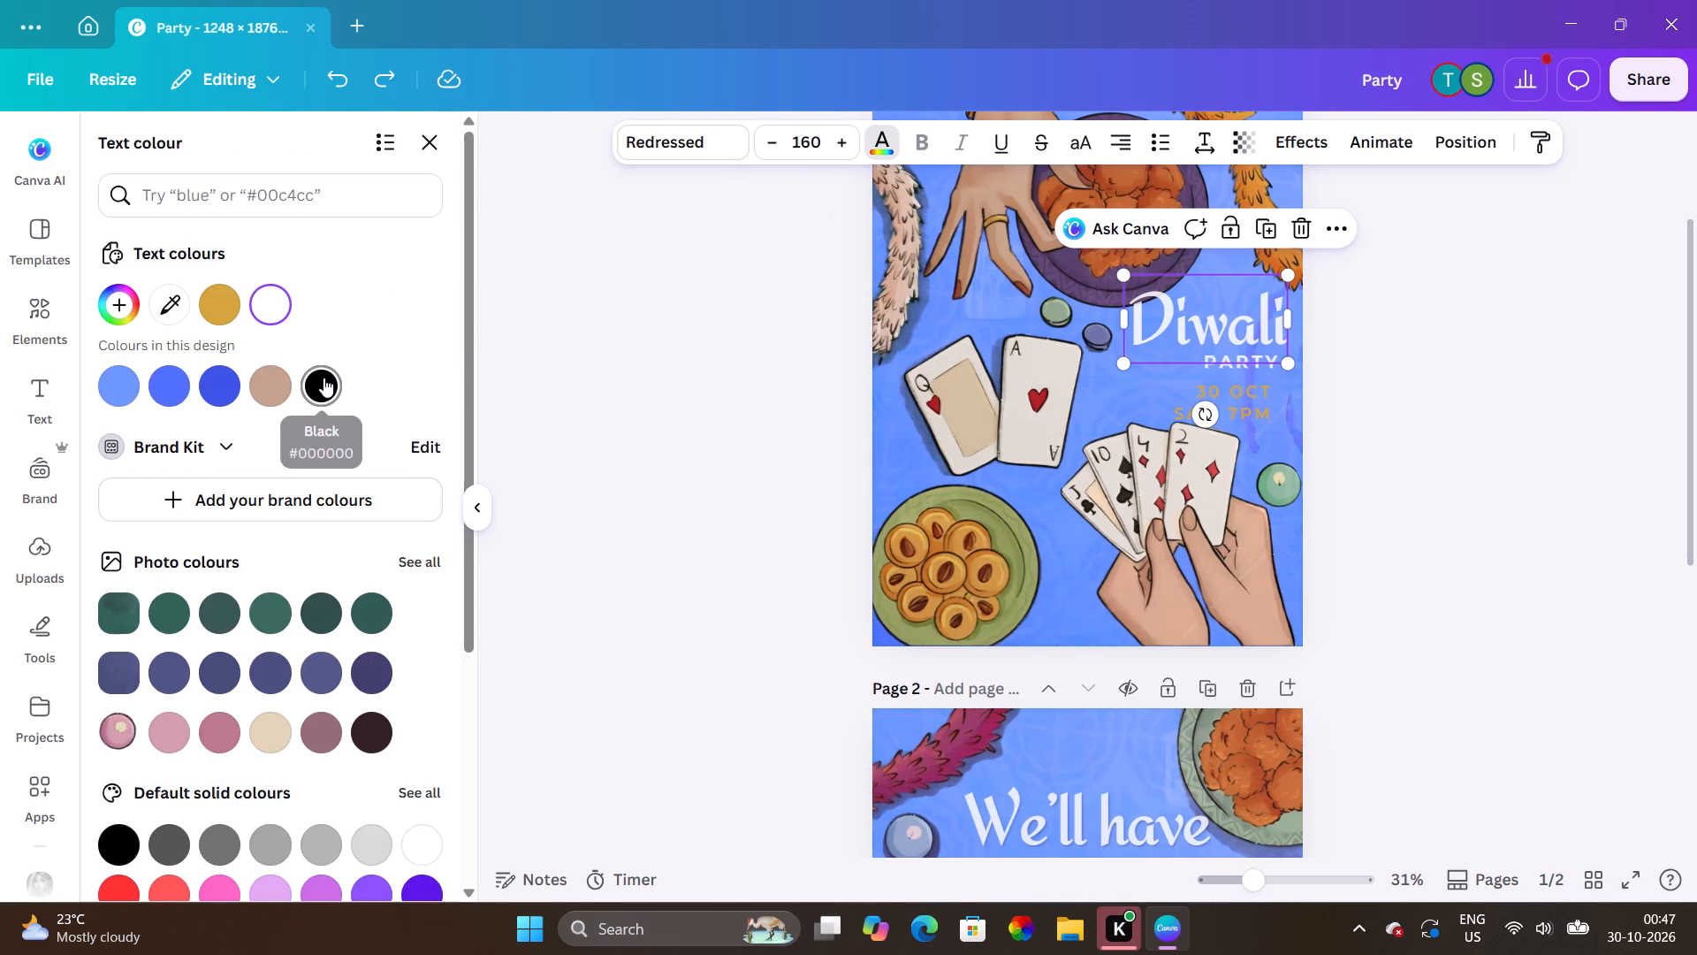
pyautogui.click(323, 378)
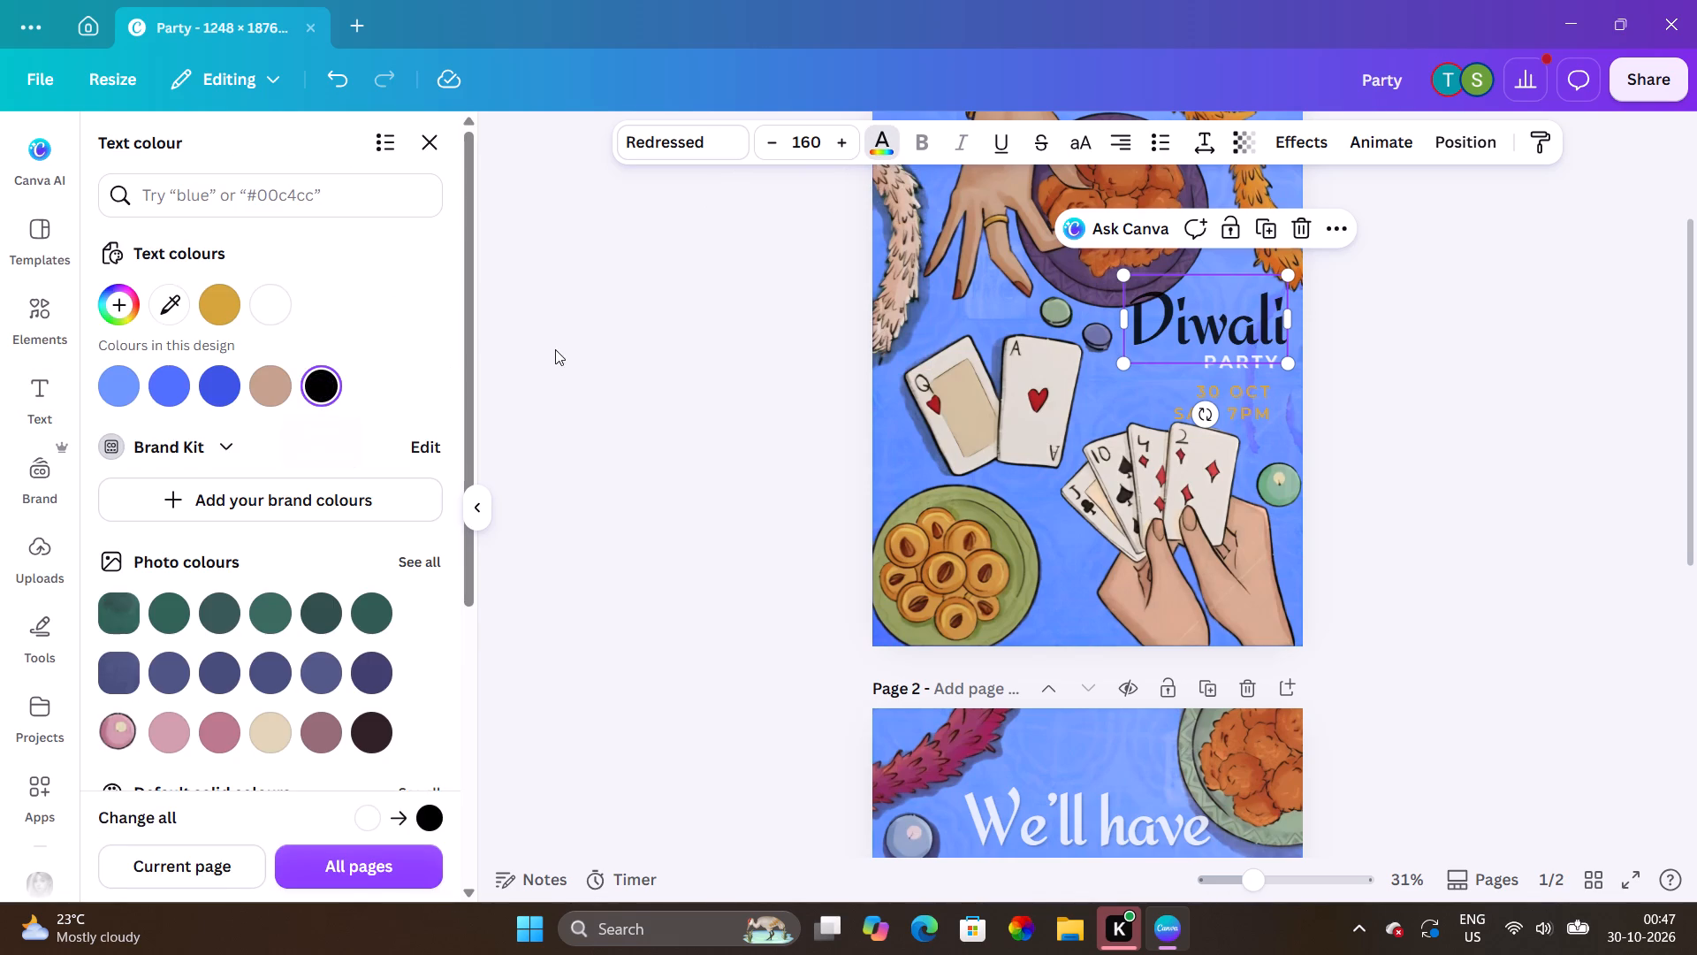
# Change the cover's "30 OCT SAT, 7PM" text colour to black (#000000) and deselect it.
pyautogui.click(1253, 397)
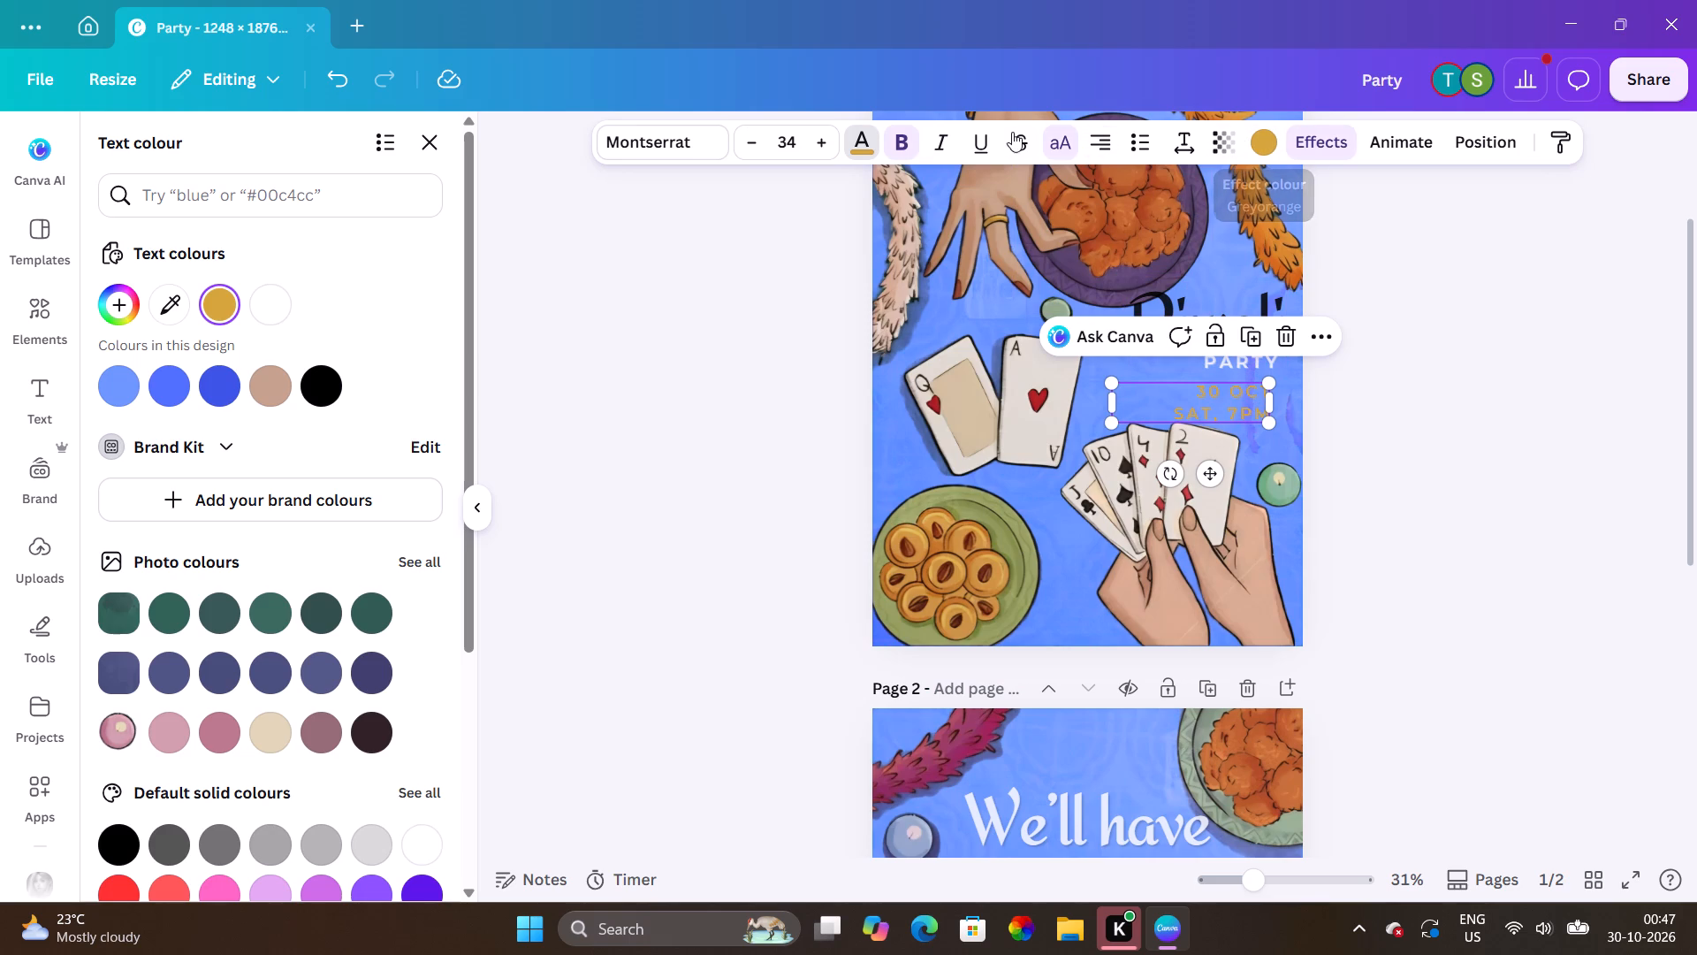
pyautogui.click(862, 140)
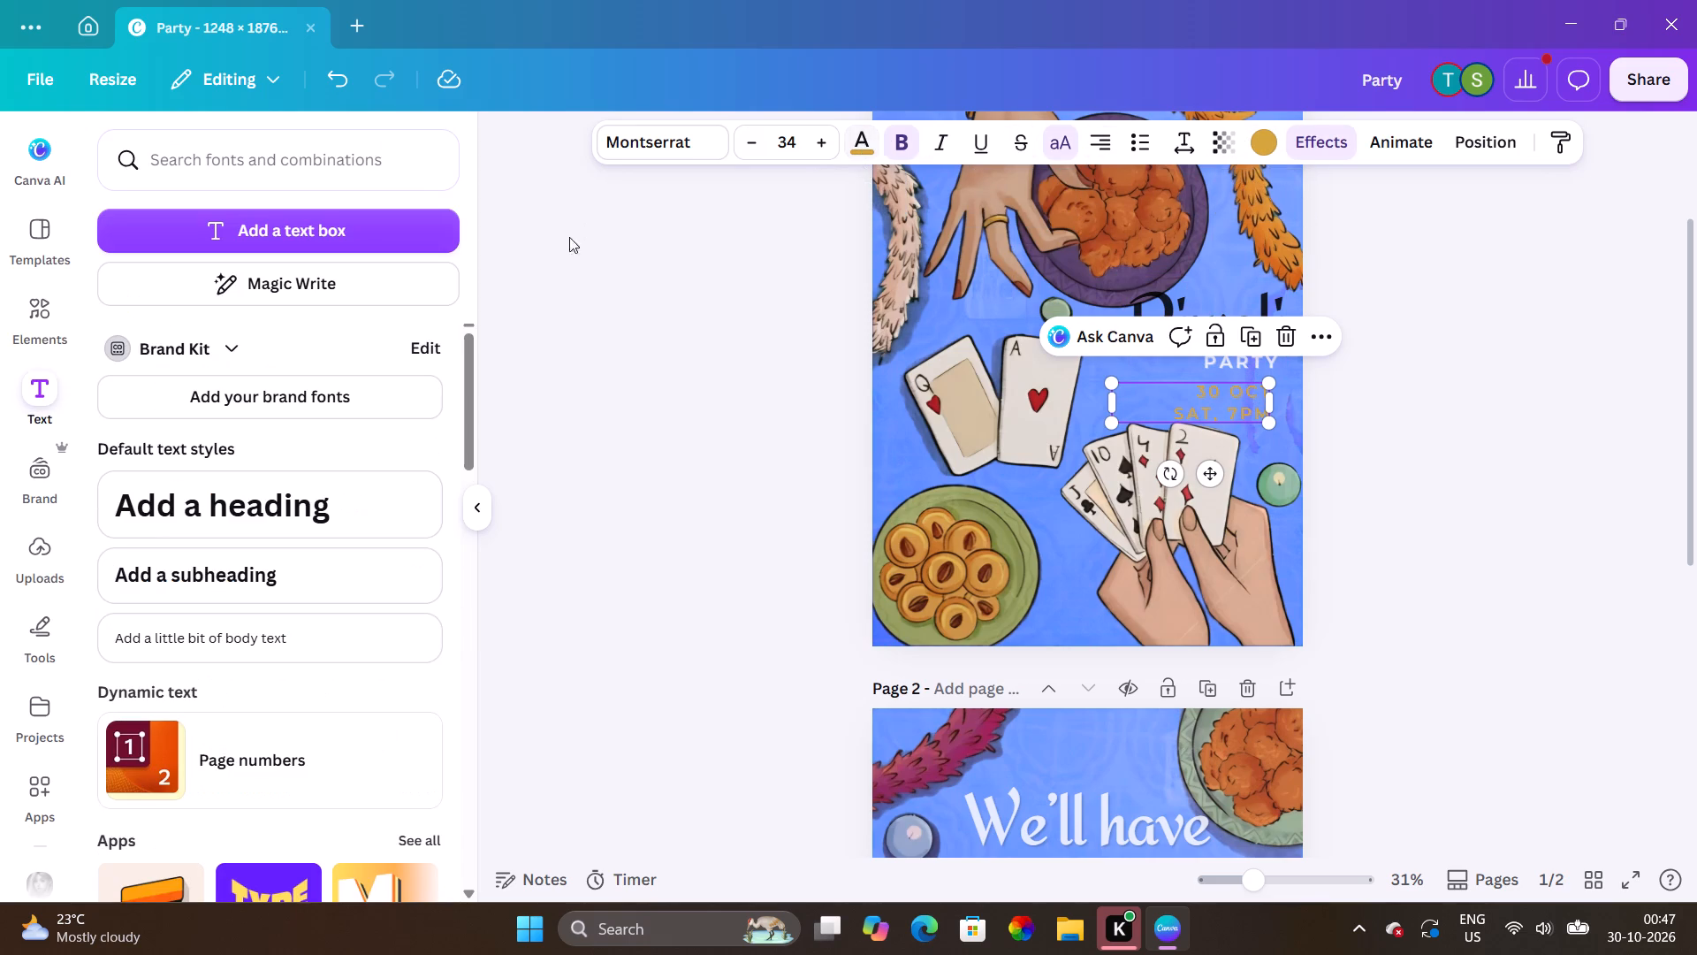
pyautogui.click(865, 137)
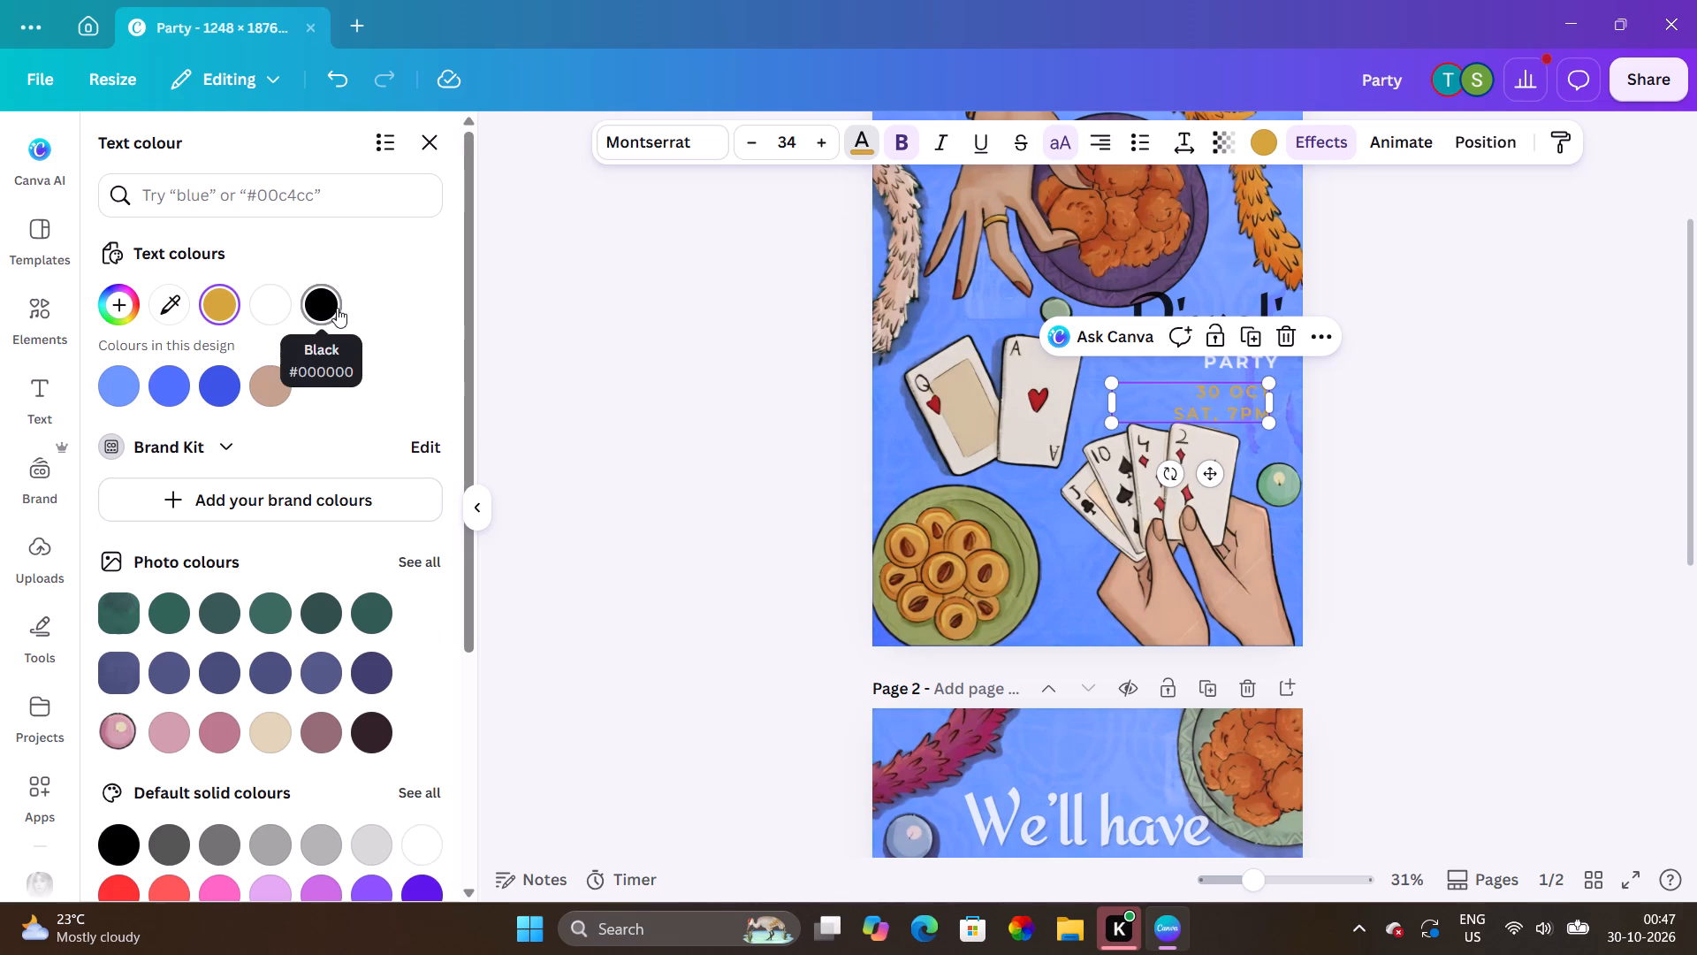
pyautogui.click(337, 308)
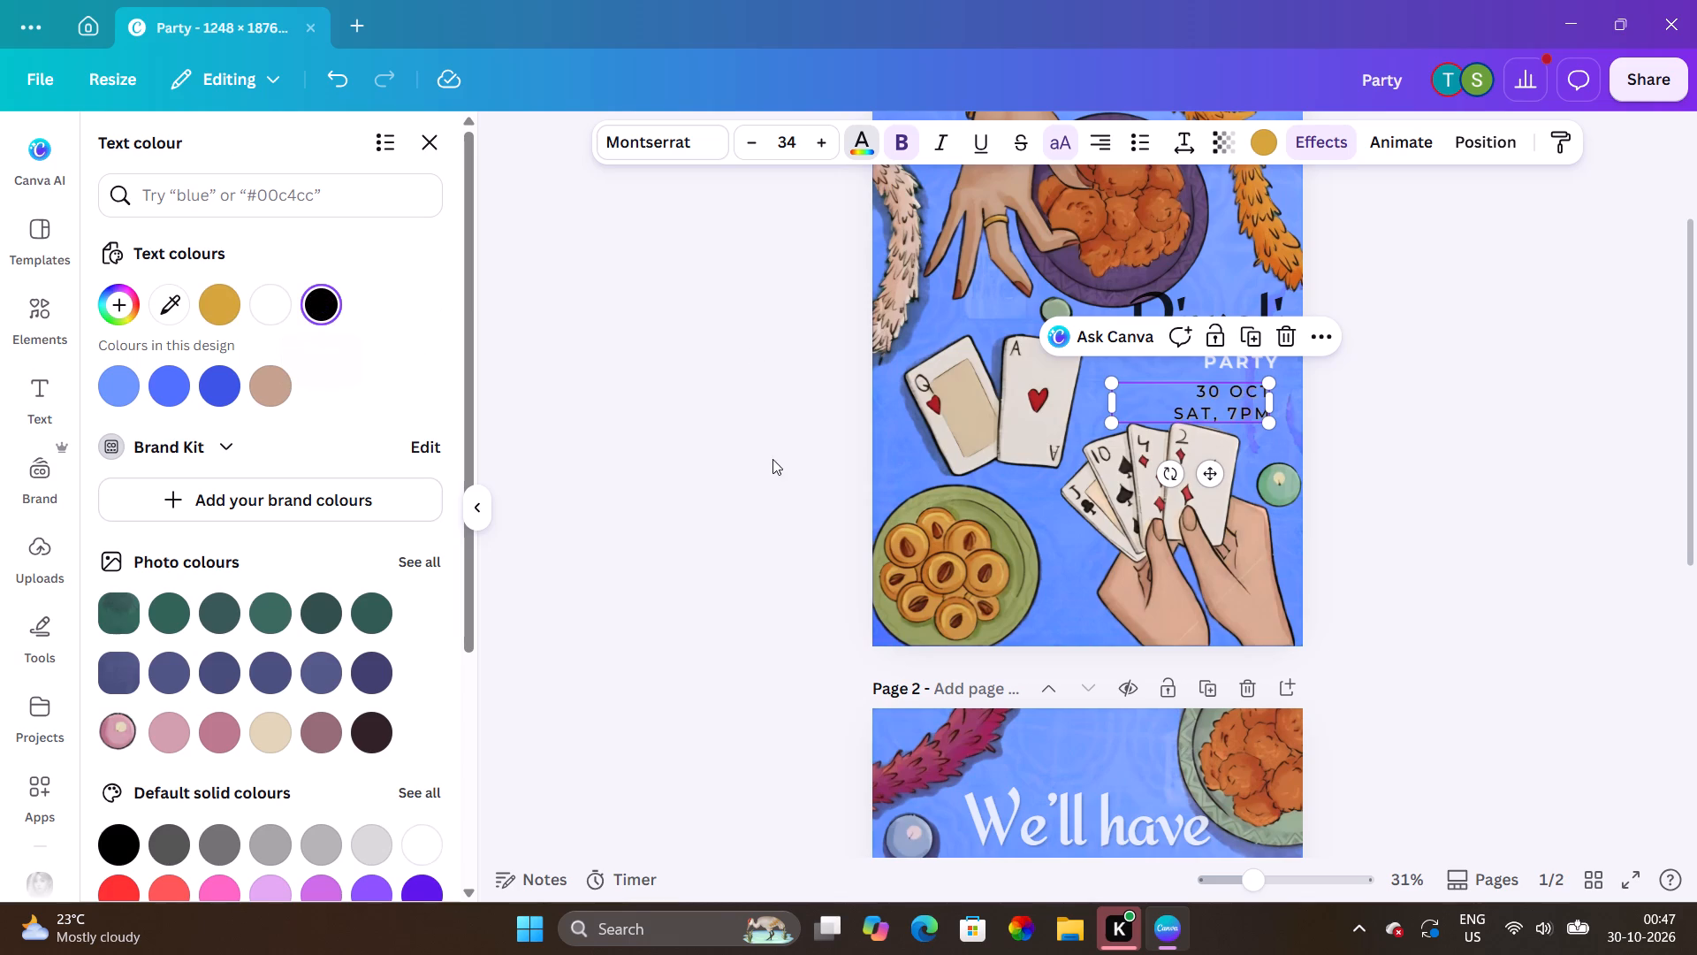
pyautogui.click(656, 493)
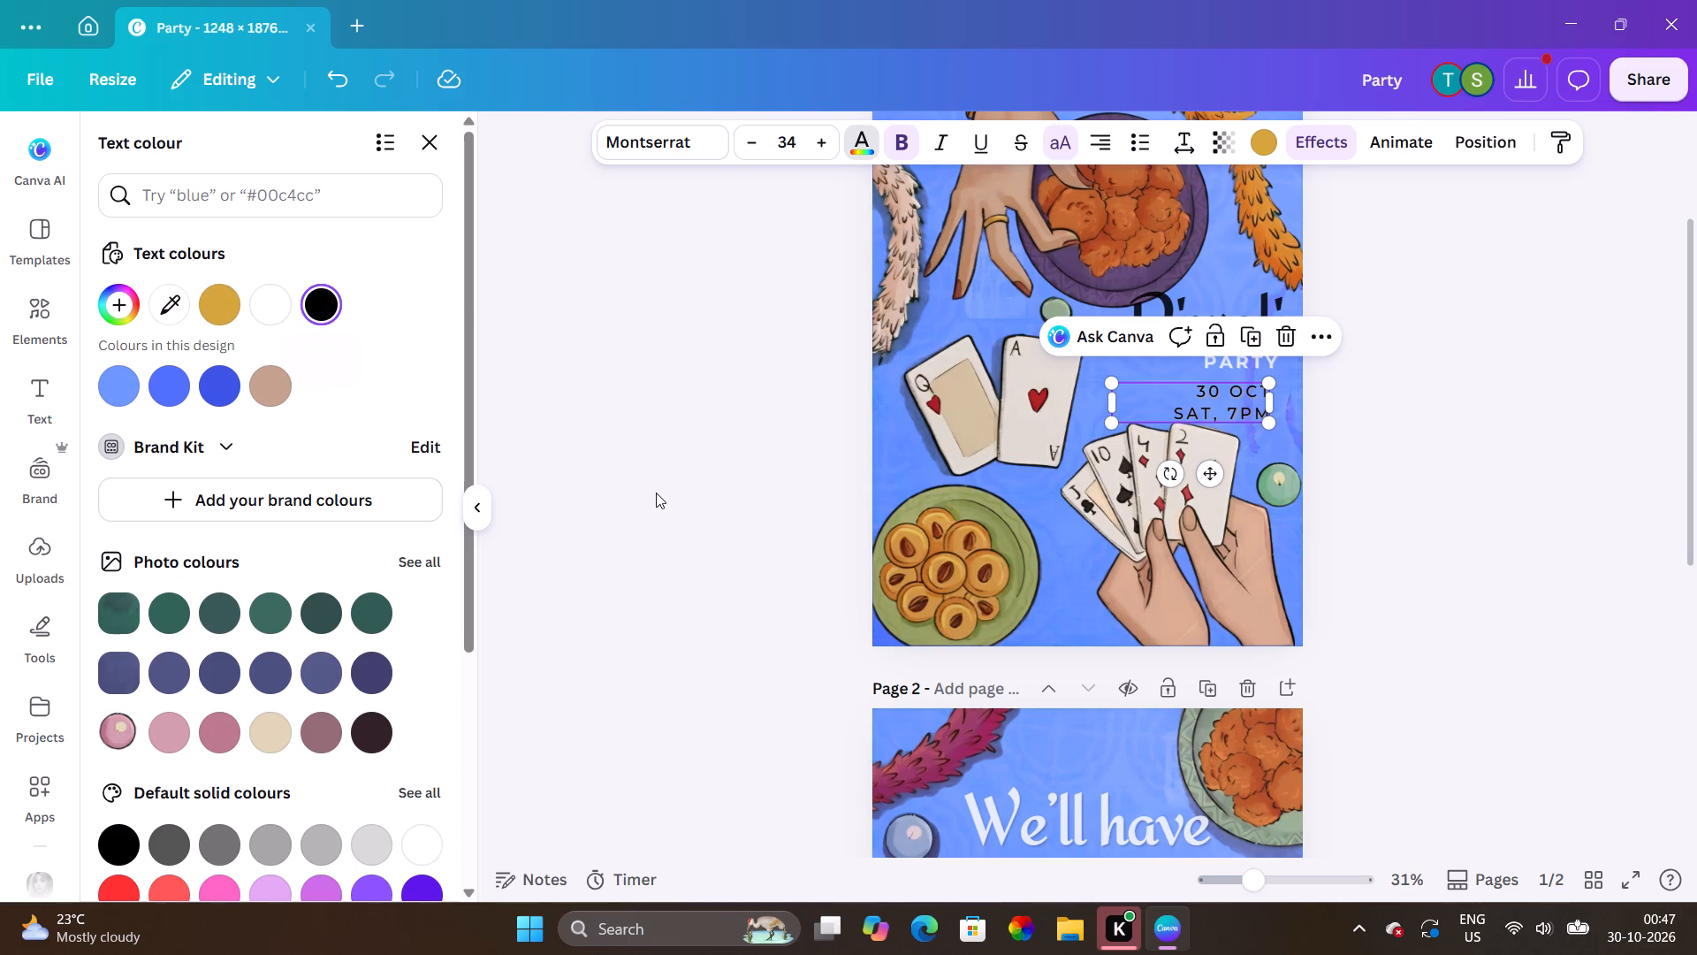
pyautogui.click(656, 493)
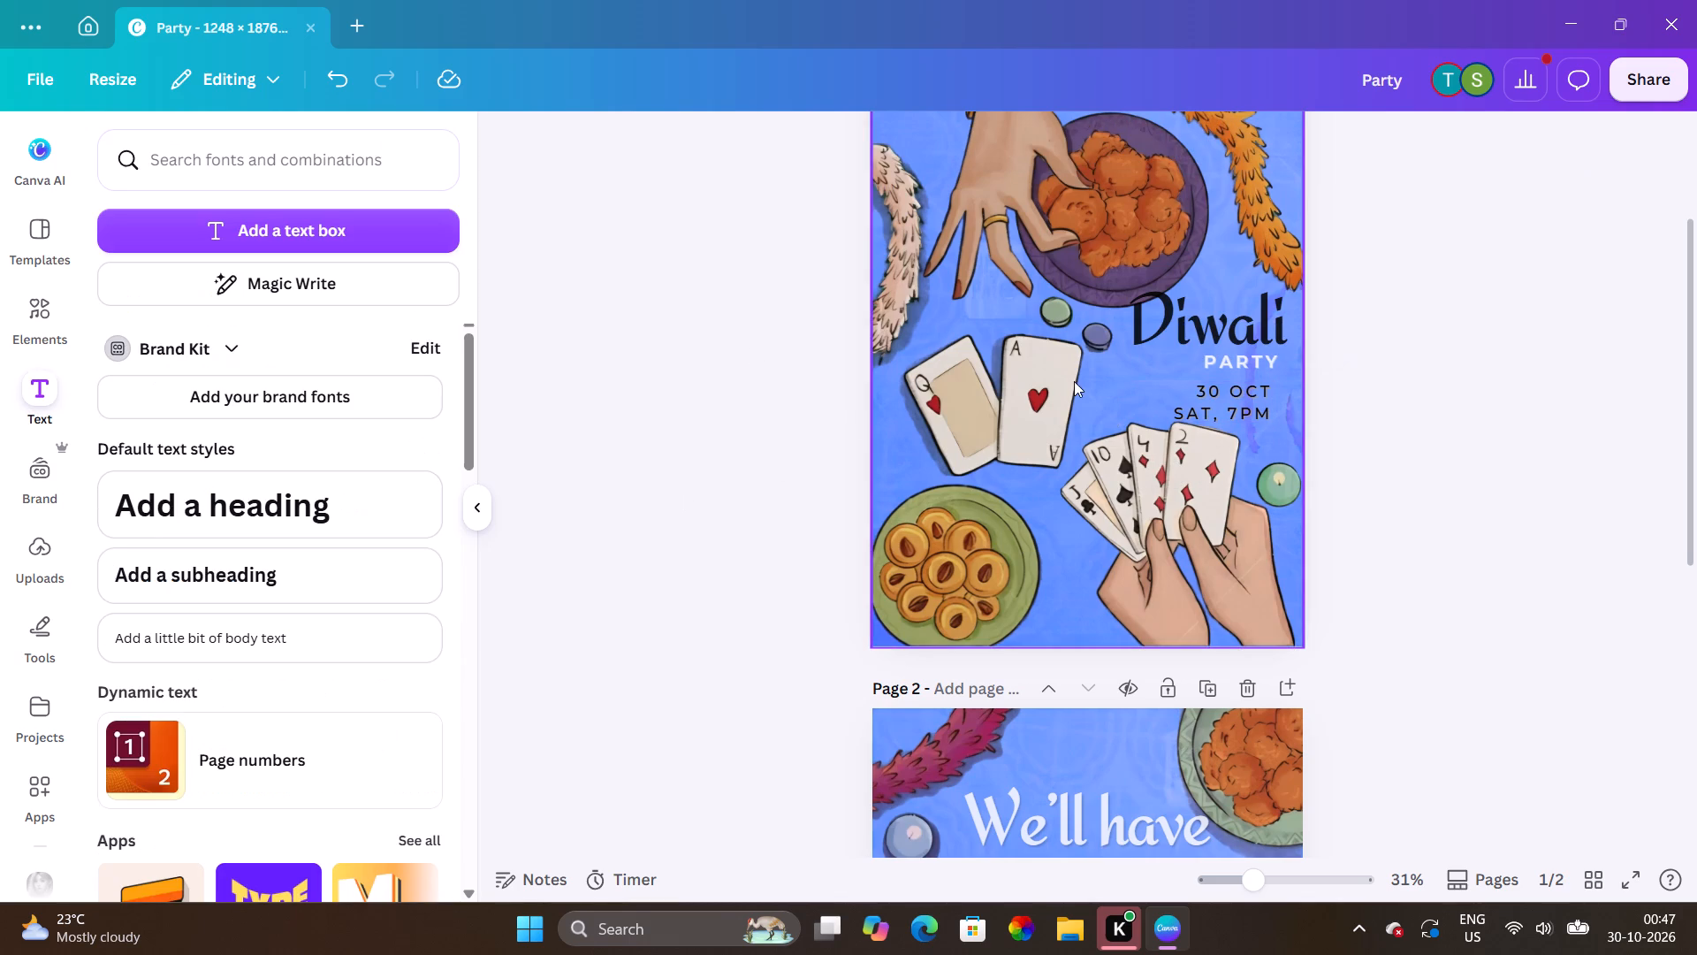
# Nudge the cover's "30 OCT SAT, 7PM" text slightly upward, closer to "PARTY", and deselect it.
pyautogui.click(1229, 387)
pyautogui.press('Up')
pyautogui.press('Up')
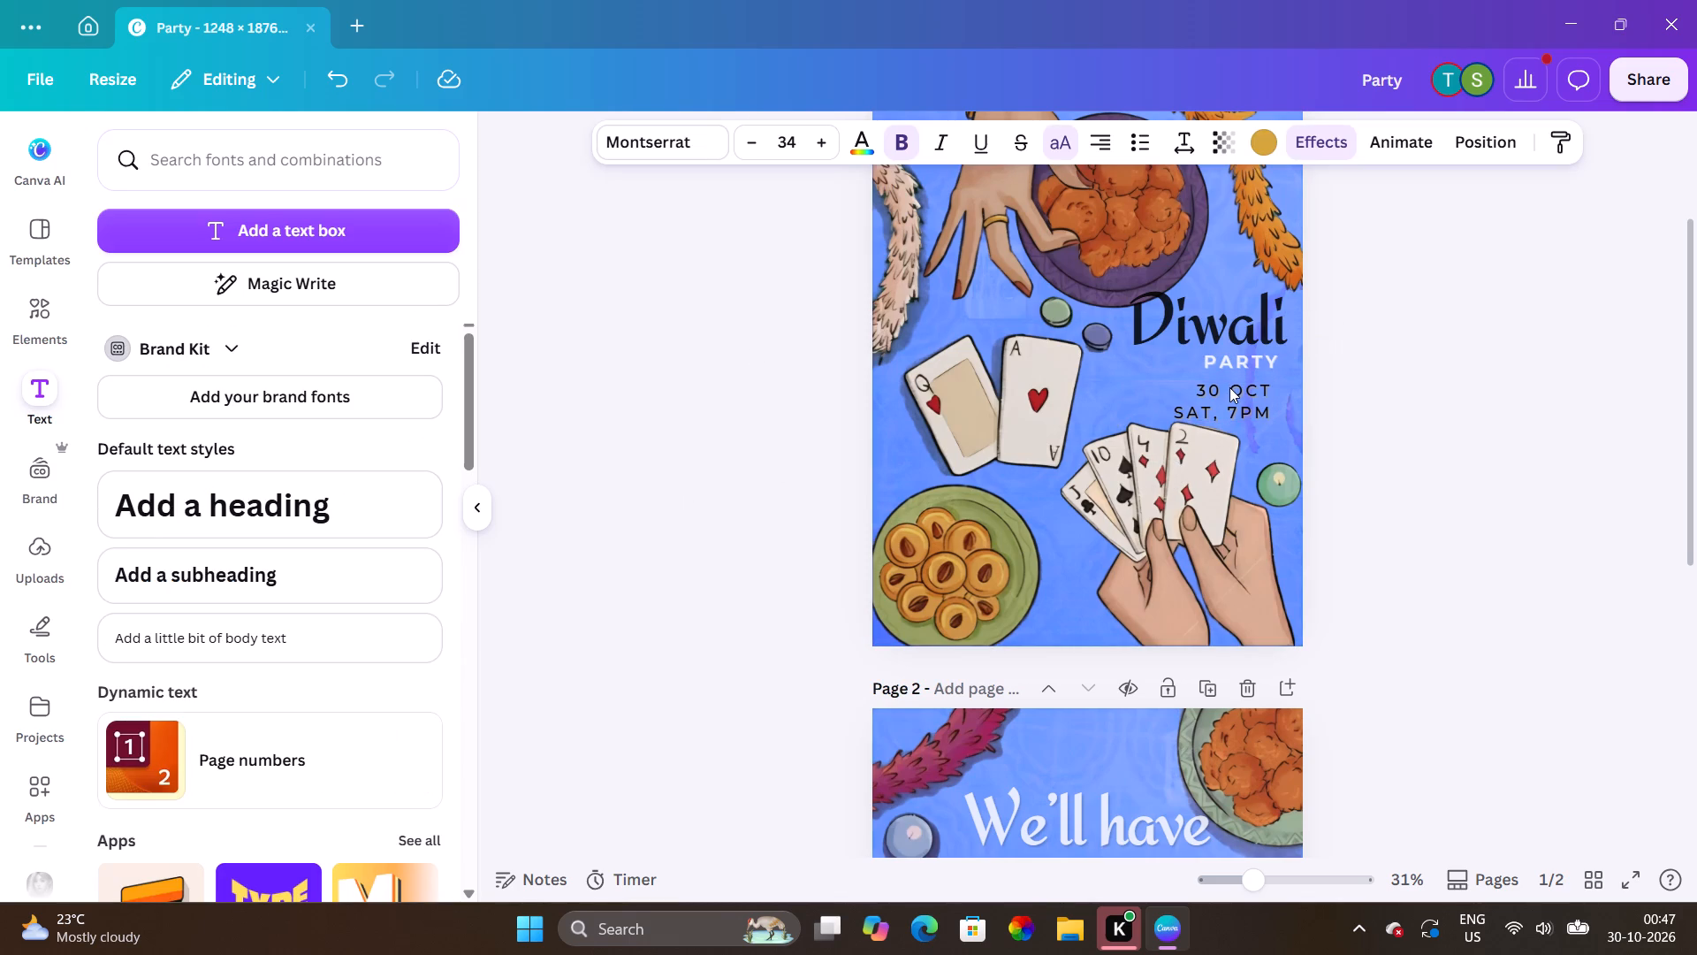
pyautogui.press('Up')
pyautogui.press('Up')
pyautogui.press('Up')
pyautogui.press('Up')
pyautogui.press('Up')
pyautogui.press('Up')
pyautogui.press('Up')
pyautogui.press('Up')
pyautogui.press('Up')
pyautogui.press('Up')
pyautogui.press('Up')
pyautogui.click(1406, 373)
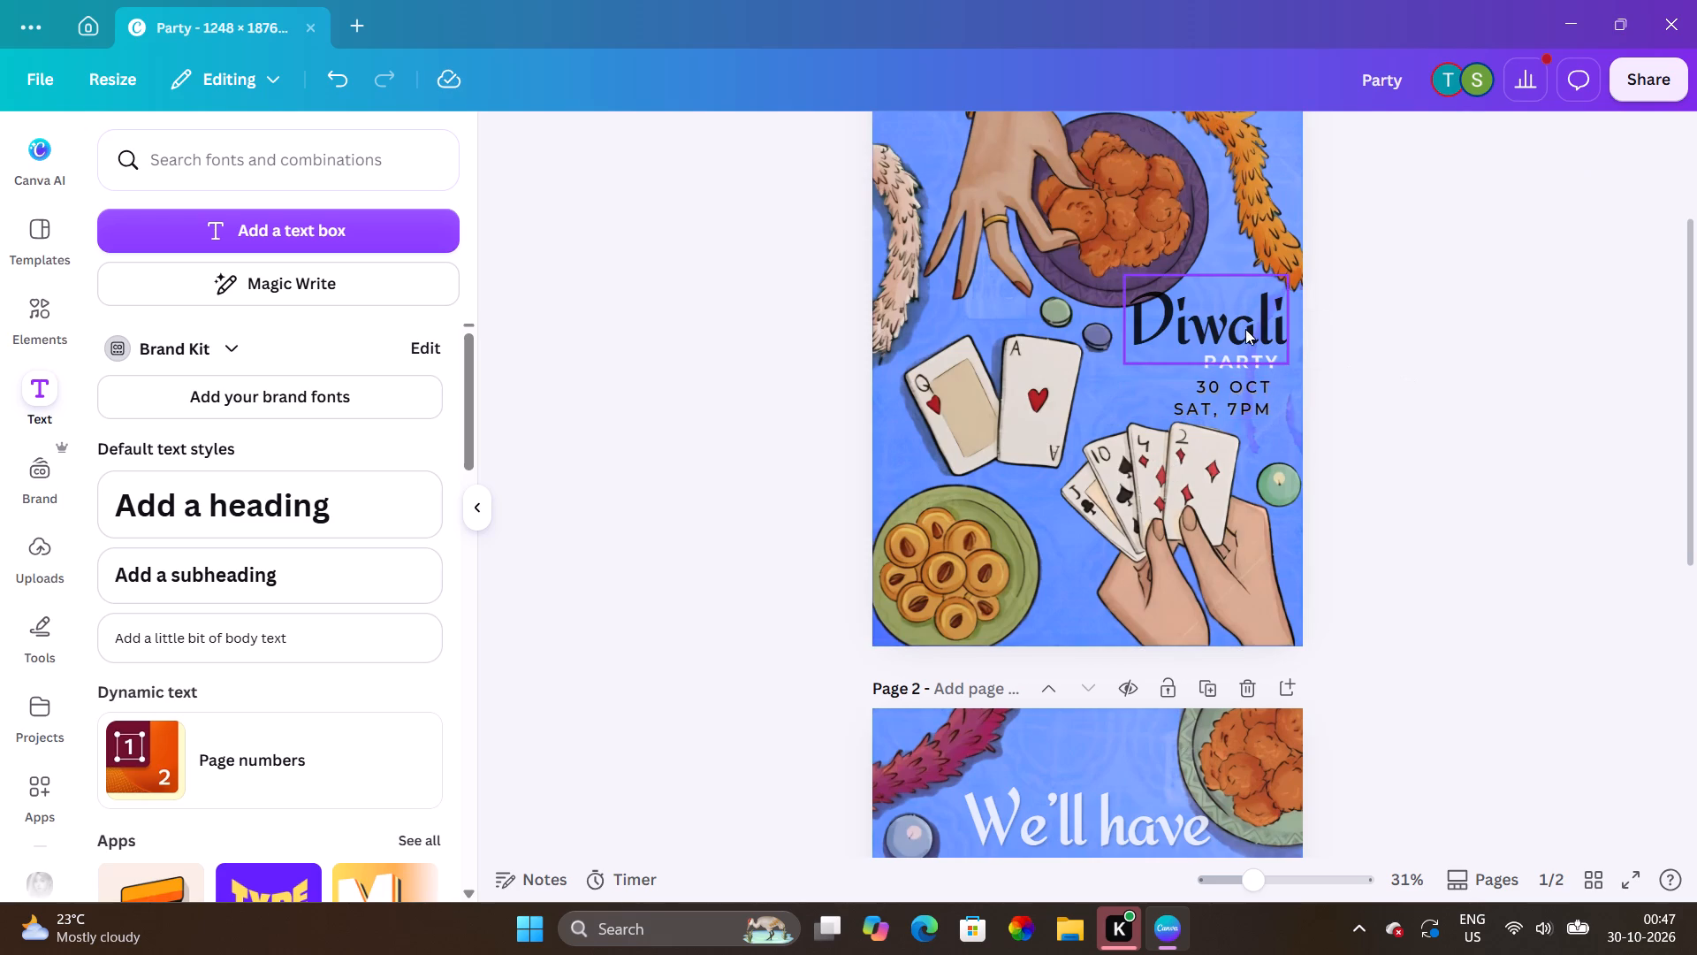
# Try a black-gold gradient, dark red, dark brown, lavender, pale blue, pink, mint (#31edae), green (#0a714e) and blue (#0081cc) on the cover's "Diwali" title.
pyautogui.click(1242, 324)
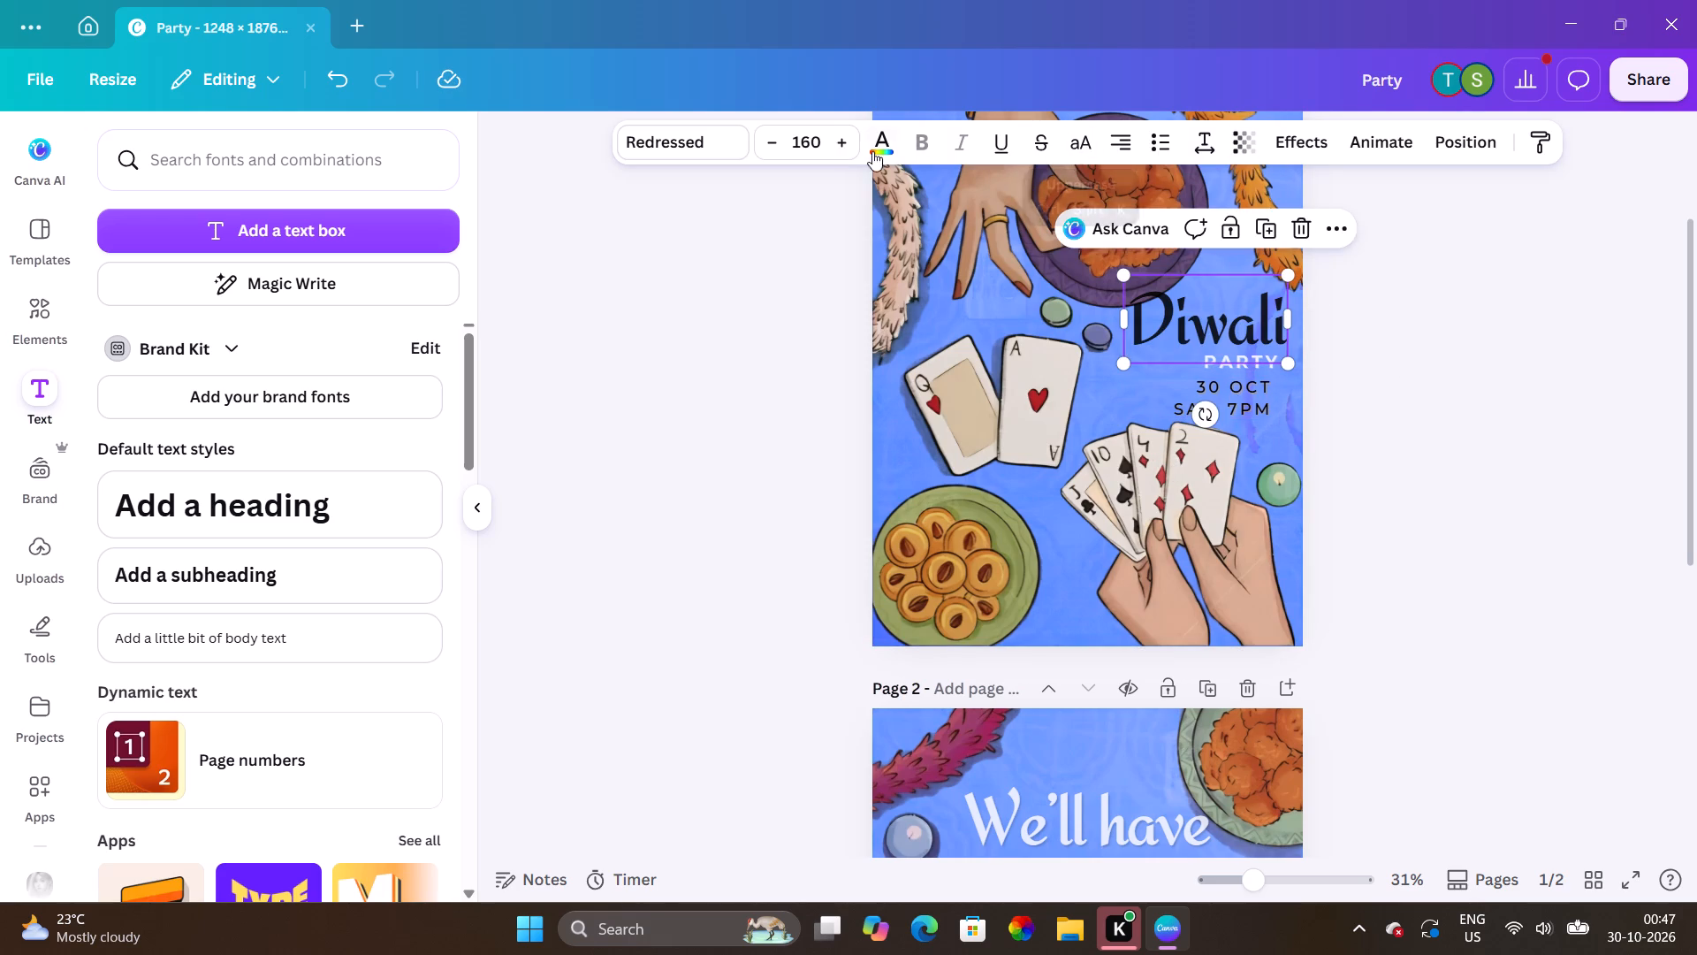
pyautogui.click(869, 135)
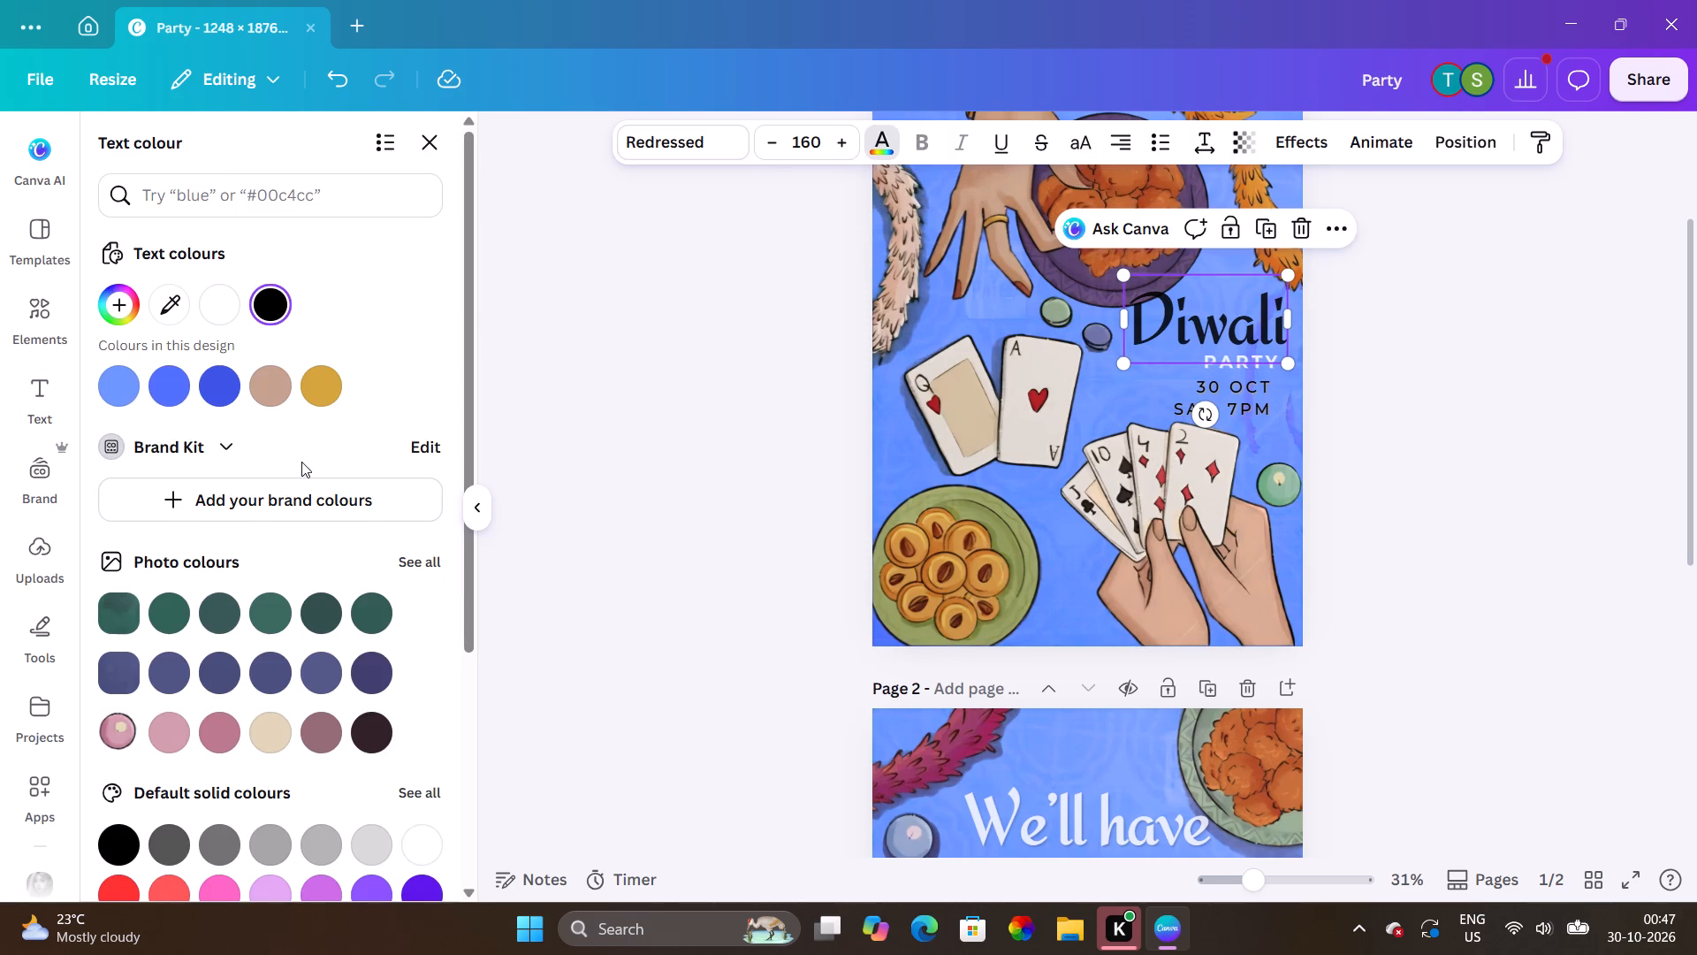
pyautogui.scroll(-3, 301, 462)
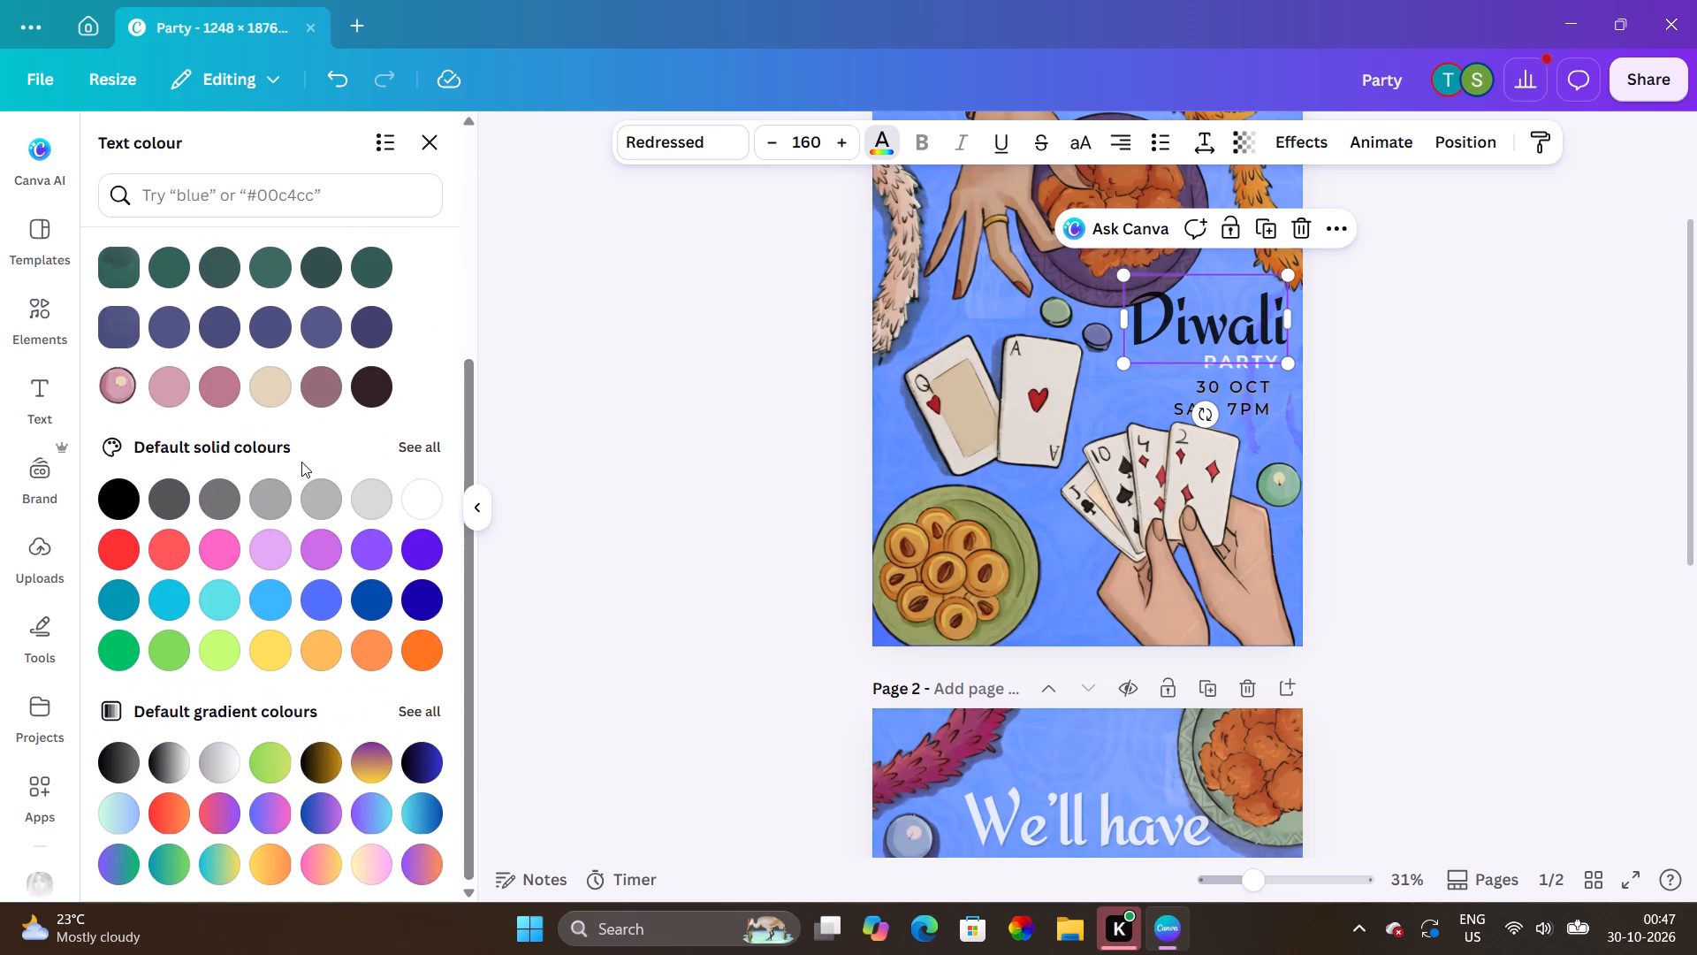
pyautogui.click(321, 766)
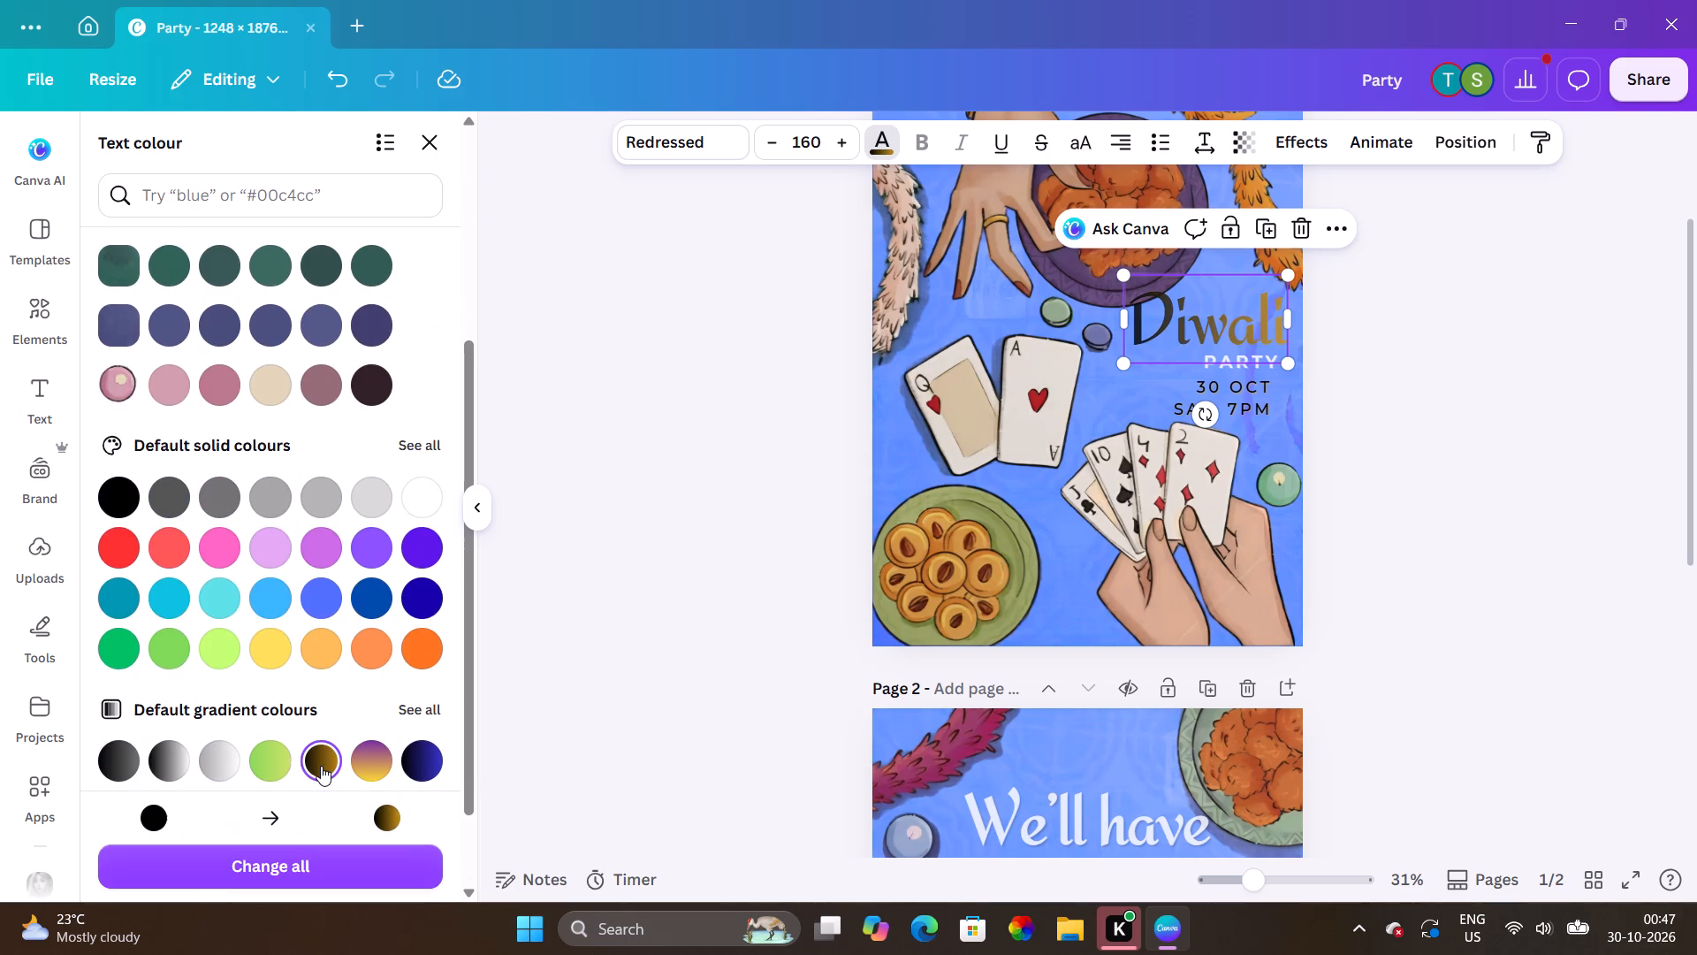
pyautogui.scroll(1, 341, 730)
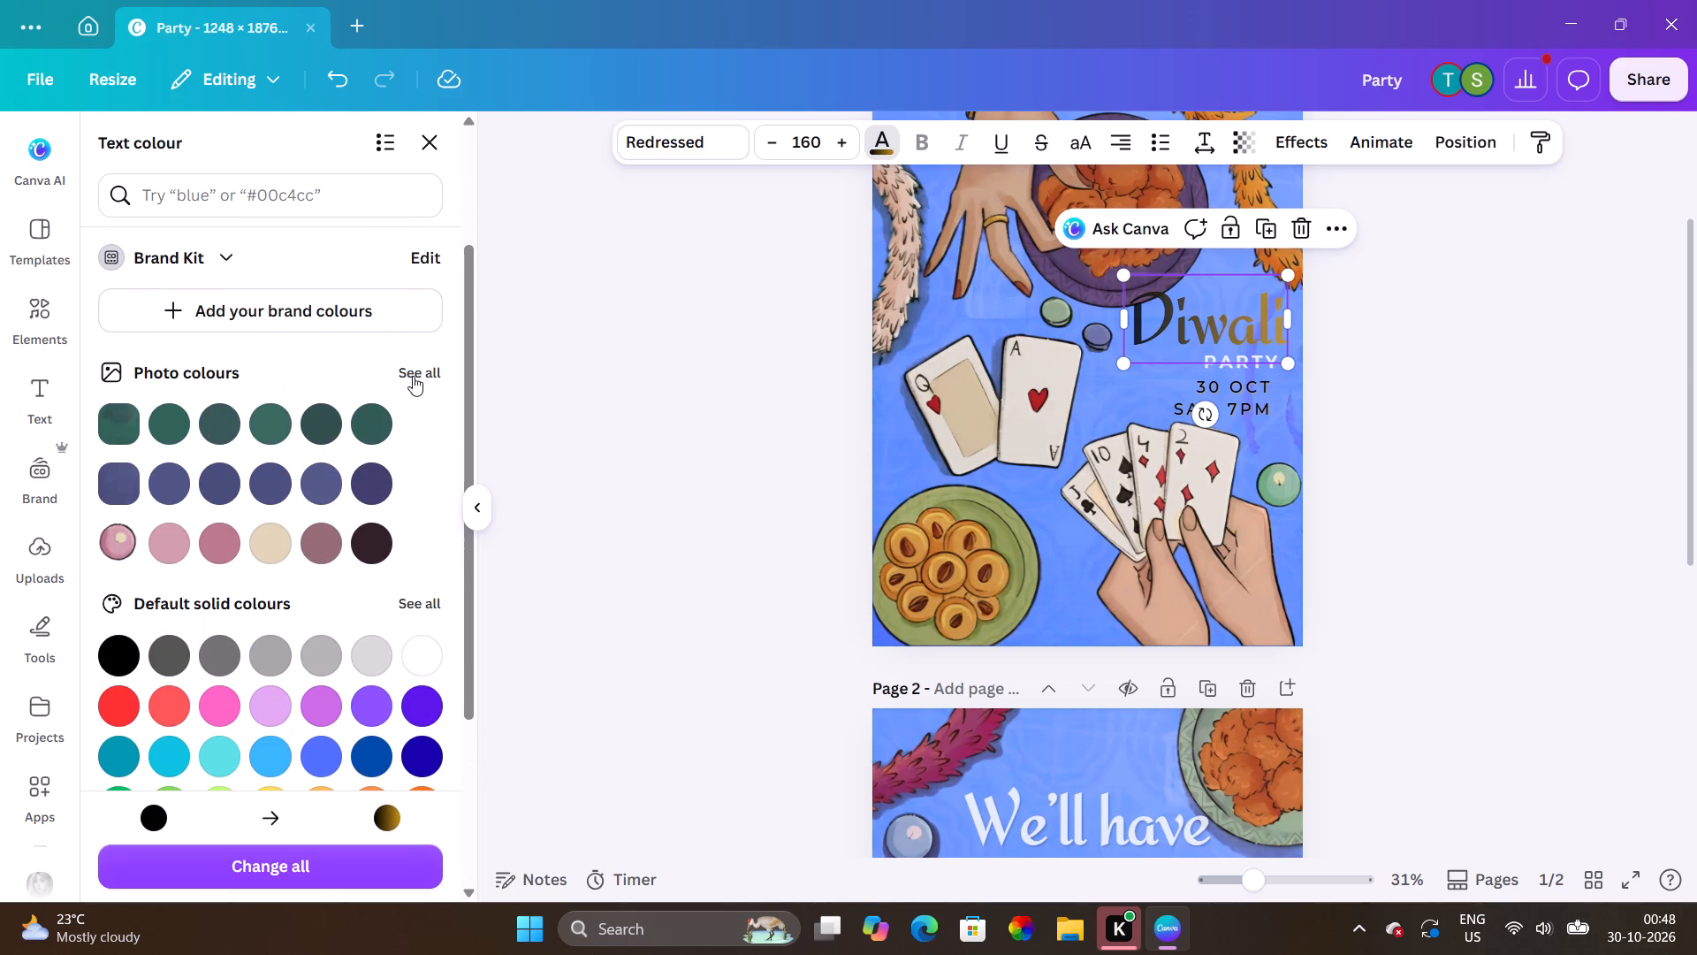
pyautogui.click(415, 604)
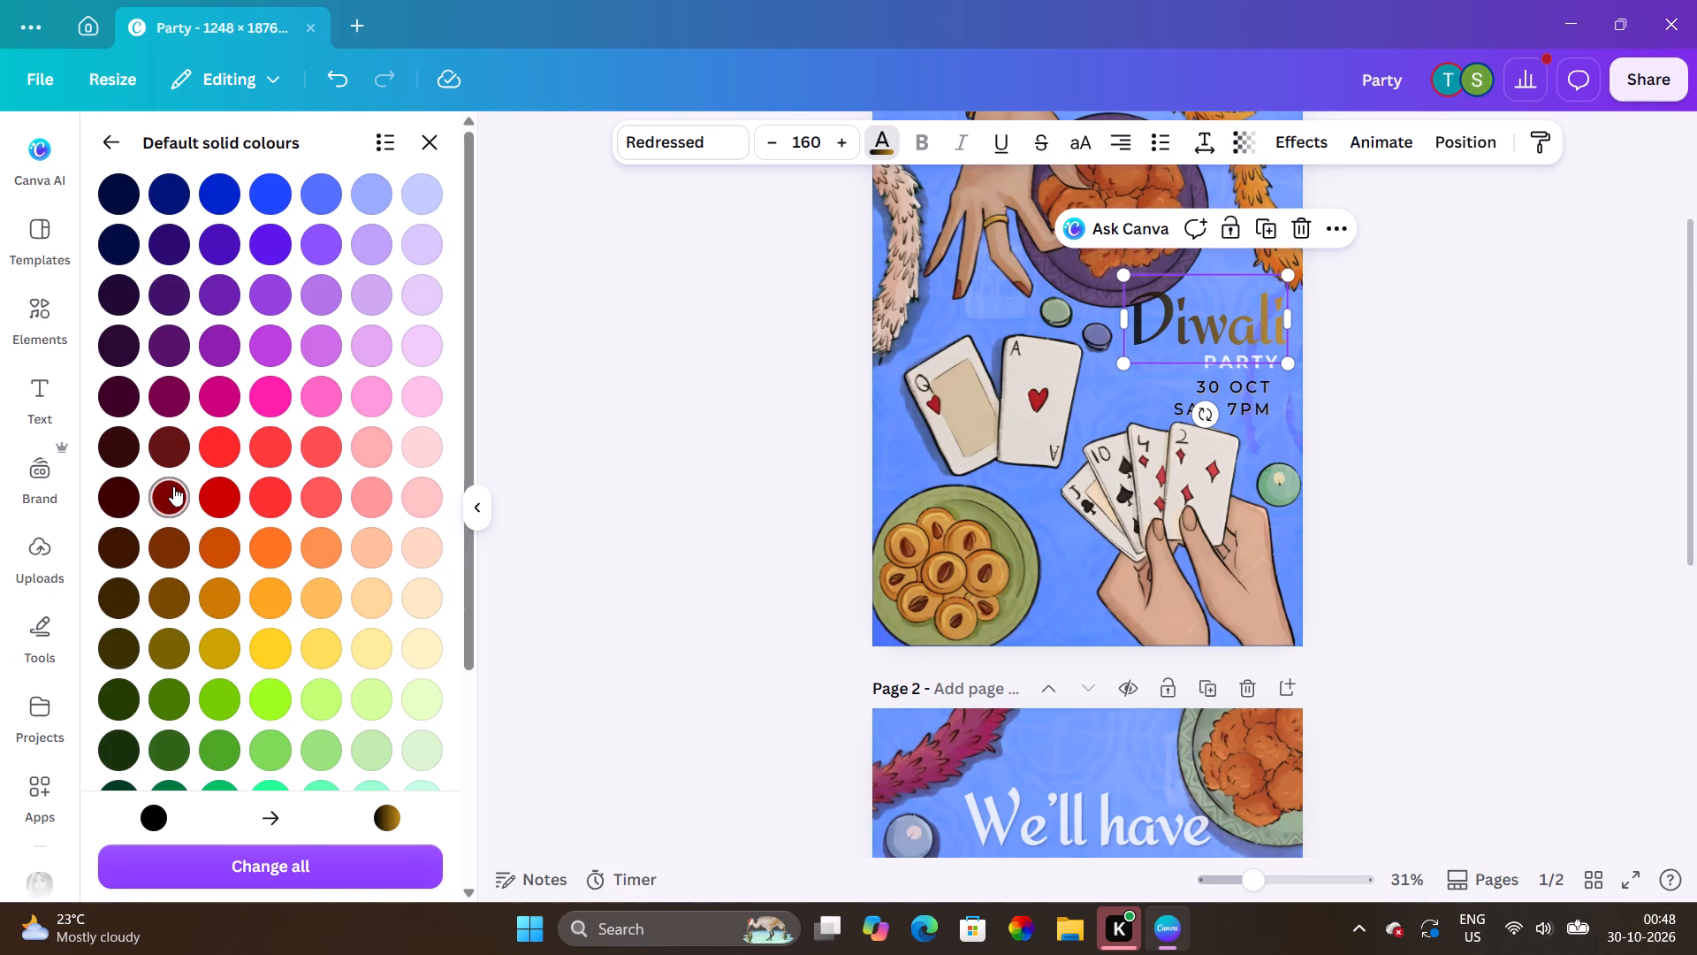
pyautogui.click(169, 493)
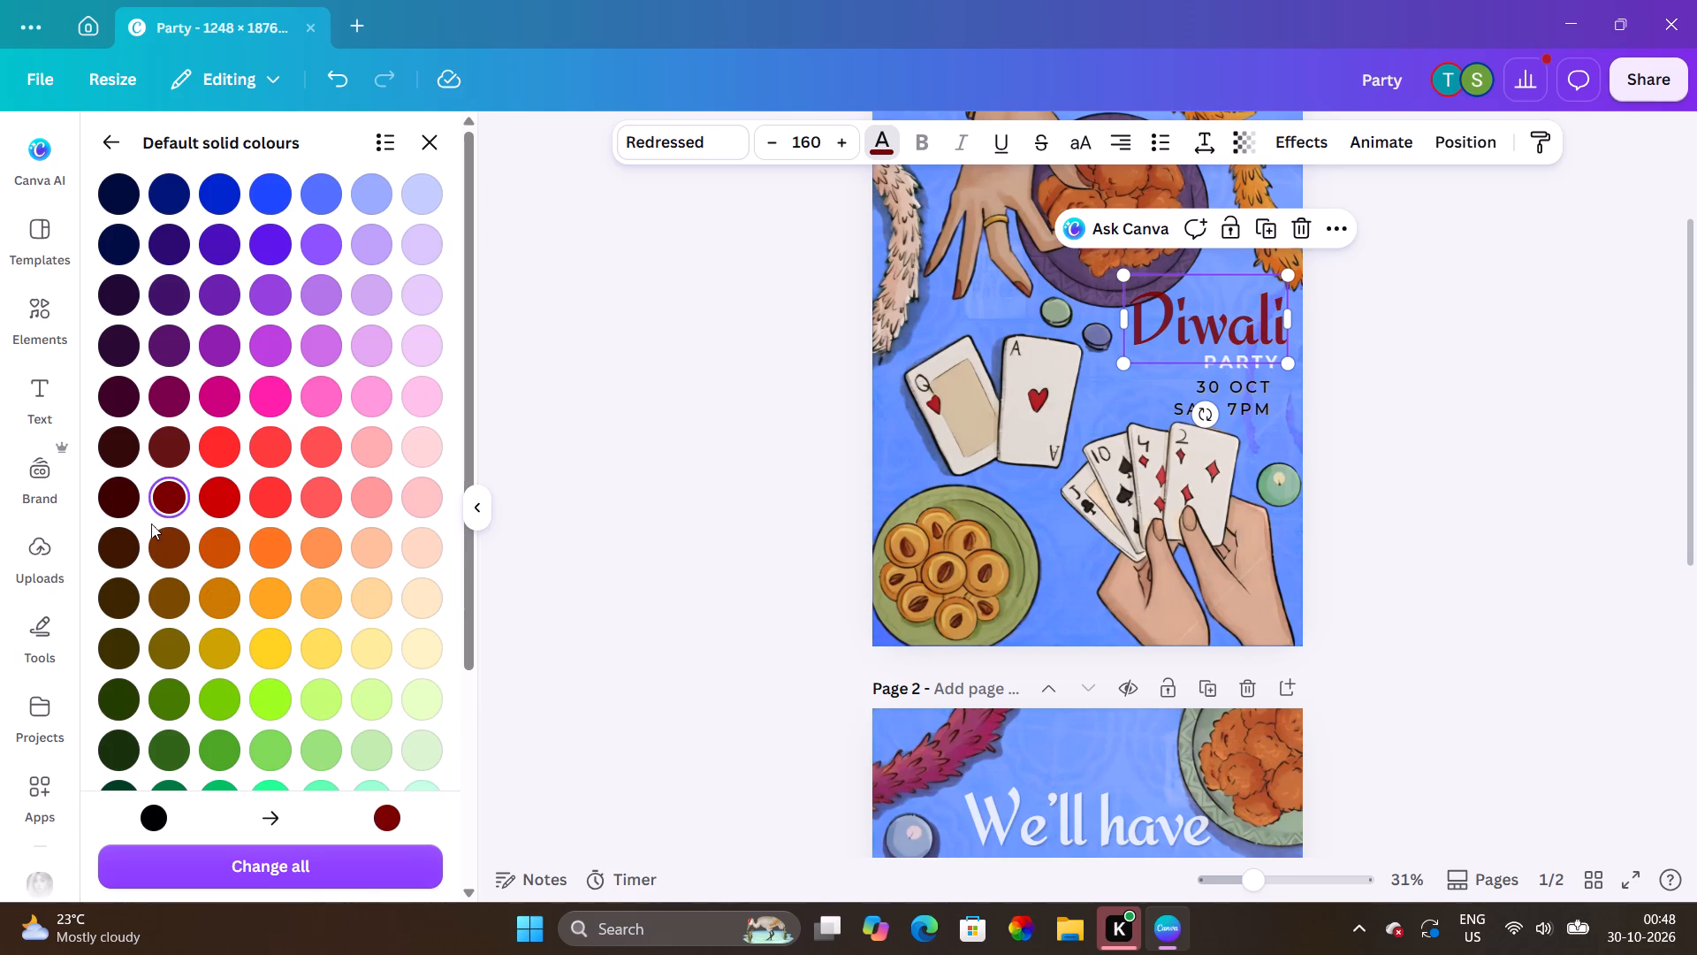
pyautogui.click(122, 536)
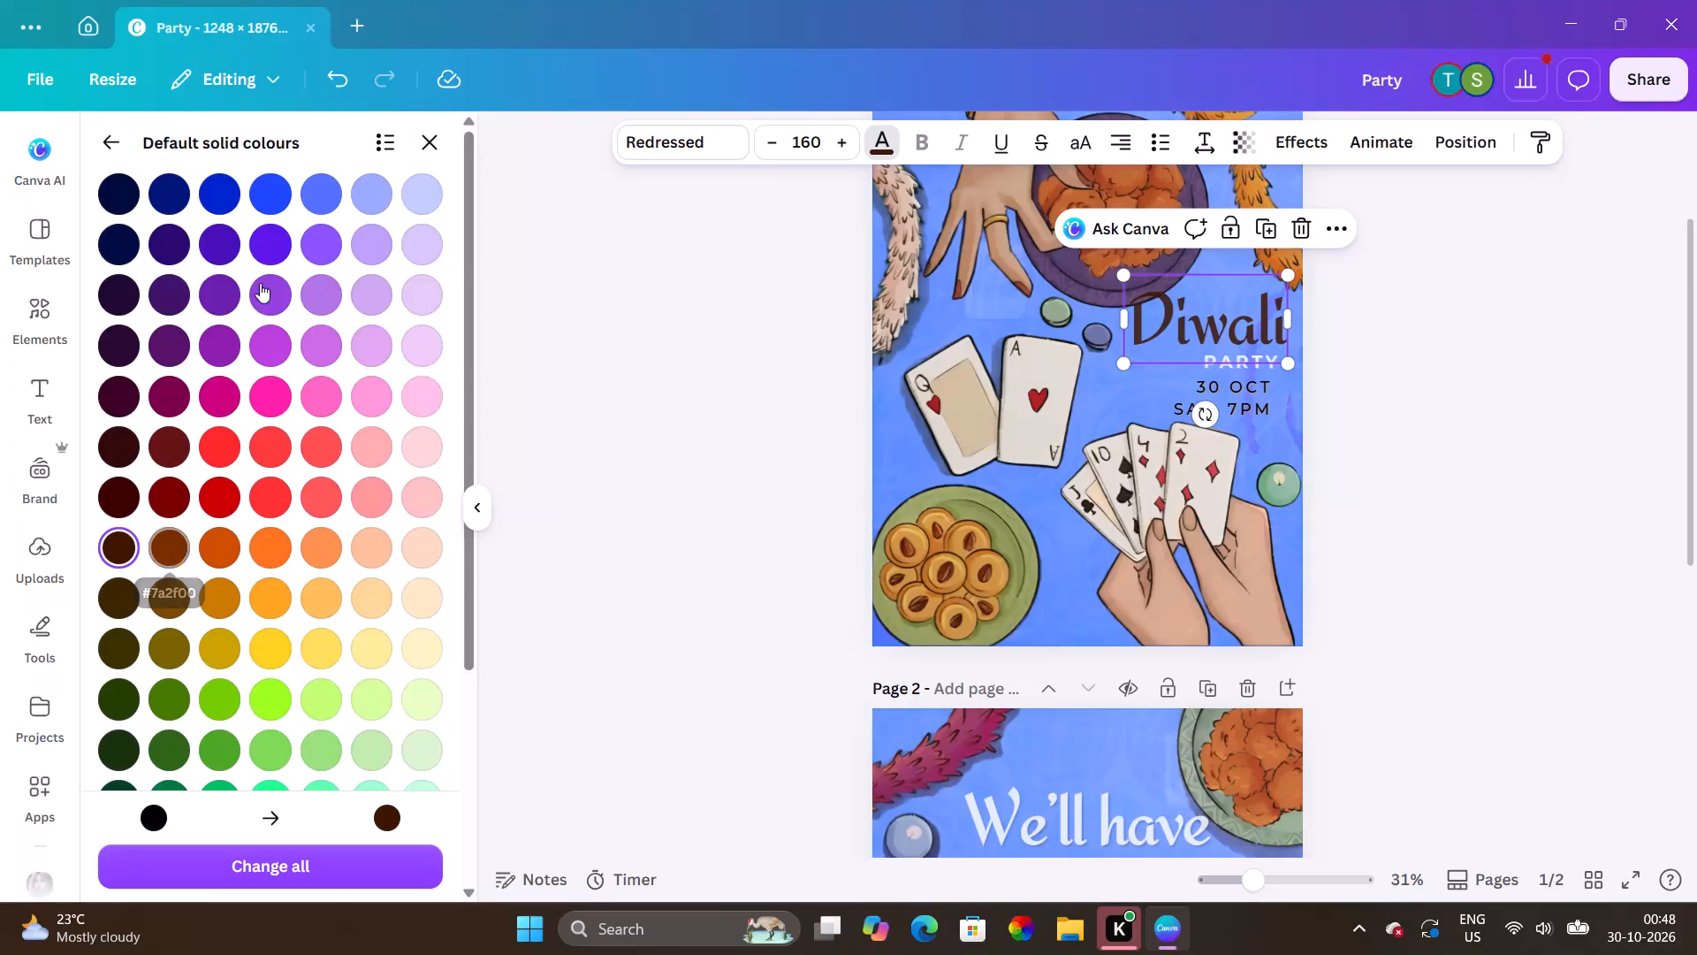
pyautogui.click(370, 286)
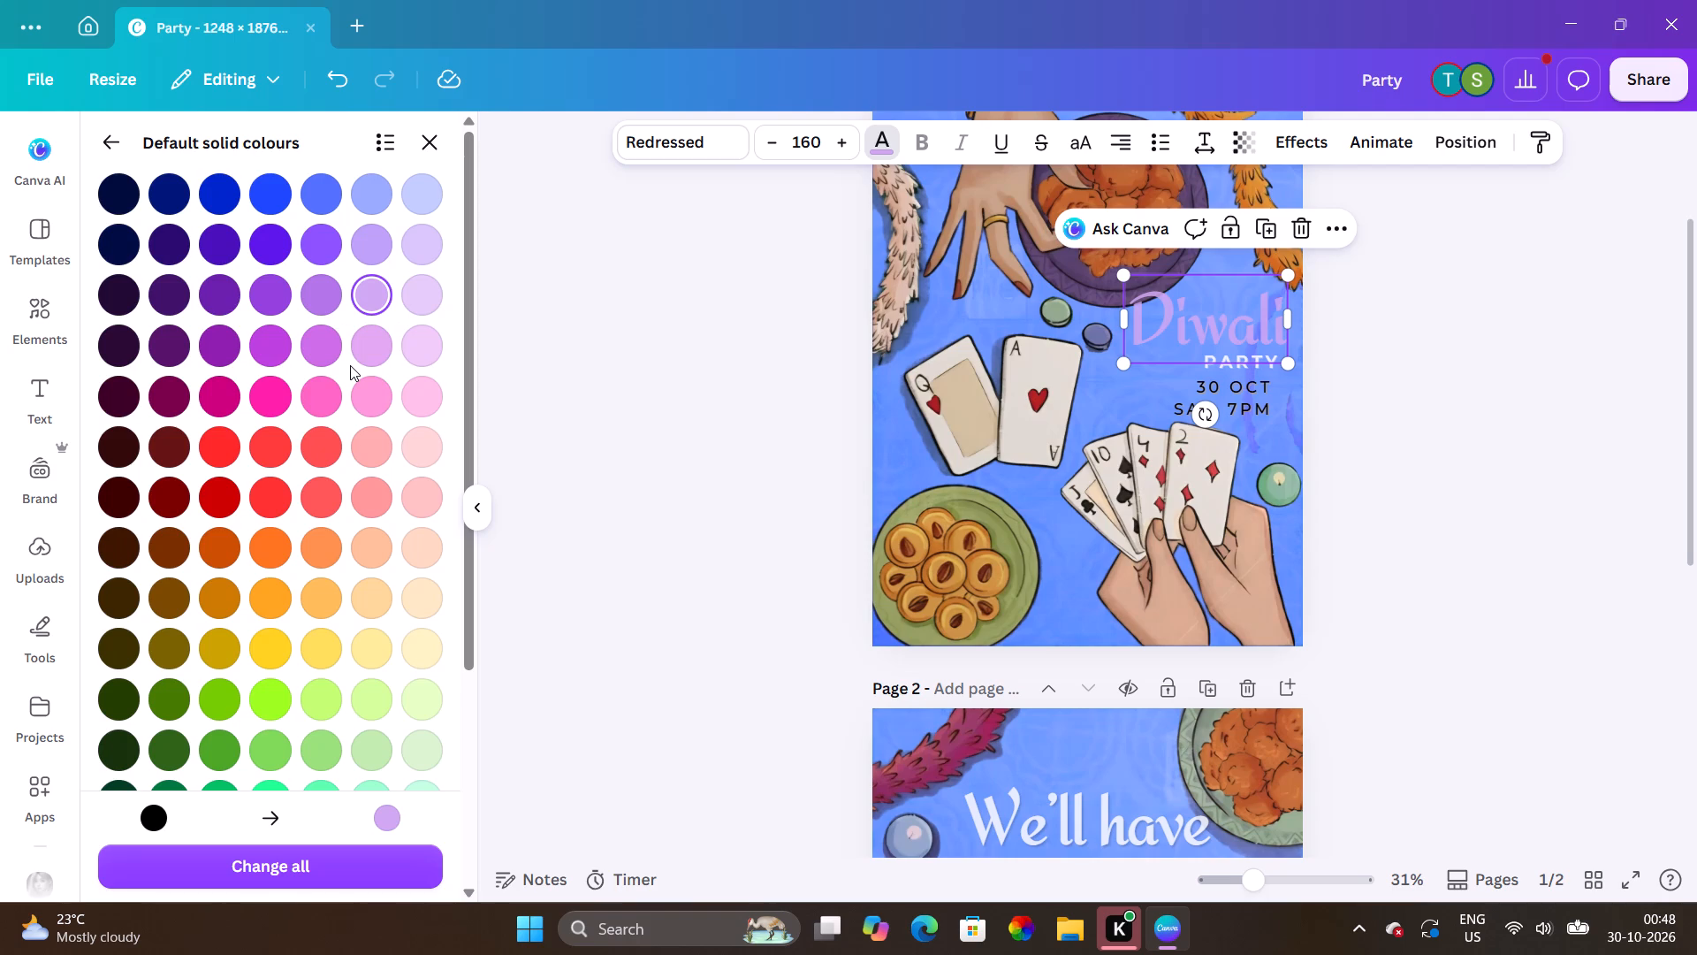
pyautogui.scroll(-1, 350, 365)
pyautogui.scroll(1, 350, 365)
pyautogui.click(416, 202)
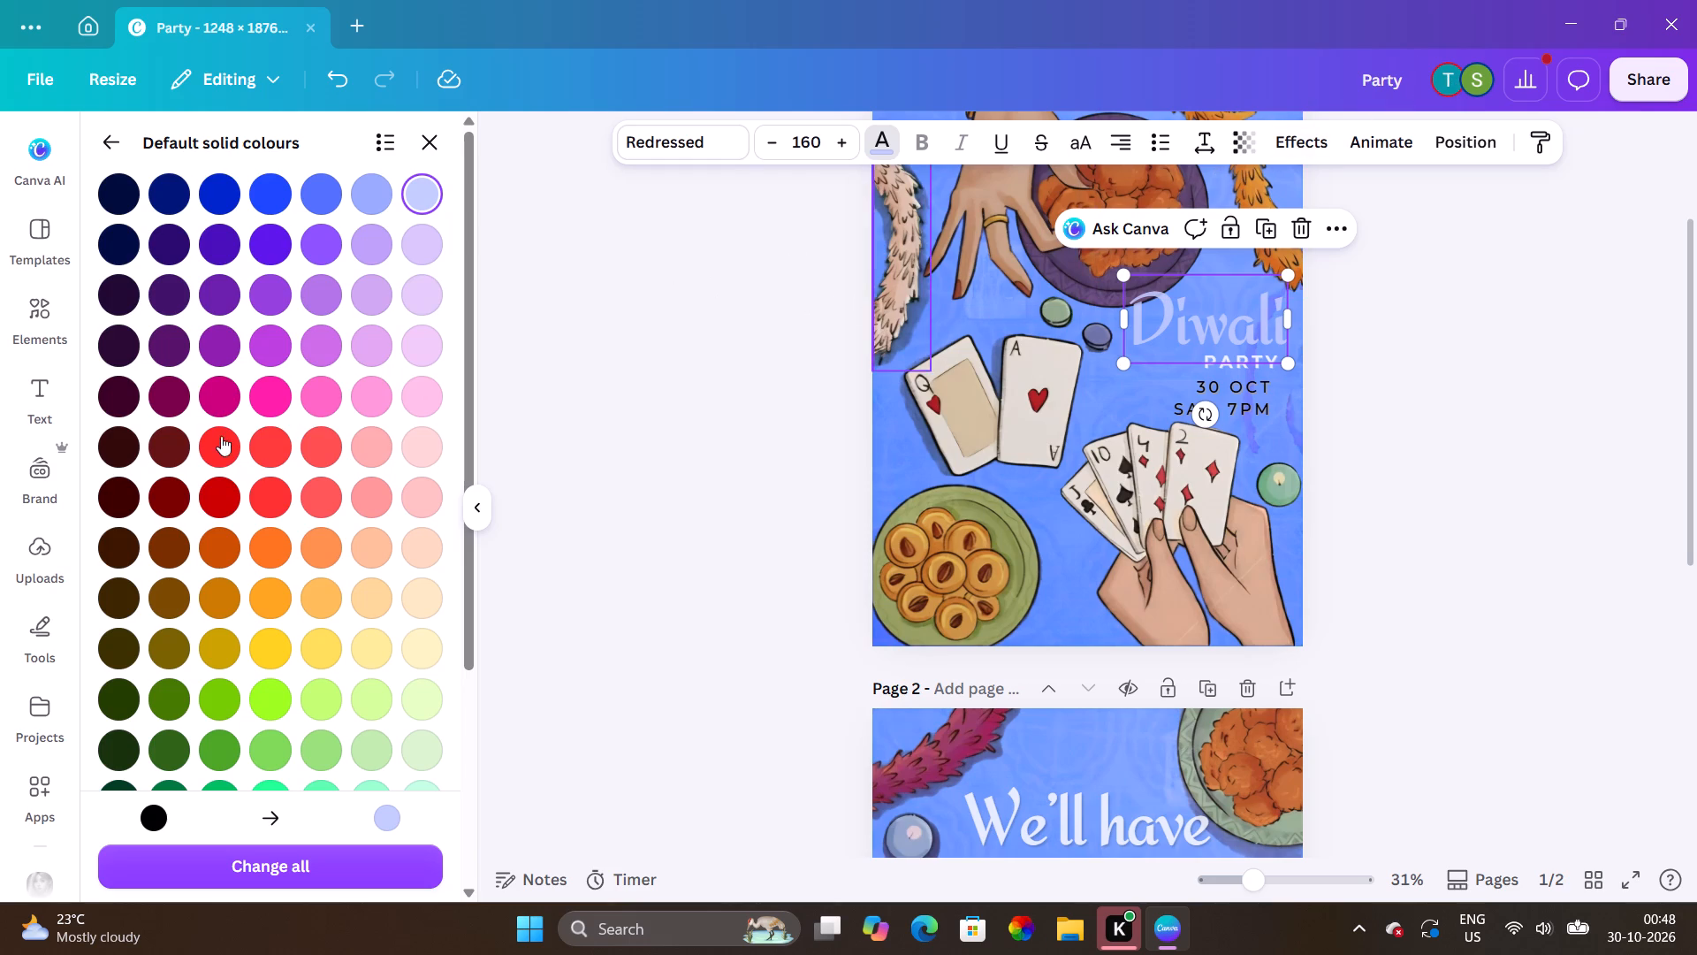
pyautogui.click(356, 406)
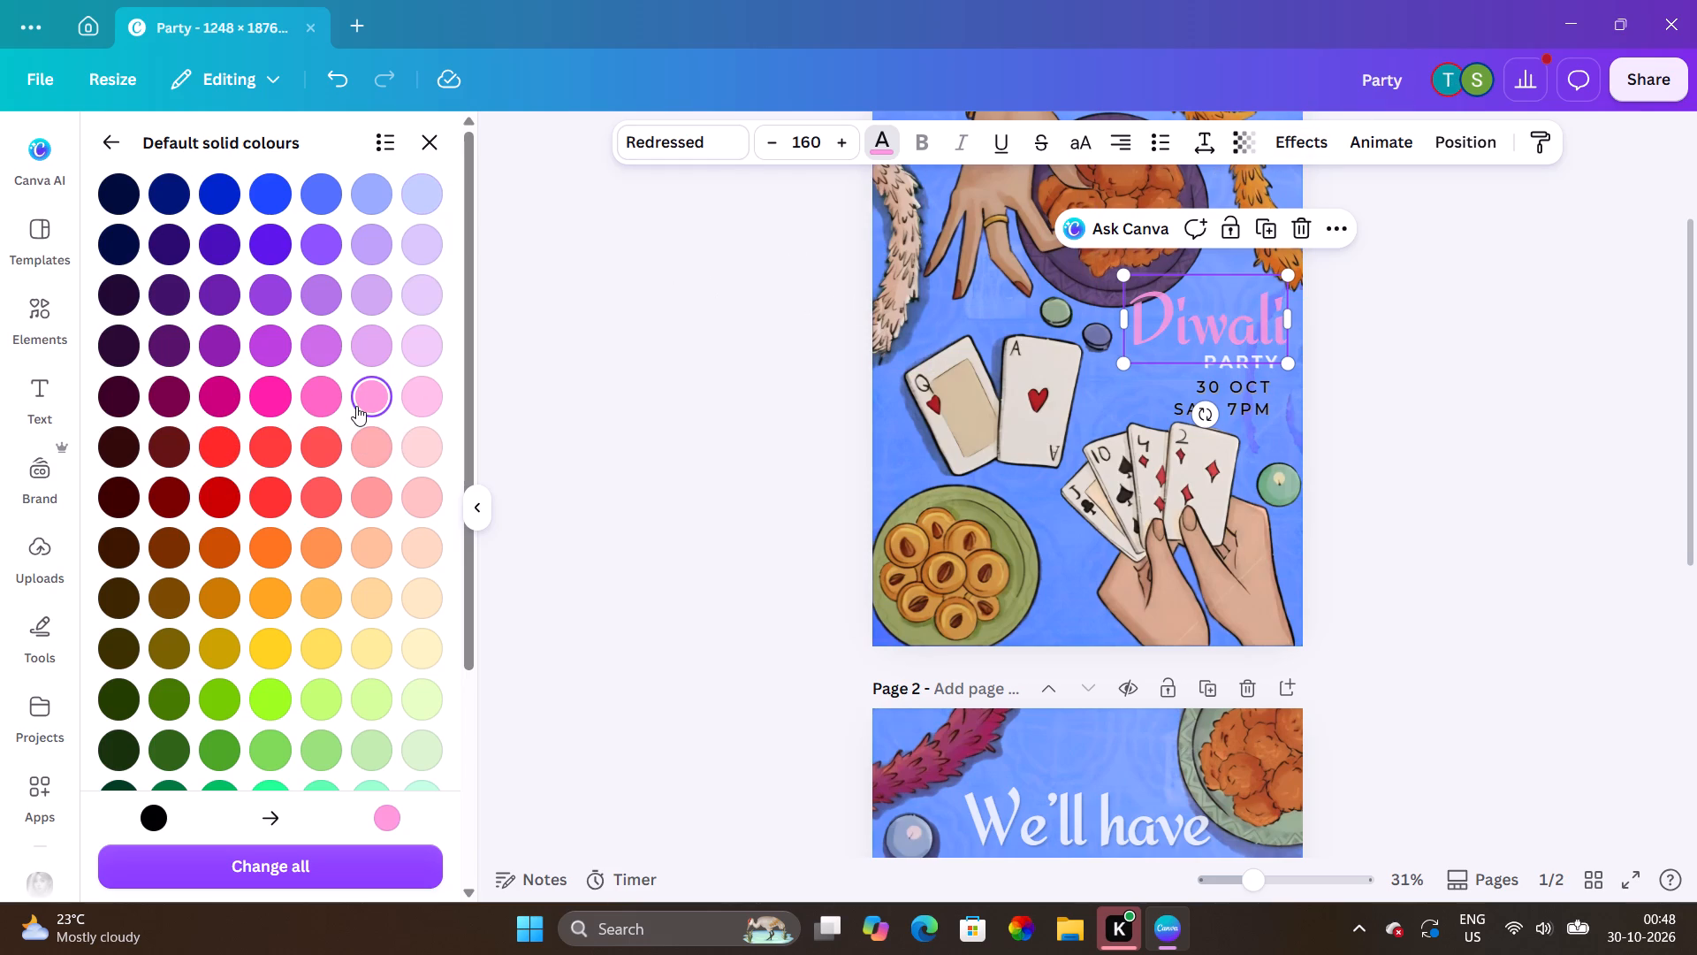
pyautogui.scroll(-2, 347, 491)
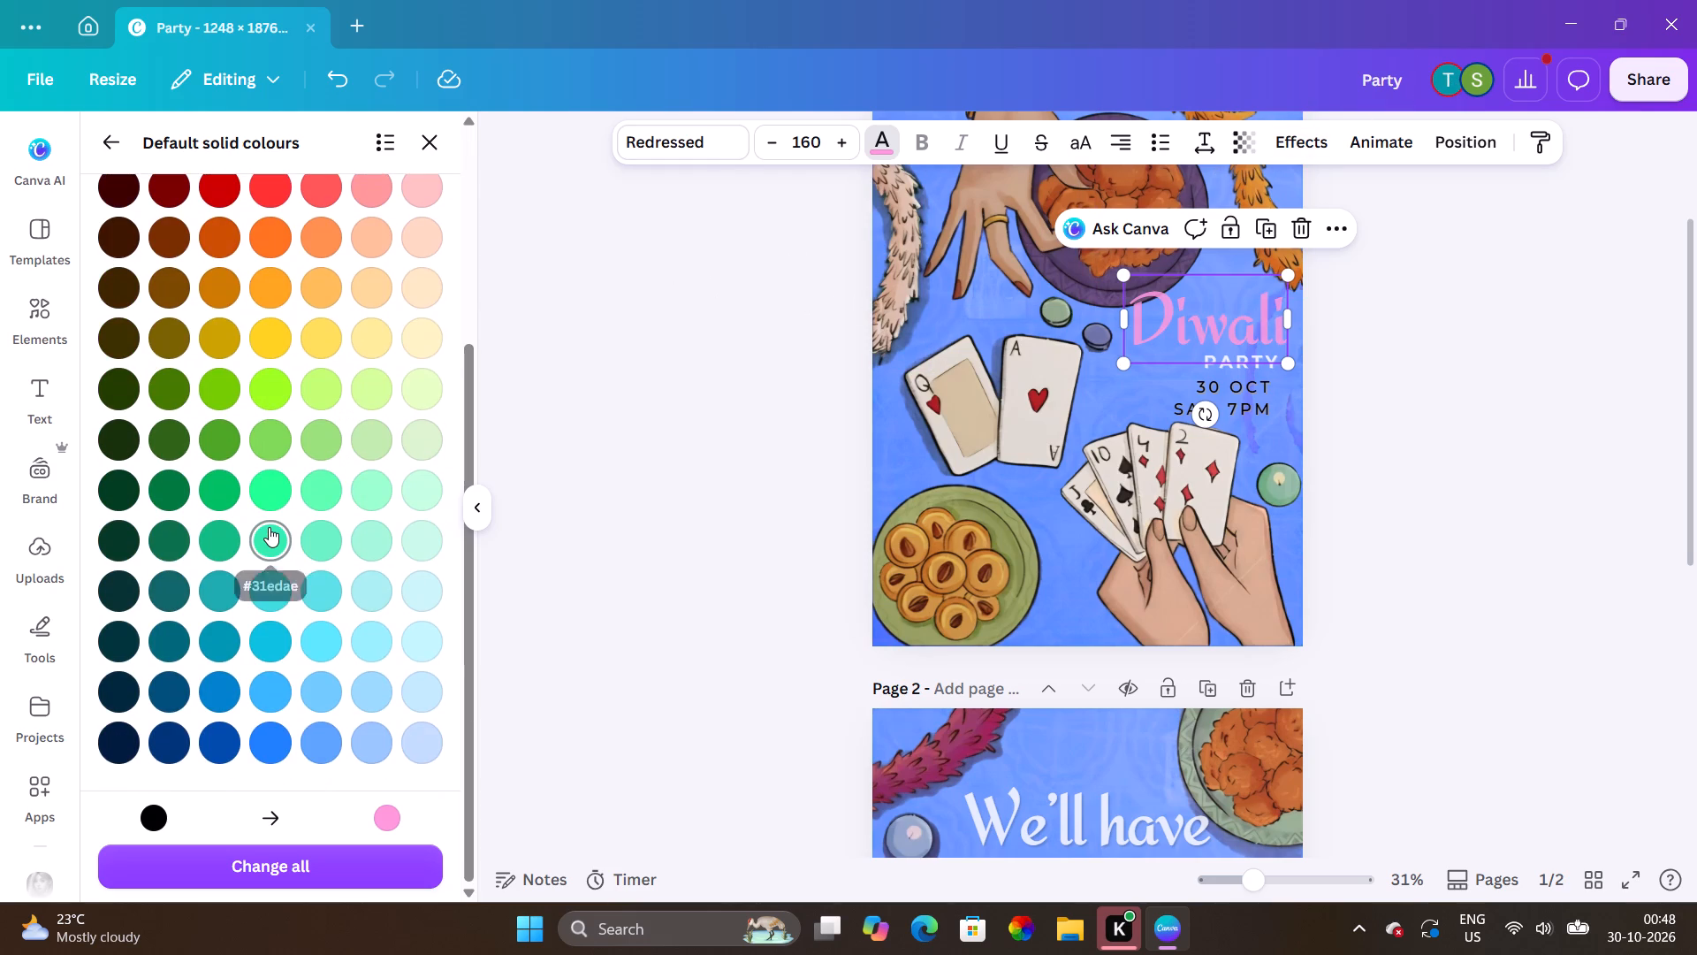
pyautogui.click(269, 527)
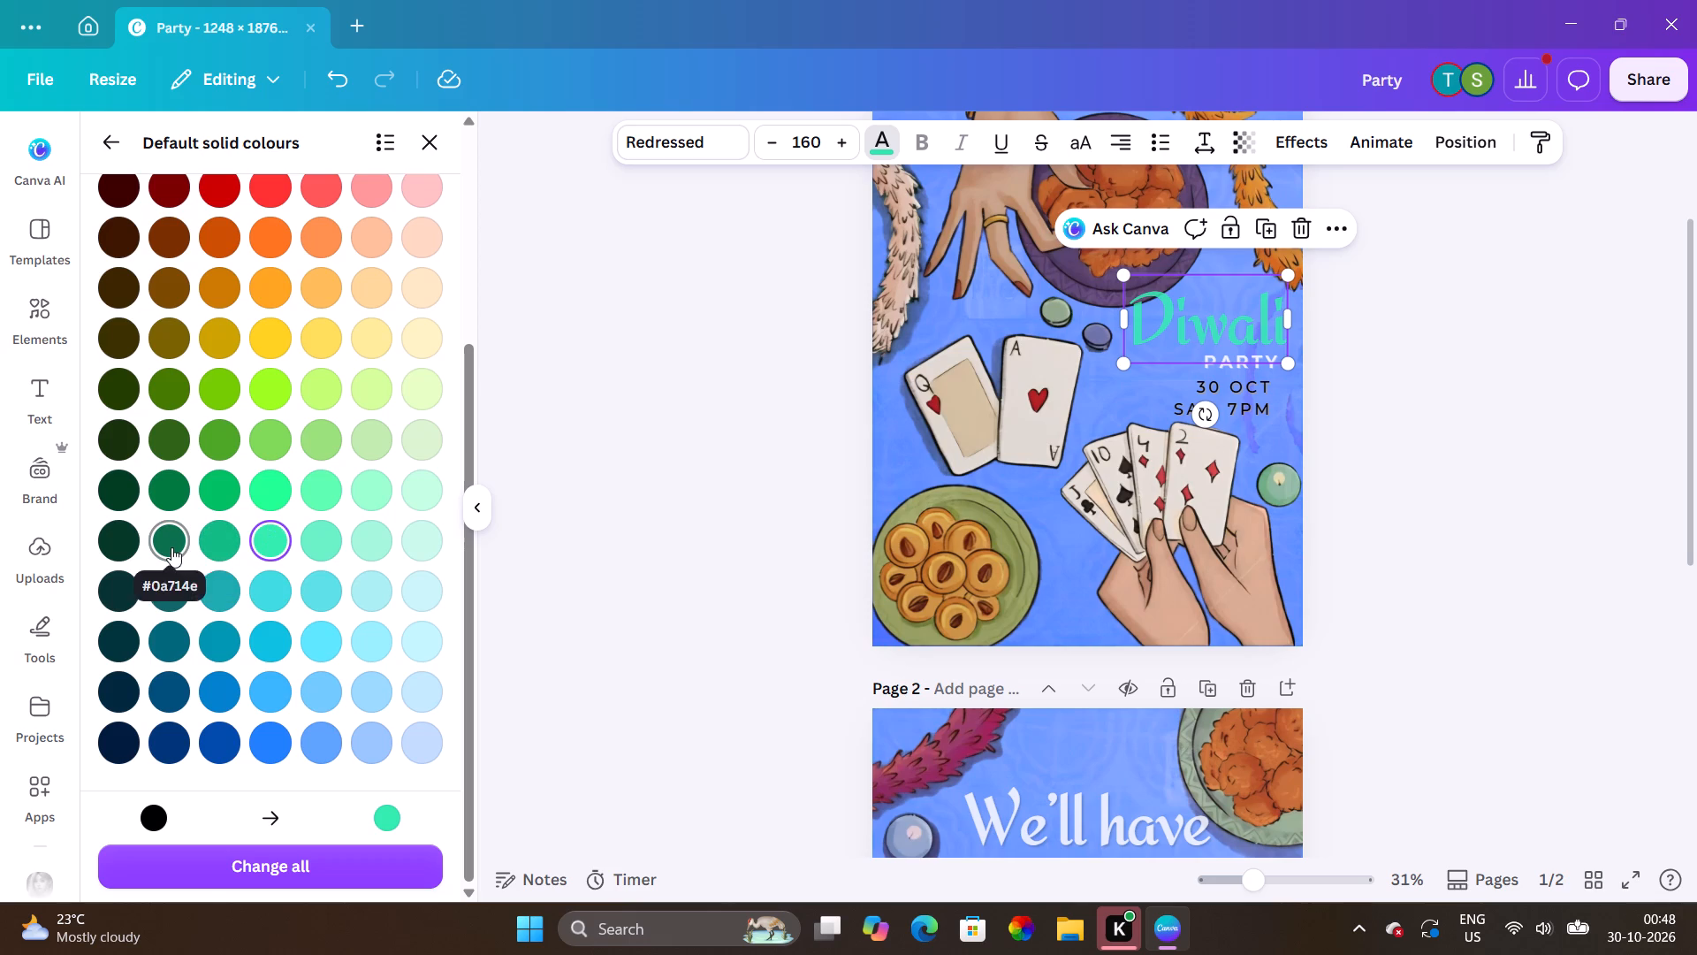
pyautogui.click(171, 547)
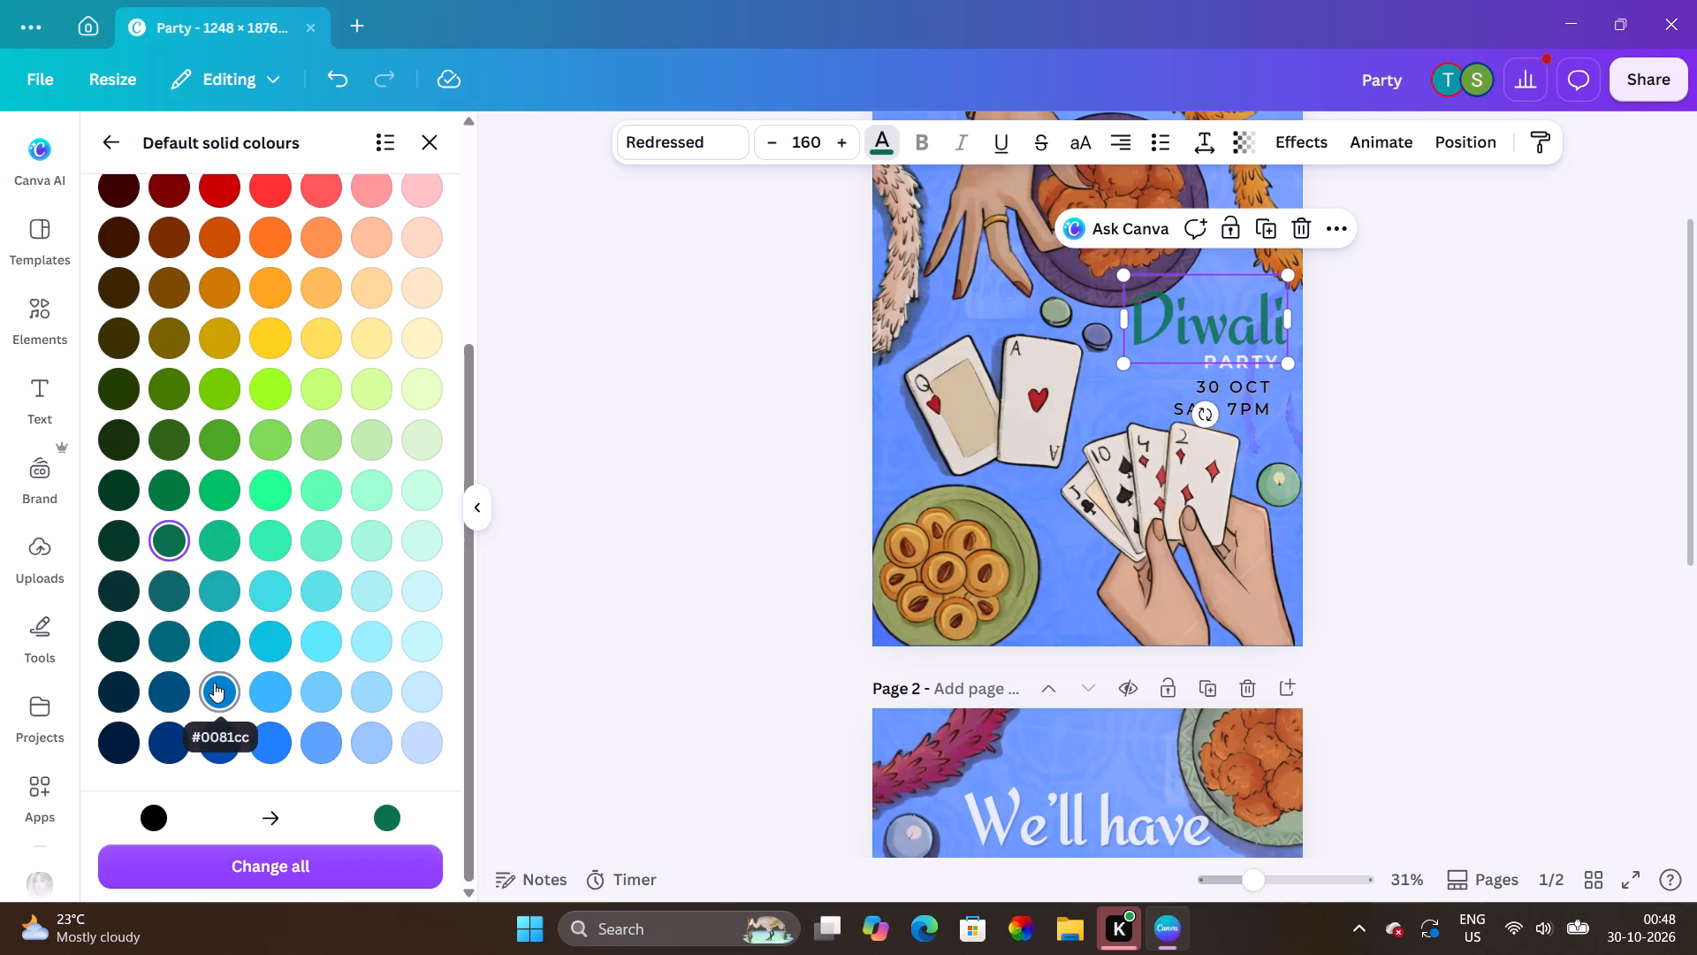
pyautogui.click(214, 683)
# Set the cover's "Diwali" title text colour to the darkest navy among the default solid colours.
pyautogui.scroll(4, 227, 699)
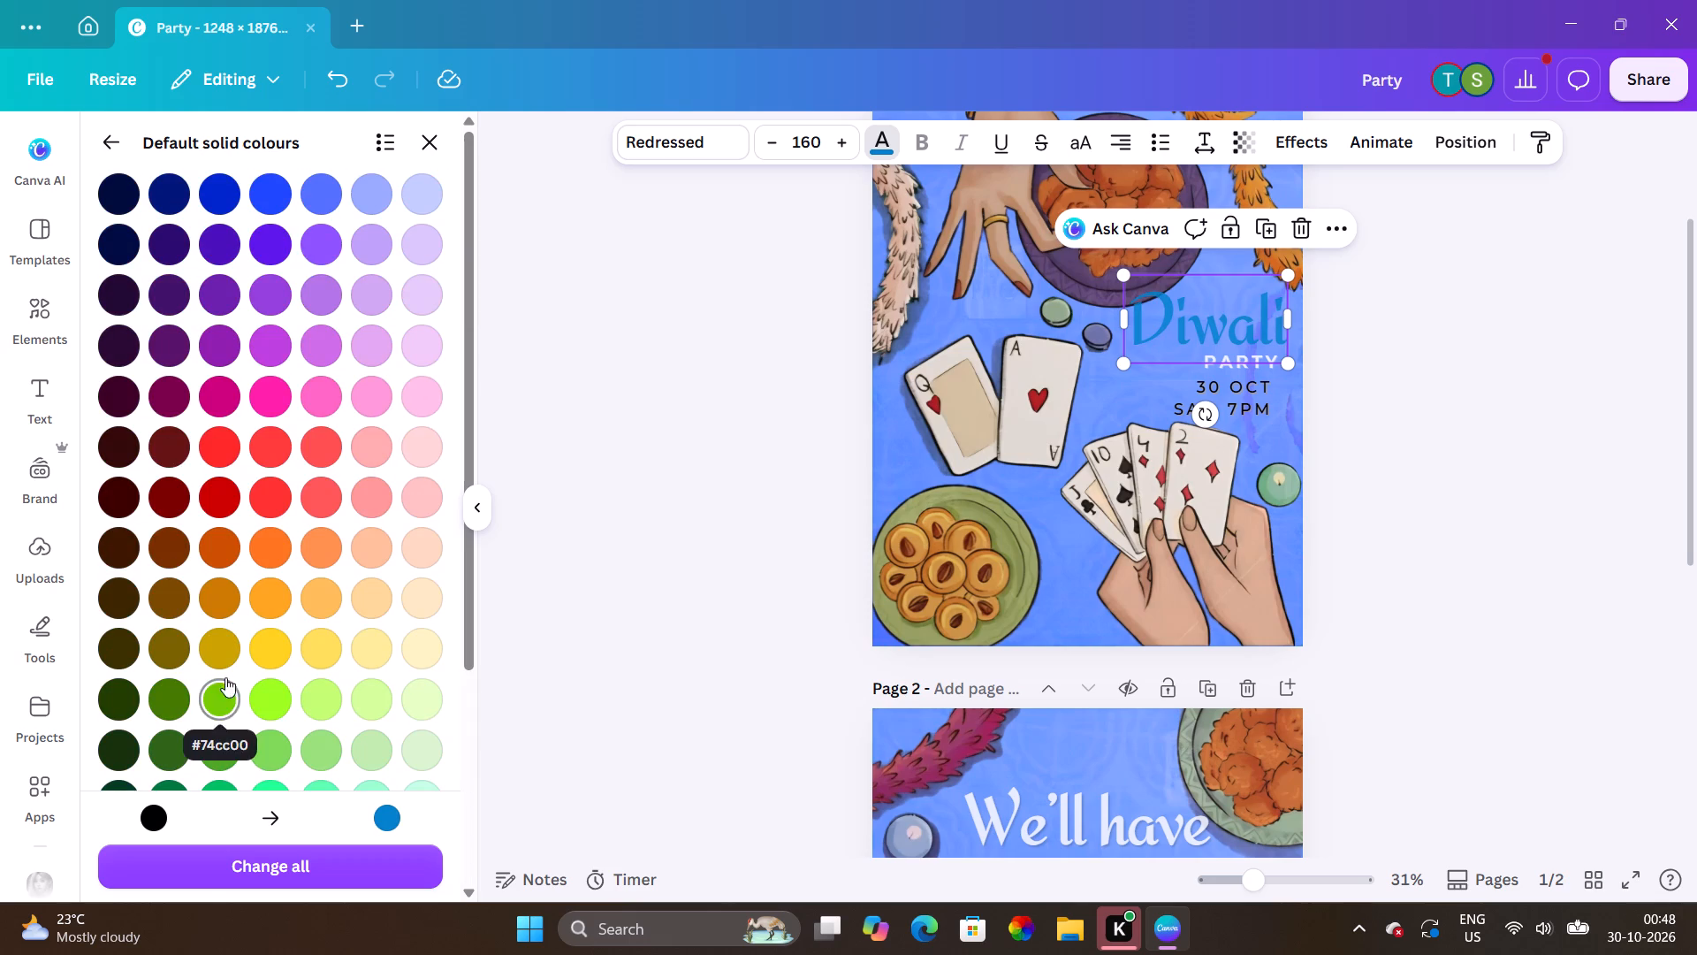
pyautogui.click(116, 182)
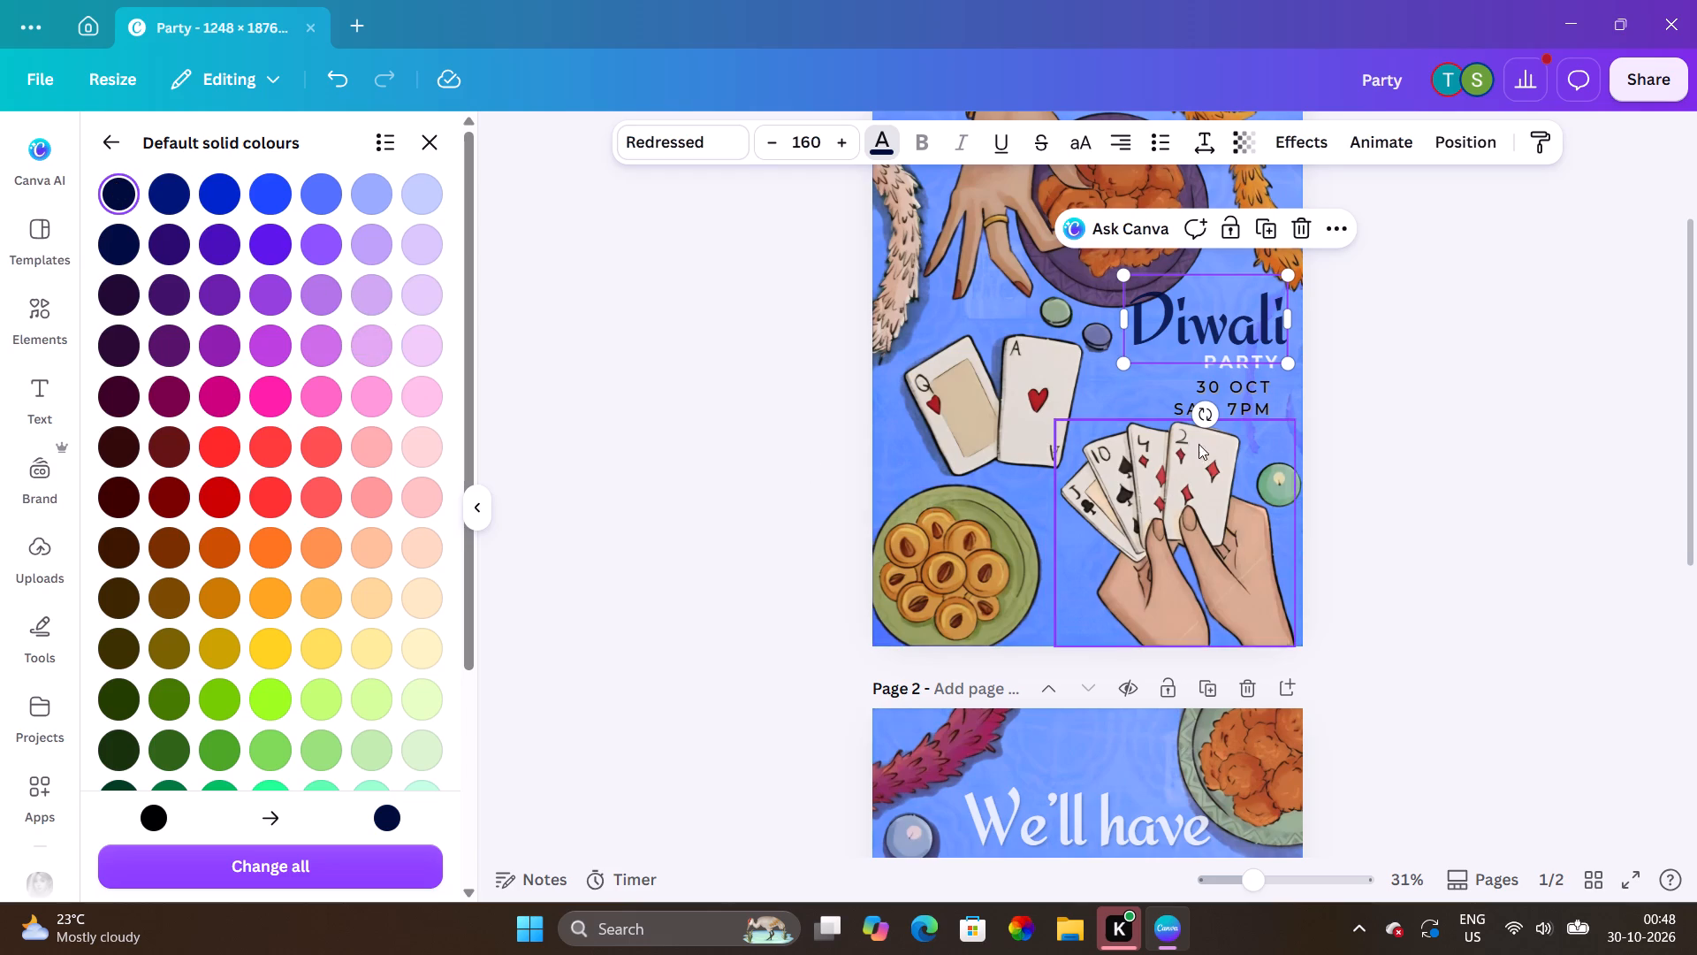
# Apply the same darkest navy to the cover's "30 OCT SAT, 7PM" text and deselect it.
pyautogui.click(1265, 395)
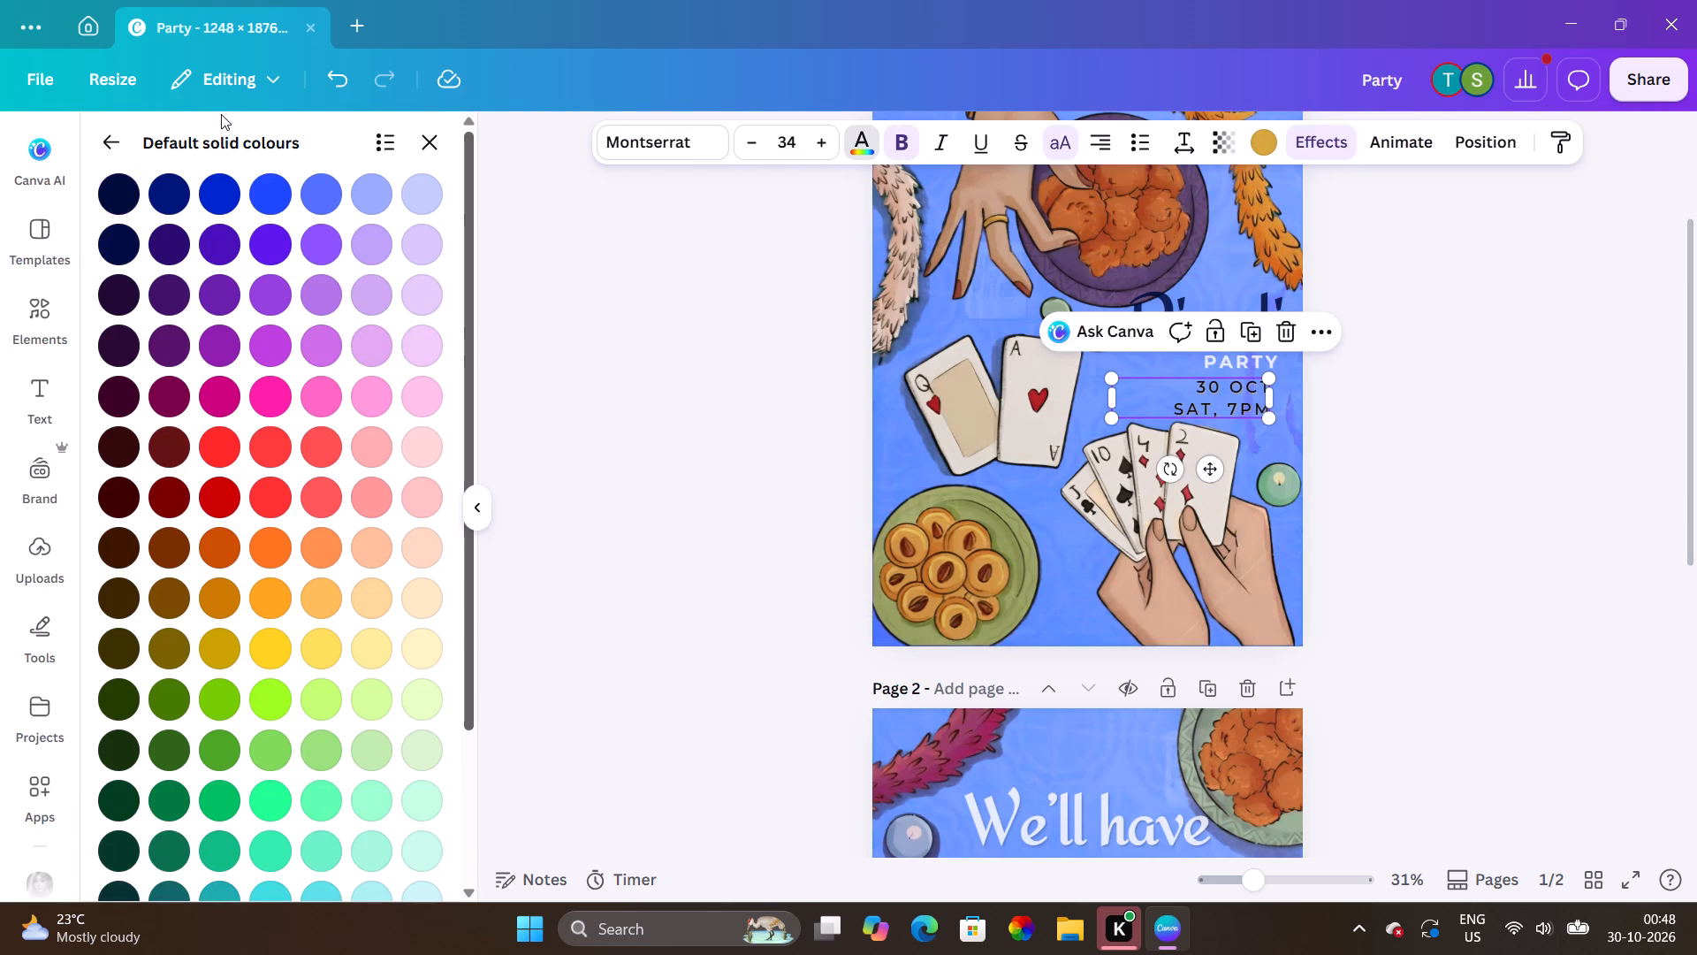
pyautogui.click(125, 203)
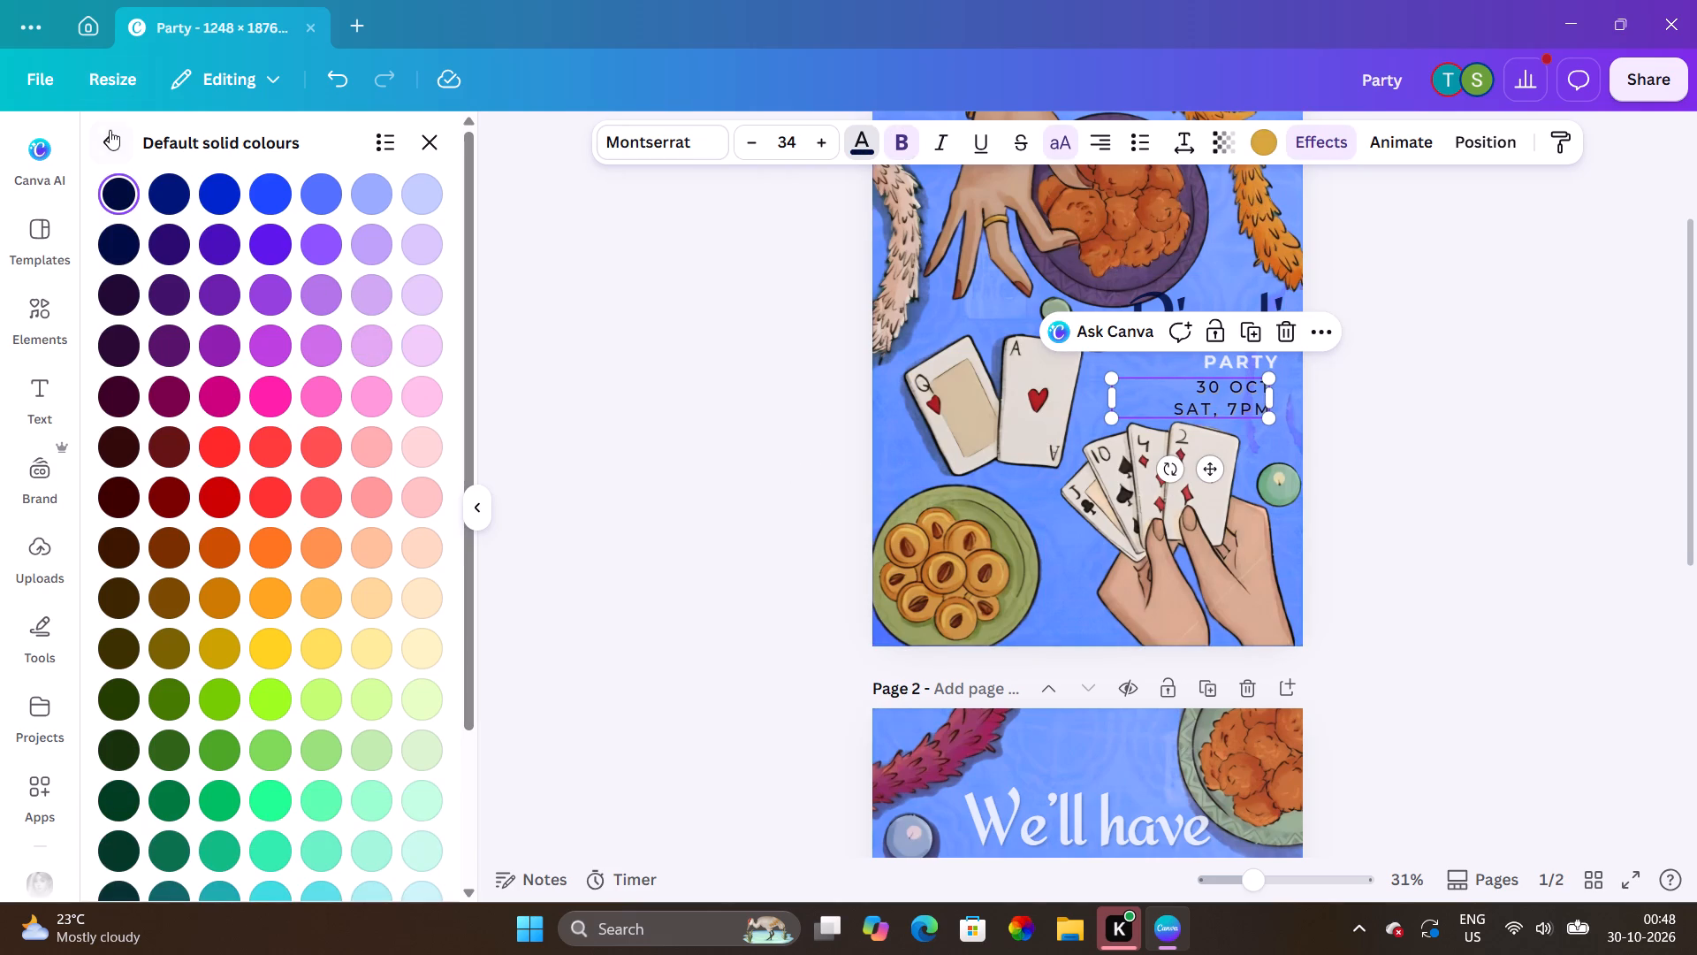
pyautogui.click(1457, 327)
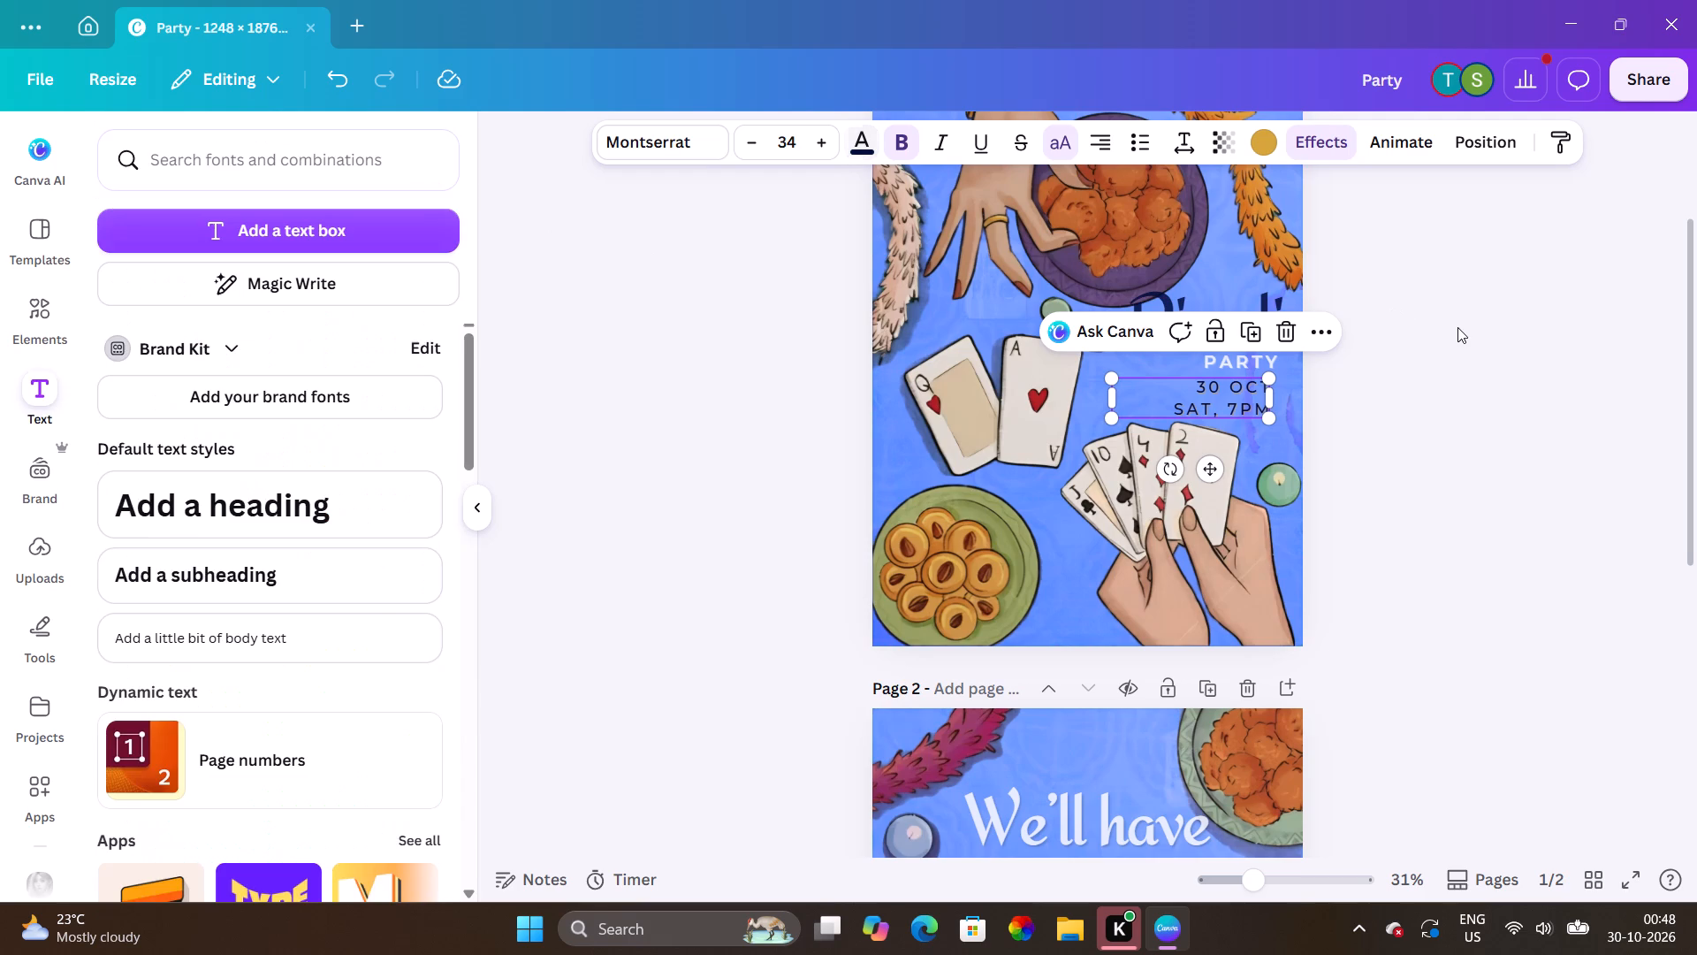
pyautogui.click(1457, 327)
# Check the "Diwali" title's transparency and set the "30 OCT SAT, 7PM" text's transparency to 85 to match, then deselect it.
pyautogui.click(1221, 331)
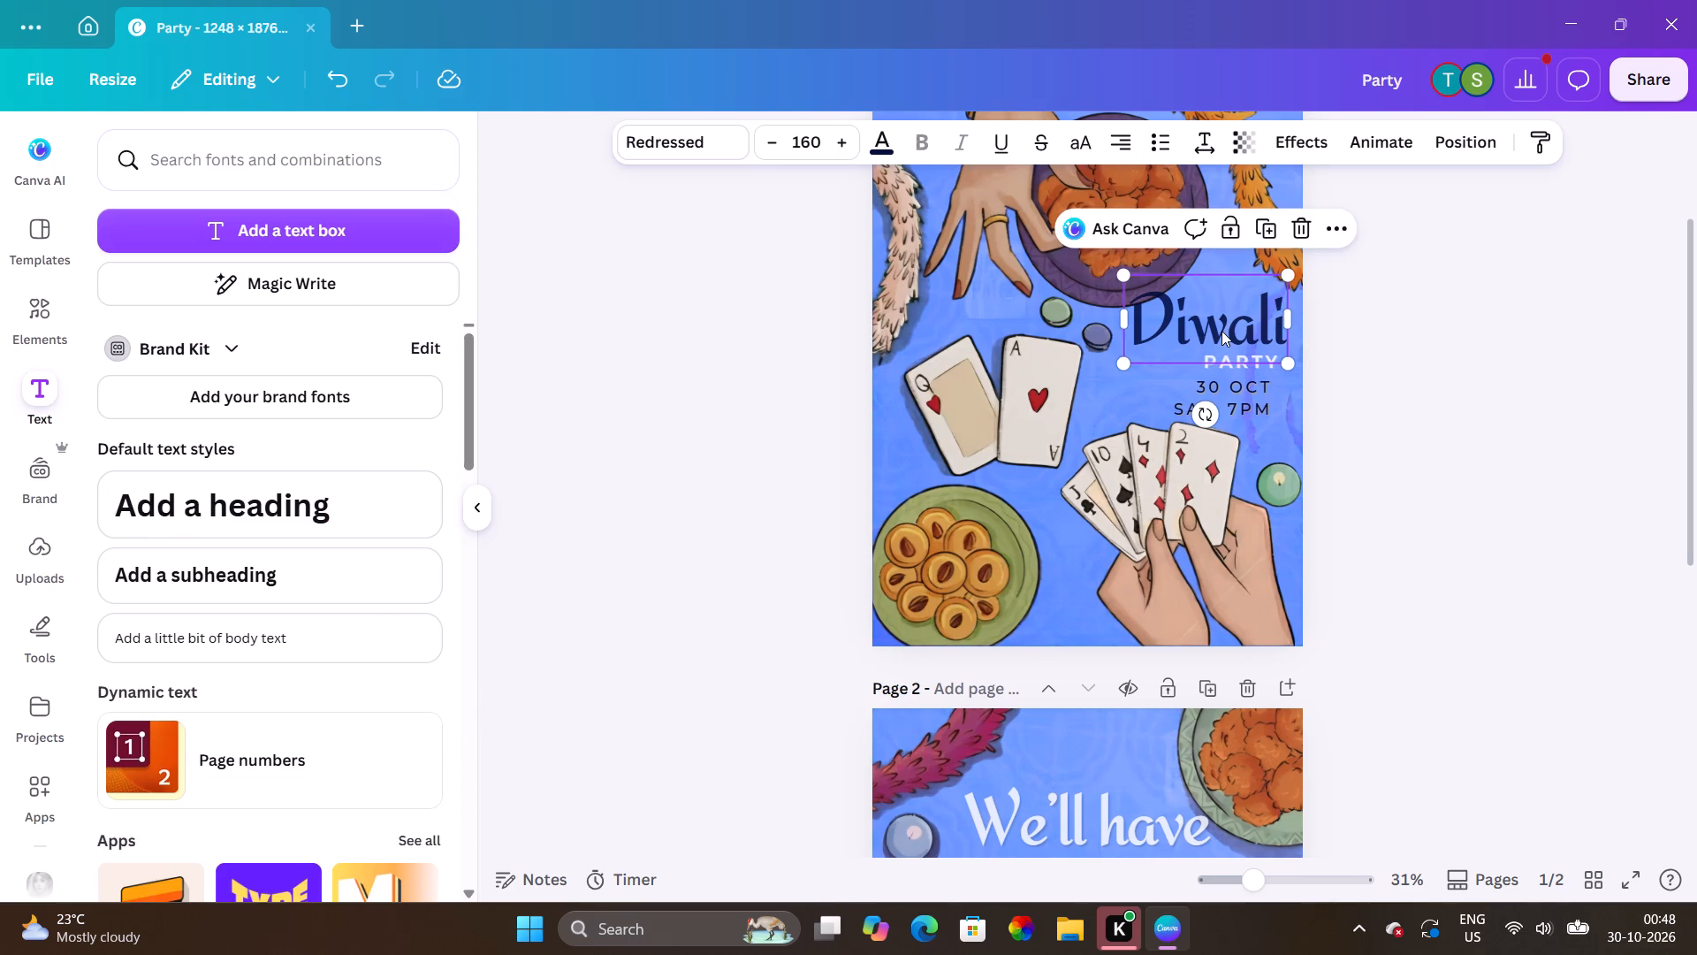
pyautogui.click(1237, 148)
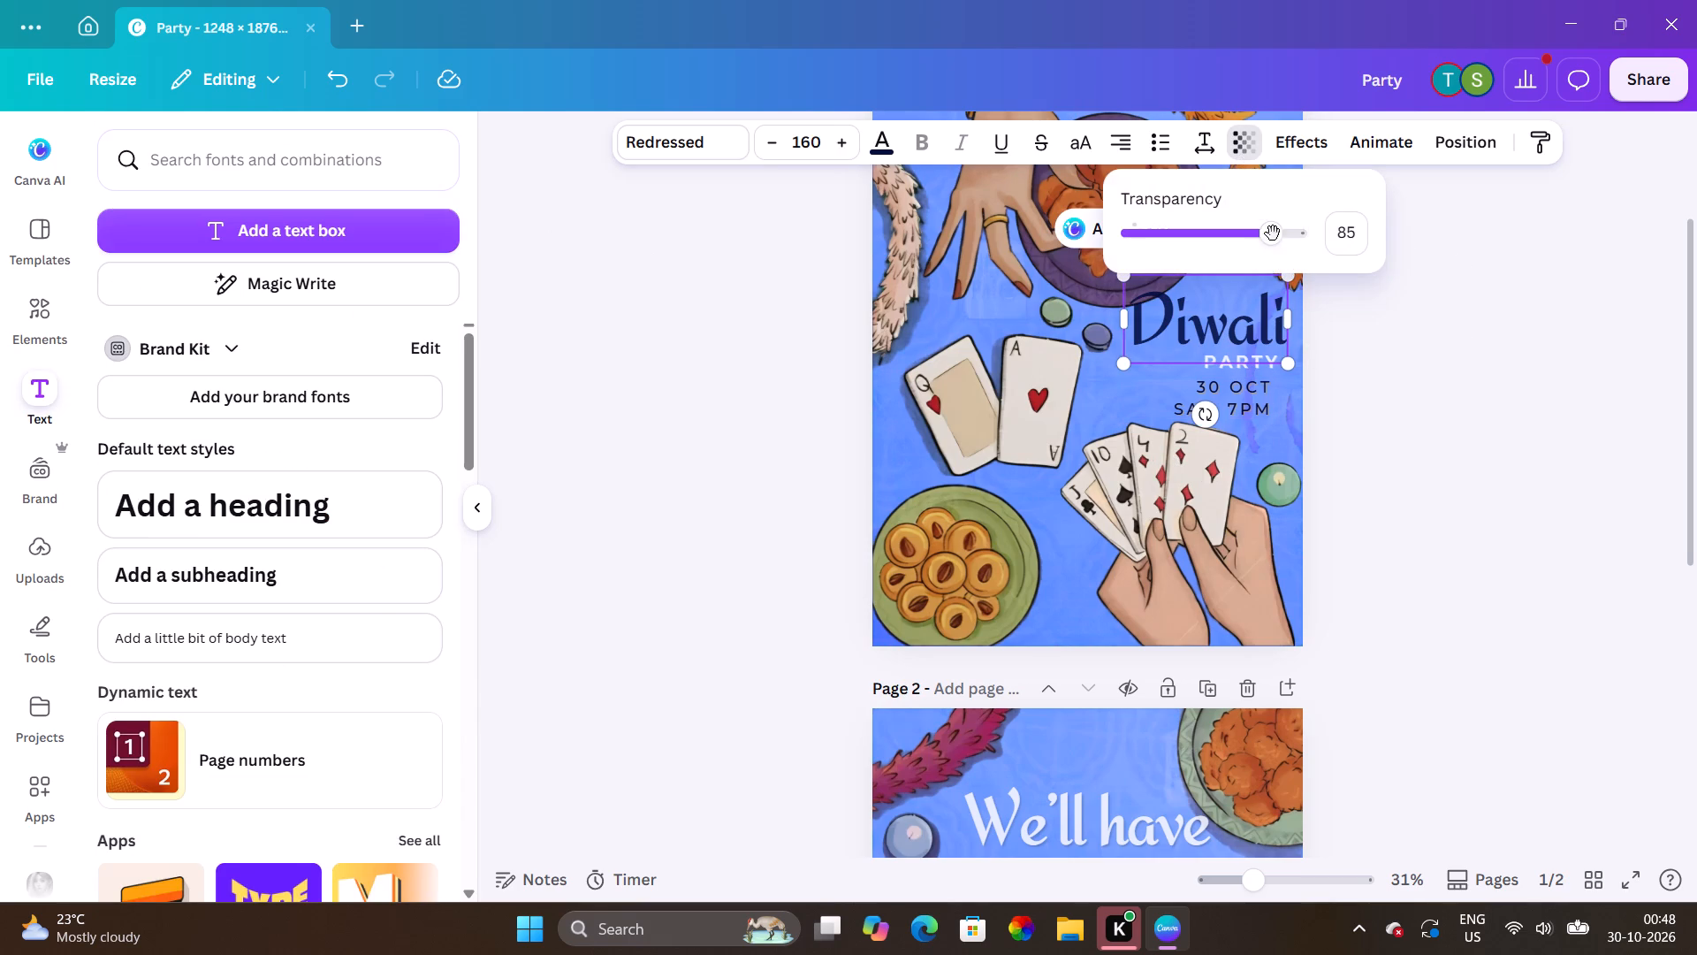
pyautogui.click(1241, 386)
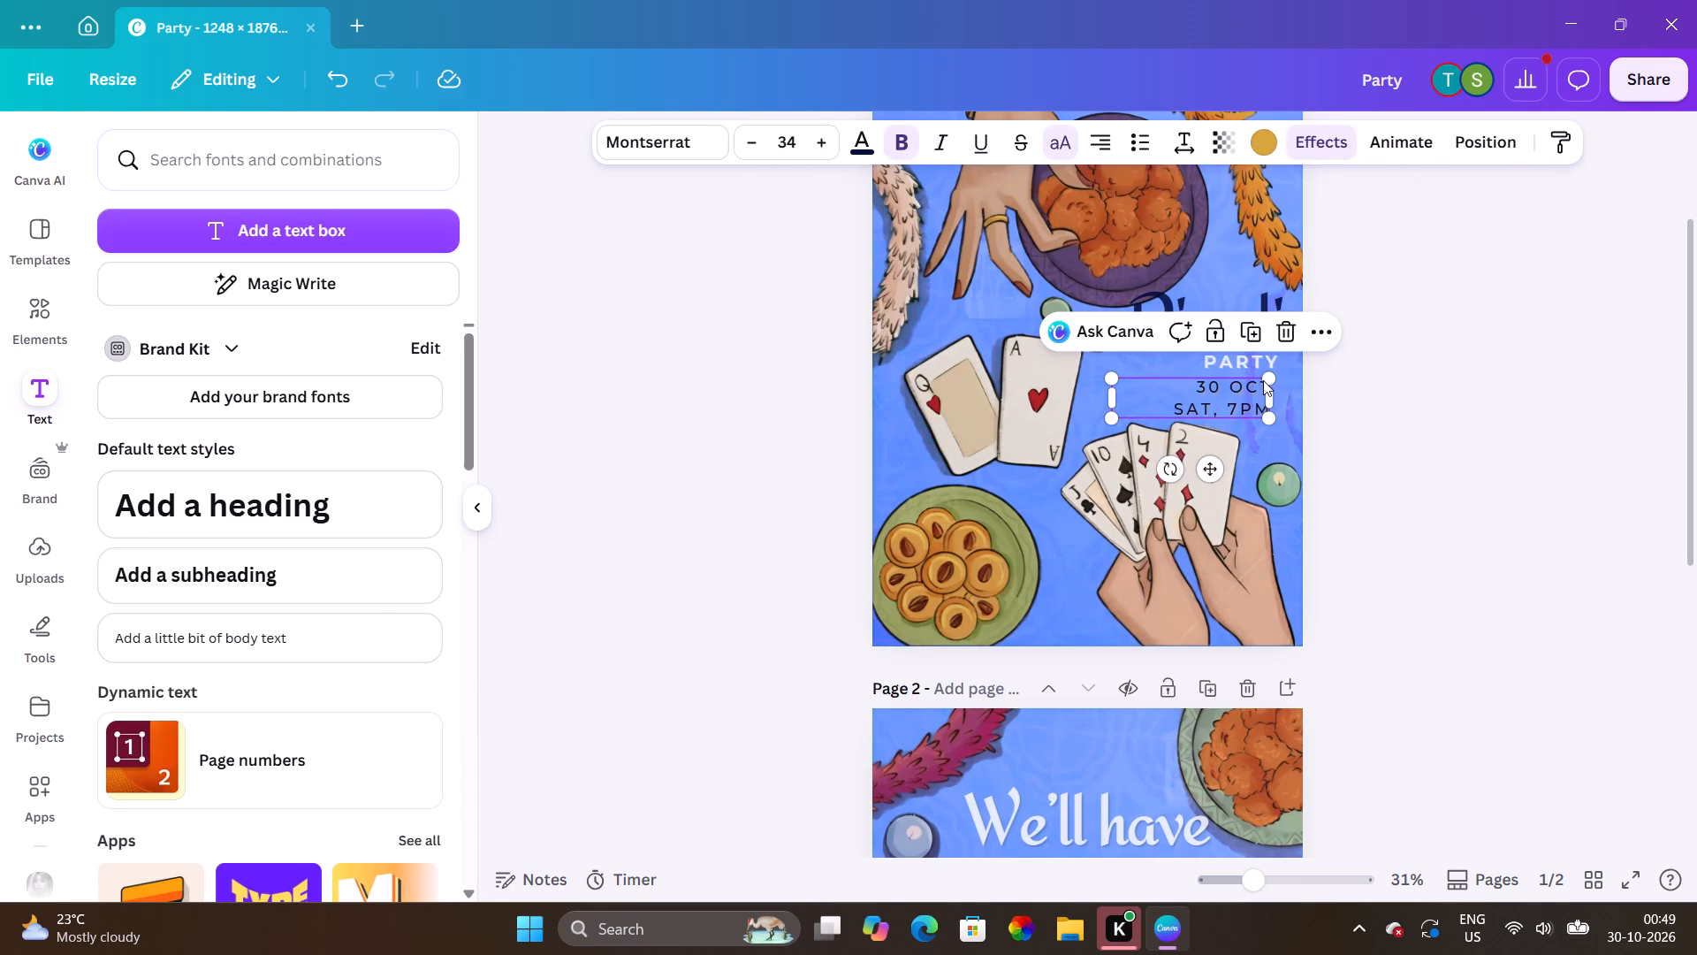
pyautogui.click(1226, 151)
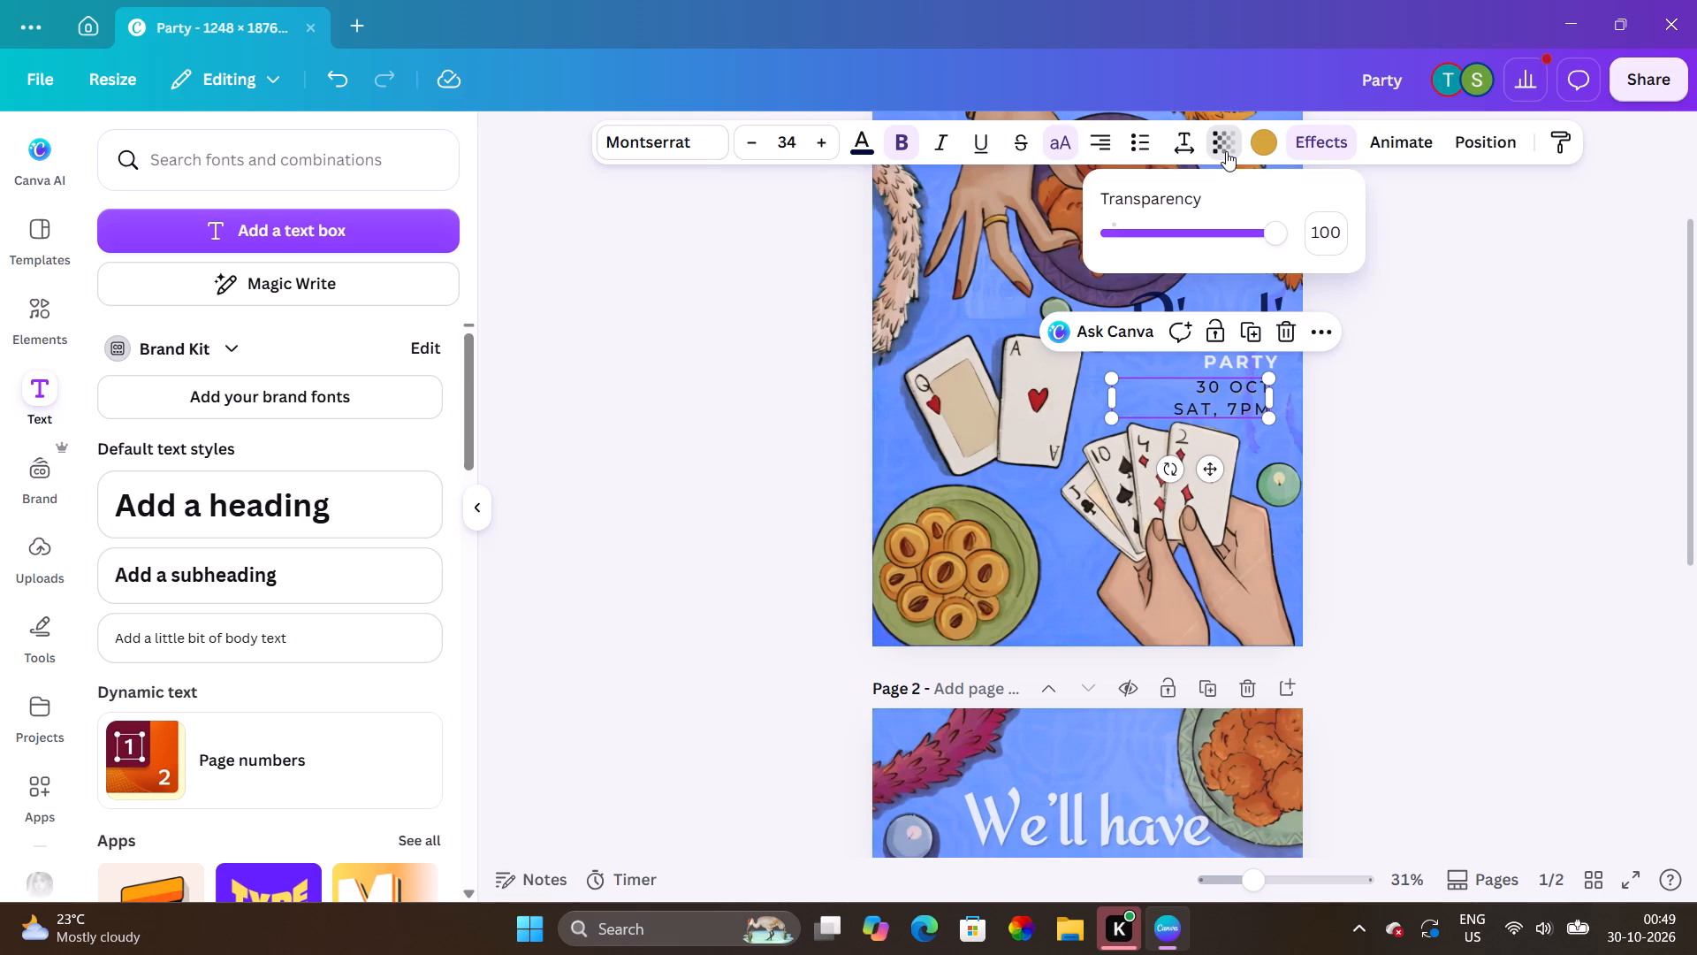
pyautogui.click(1252, 225)
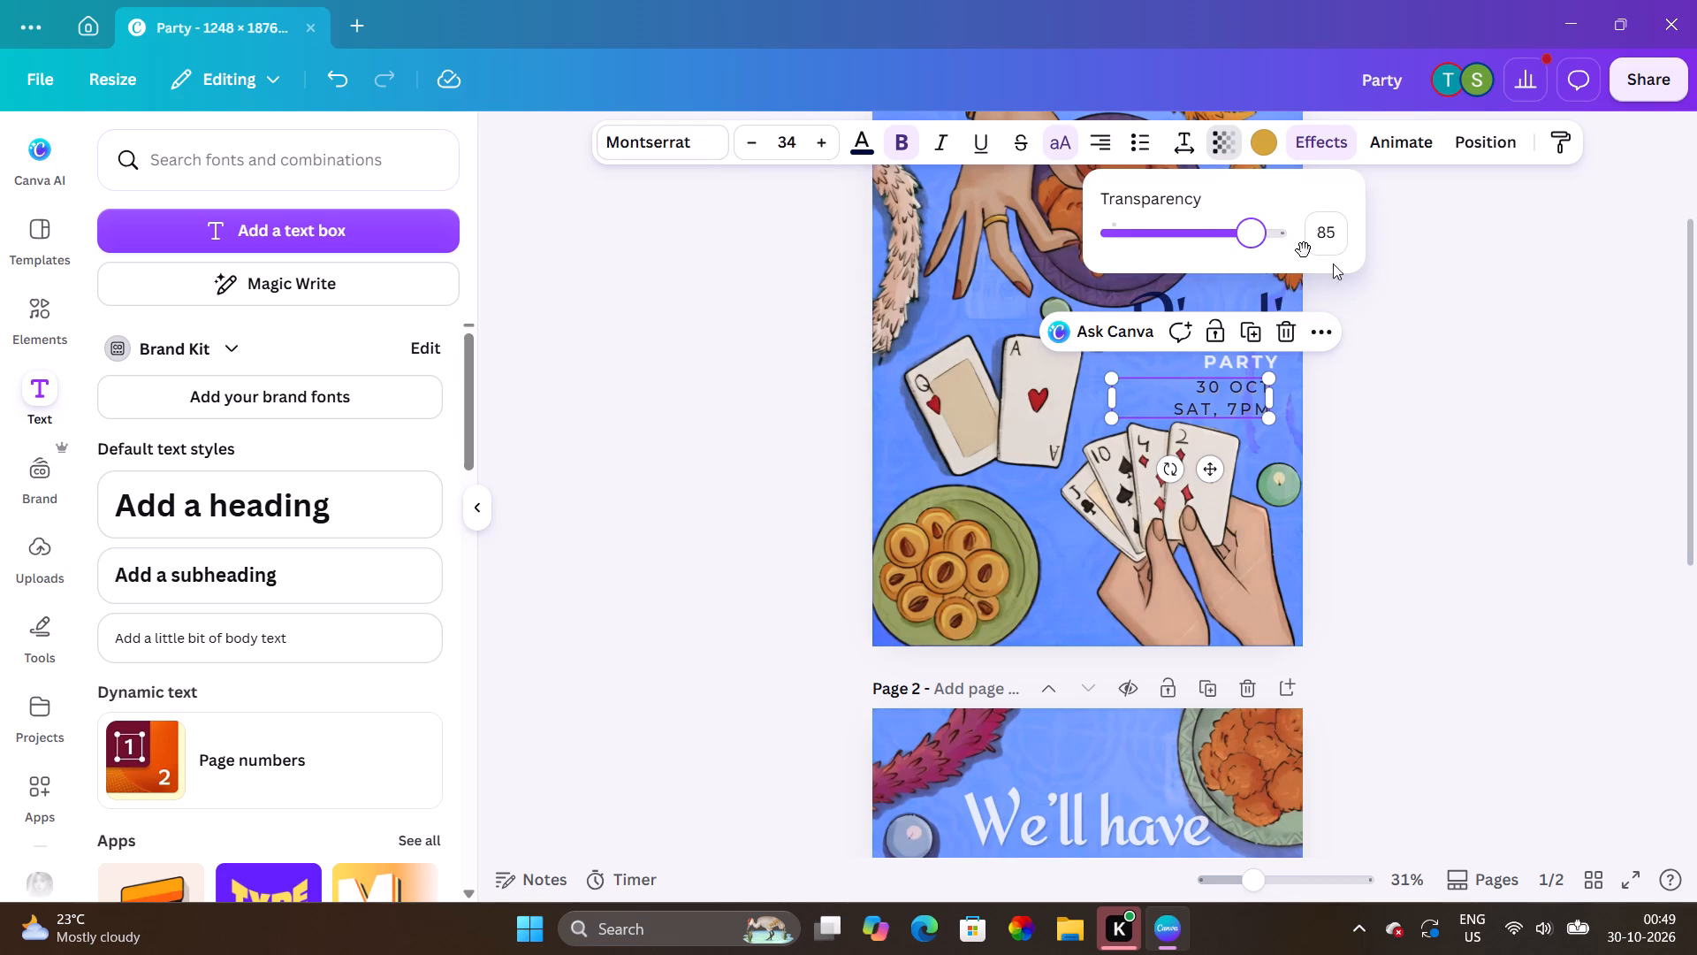
pyautogui.click(1421, 321)
pyautogui.click(1421, 321)
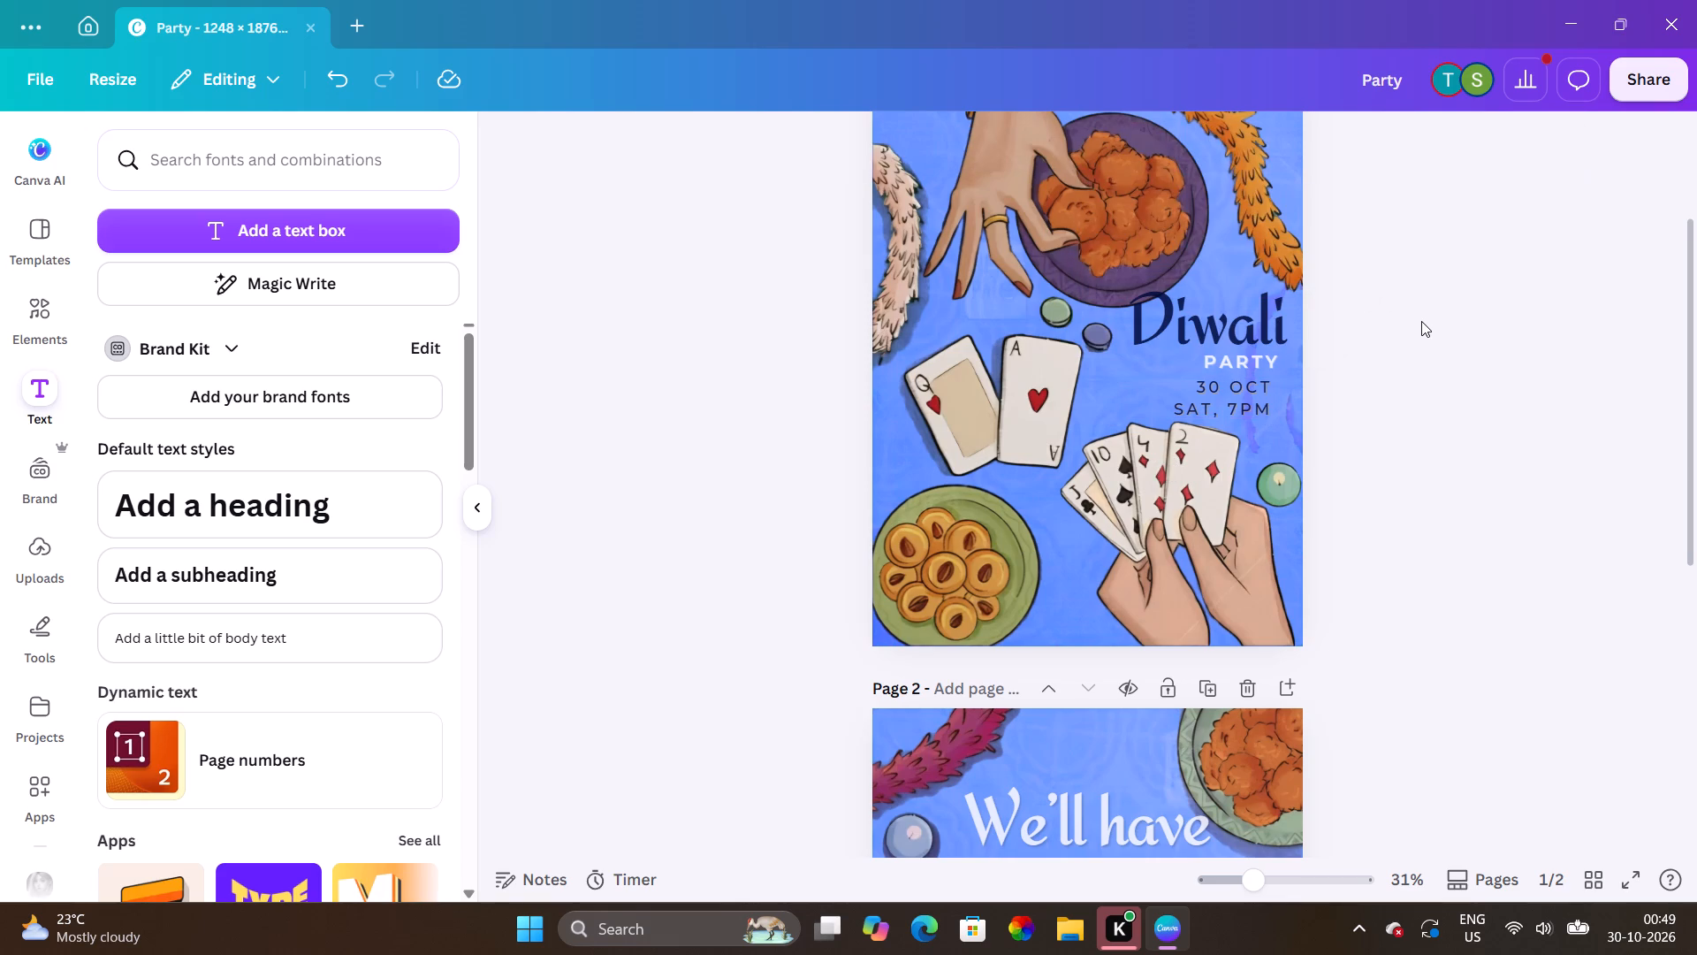
# Move the cover's hand and purple bowl of sweets together slightly up and left, clear of the "Diwali" title, and deselect them.
pyautogui.scroll(2, 1399, 363)
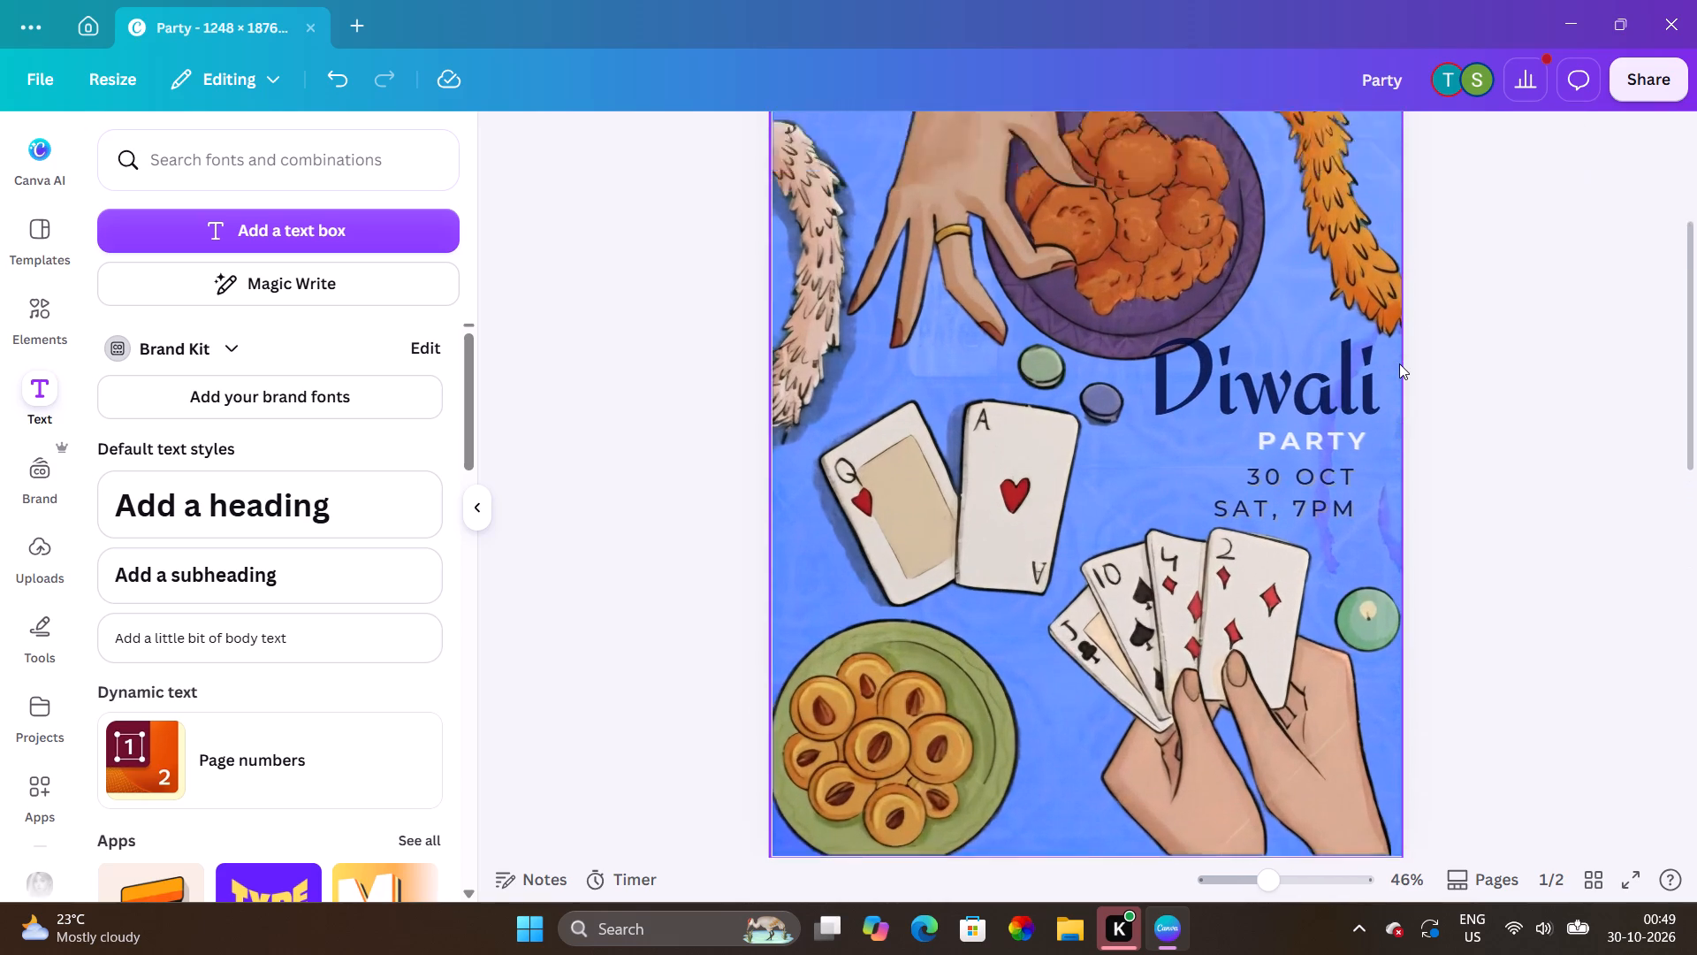
pyautogui.scroll(1, 1399, 363)
pyautogui.scroll(-2, 1399, 363)
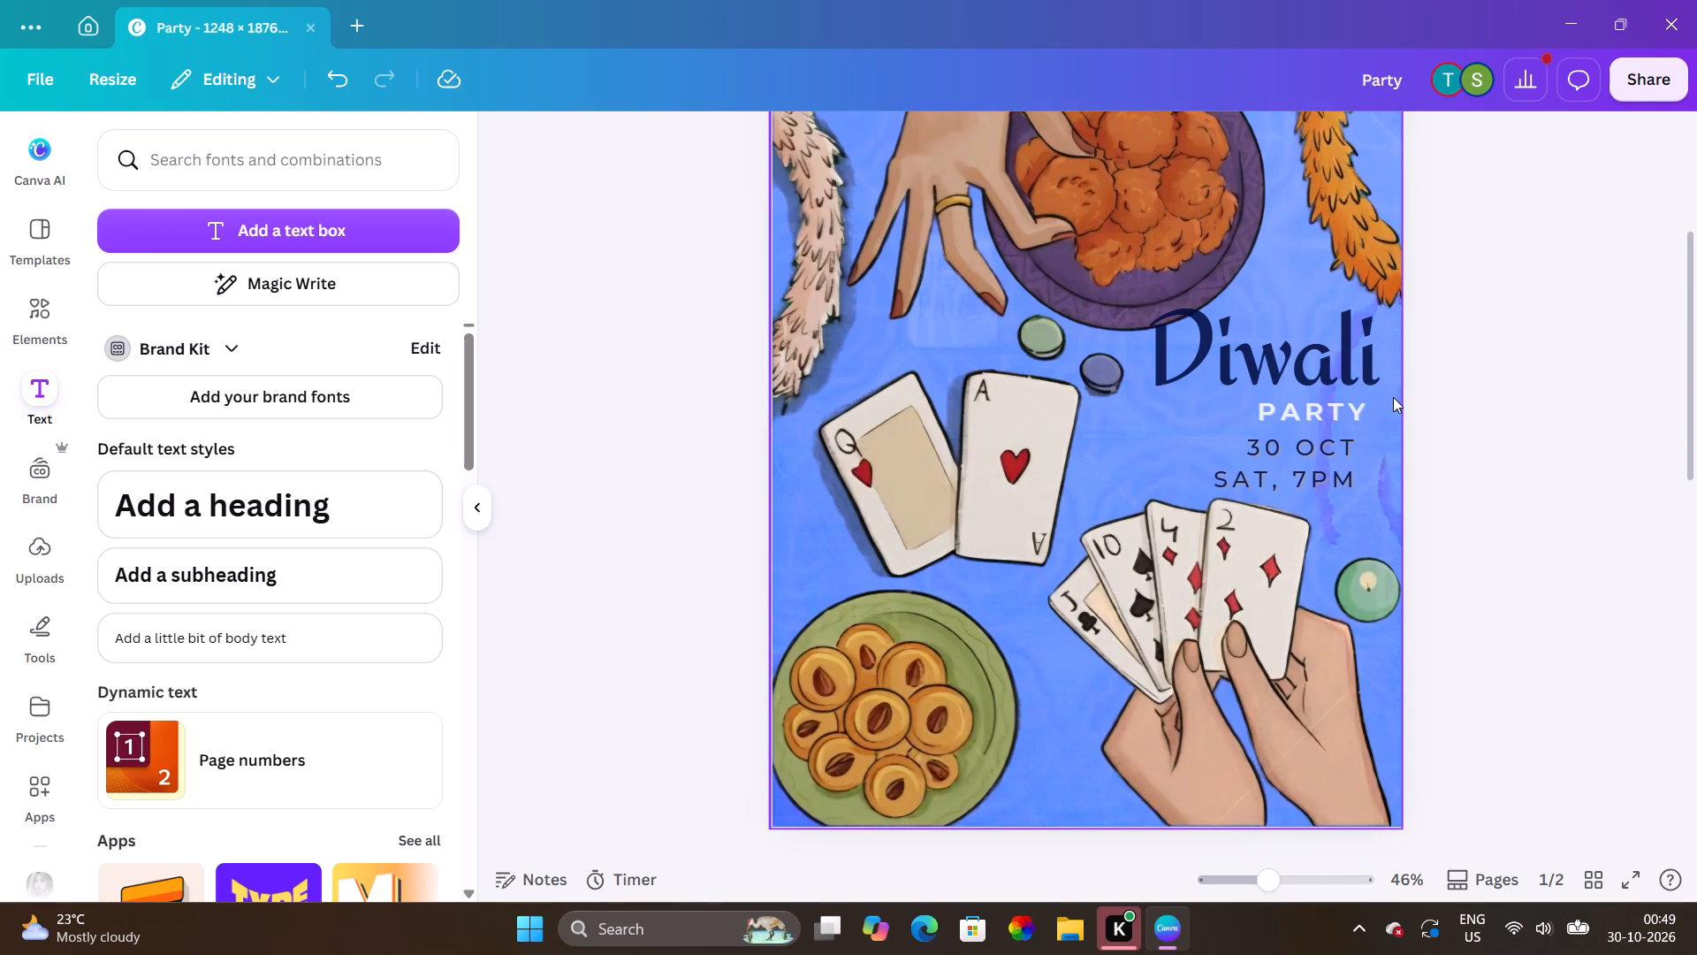
pyautogui.scroll(-1, 1393, 397)
pyautogui.scroll(2, 1326, 302)
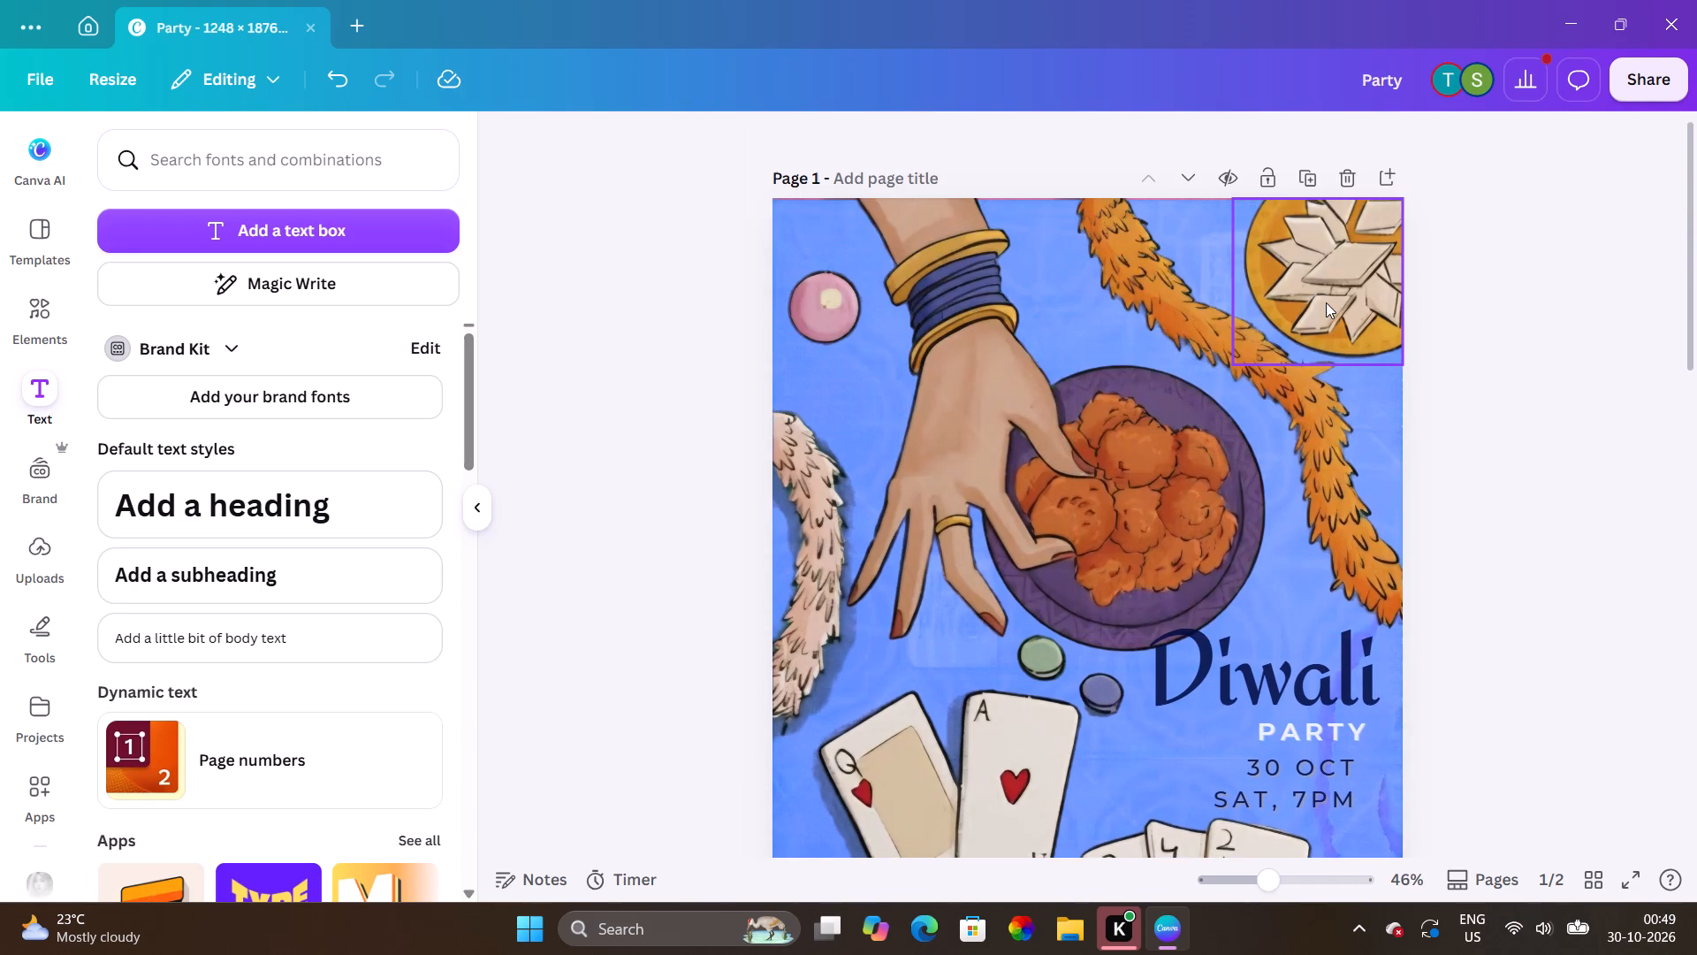
pyautogui.click(1177, 451)
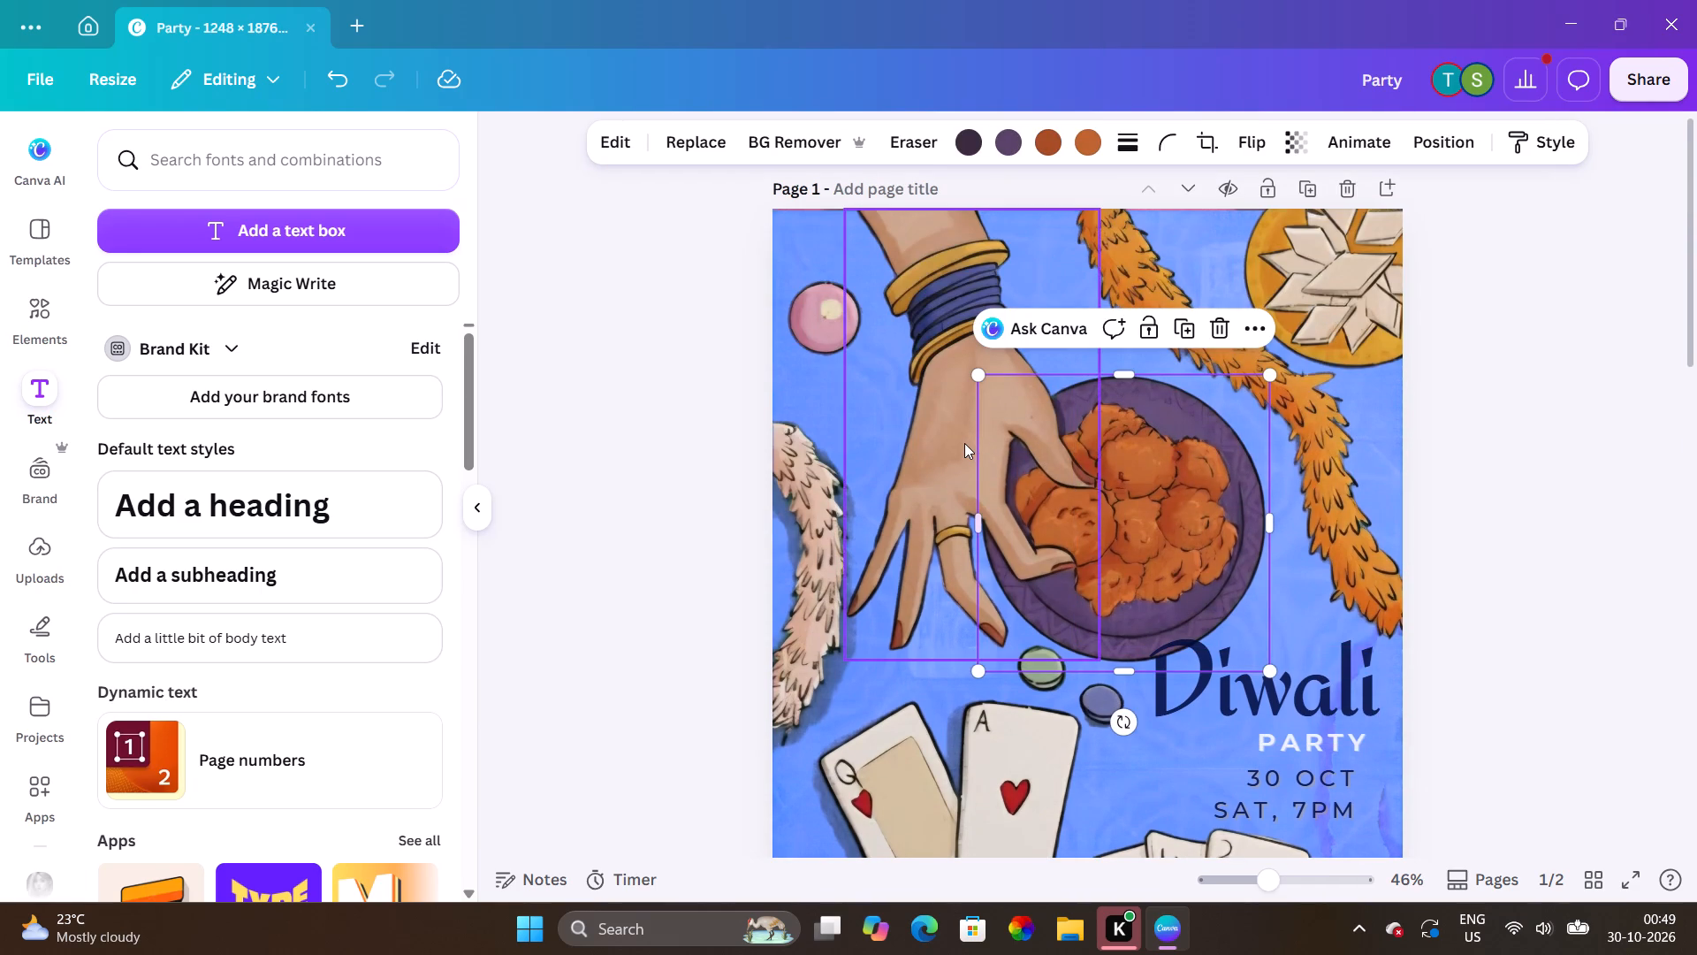
pyautogui.keyDown('shift'); pyautogui.click(964, 443); pyautogui.keyUp('shift')
pyautogui.moveTo(1043, 462); pyautogui.dragTo(1031, 435)
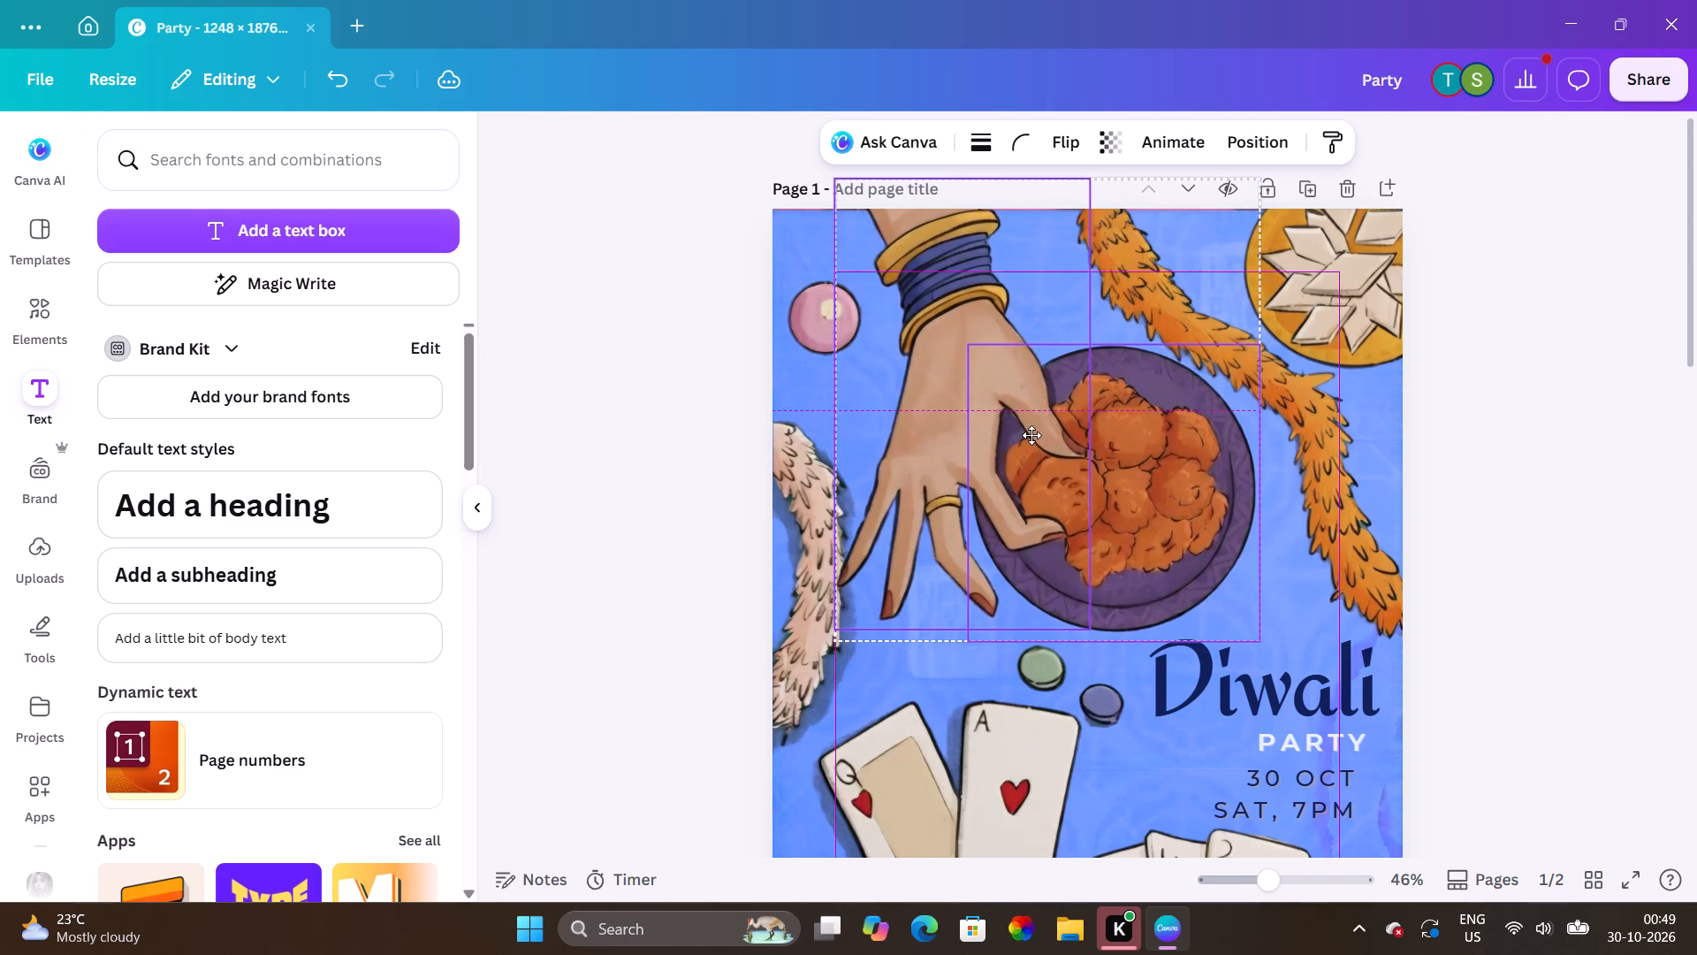
pyautogui.moveTo(1031, 435); pyautogui.dragTo(1033, 439)
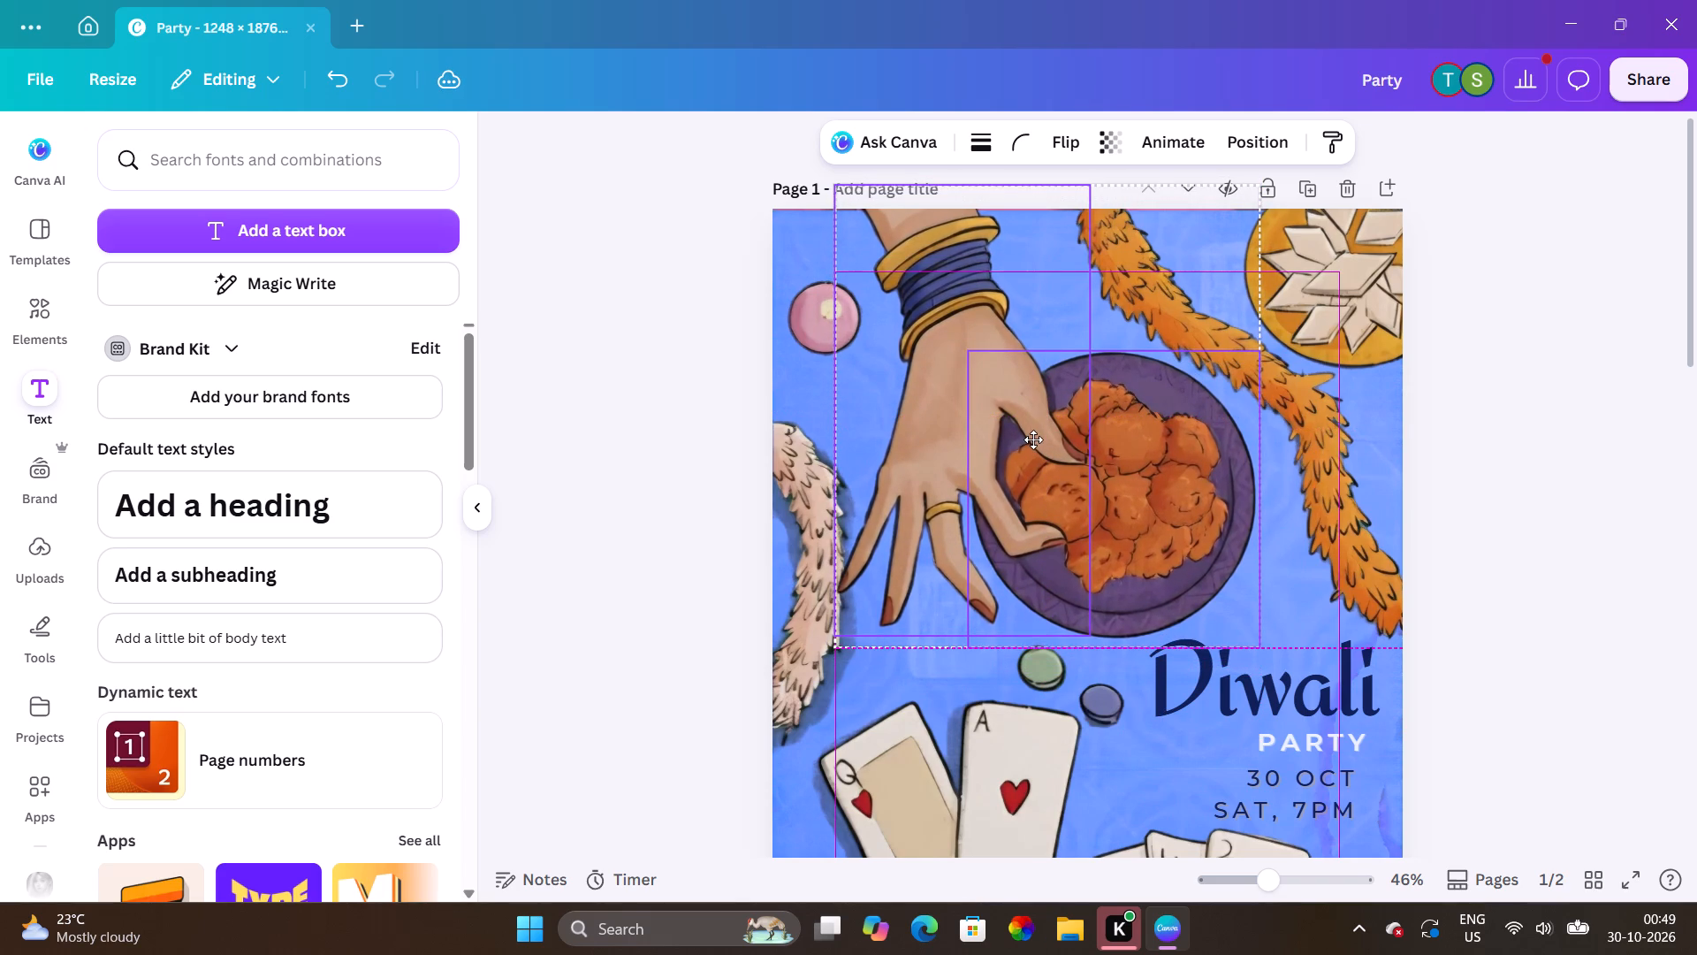
pyautogui.moveTo(1033, 439); pyautogui.dragTo(1033, 447)
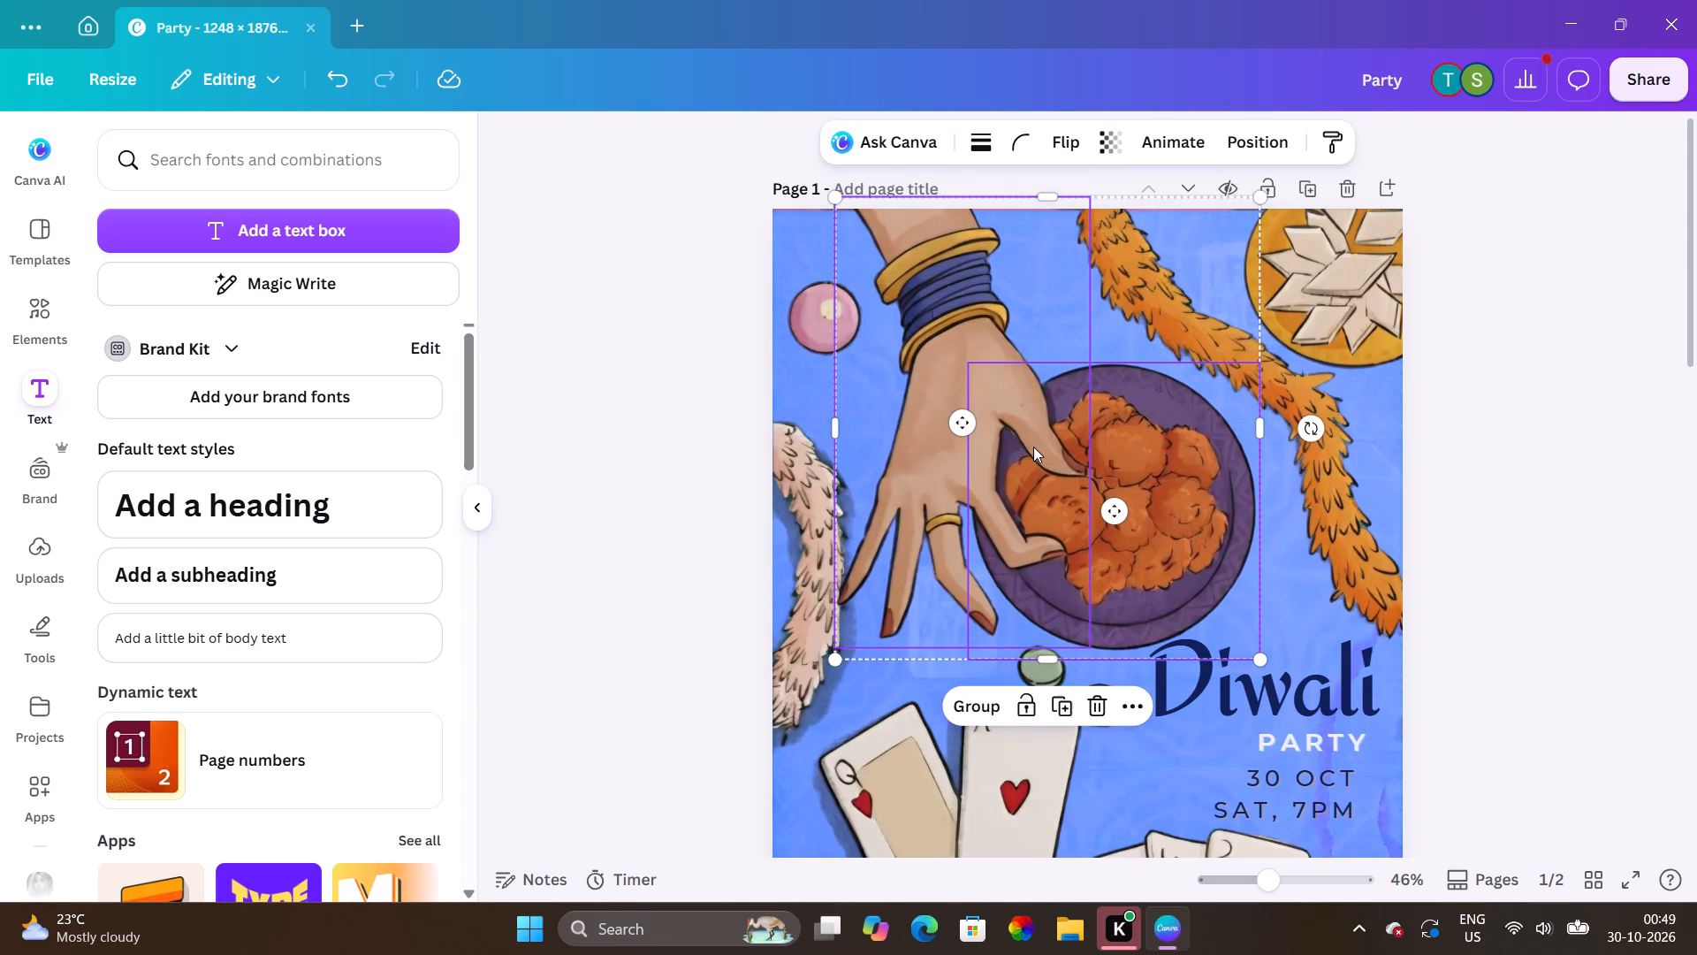
pyautogui.click(1480, 695)
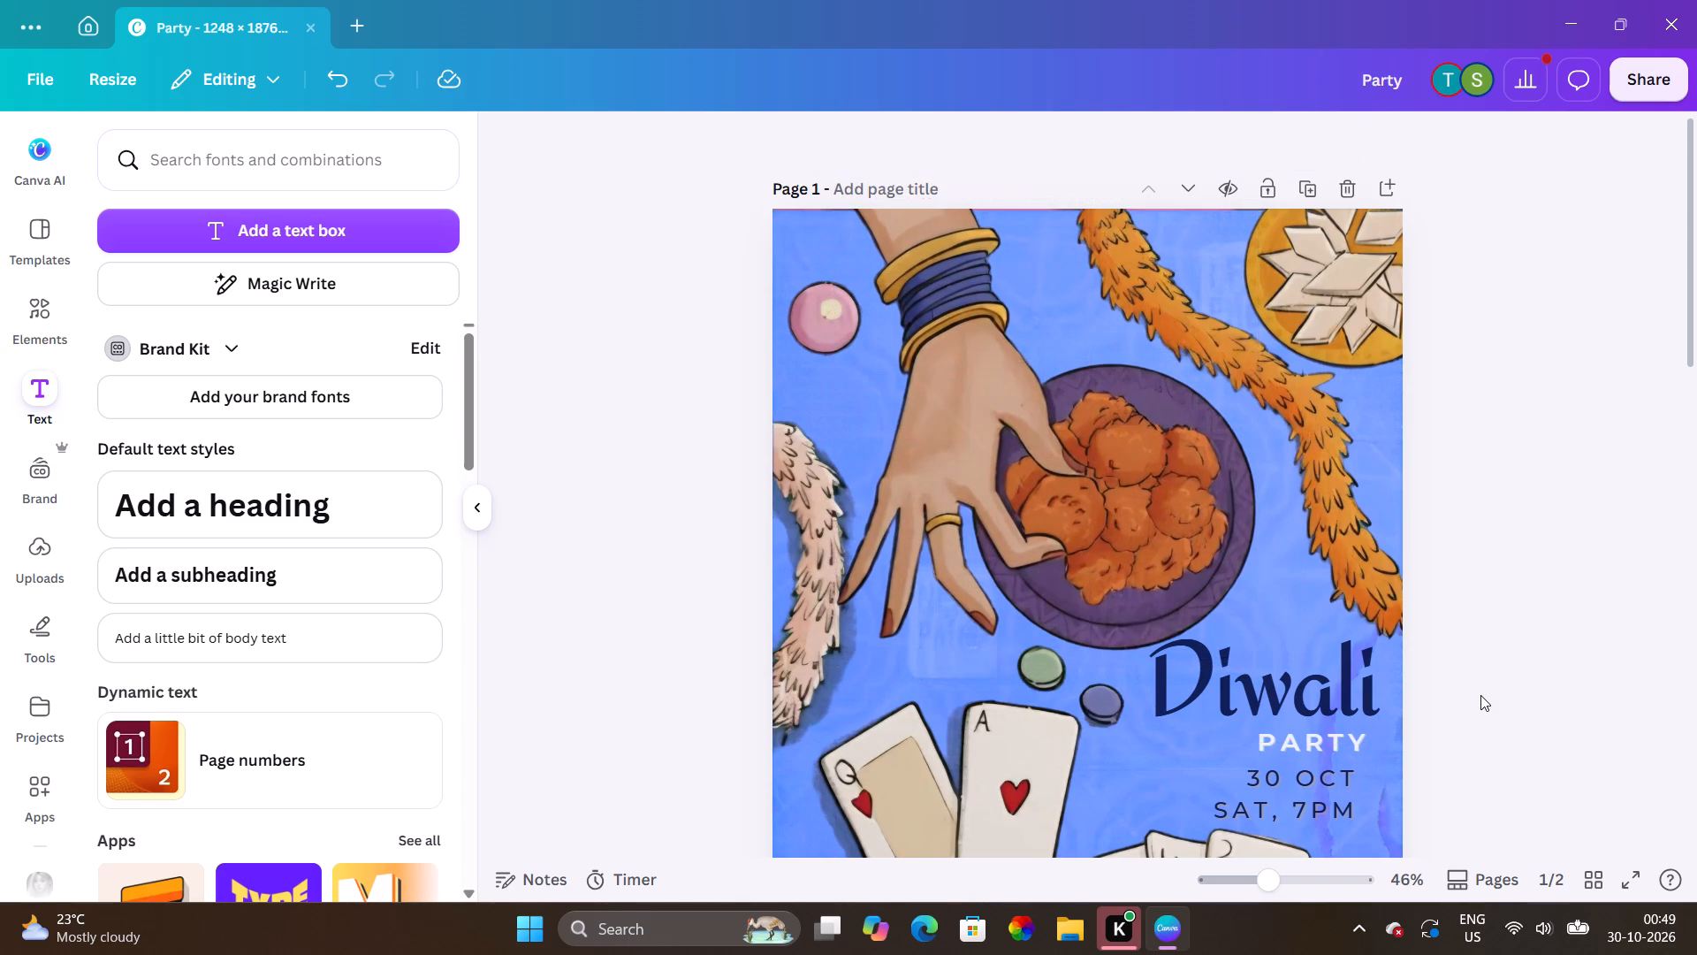
# Increase the cover's "Diwali" title font size to 167 and widen its text box so the word fits on one line.
pyautogui.click(1269, 705)
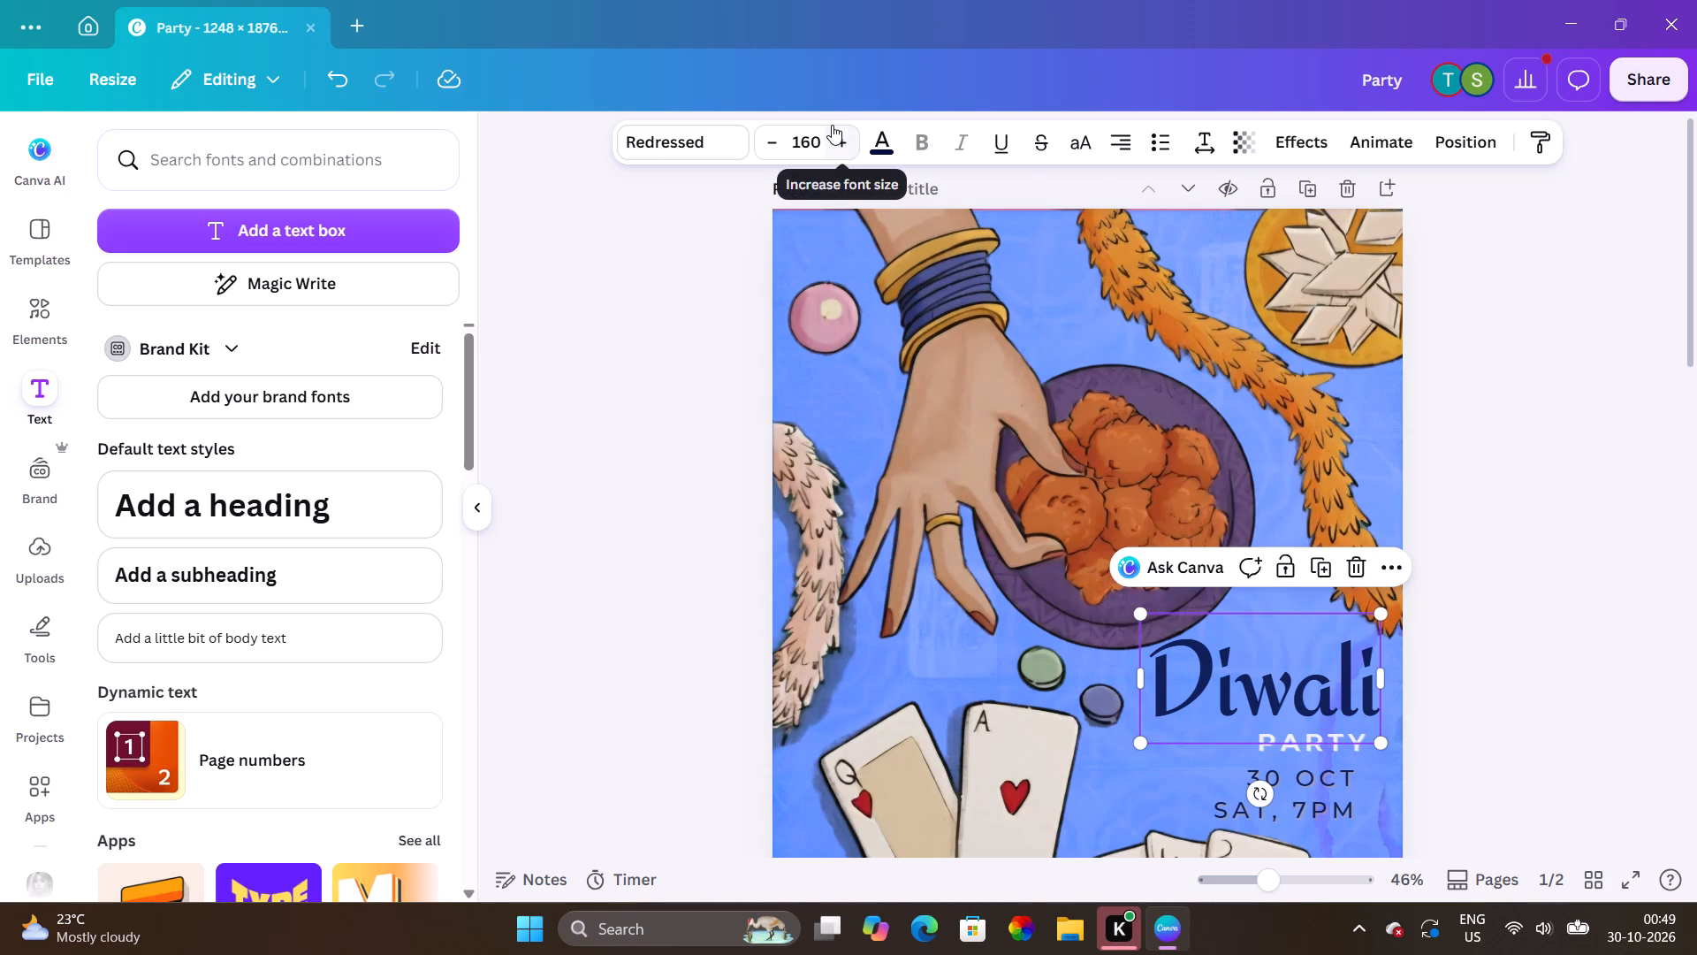
pyautogui.click(835, 129)
pyautogui.click(835, 129)
pyautogui.click(835, 129)
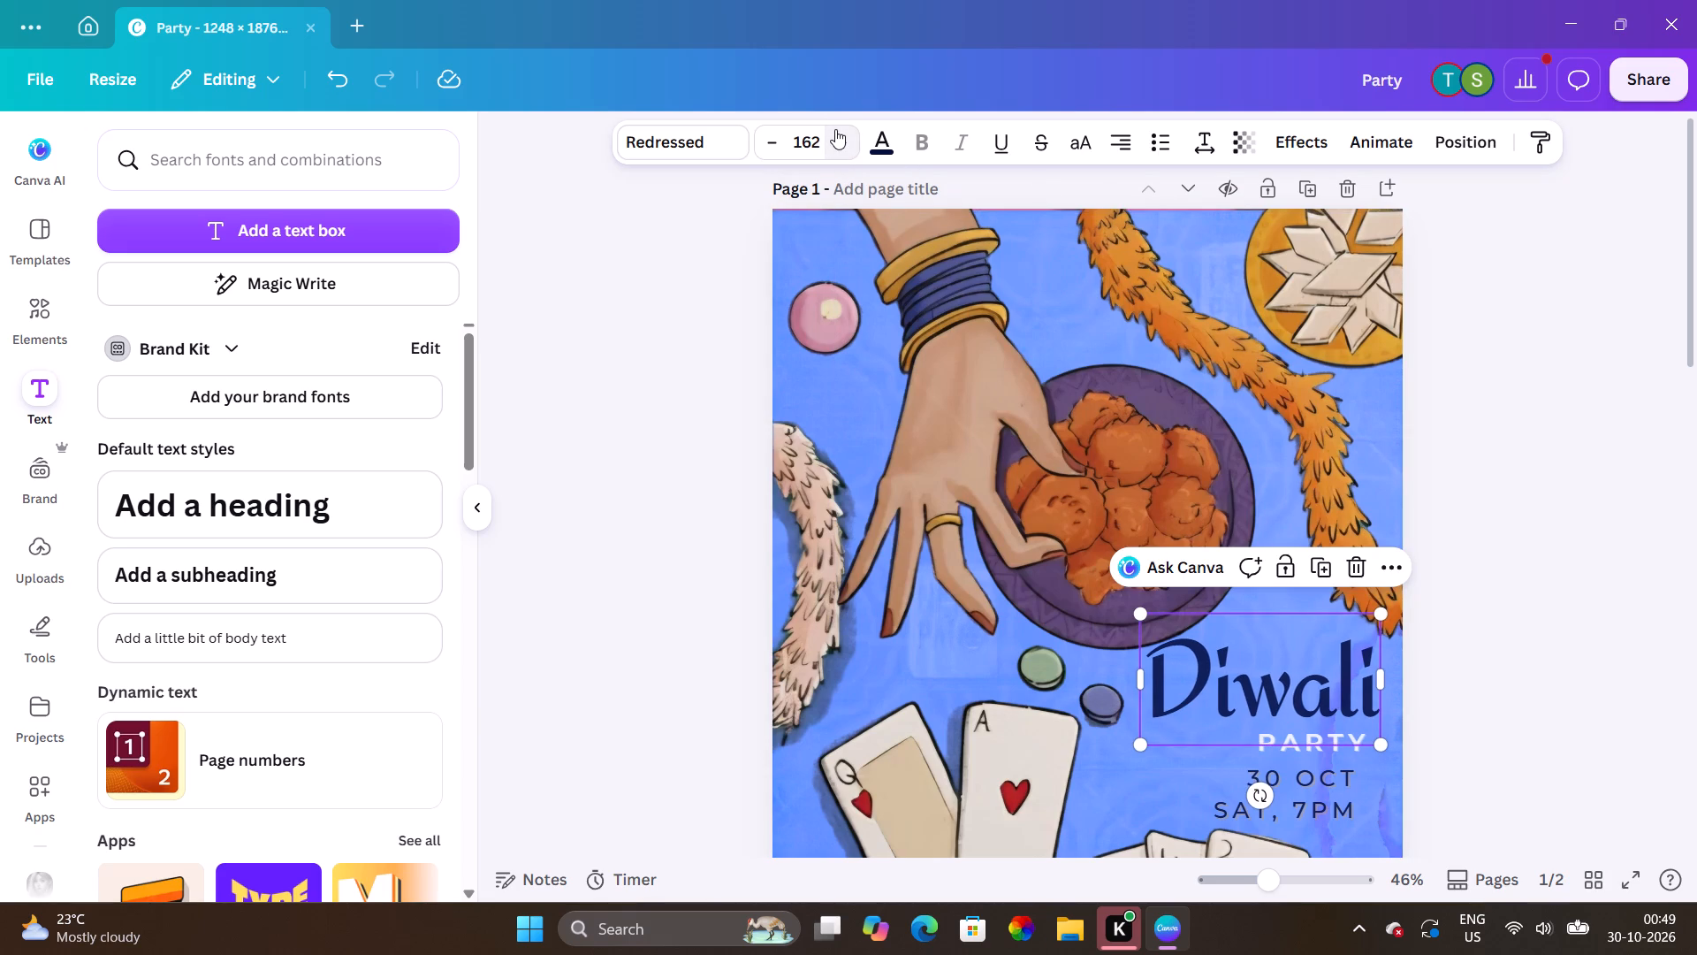
pyautogui.click(835, 129)
pyautogui.click(835, 129)
pyautogui.click(835, 129)
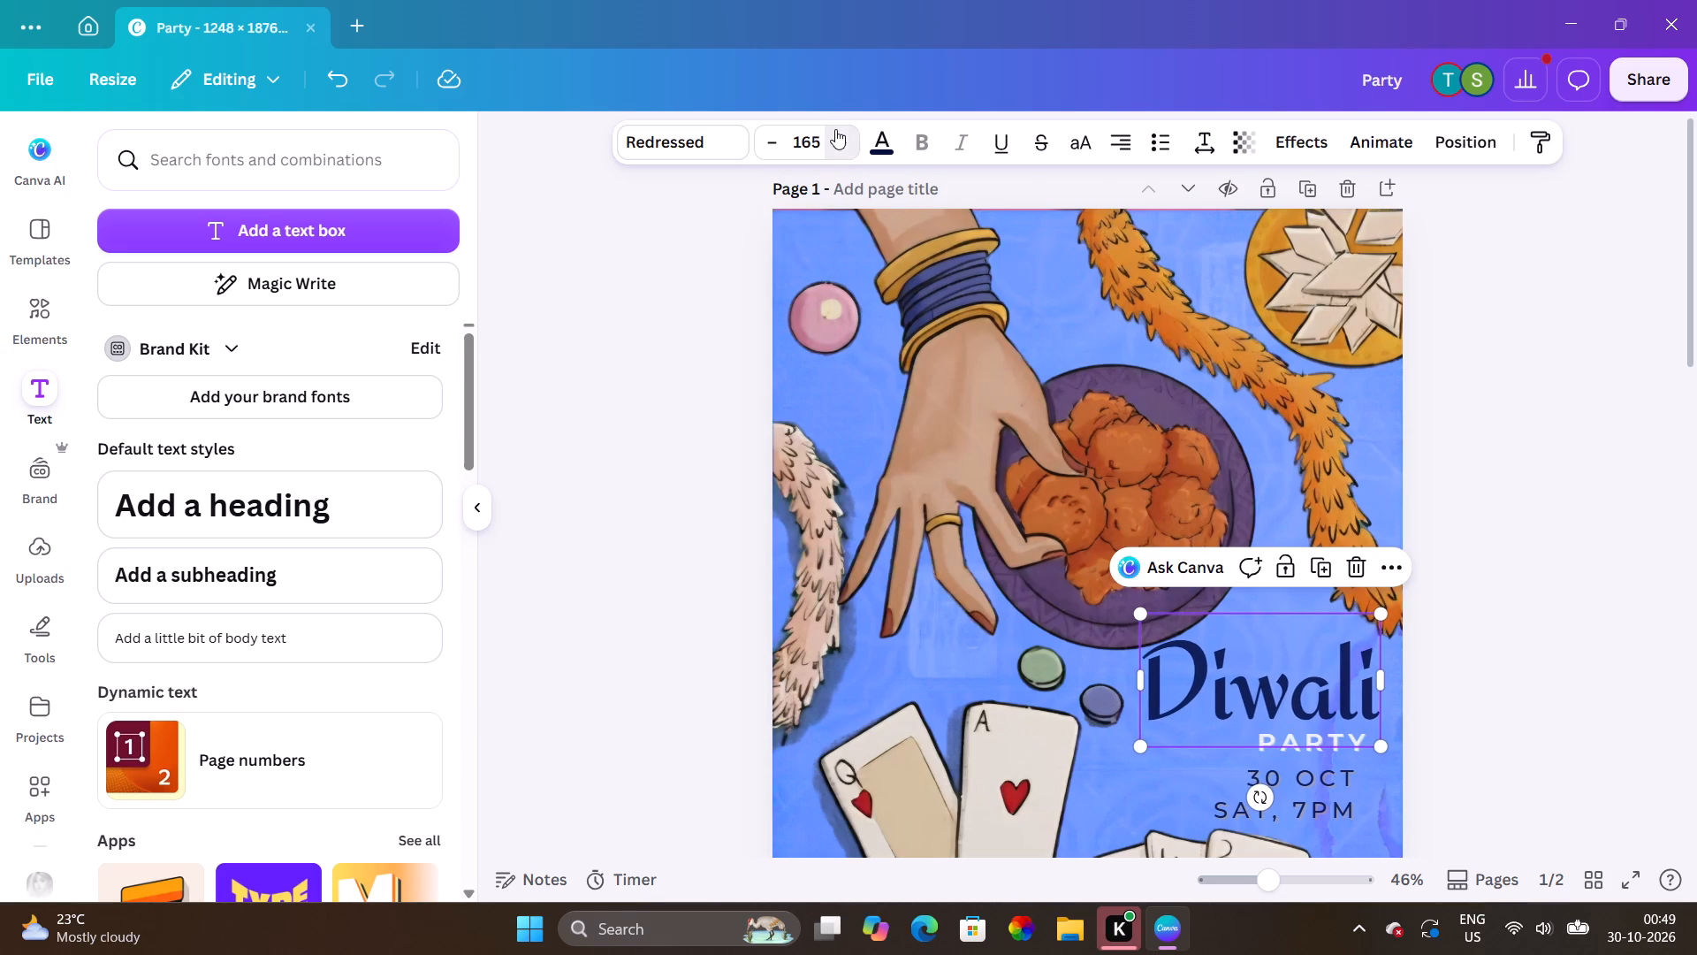
pyautogui.click(835, 129)
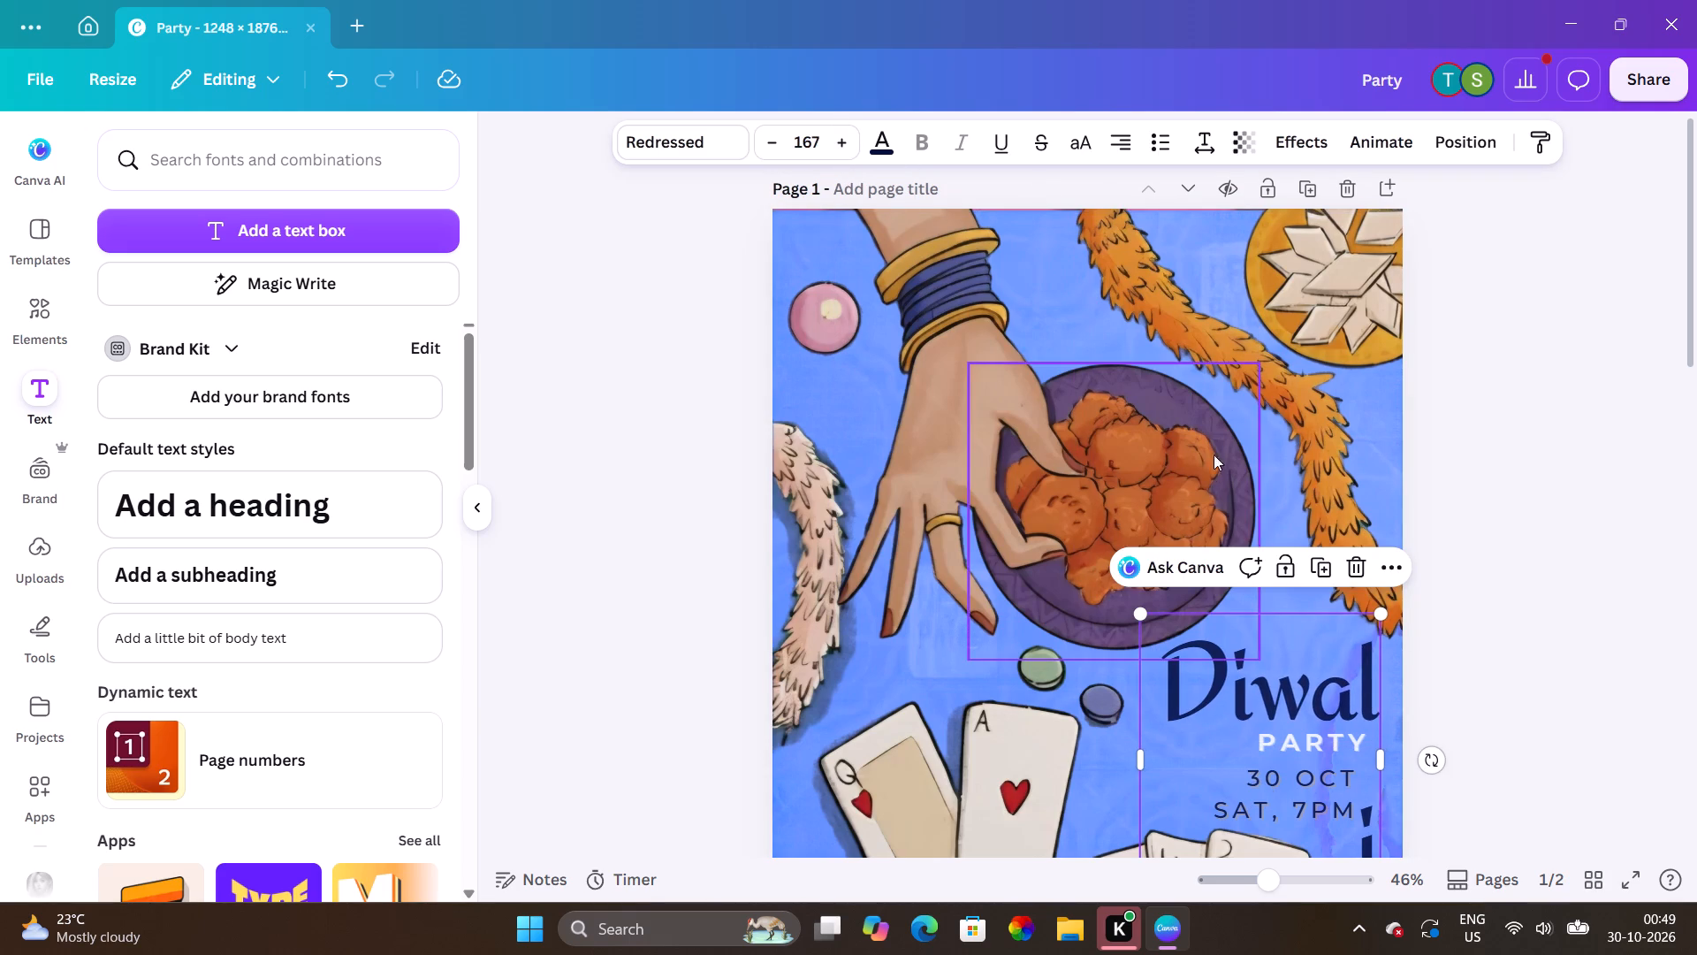
pyautogui.click(1134, 764)
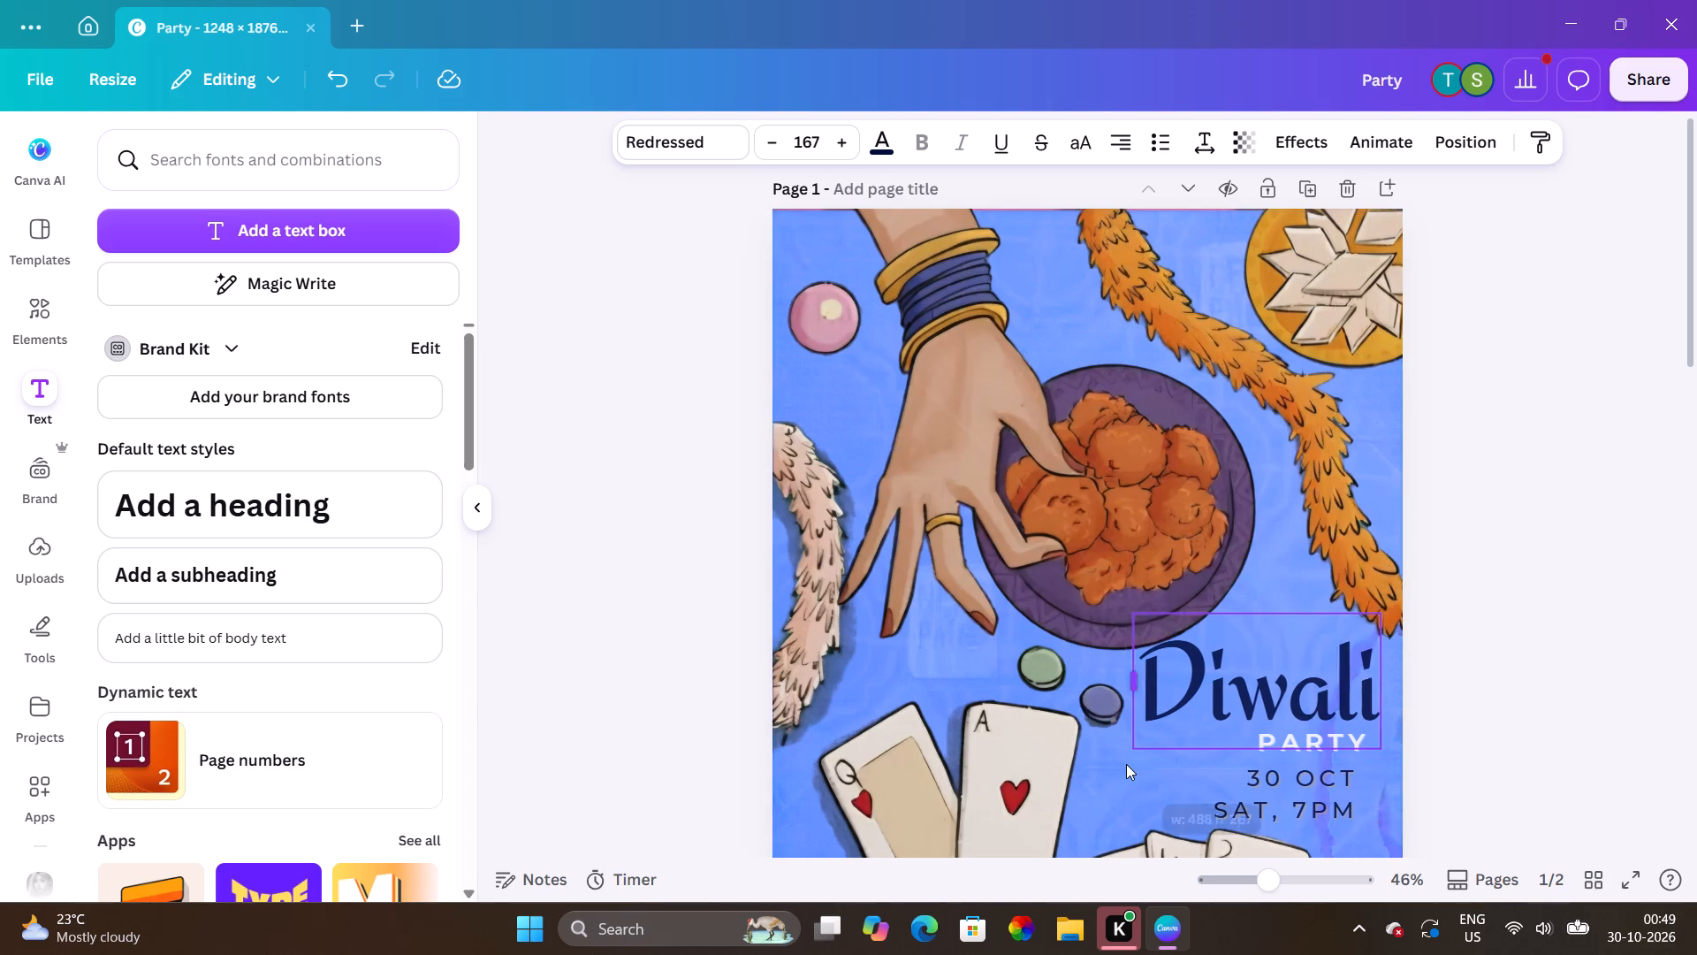
pyautogui.click(1518, 723)
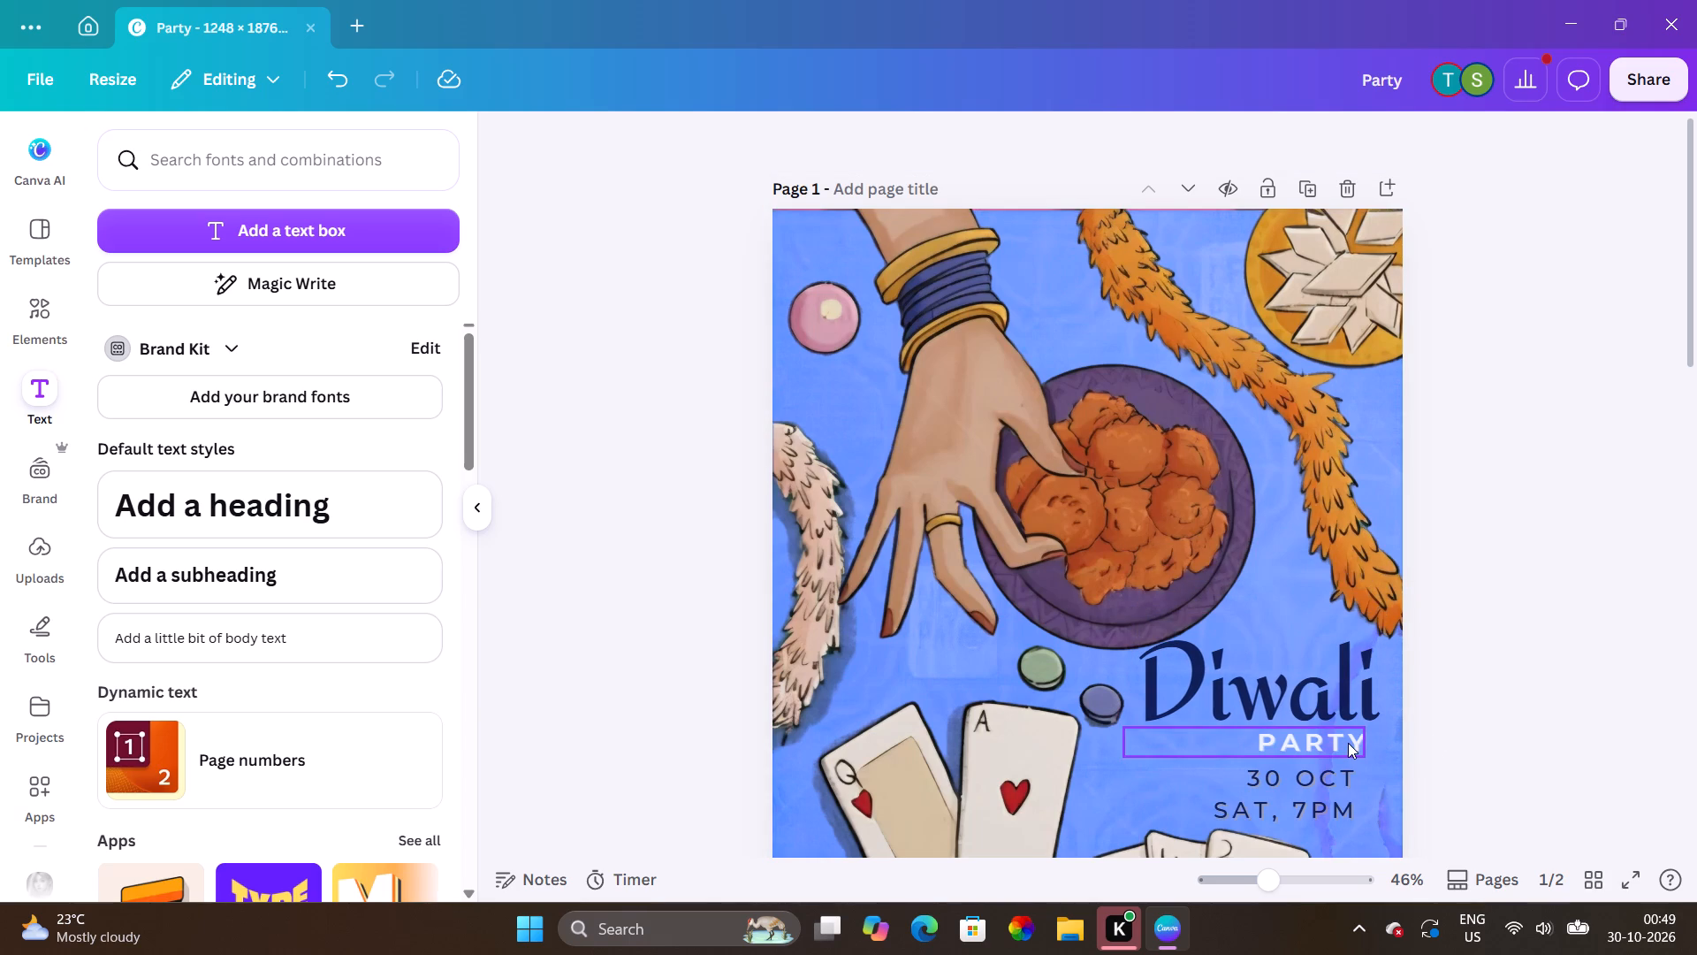
# Nudge the cover's "30 OCT SAT, 7PM" text right, closer to the right edge of the "Diwali" title.
pyautogui.click(1334, 794)
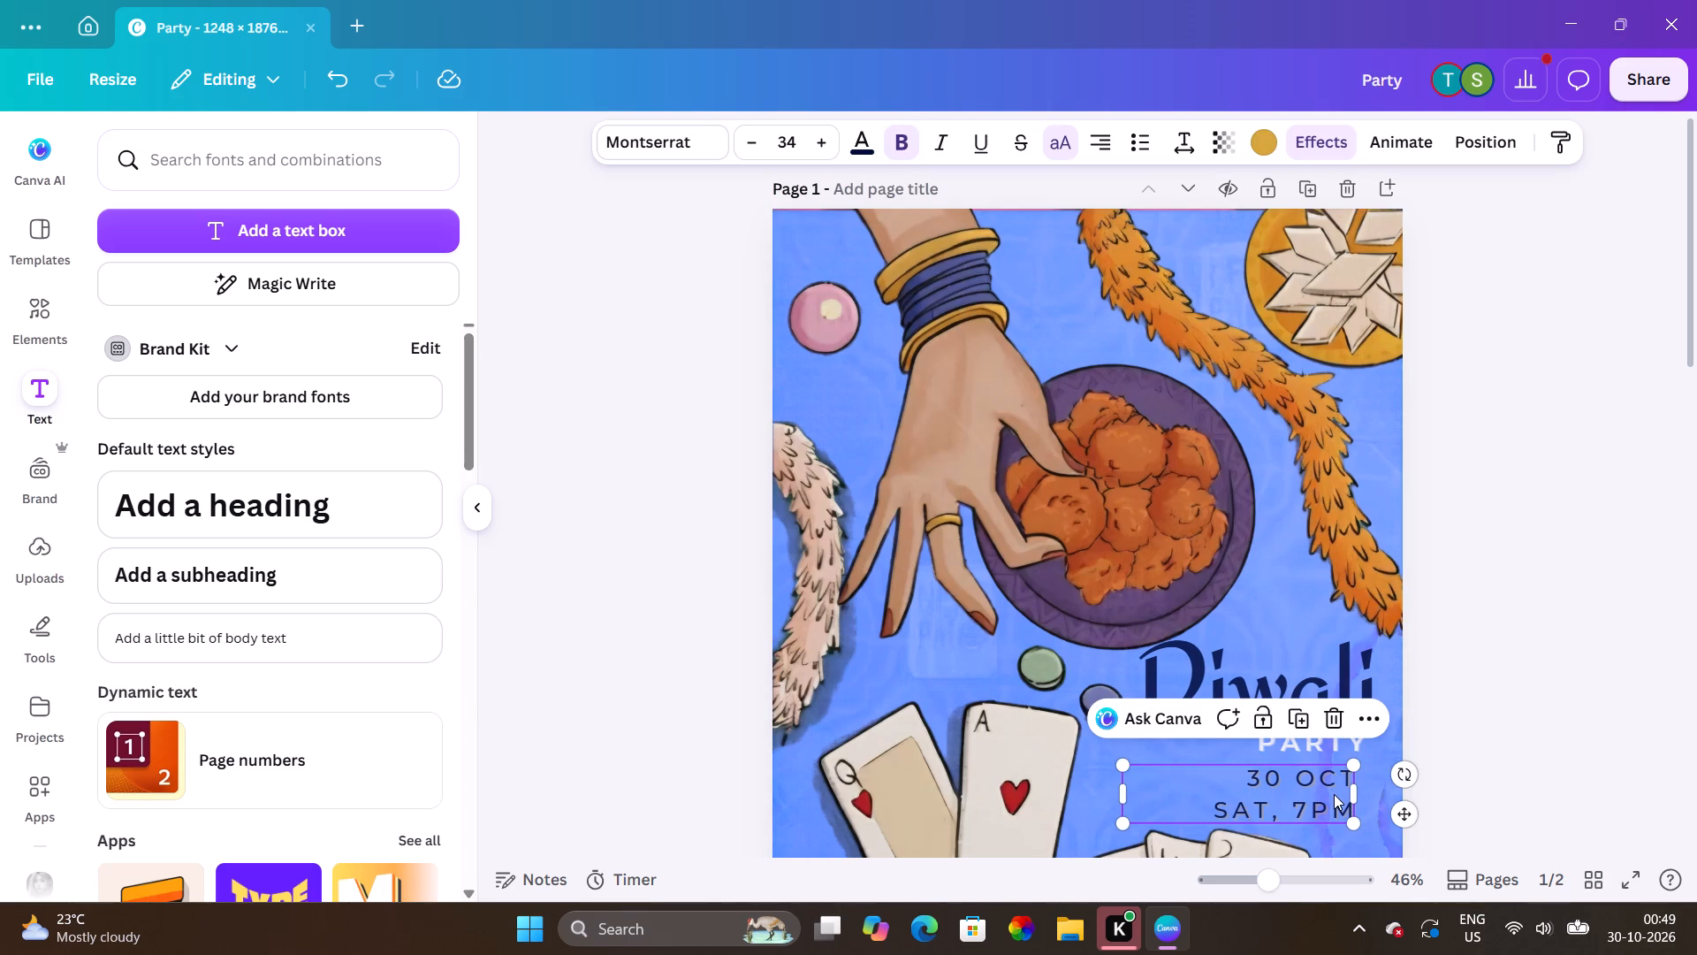
pyautogui.press('Right')
pyautogui.press('Right')
pyautogui.press('Right')
pyautogui.press('Right')
pyautogui.press('Right')
pyautogui.press('Right')
pyautogui.press('Right')
pyautogui.press('Right')
pyautogui.press('Right')
pyautogui.press('Right')
pyautogui.press('Right')
pyautogui.press('Right')
pyautogui.press('Right')
pyautogui.press('Right')
pyautogui.press('Right')
pyautogui.press('Right')
pyautogui.press('Right')
pyautogui.press('Right')
pyautogui.press('Right')
pyautogui.press('Right')
pyautogui.press('Right')
pyautogui.press('Right')
pyautogui.press('Right')
pyautogui.press('Right')
pyautogui.press('Right')
pyautogui.press('Right')
pyautogui.press('Right')
pyautogui.press('Right')
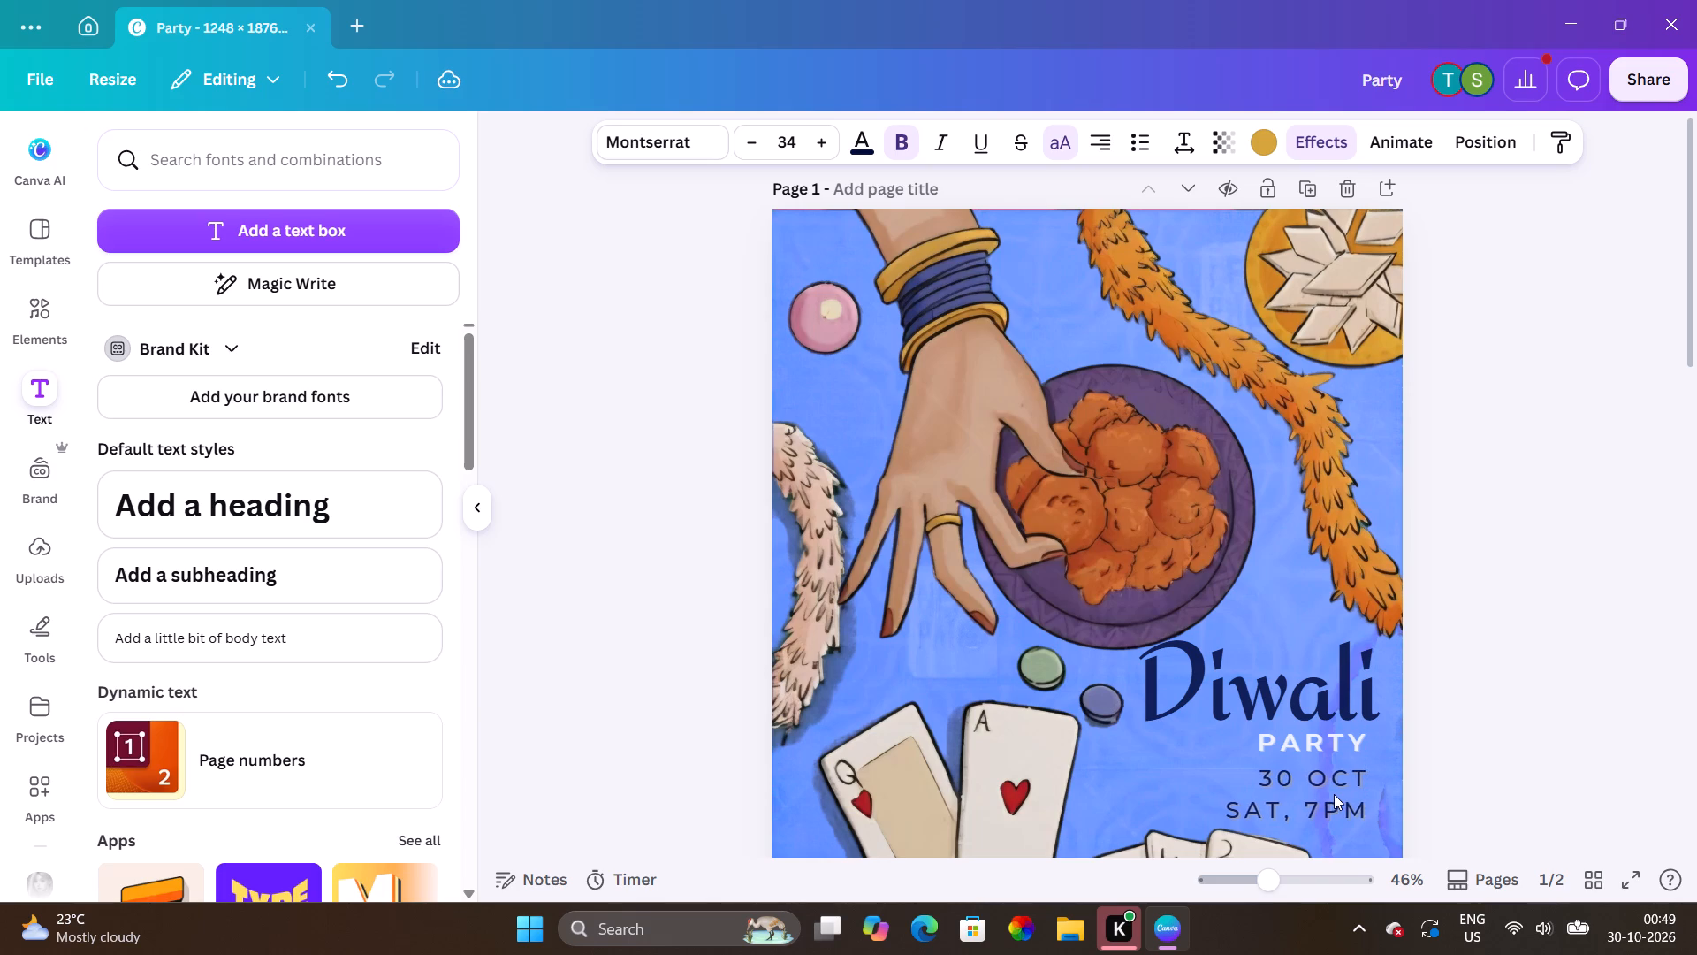
pyautogui.press('Right')
pyautogui.press('Right')
pyautogui.press('Right')
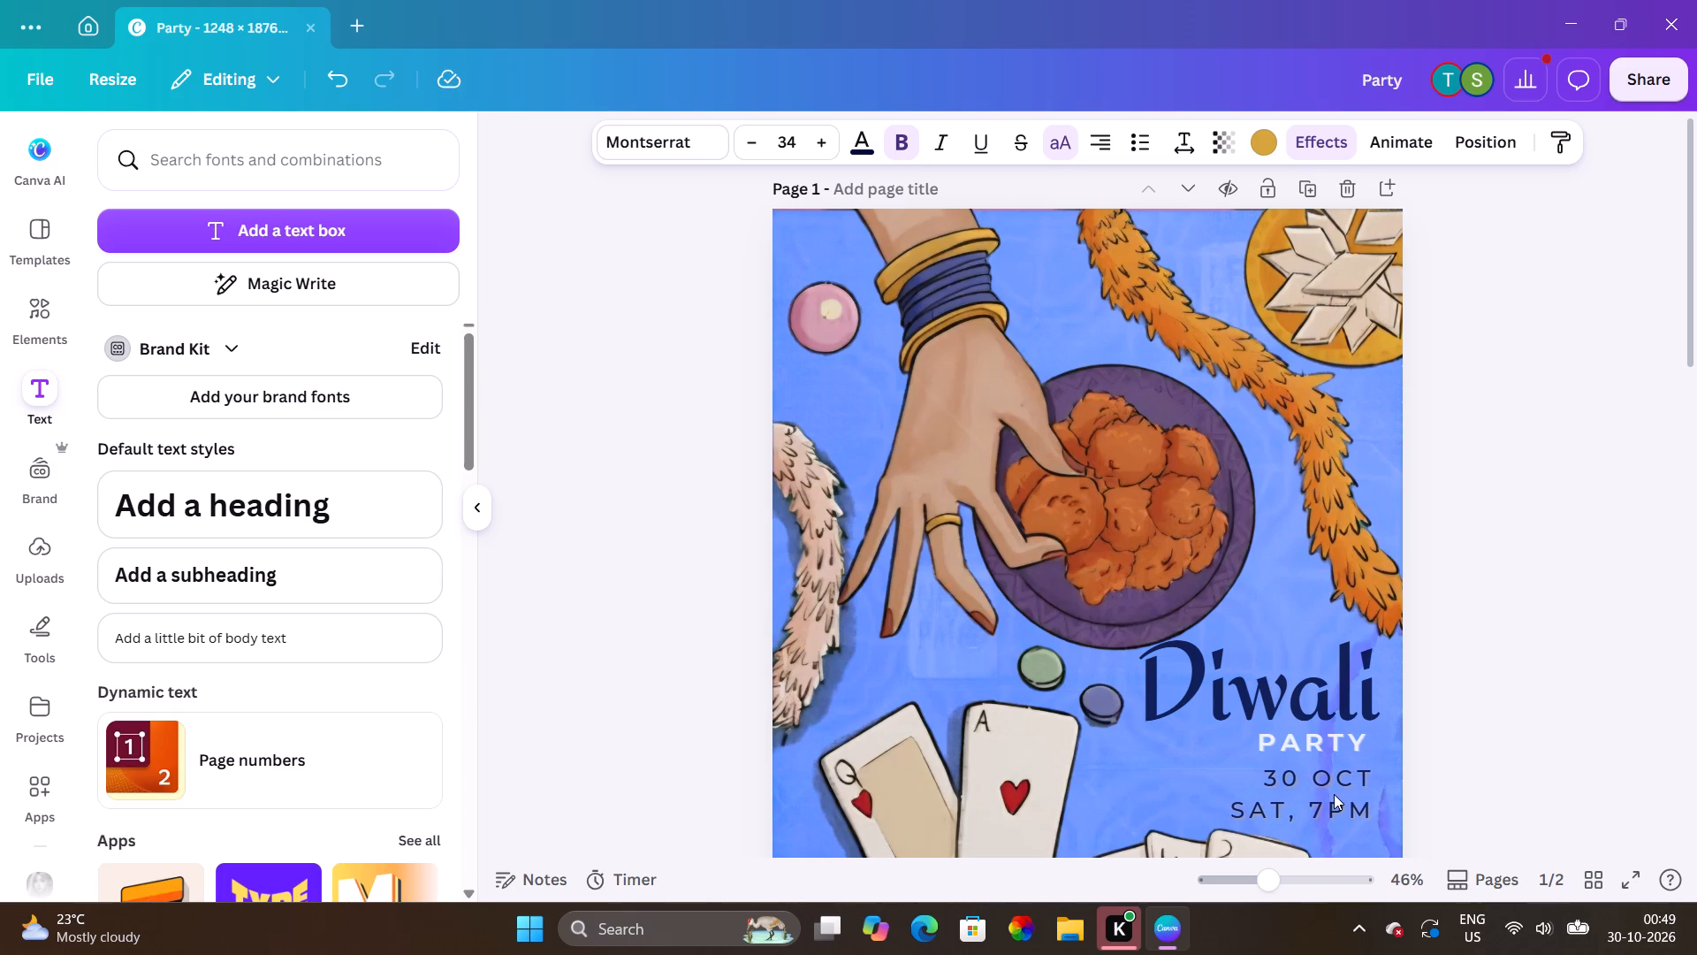
# Nudge the cover's "PARTY" text right to line up with the right edge of the date text, and deselect it.
pyautogui.click(1354, 746)
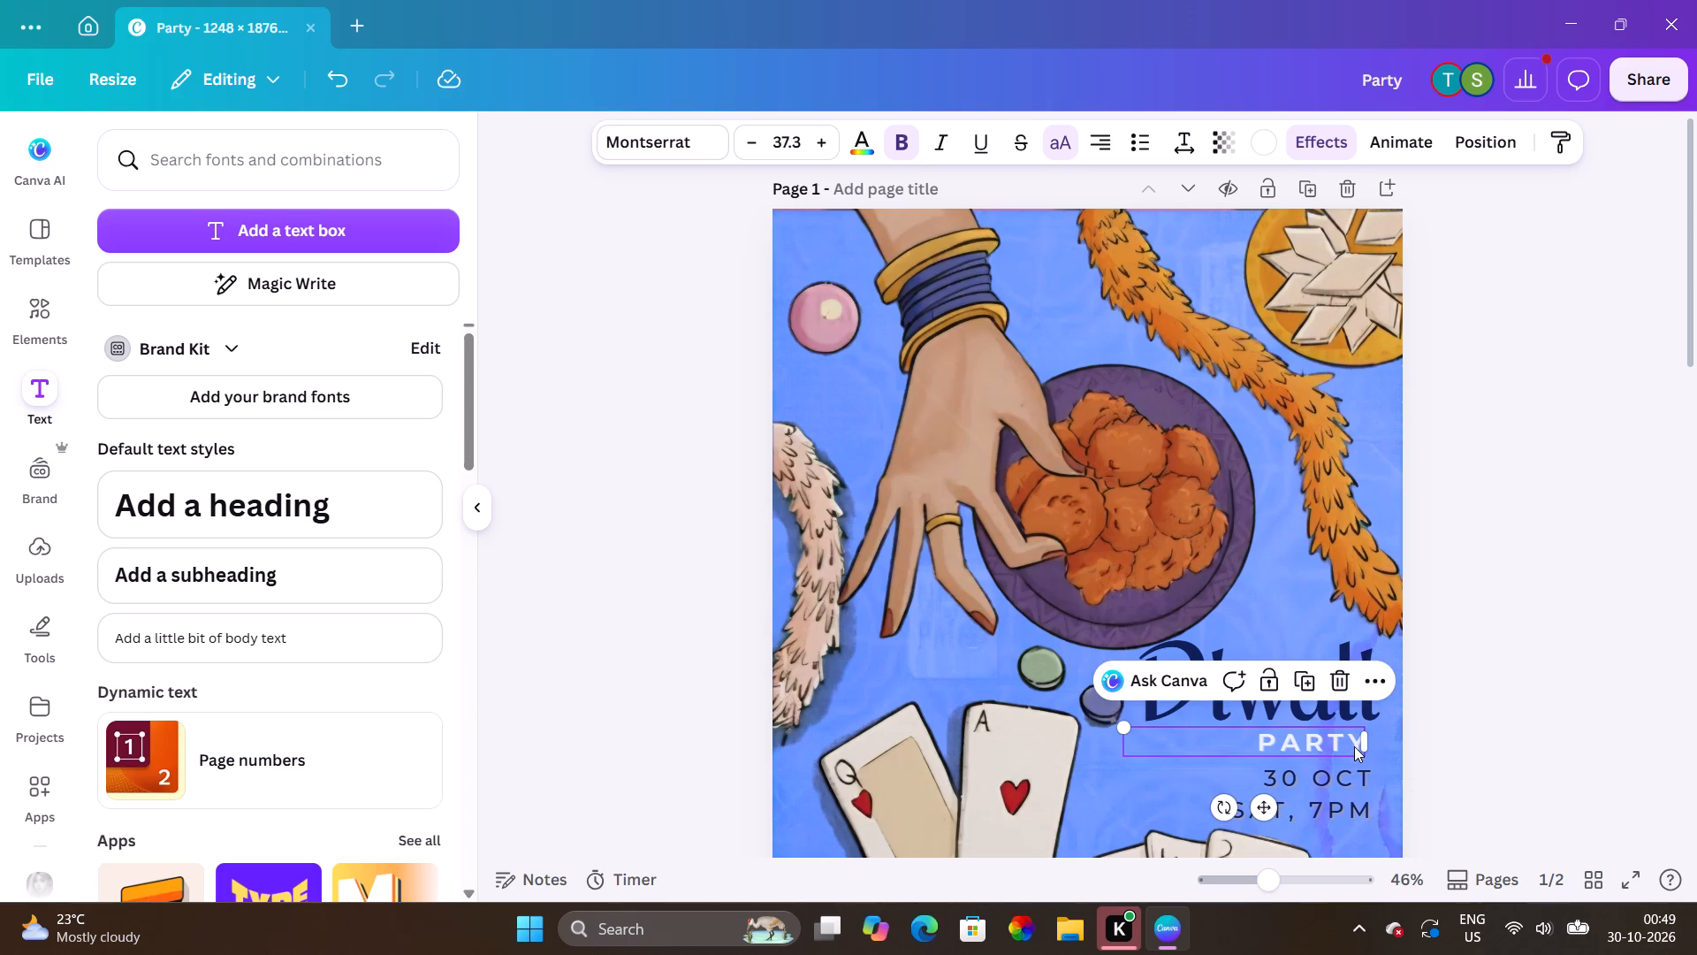
pyautogui.press('Right')
pyautogui.press('Right')
pyautogui.press('Right')
pyautogui.press('Right')
pyautogui.press('Right')
pyautogui.press('Right')
pyautogui.press('Right')
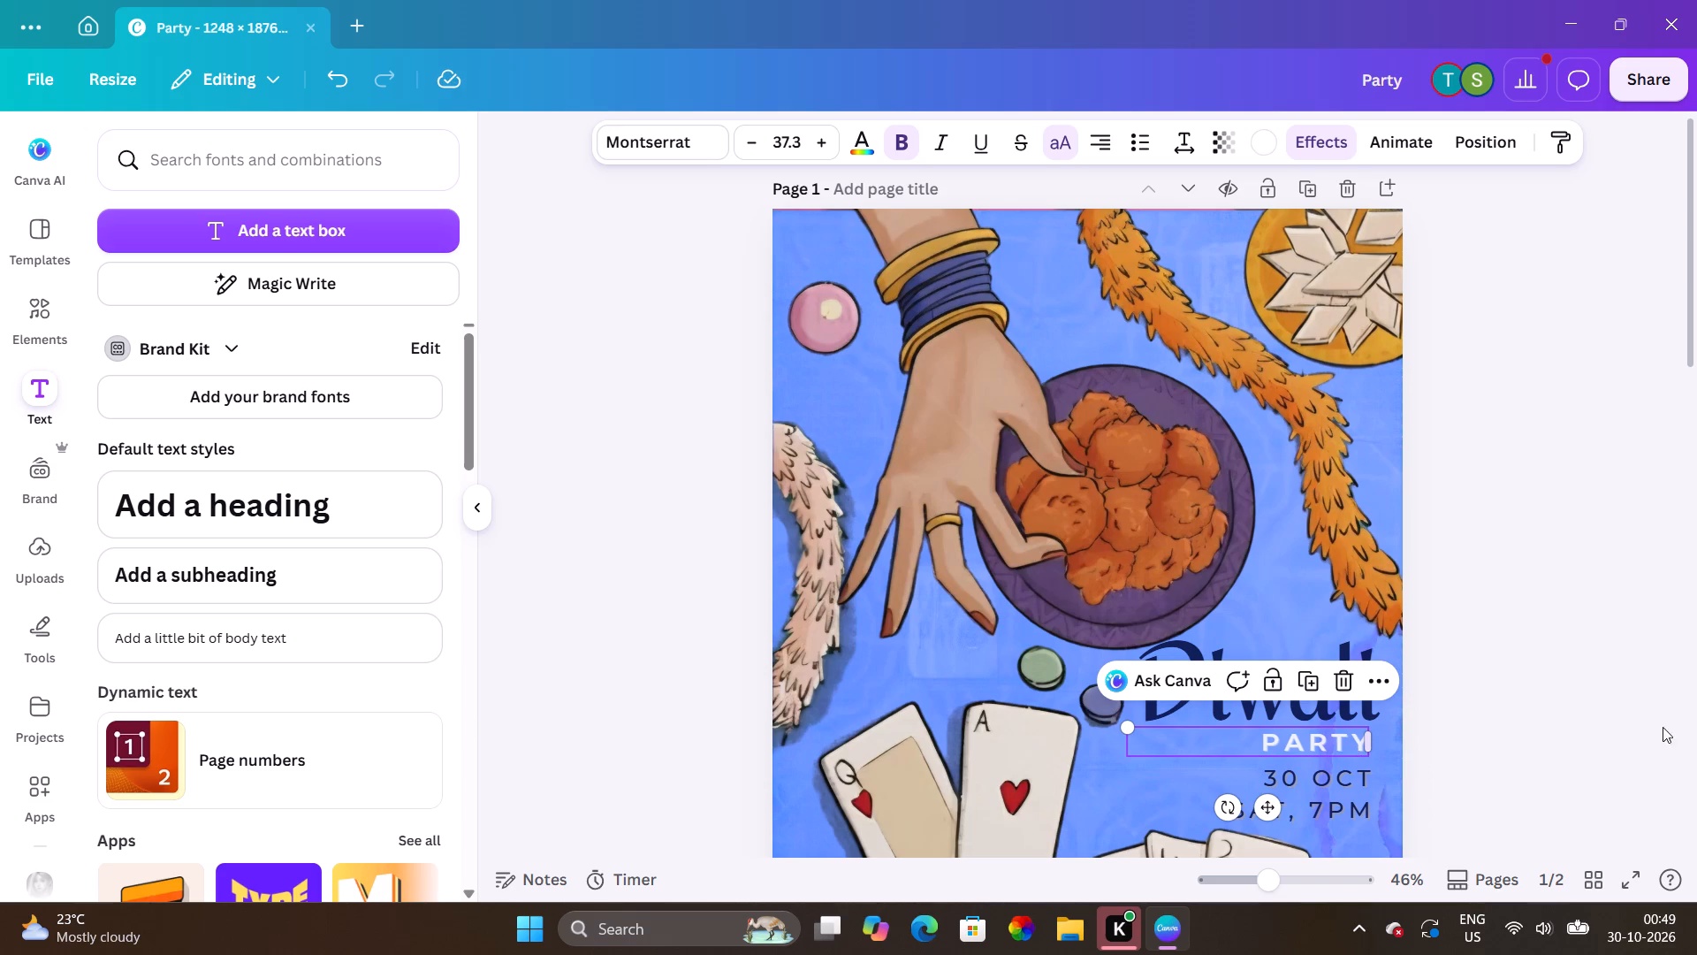
pyautogui.click(1611, 740)
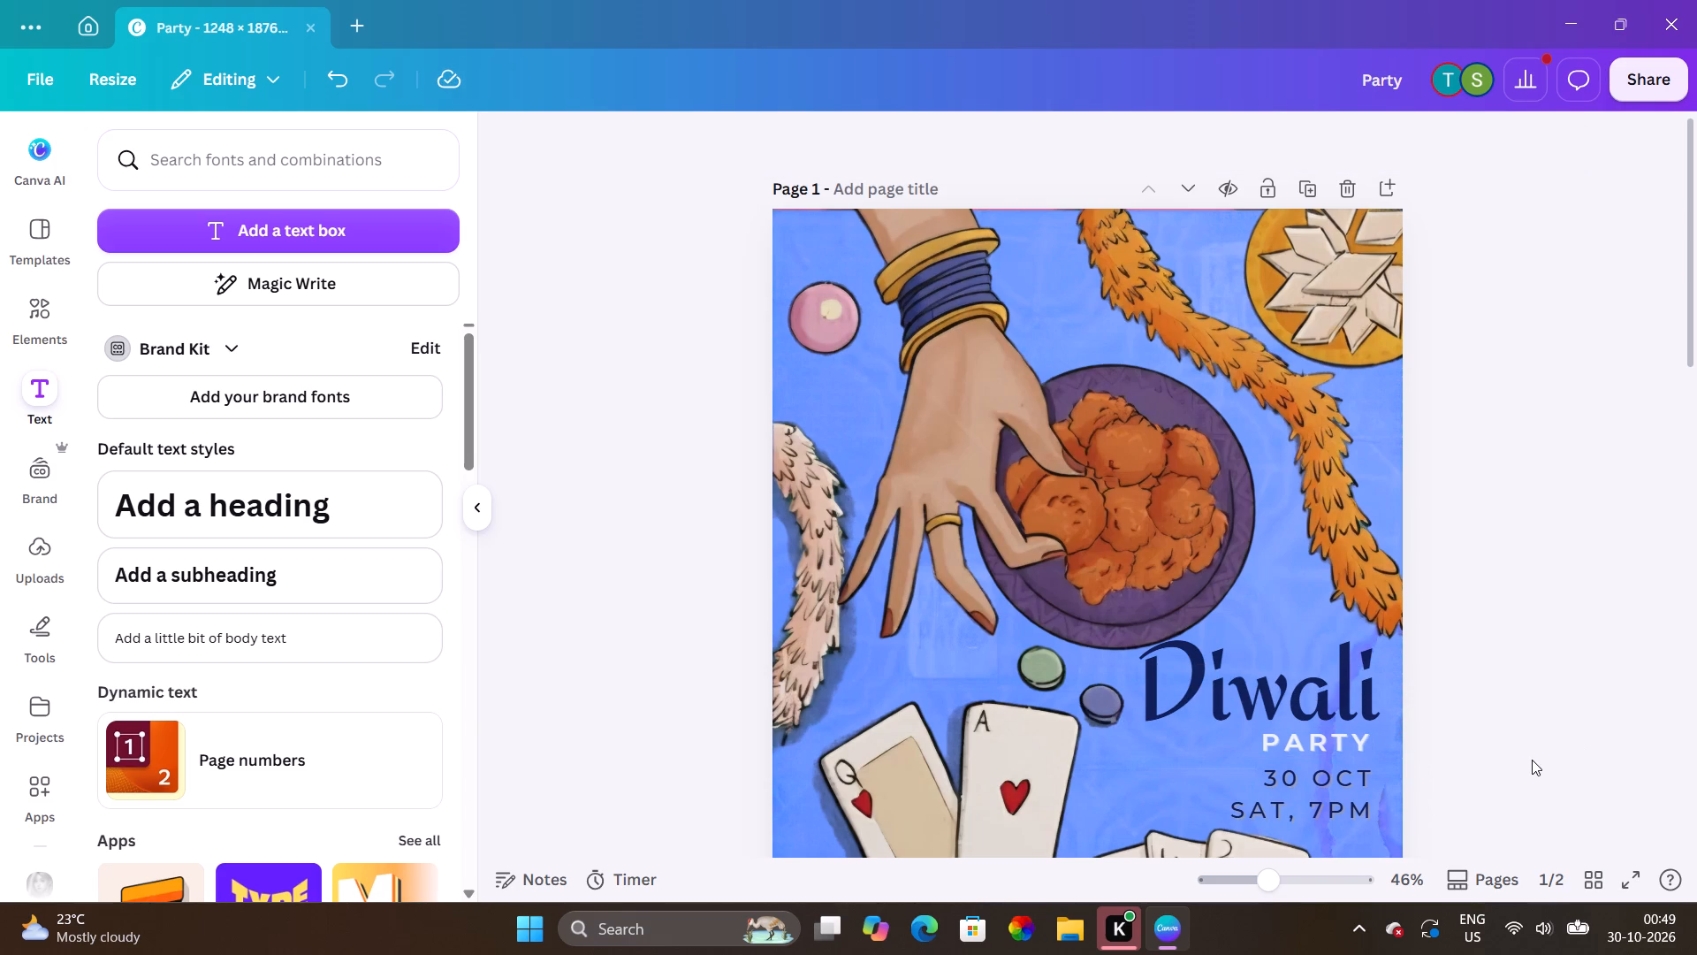
pyautogui.scroll(-2, 1449, 656)
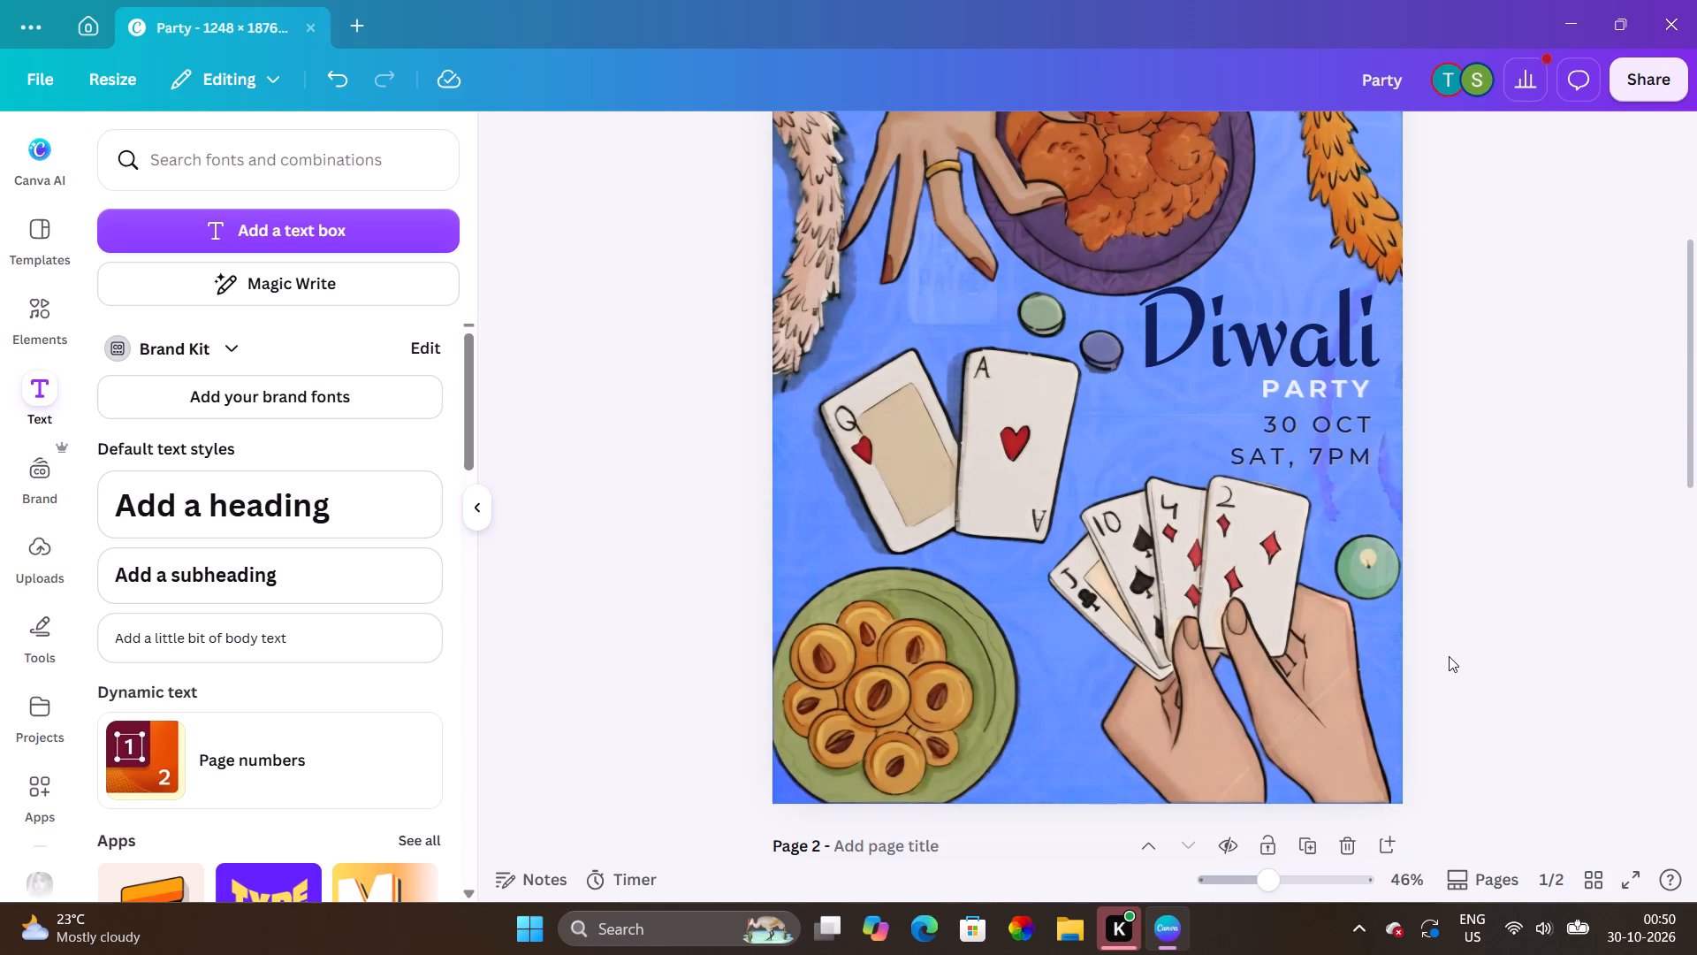
pyautogui.click(1351, 387)
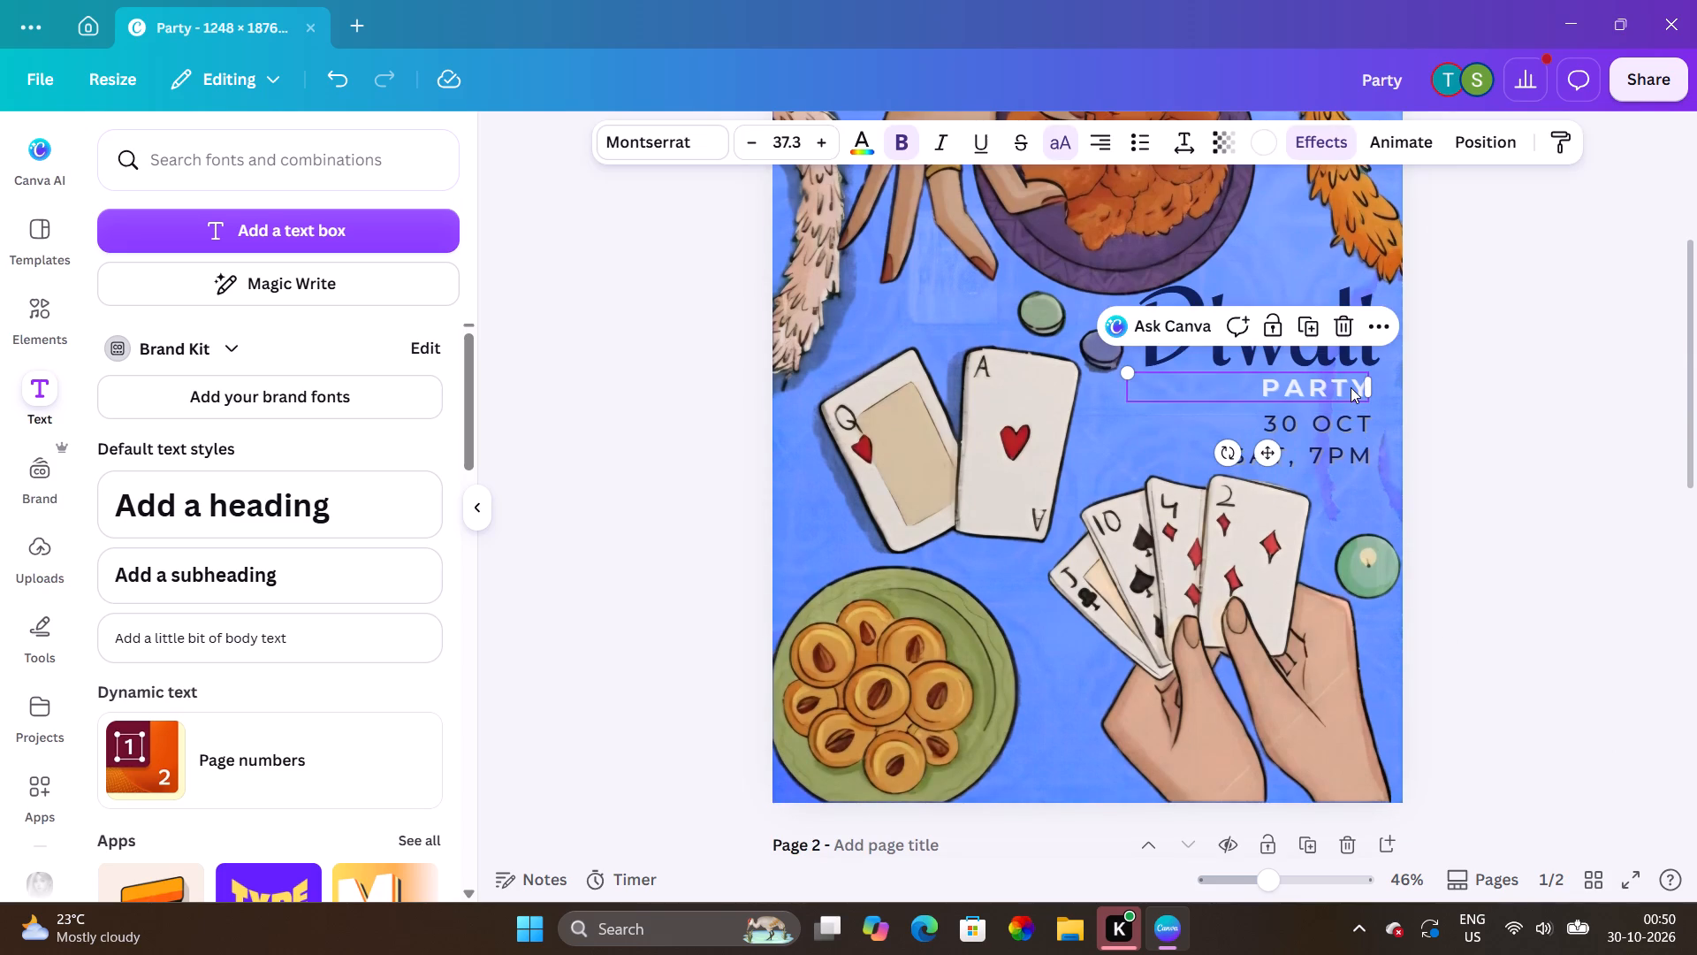
pyautogui.press('Right')
pyautogui.press('Right')
pyautogui.press('Right')
pyautogui.press('Right')
pyautogui.press('Right')
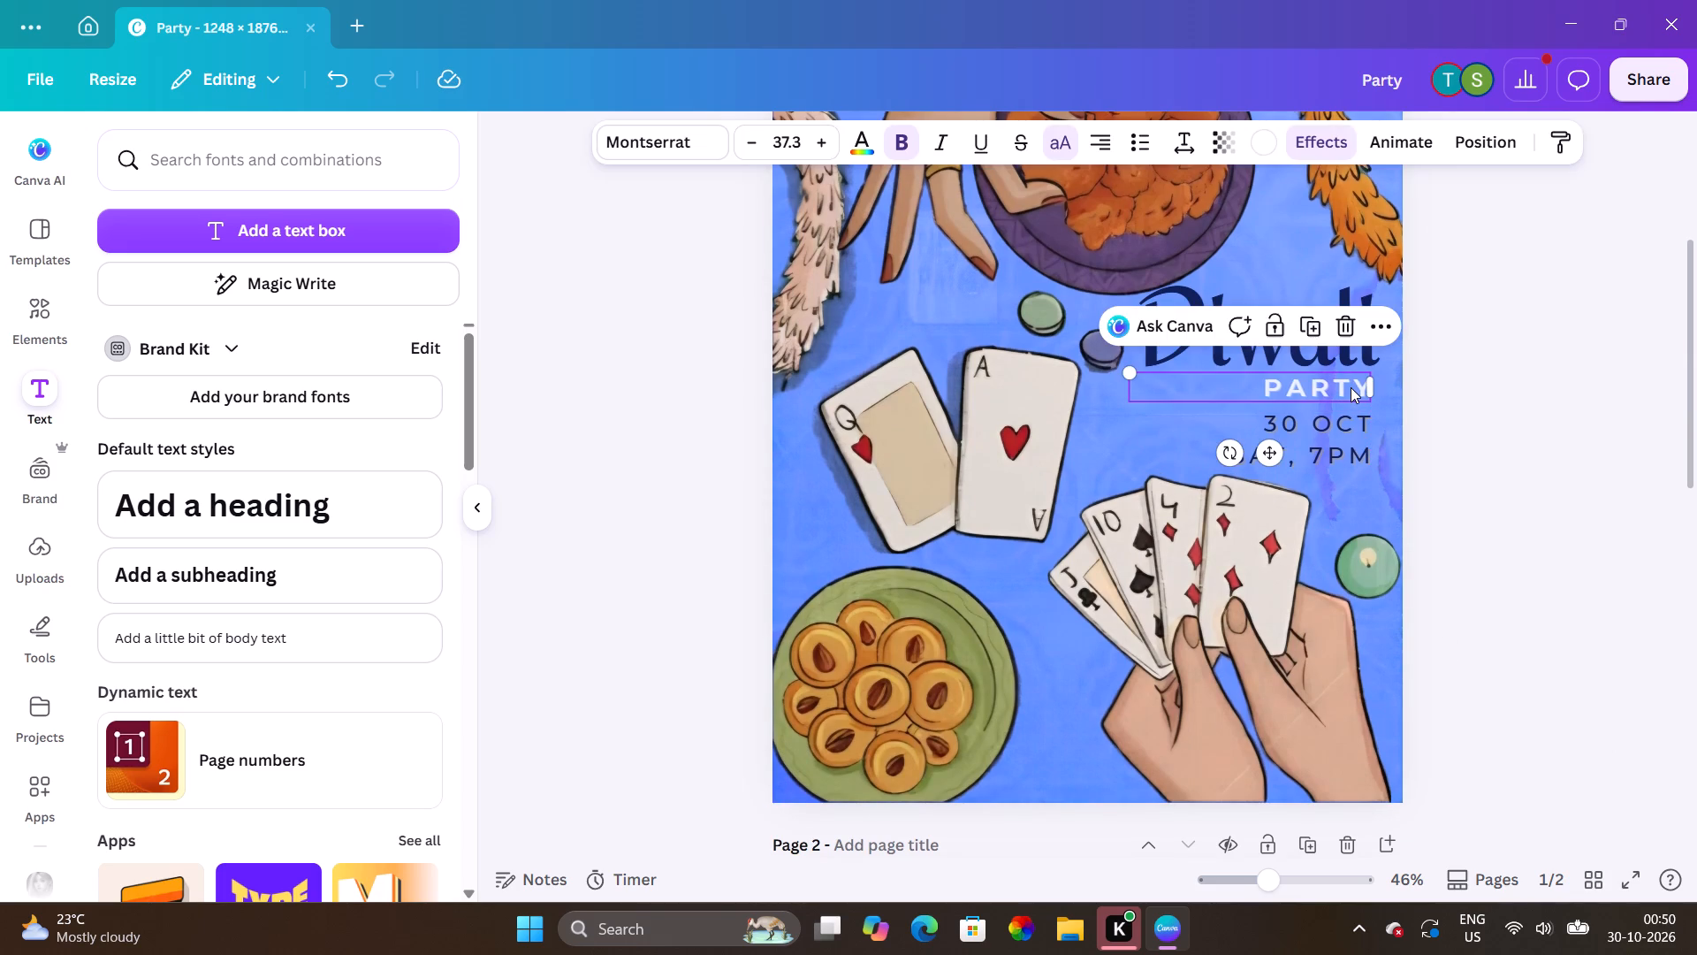
pyautogui.click(1531, 413)
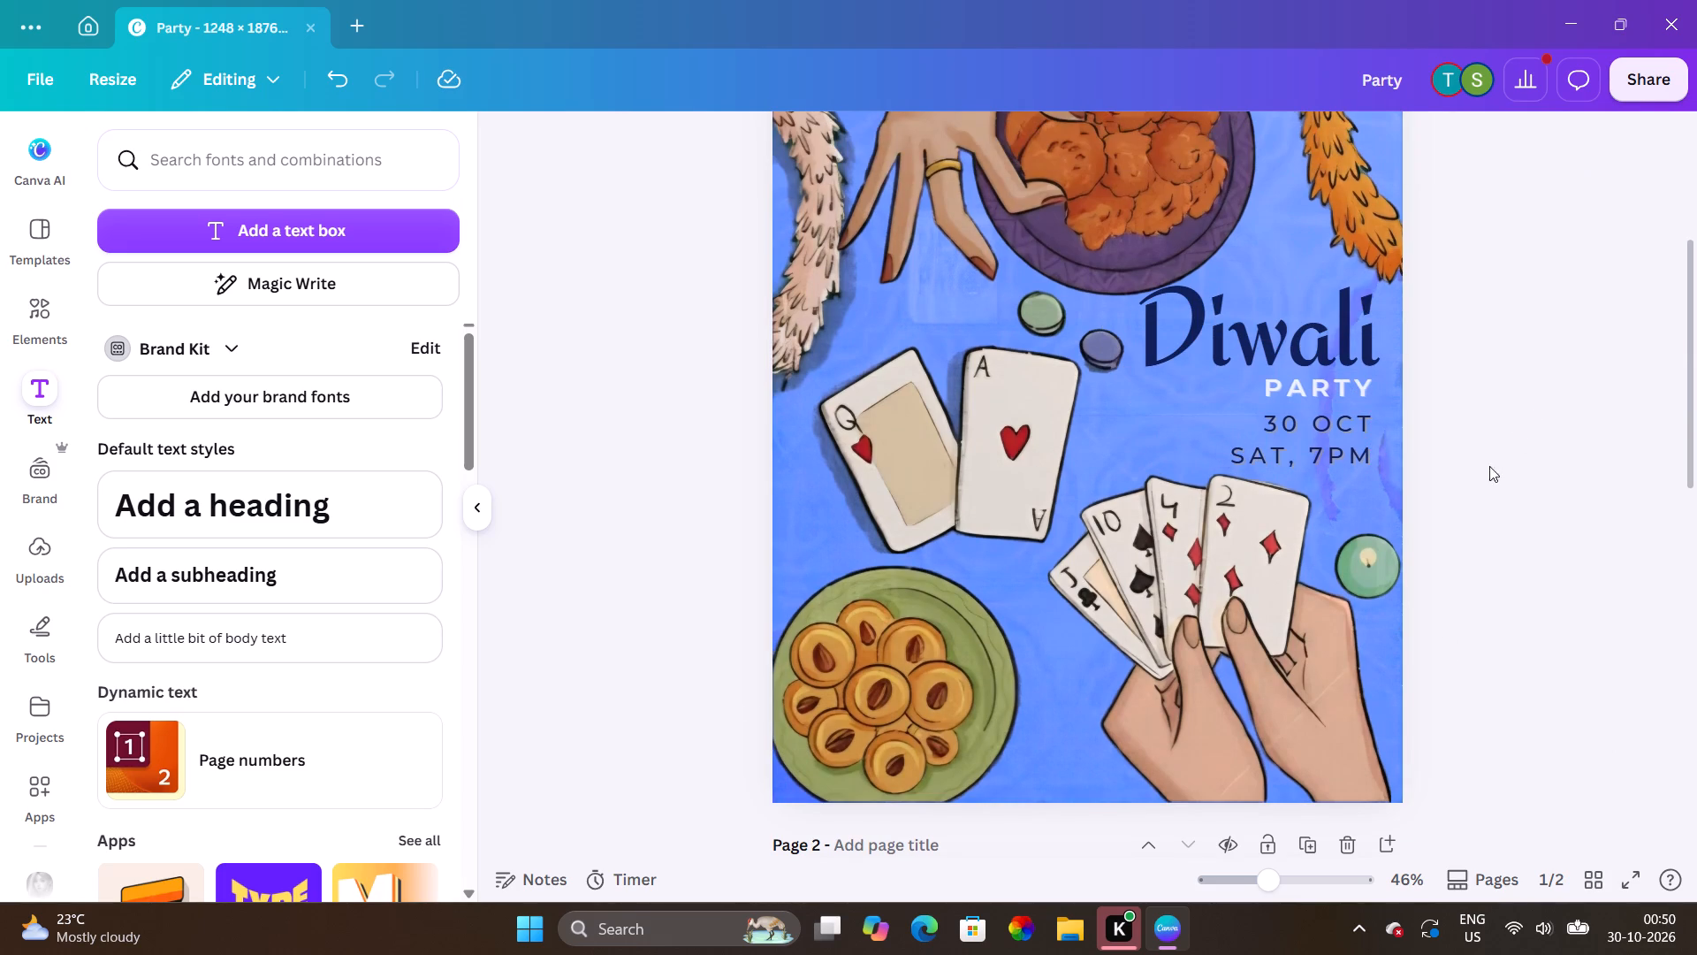
# Set the drop shadow of page 2's "We'll have" title to direction -98 and offset 71.
pyautogui.scroll(-2, 1453, 523)
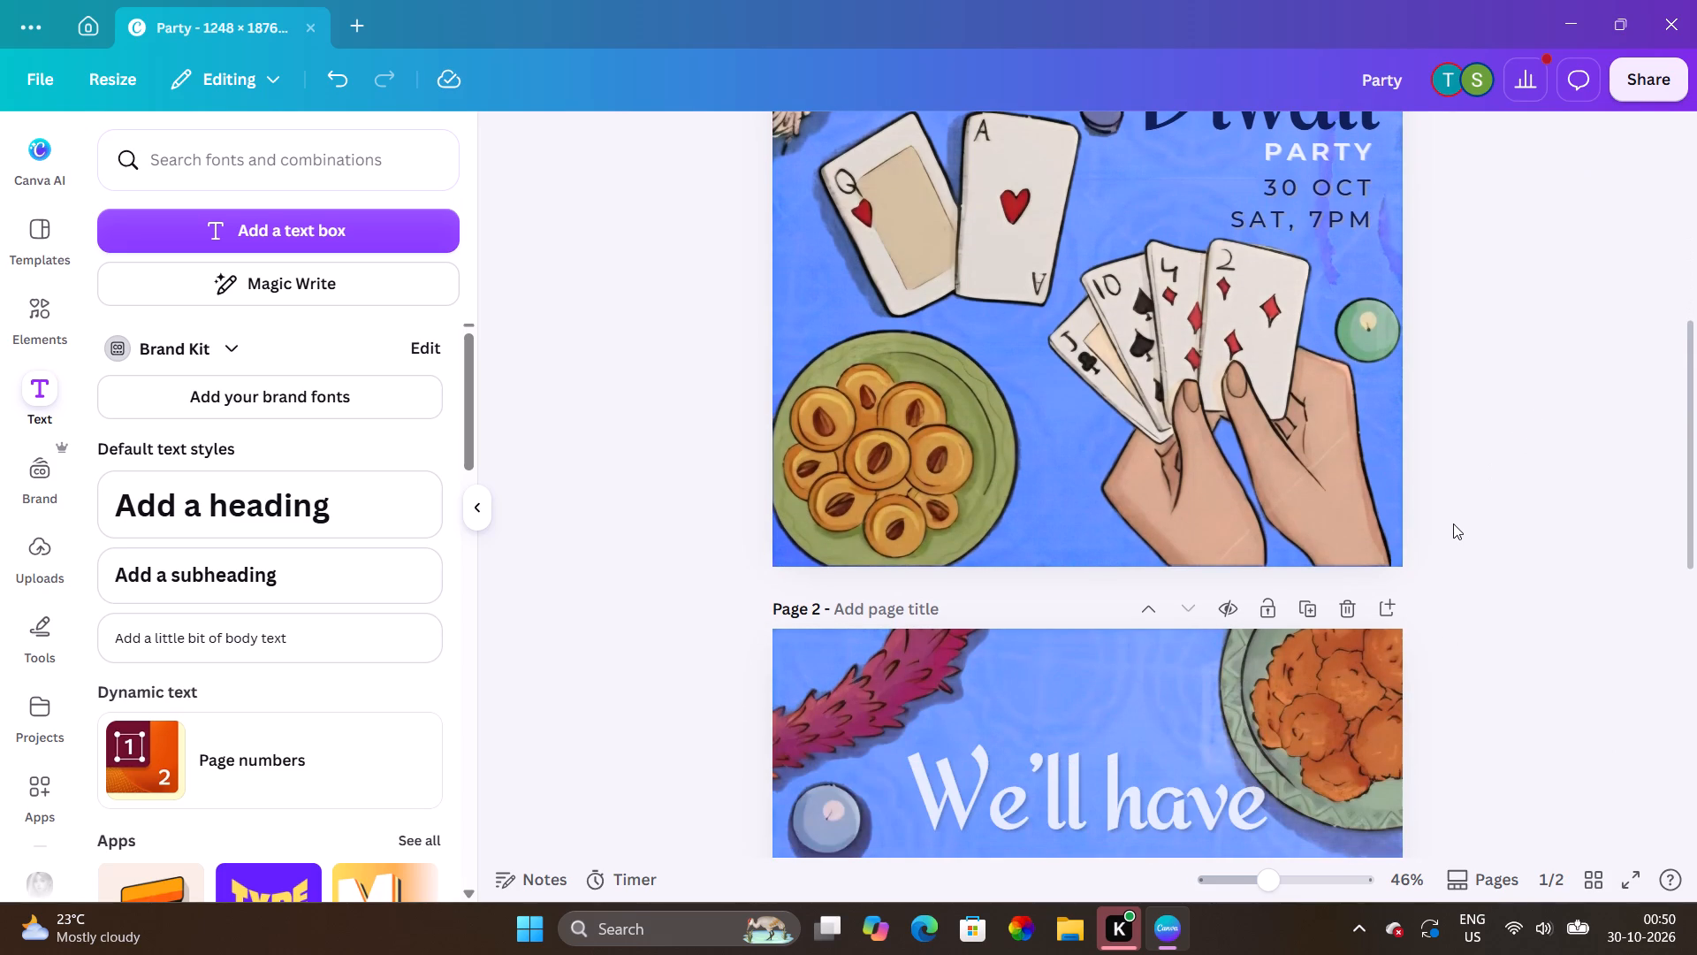
pyautogui.scroll(-4, 1453, 523)
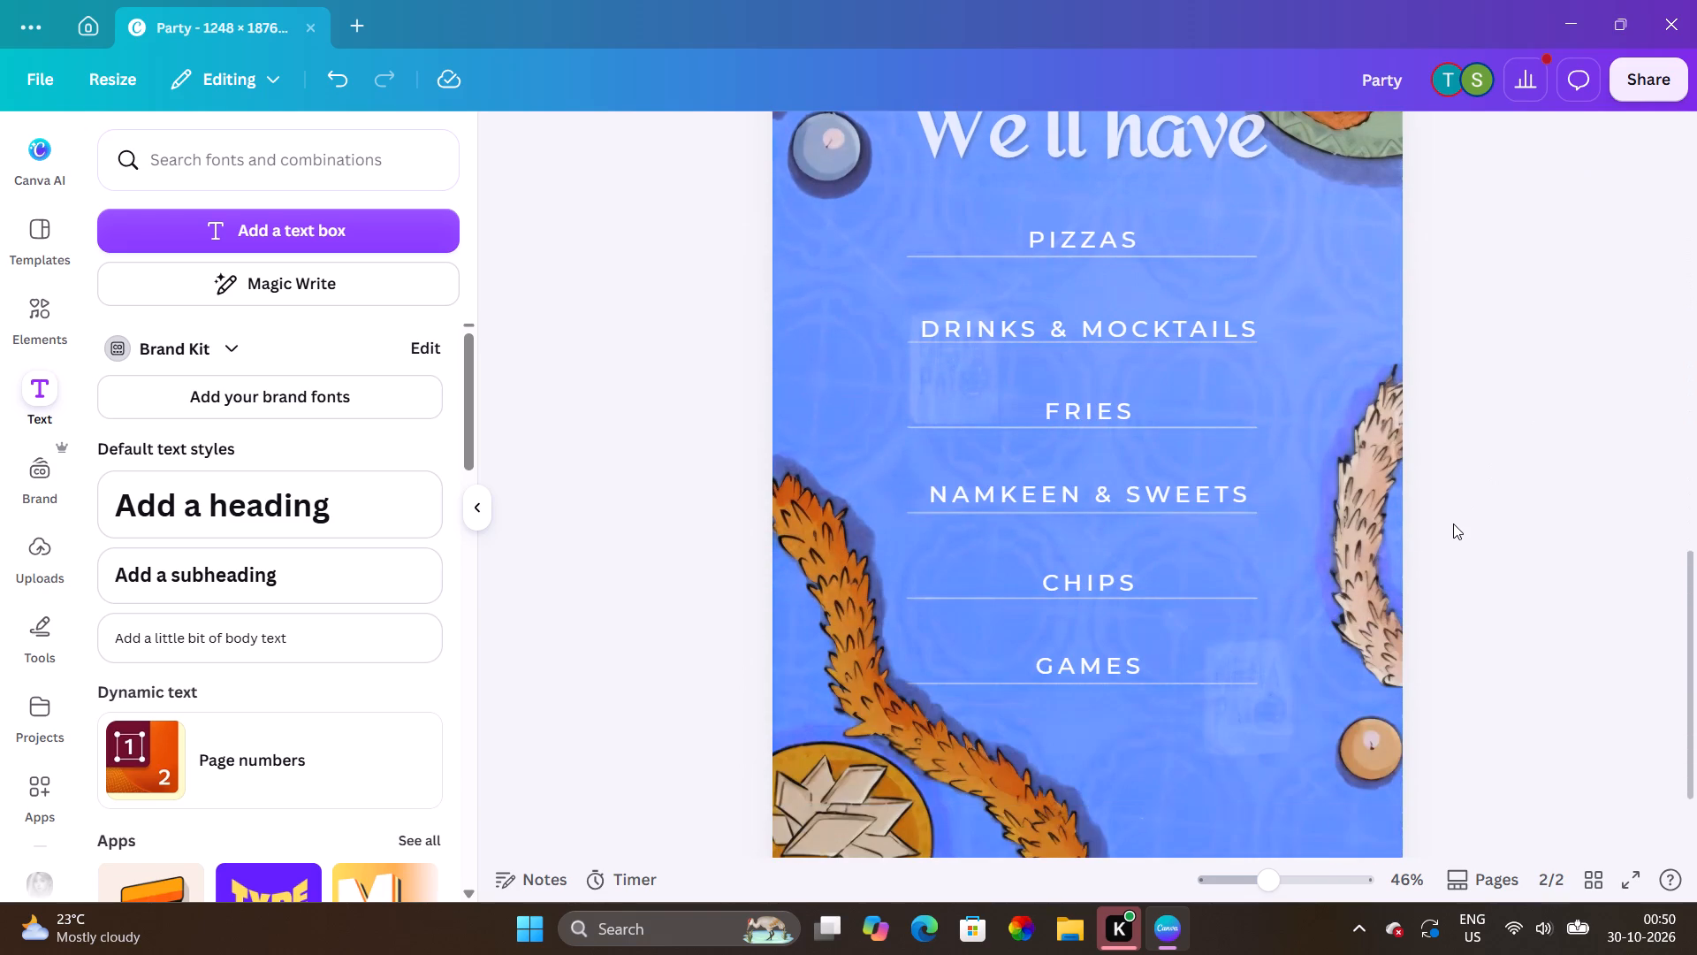
pyautogui.scroll(2, 1453, 523)
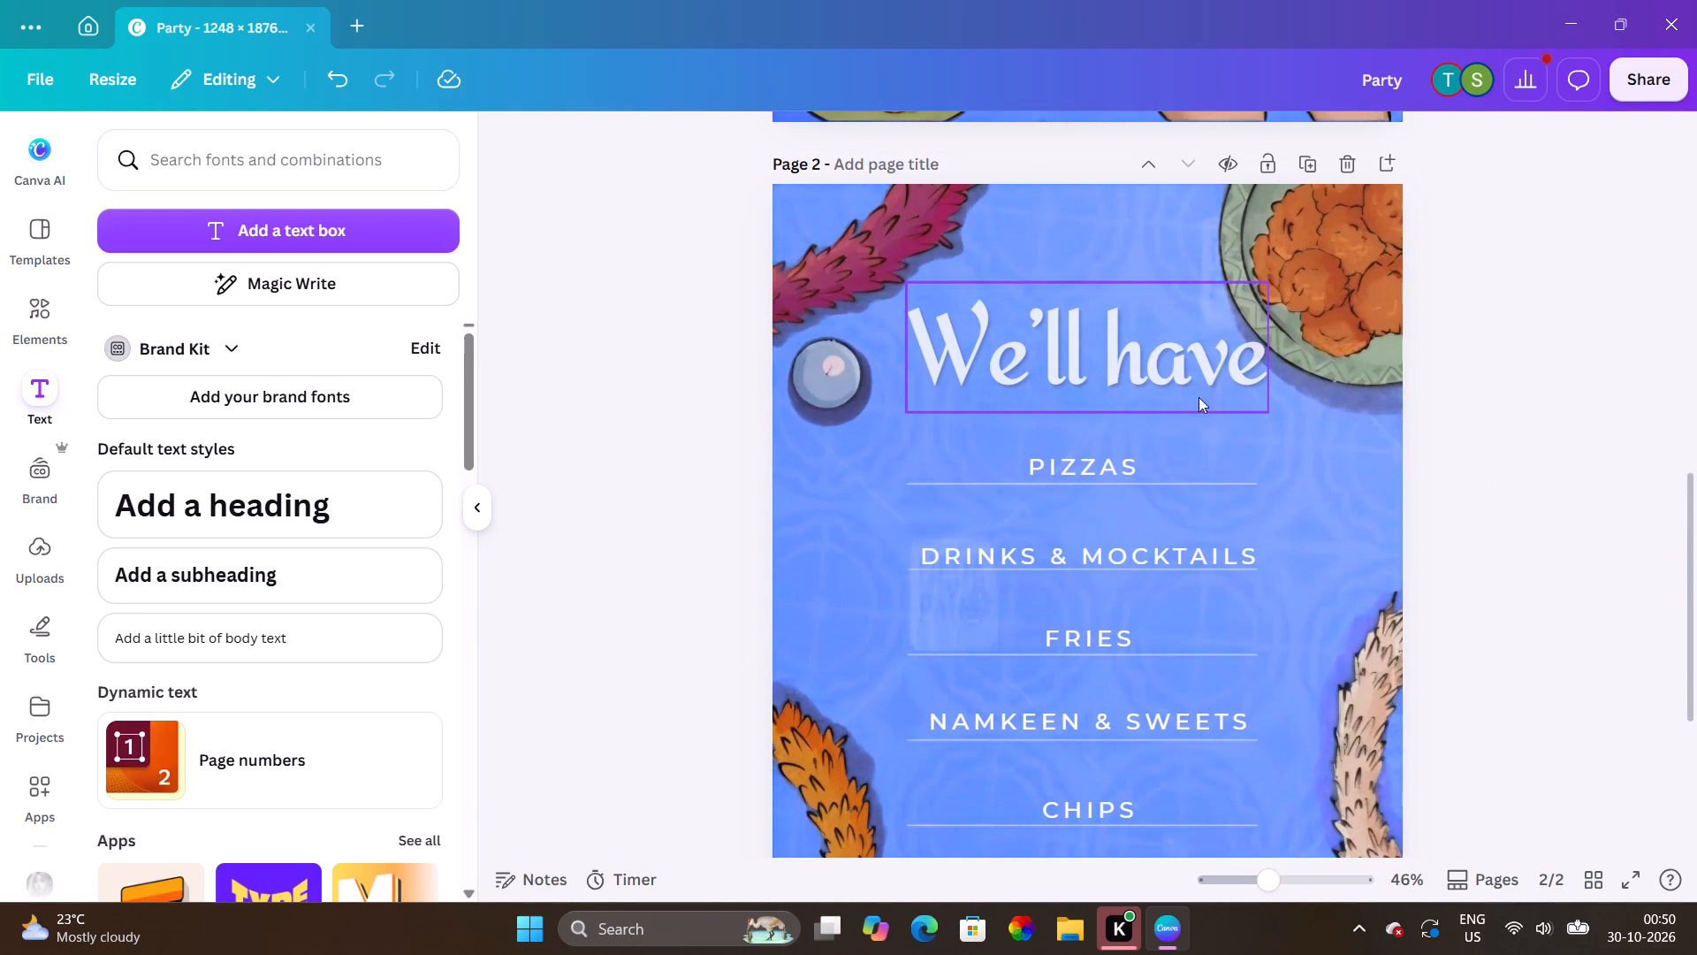
pyautogui.click(1160, 385)
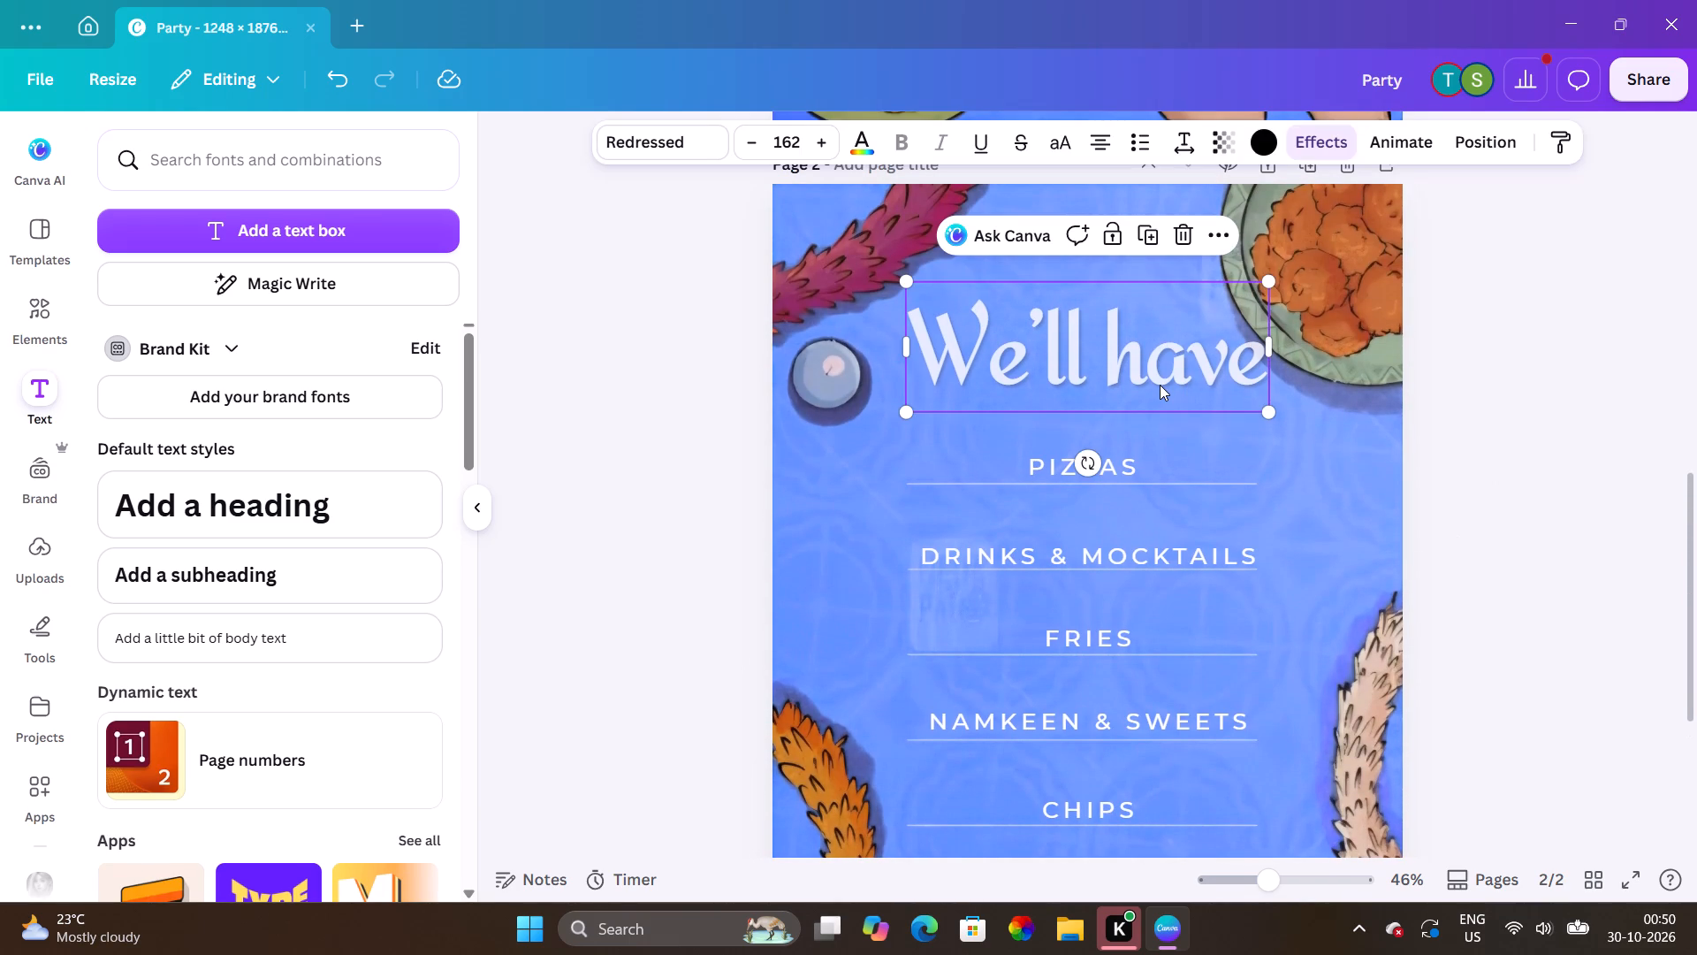
pyautogui.click(1321, 149)
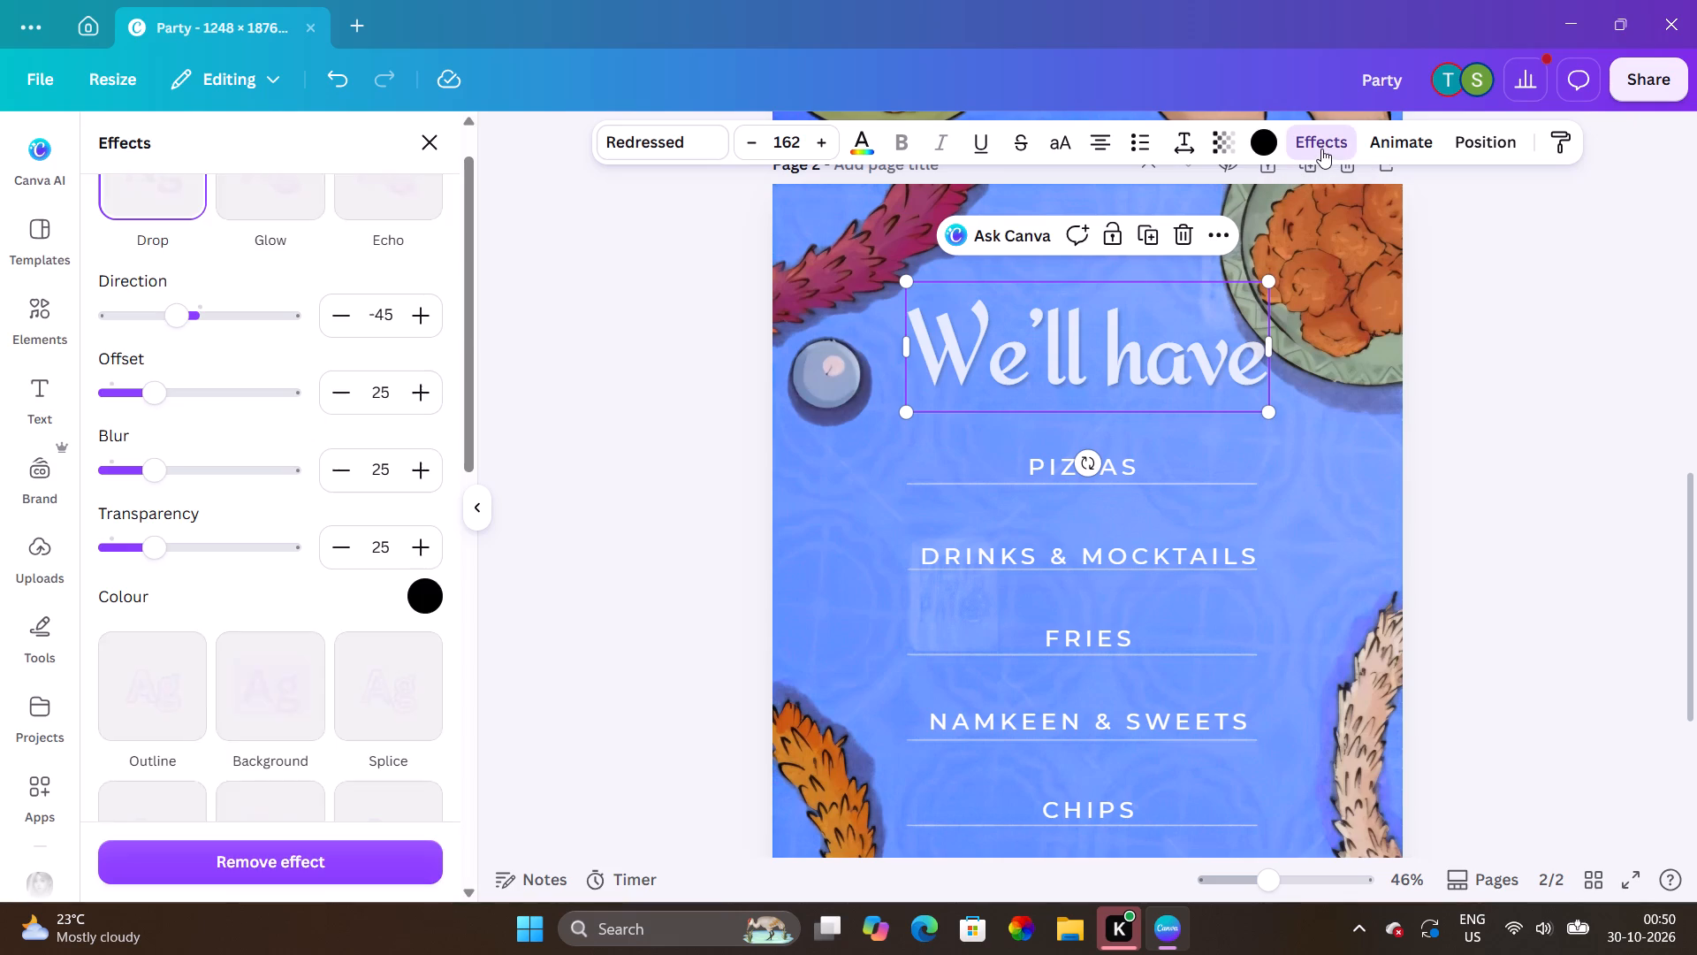
pyautogui.scroll(2, 373, 310)
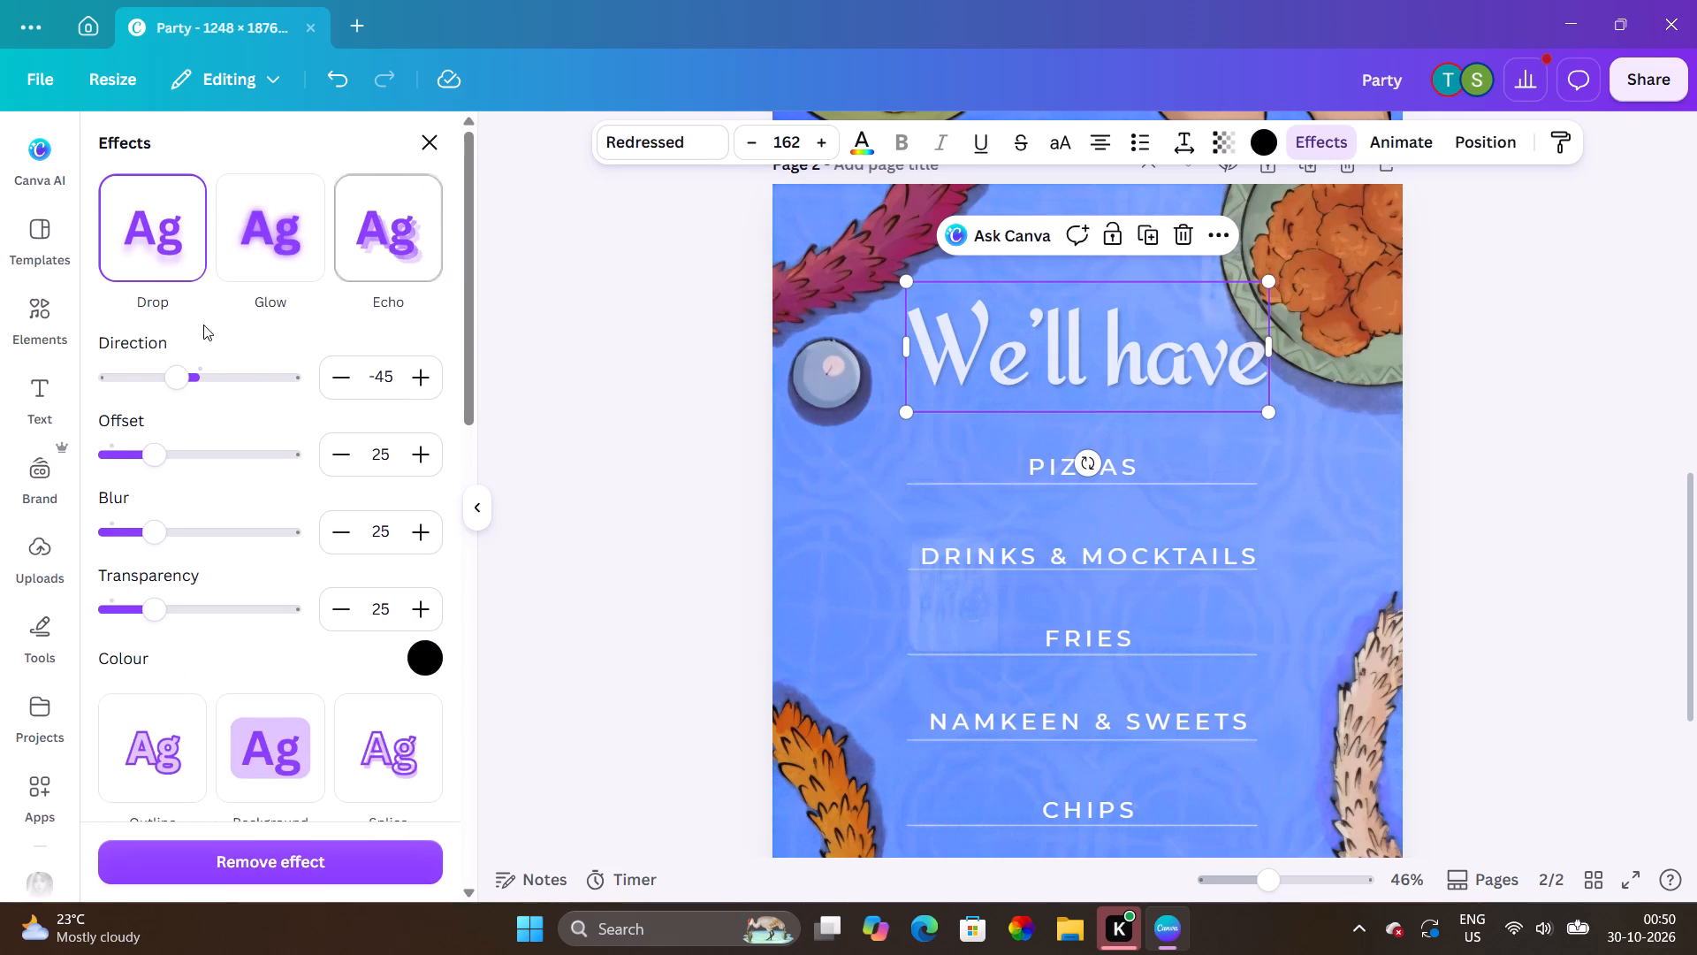
pyautogui.moveTo(183, 378); pyautogui.dragTo(139, 385)
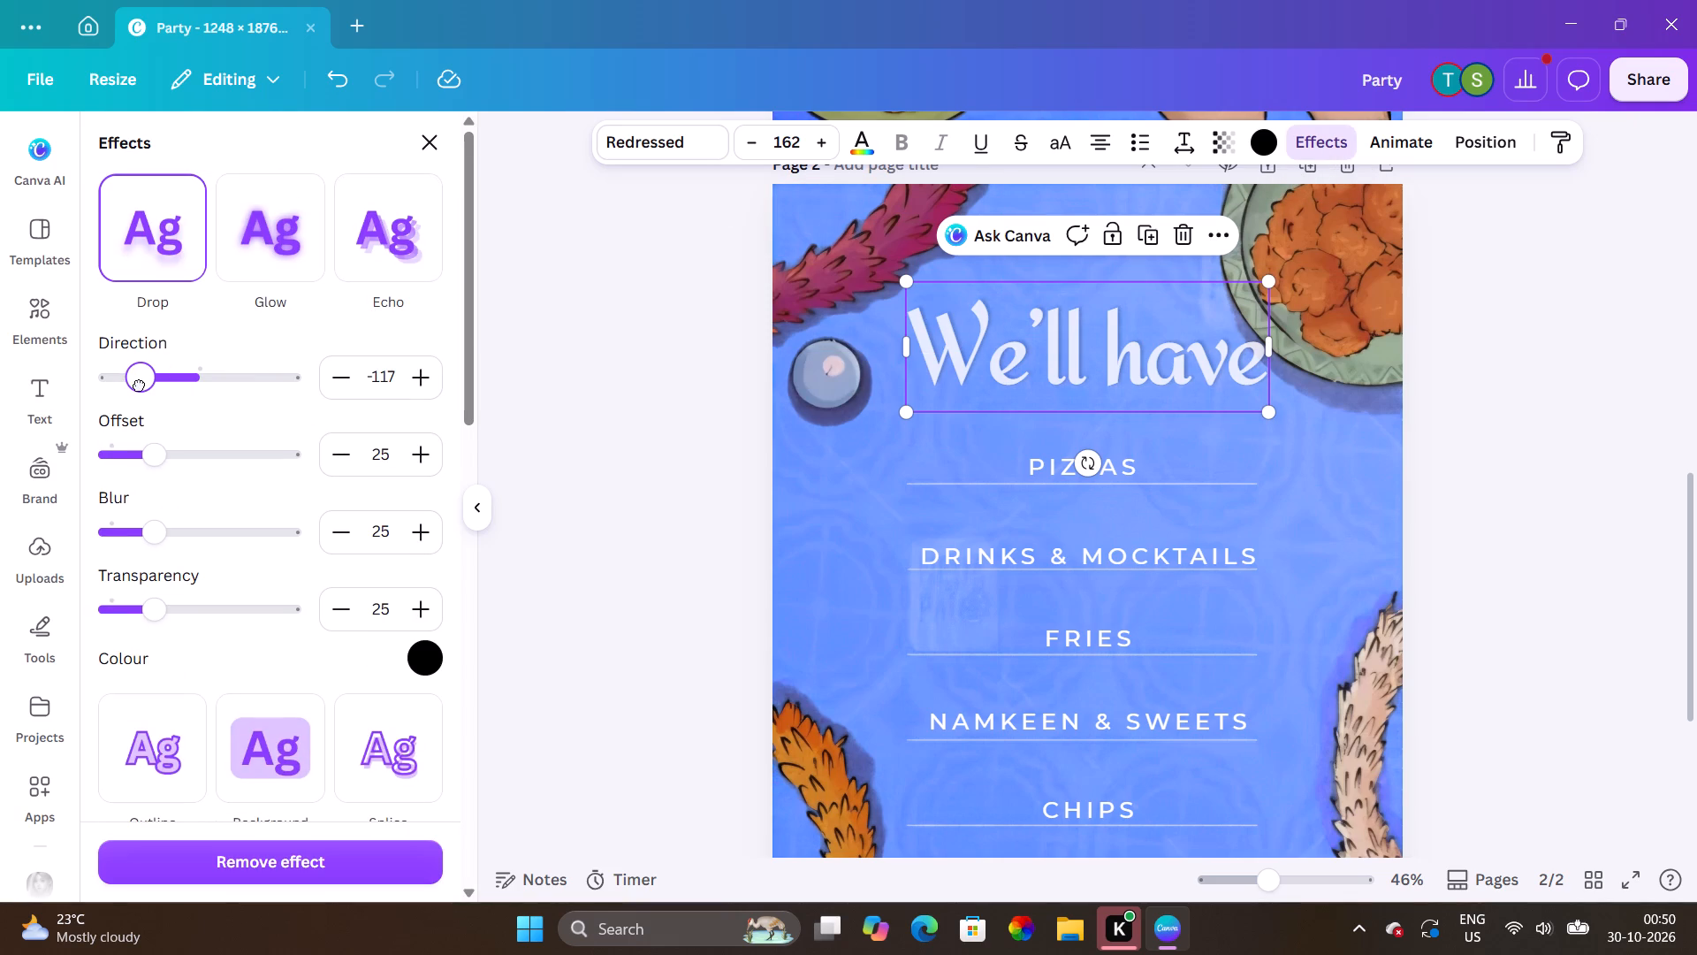
pyautogui.moveTo(139, 385); pyautogui.dragTo(149, 385)
pyautogui.moveTo(156, 439); pyautogui.dragTo(219, 447)
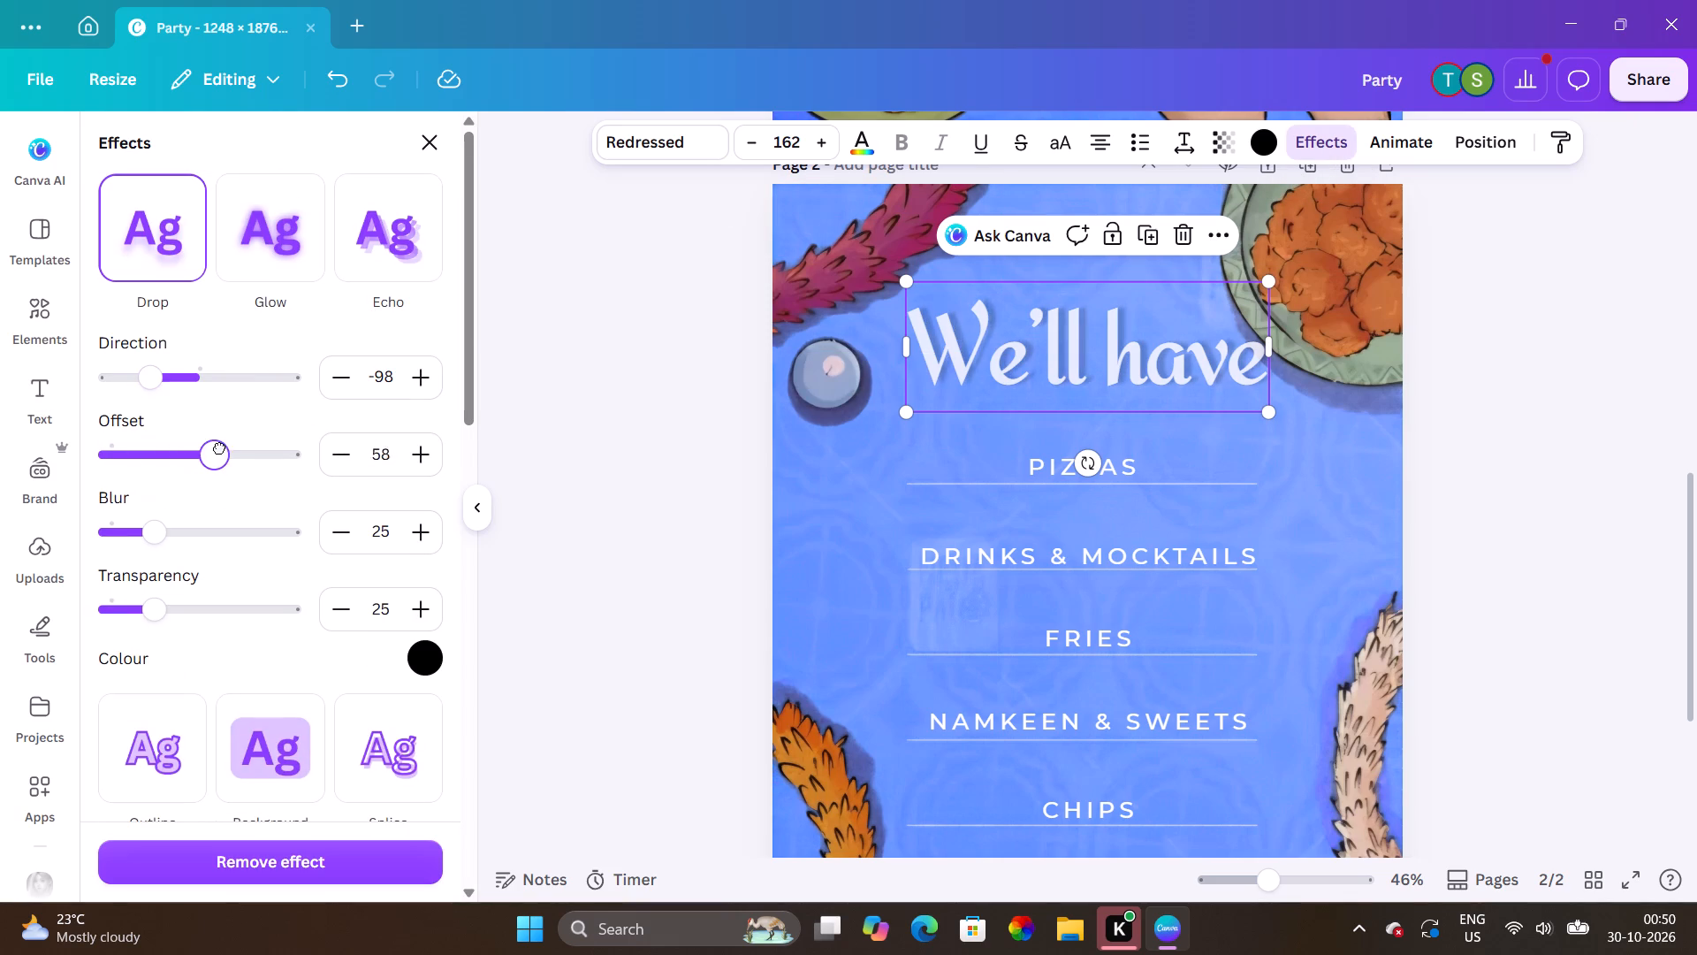
pyautogui.moveTo(219, 447); pyautogui.dragTo(240, 452)
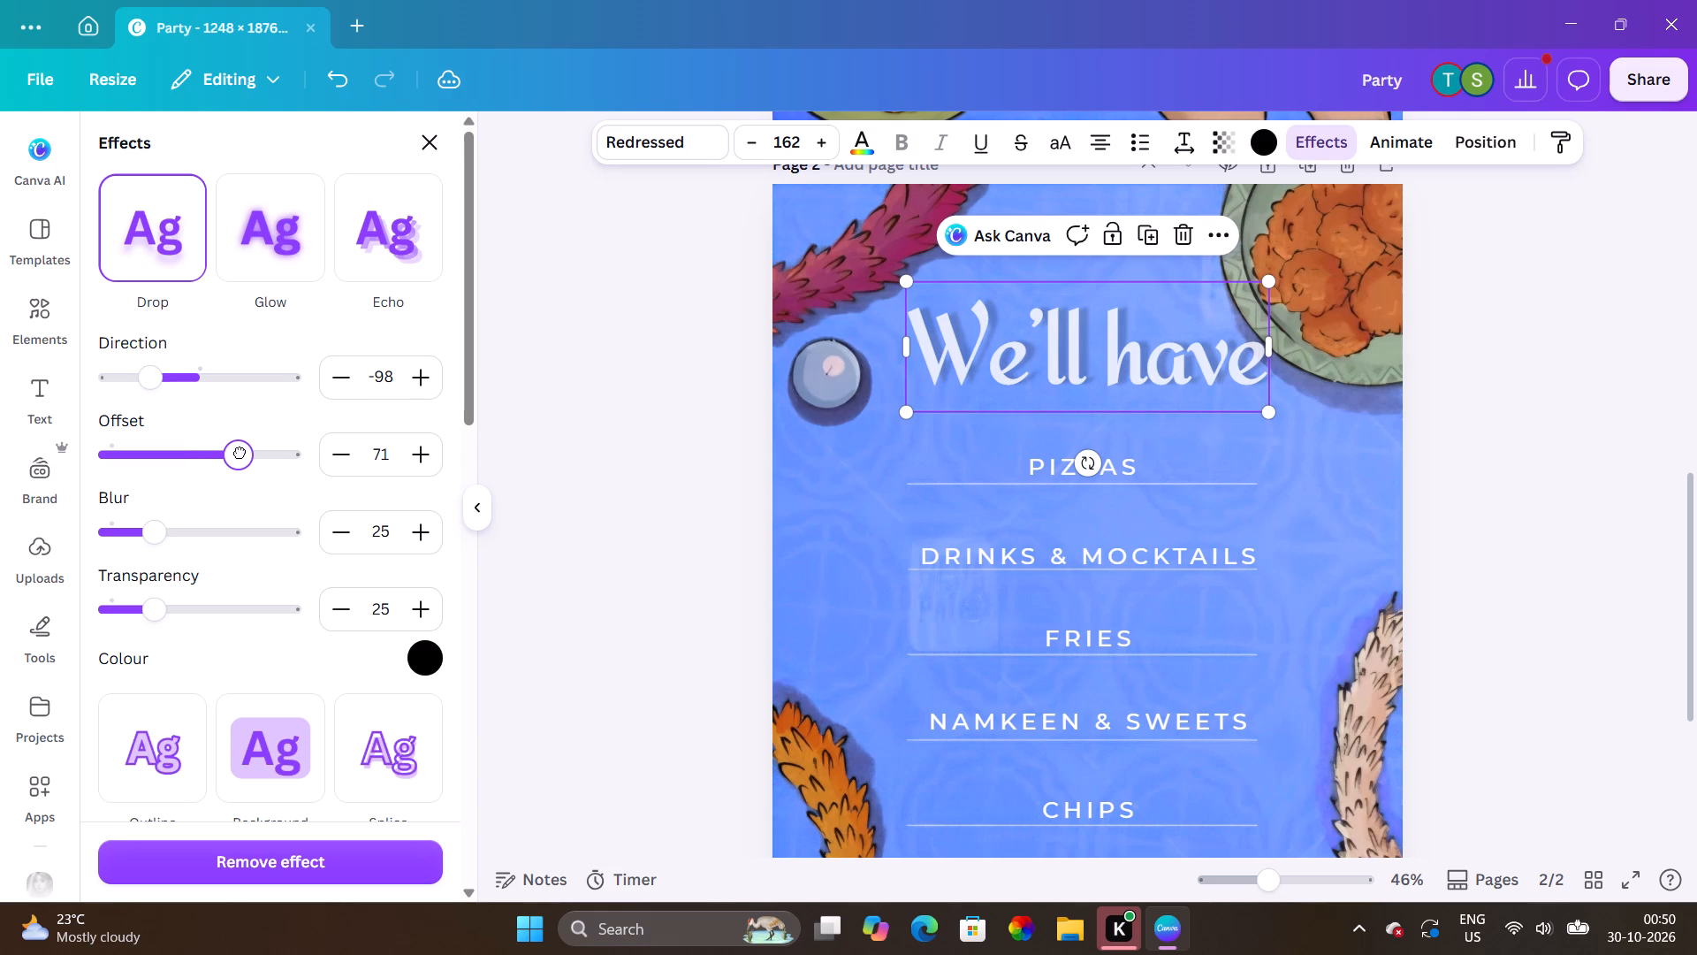
# Set the "We'll have" title's drop shadow blur to 17 and its transparency to 57, then leave the effect settings.
pyautogui.moveTo(154, 539); pyautogui.dragTo(157, 539)
pyautogui.moveTo(157, 539); pyautogui.dragTo(69, 565)
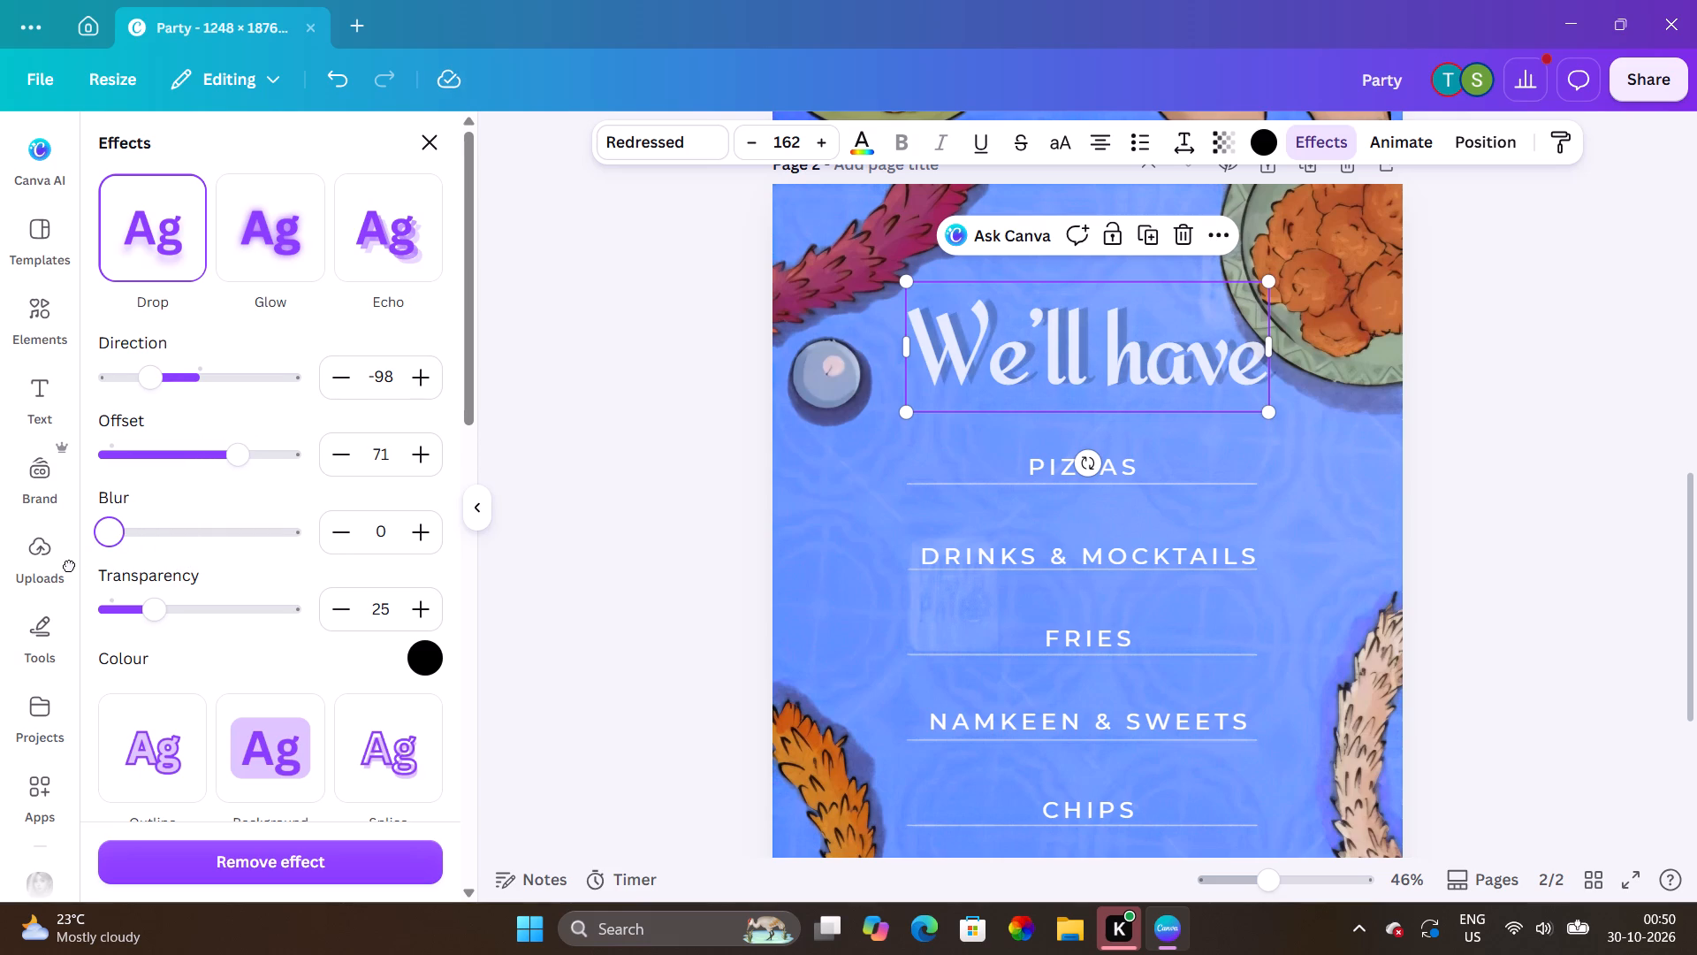
pyautogui.moveTo(69, 565); pyautogui.dragTo(155, 584)
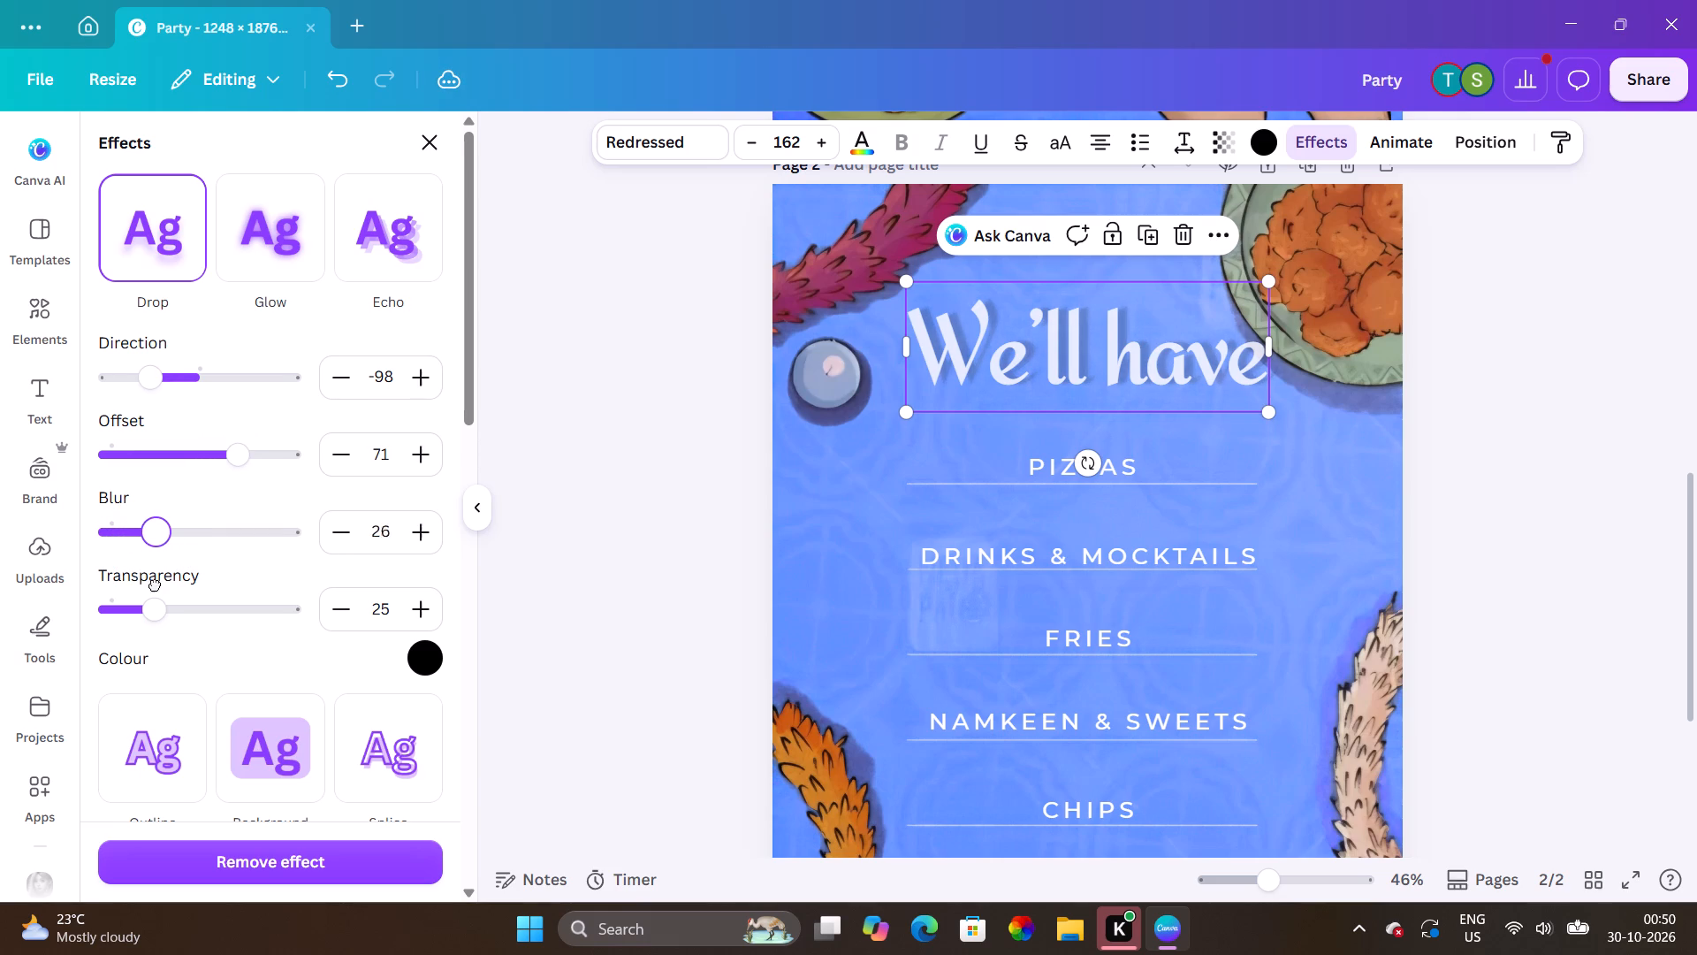
pyautogui.moveTo(155, 584); pyautogui.dragTo(138, 584)
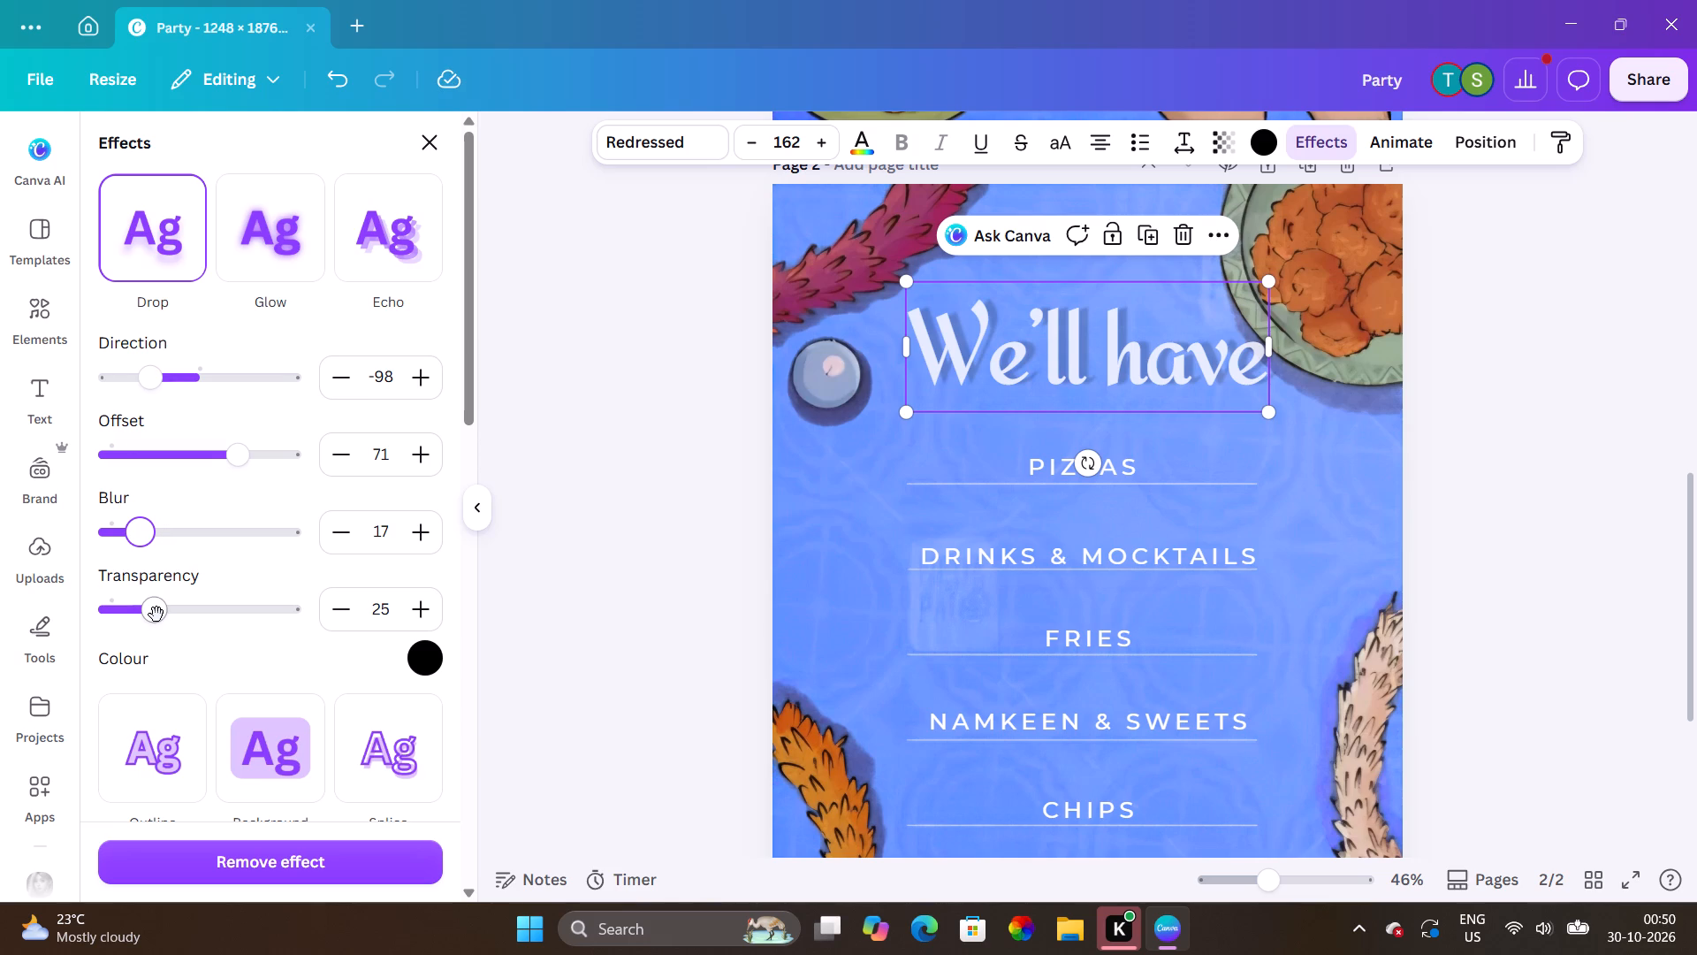
pyautogui.moveTo(156, 615); pyautogui.dragTo(316, 618)
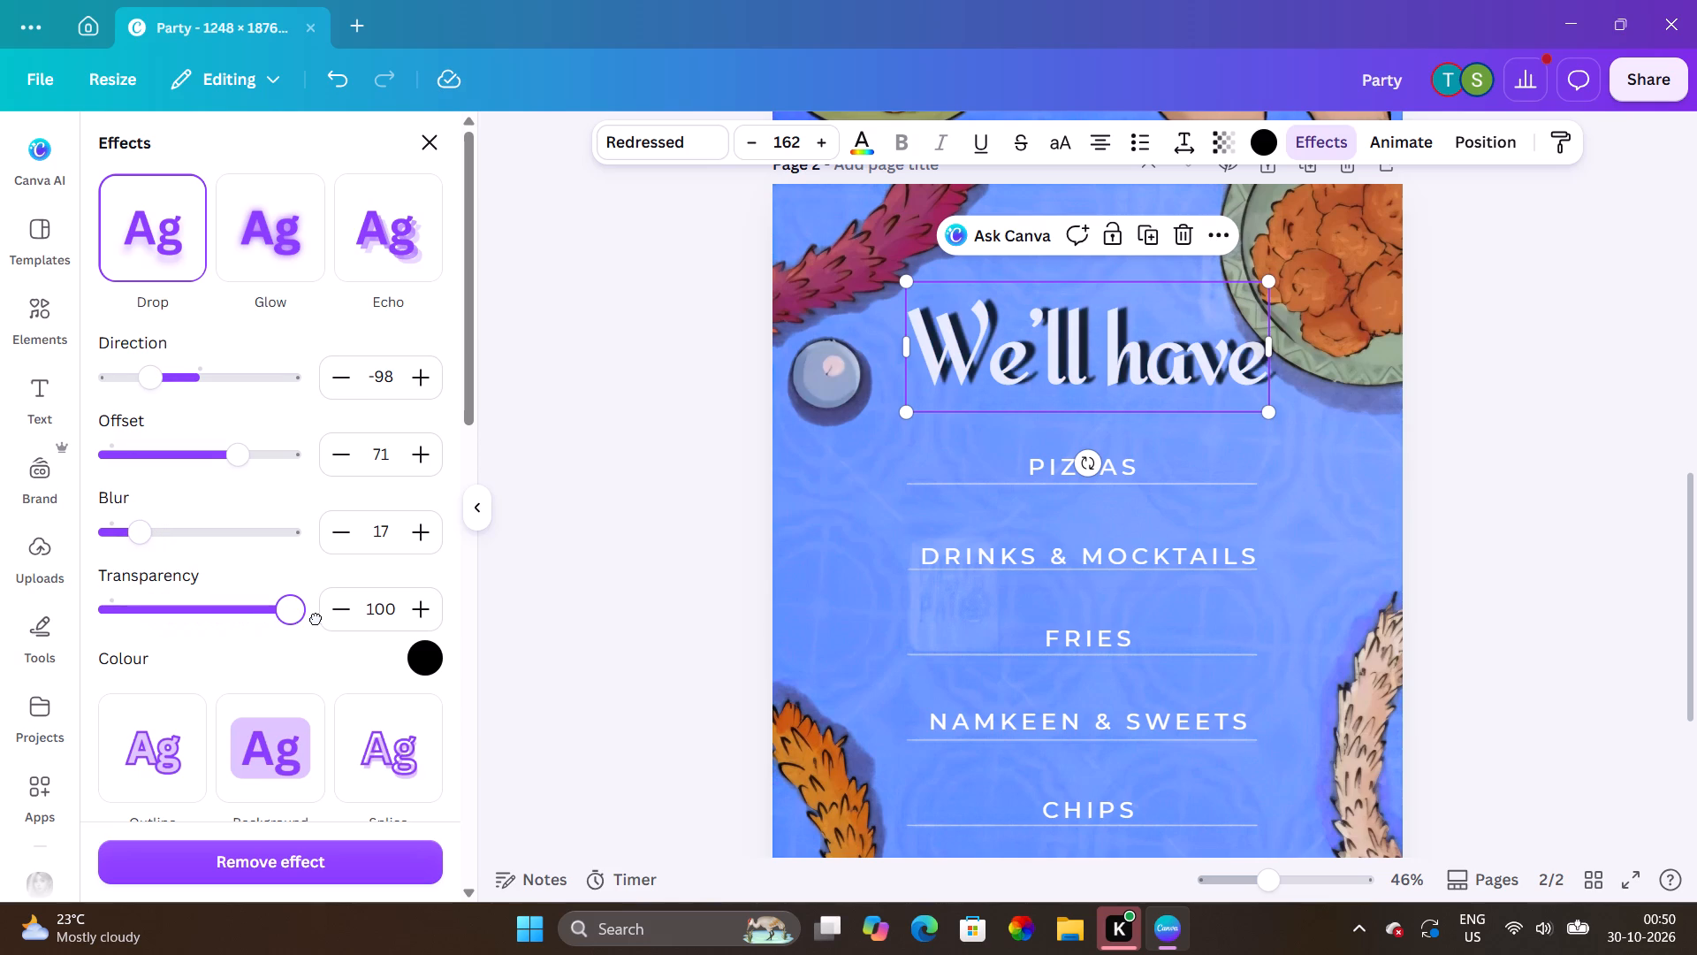
pyautogui.moveTo(316, 618); pyautogui.dragTo(213, 629)
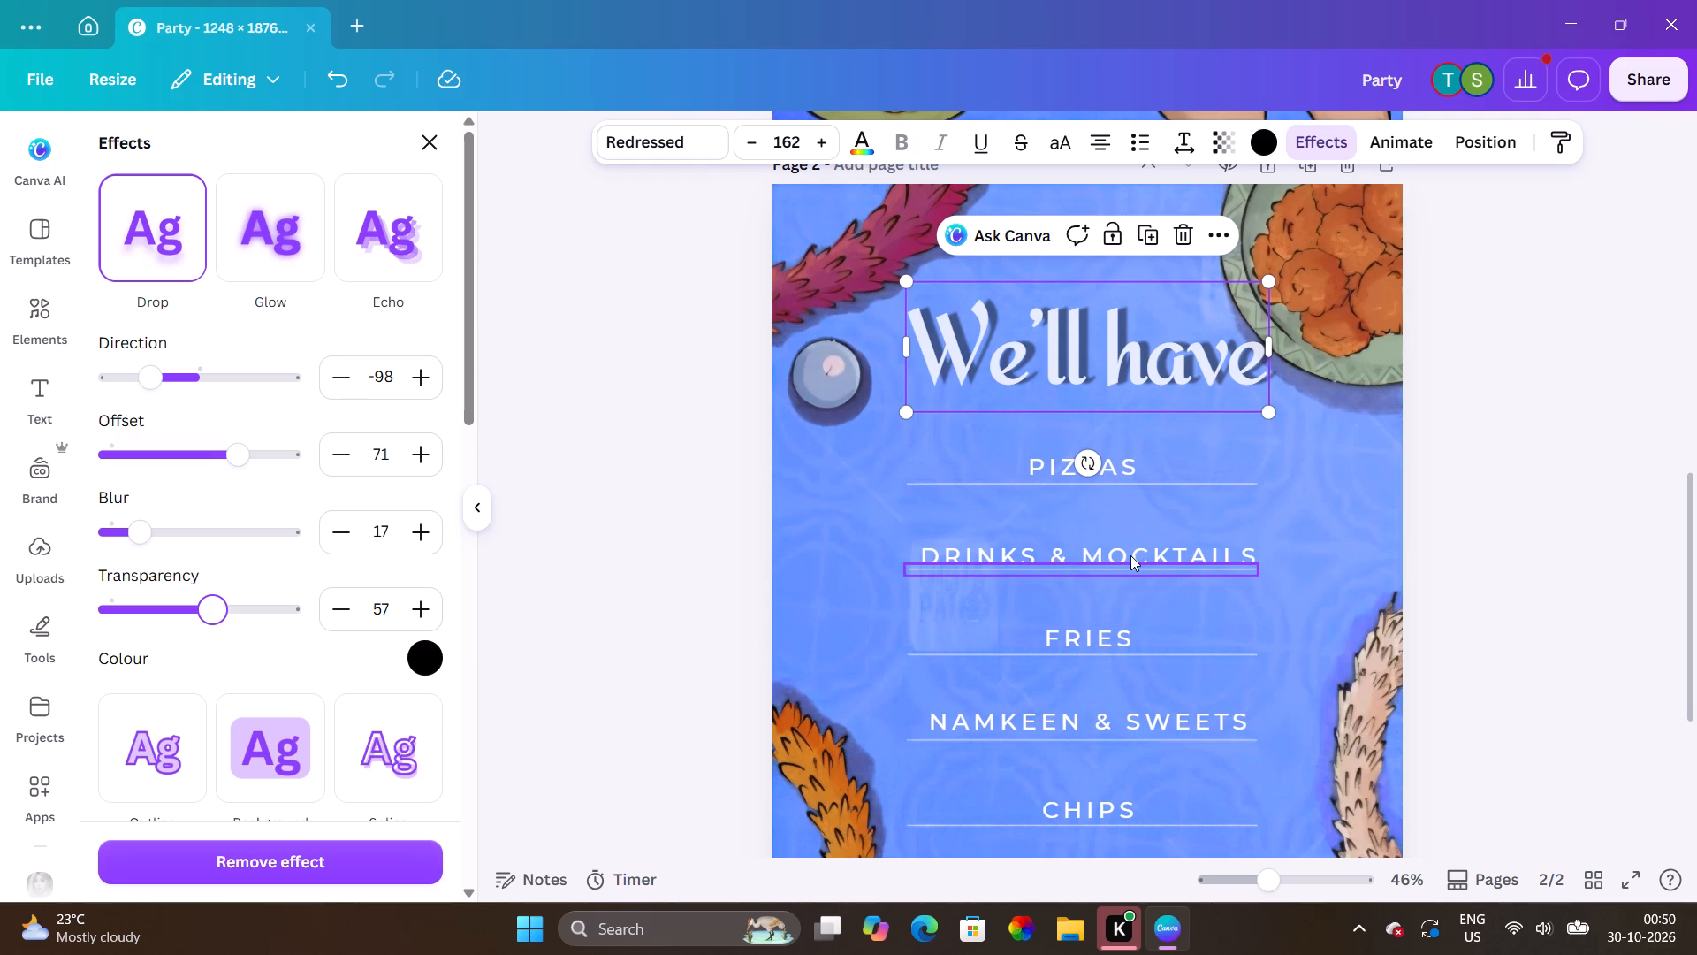
pyautogui.click(1557, 451)
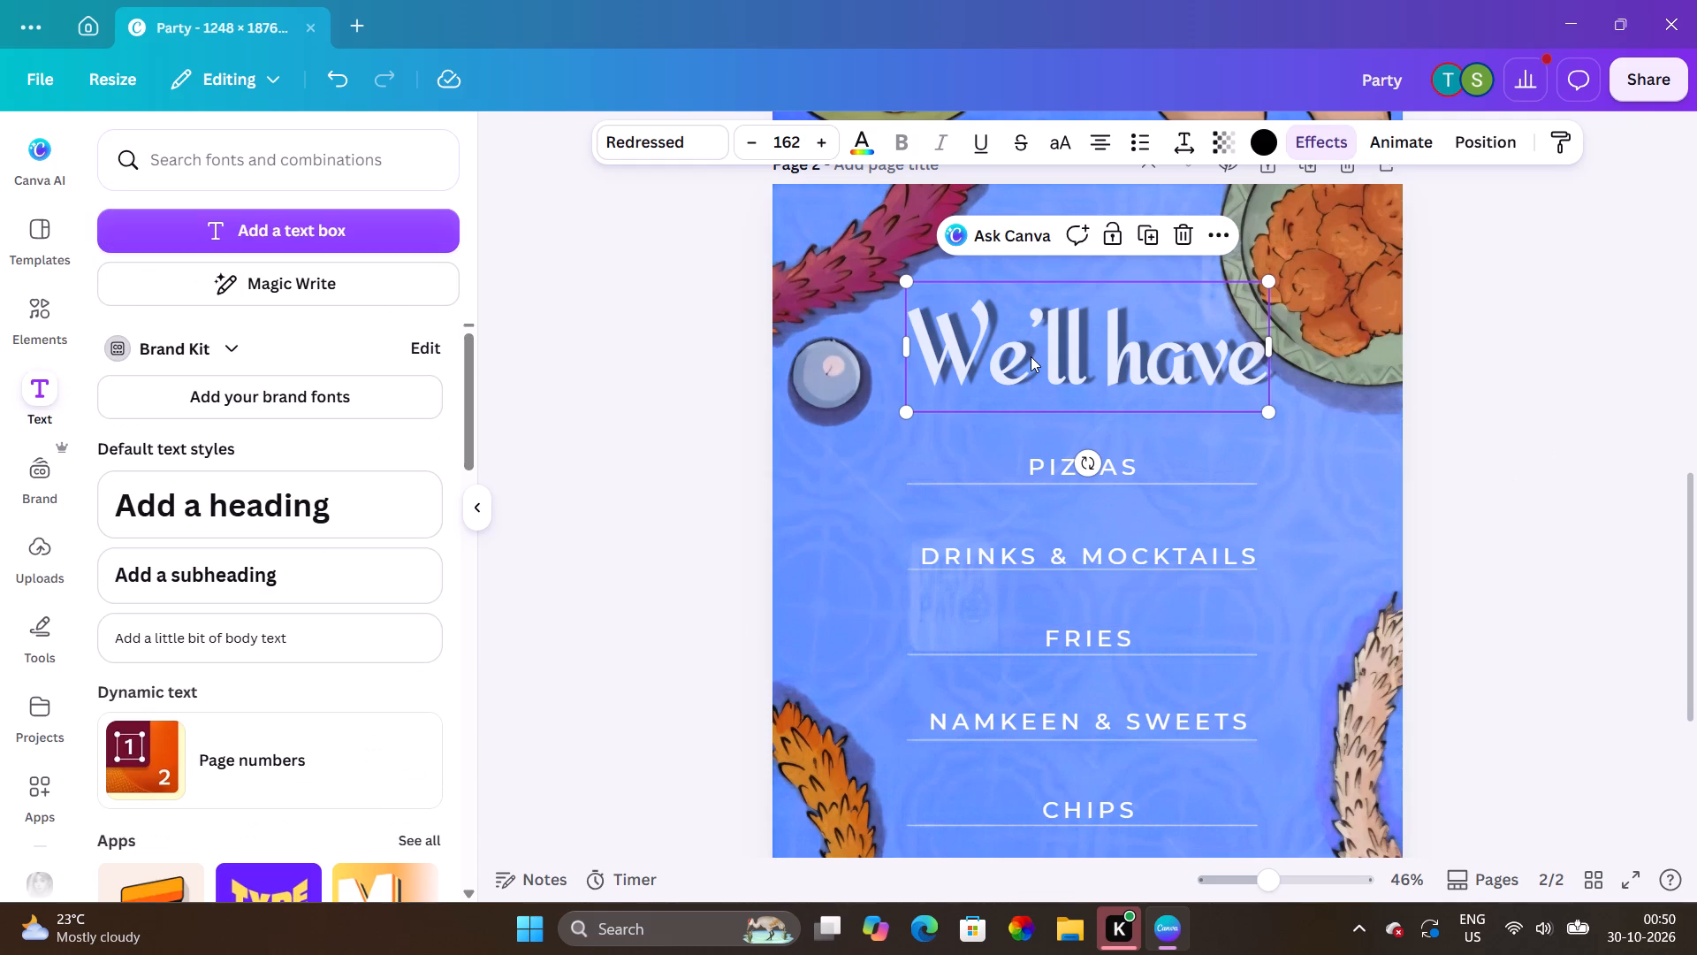
# Apply the Echo text effect to all six page 2 list items together, from "PIZZAS" to "GAMES".
pyautogui.click(1696, 347)
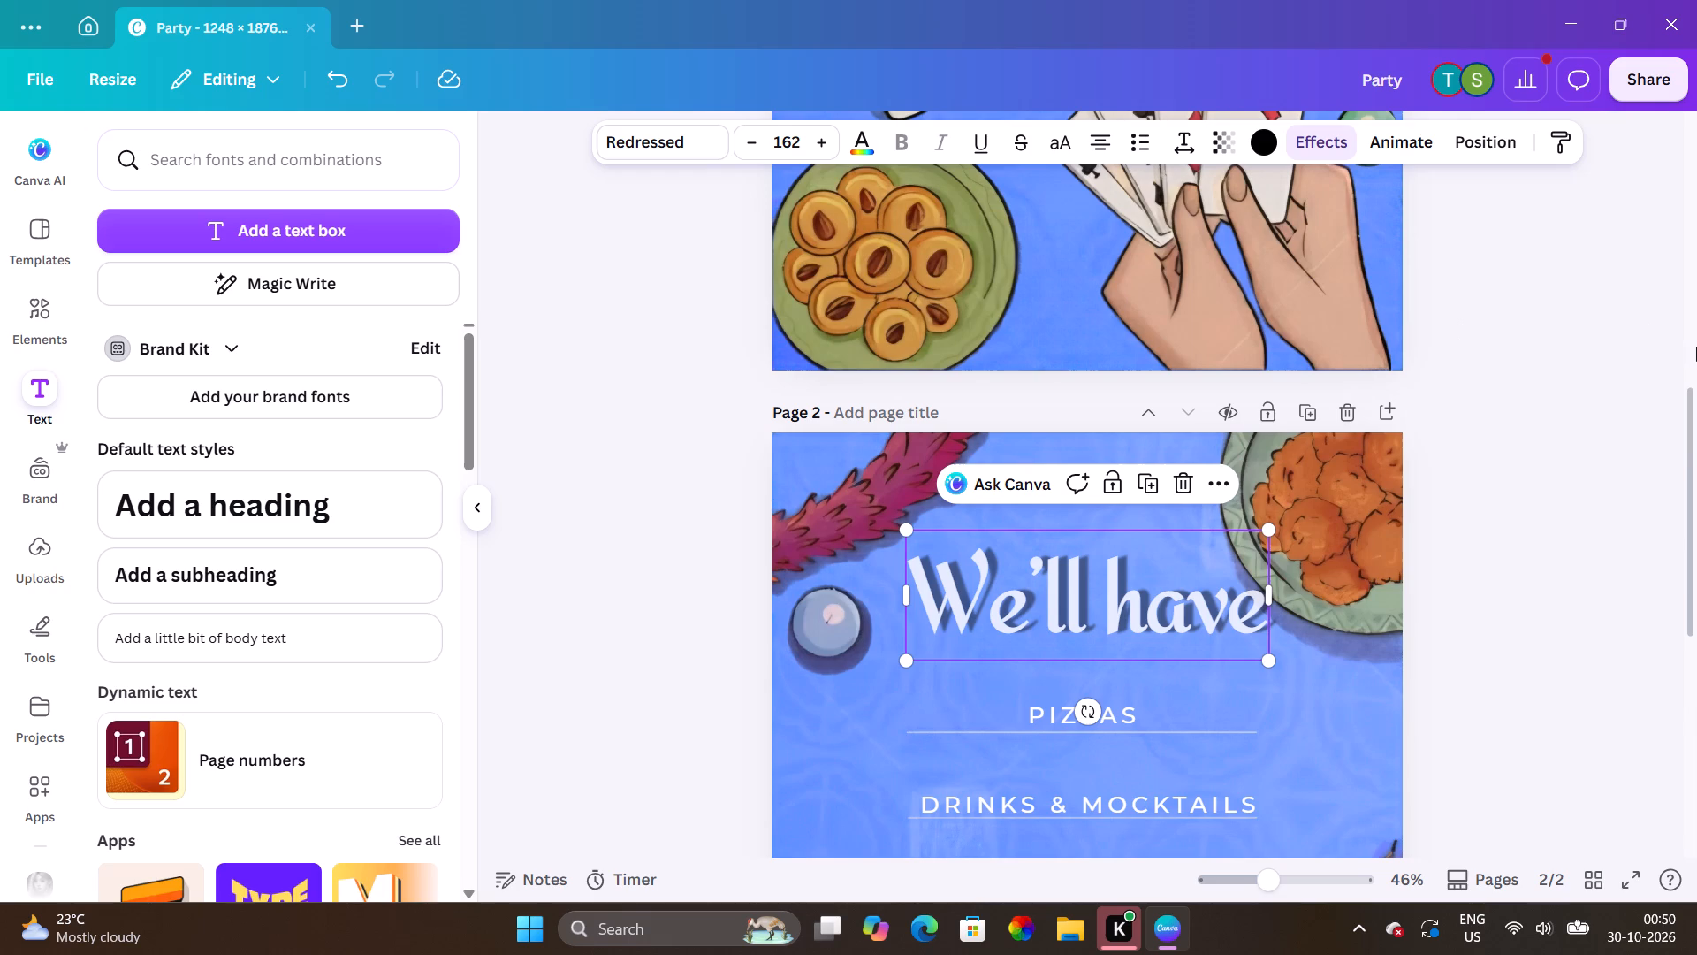
pyautogui.scroll(-2, 1549, 511)
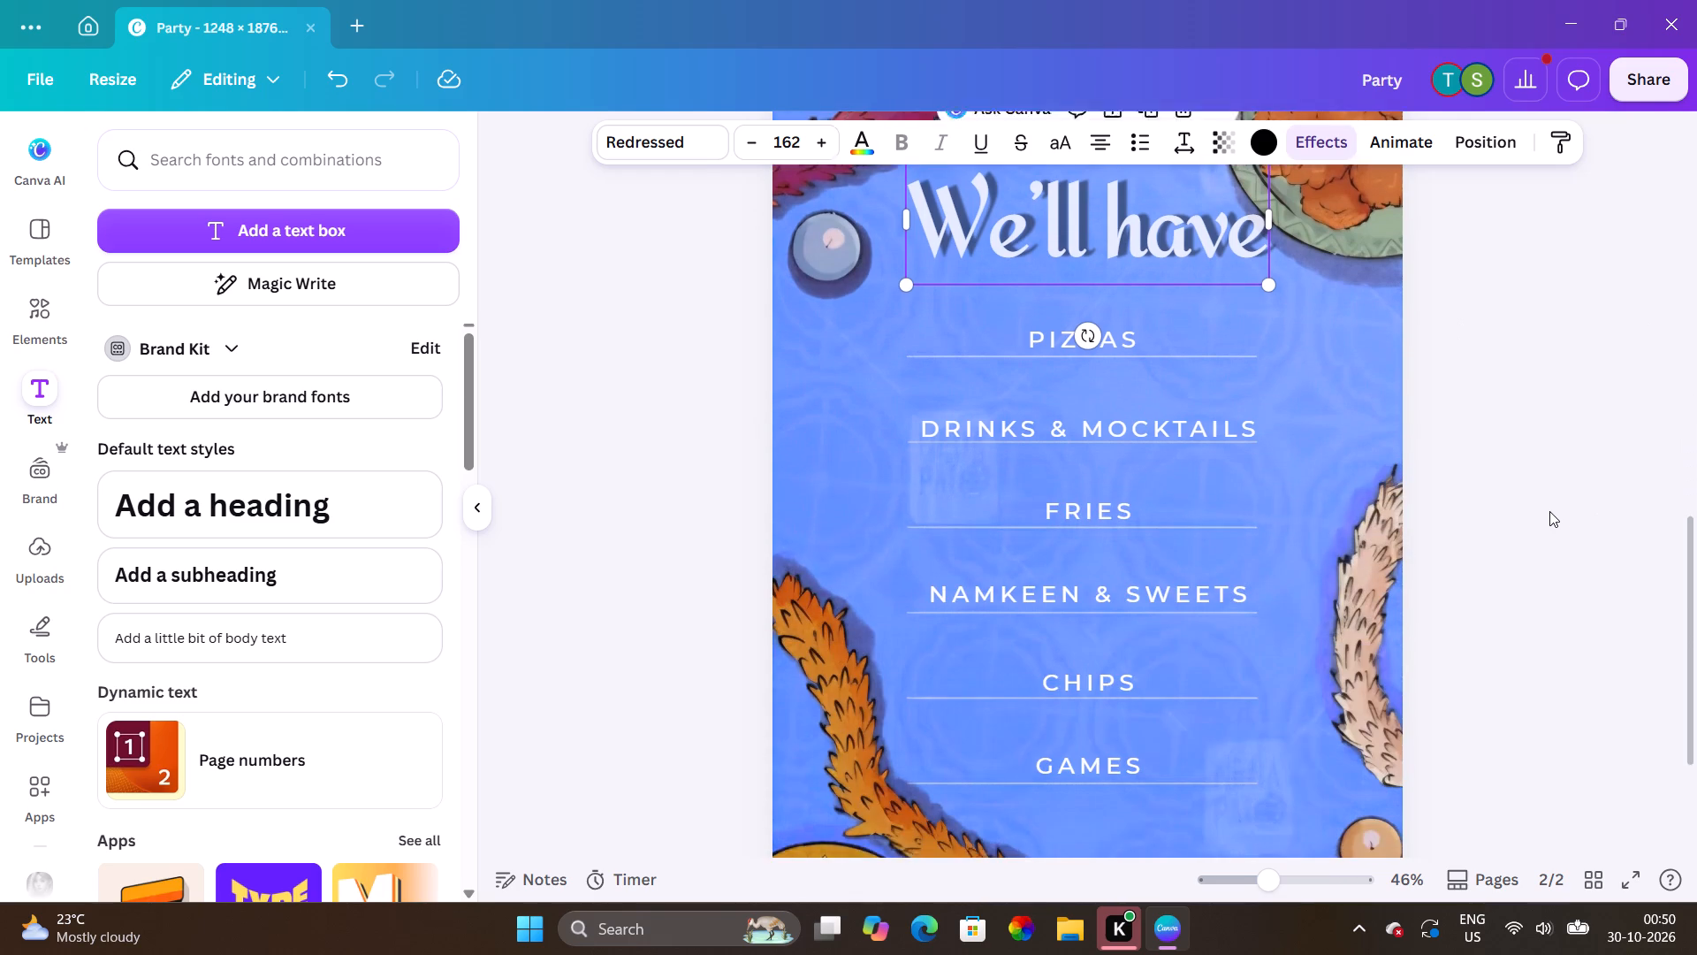
pyautogui.scroll(-1, 1549, 511)
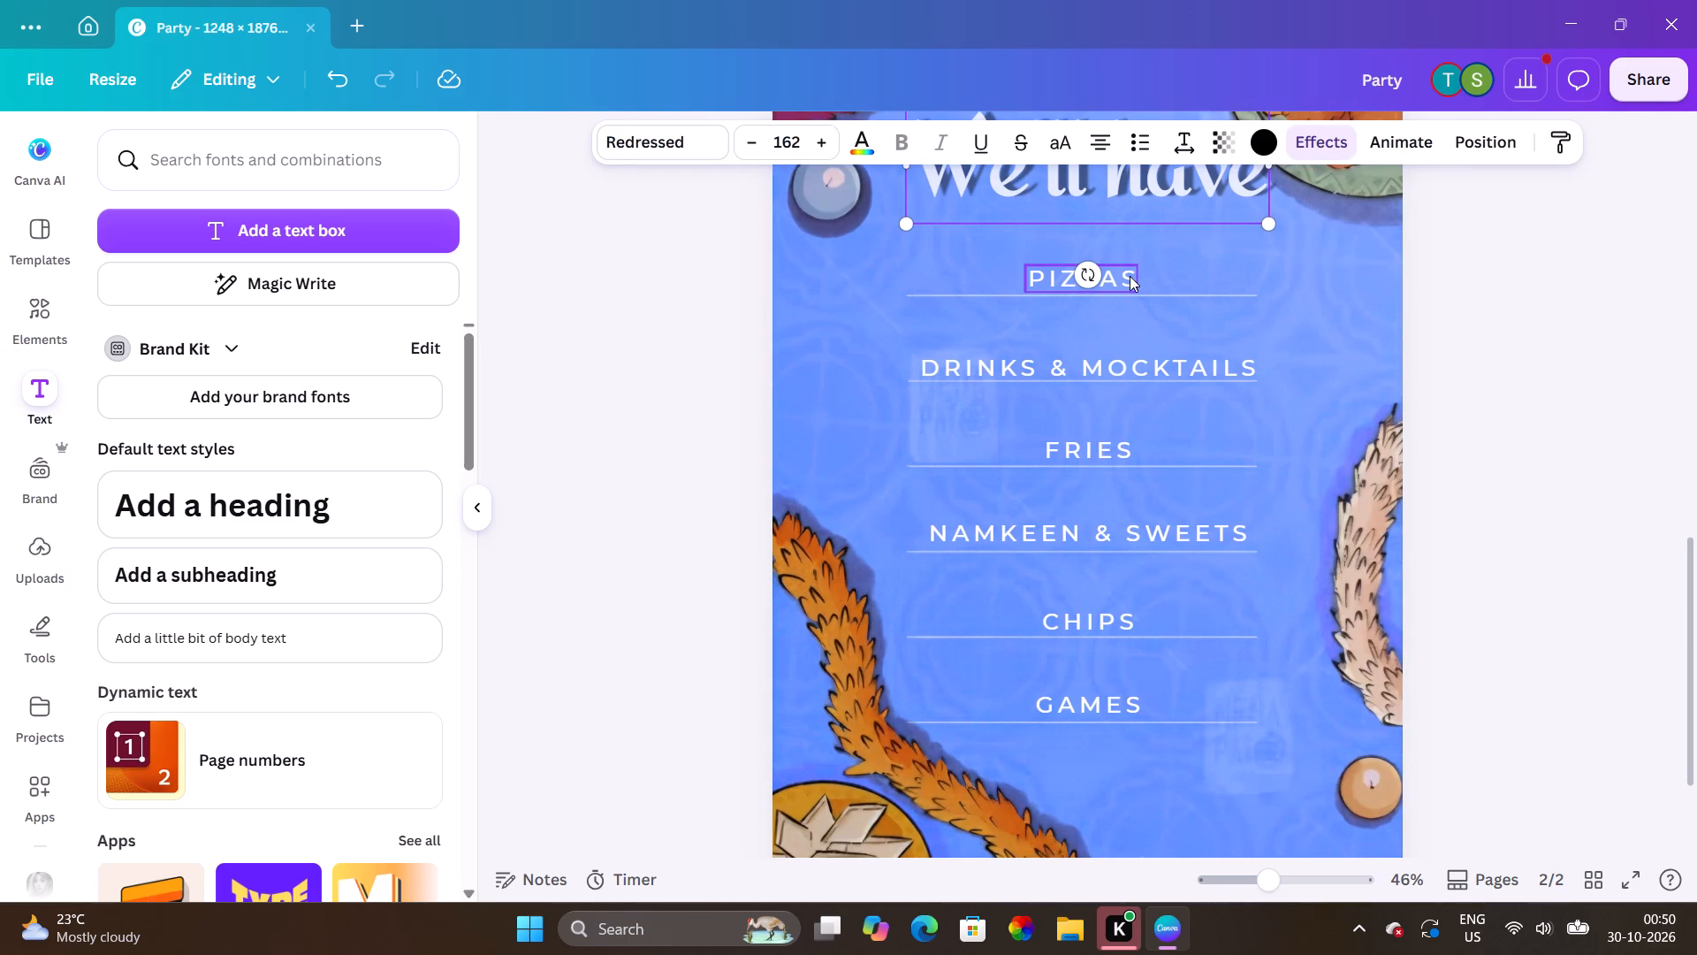
pyautogui.click(1130, 276)
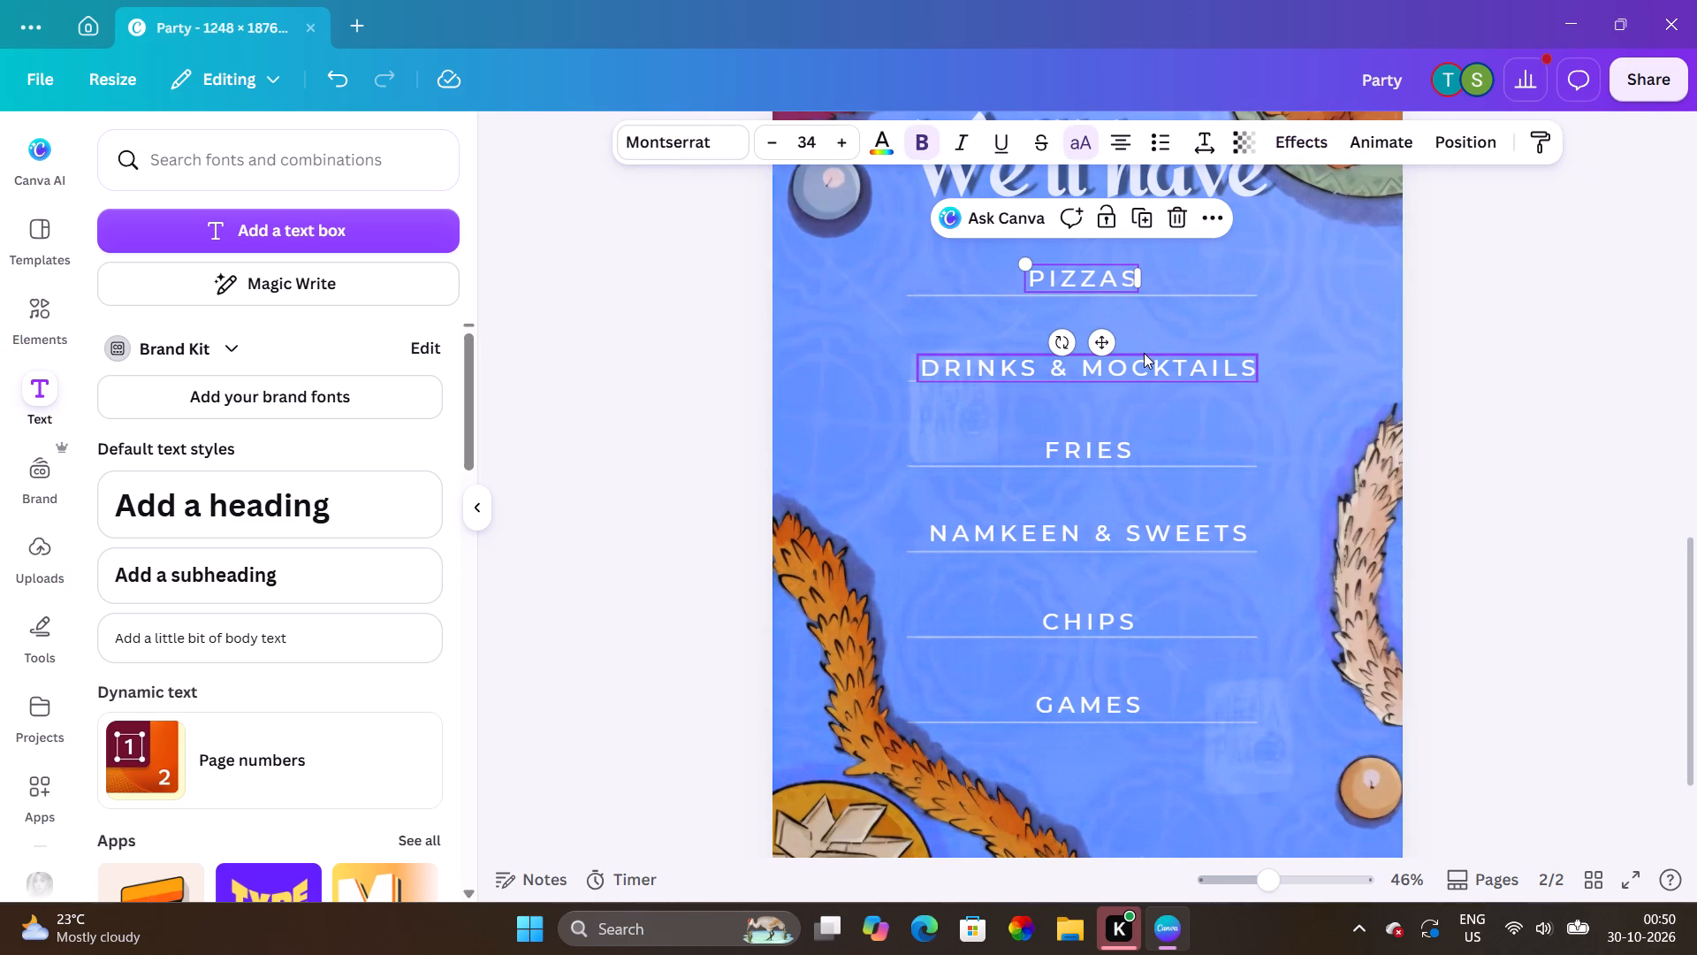
pyautogui.keyDown('shift'); pyautogui.click(1144, 354); pyautogui.keyUp('shift')
pyautogui.keyDown('shift'); pyautogui.click(1115, 452); pyautogui.keyUp('shift')
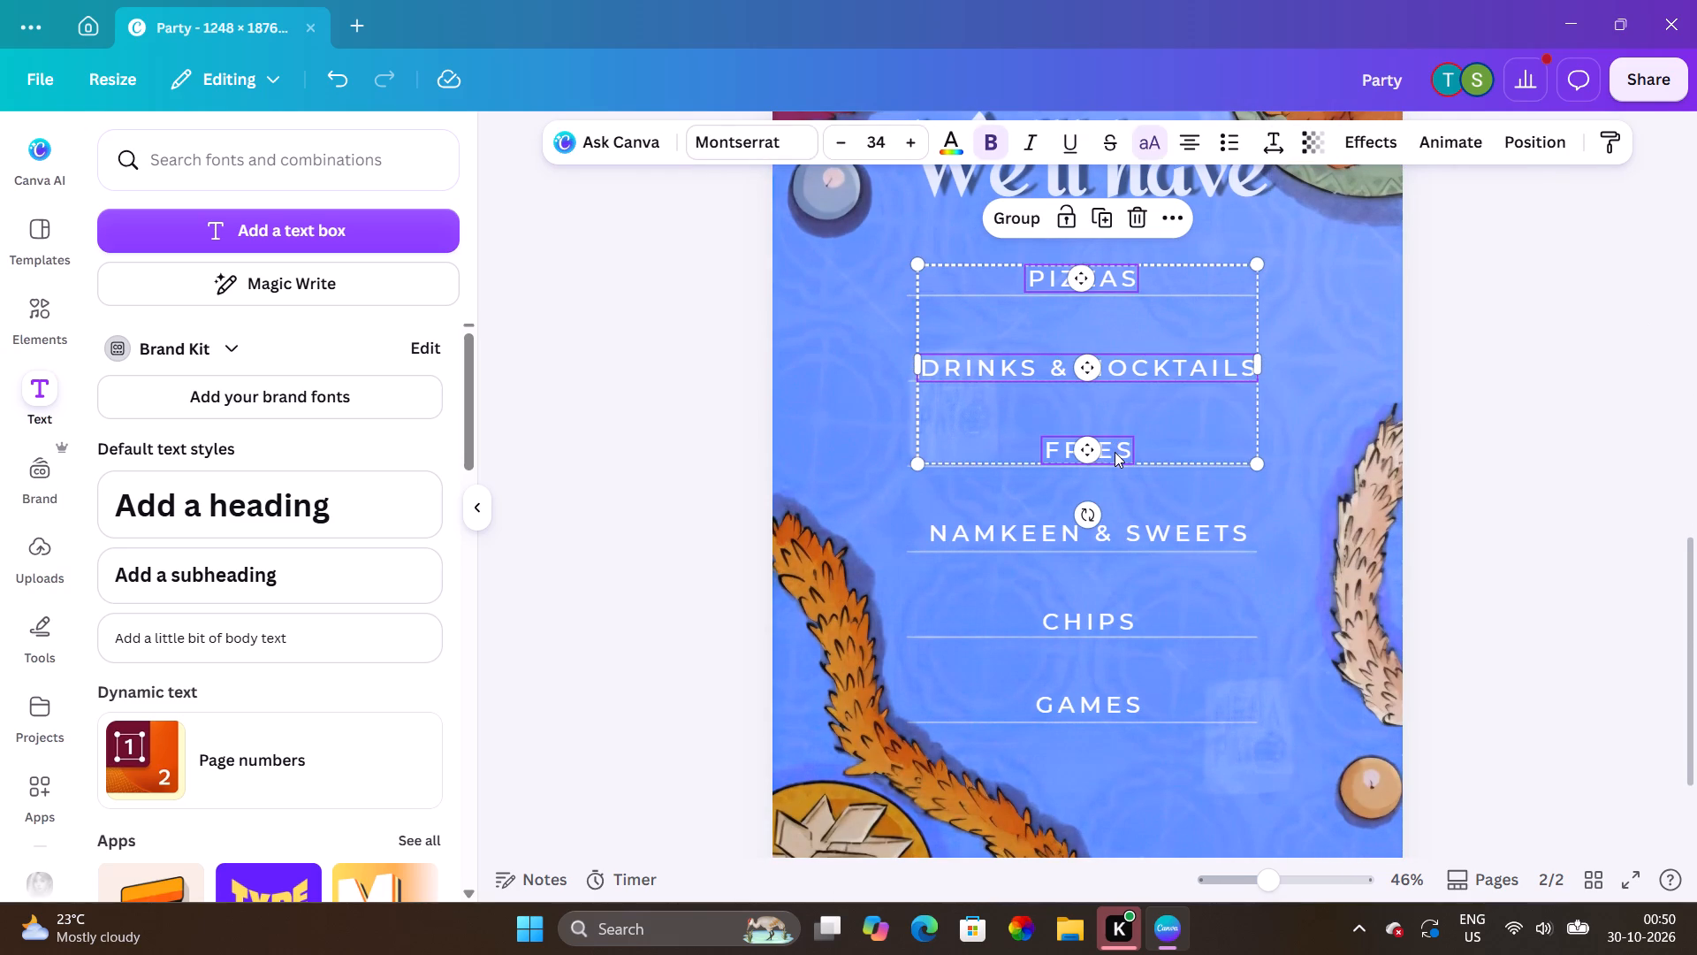
pyautogui.keyDown('shift'); pyautogui.click(1149, 536); pyautogui.keyUp('shift')
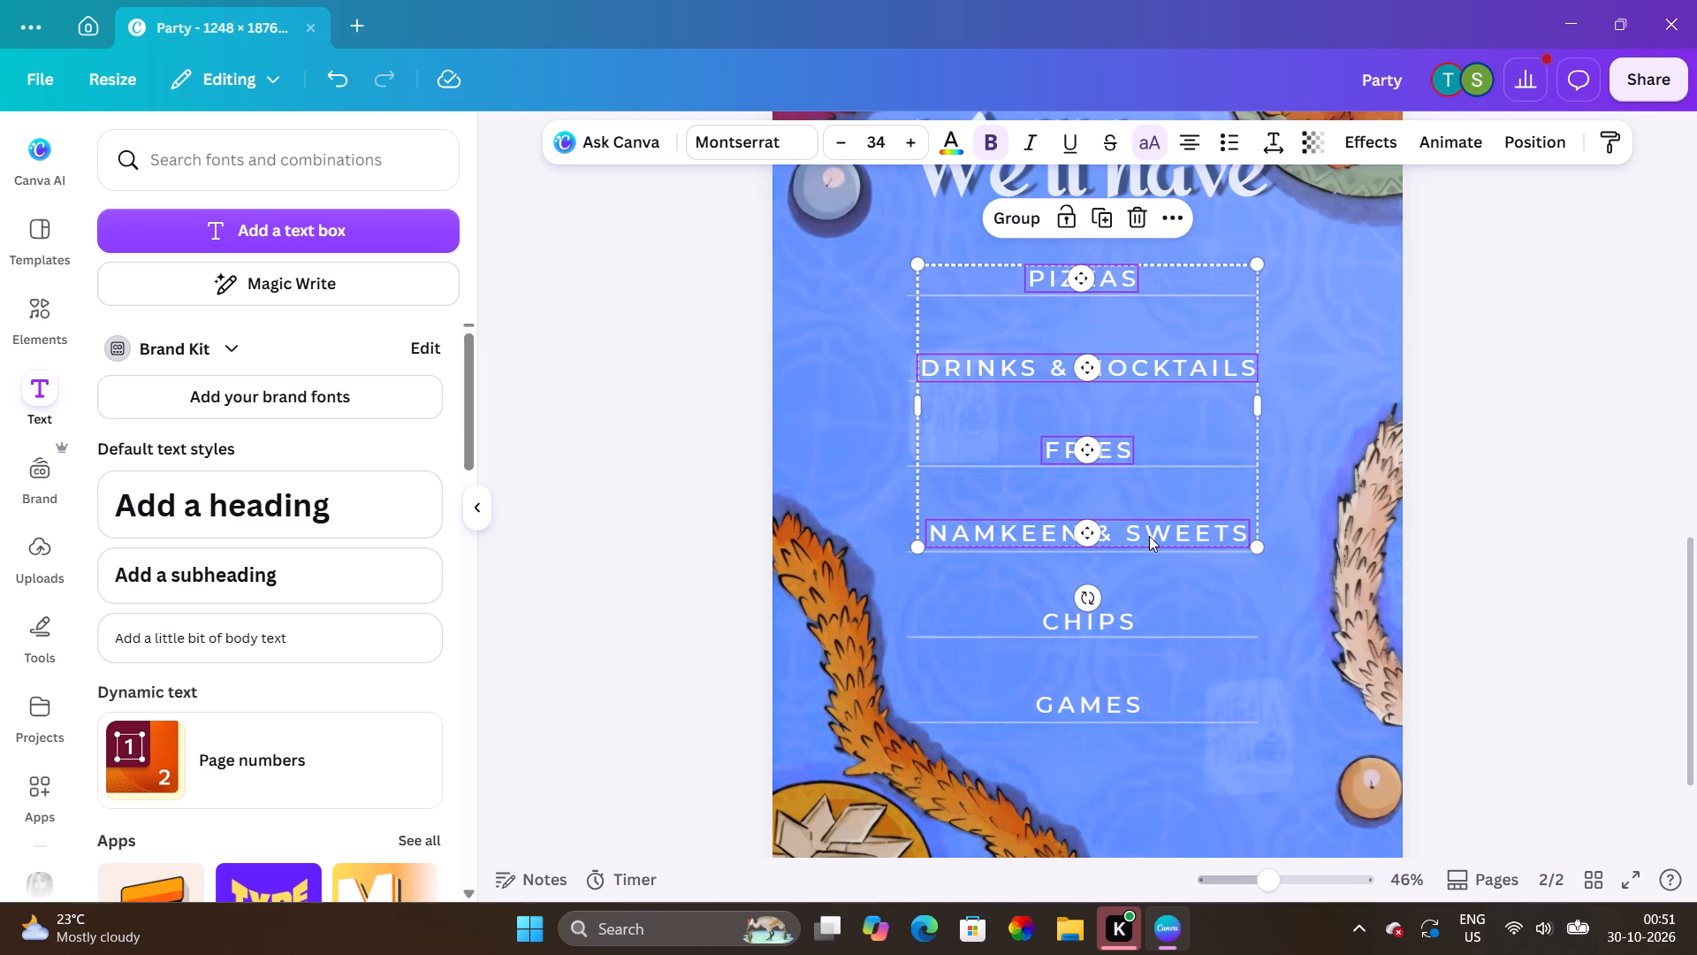
pyautogui.keyDown('shift'); pyautogui.click(1112, 618); pyautogui.keyUp('shift')
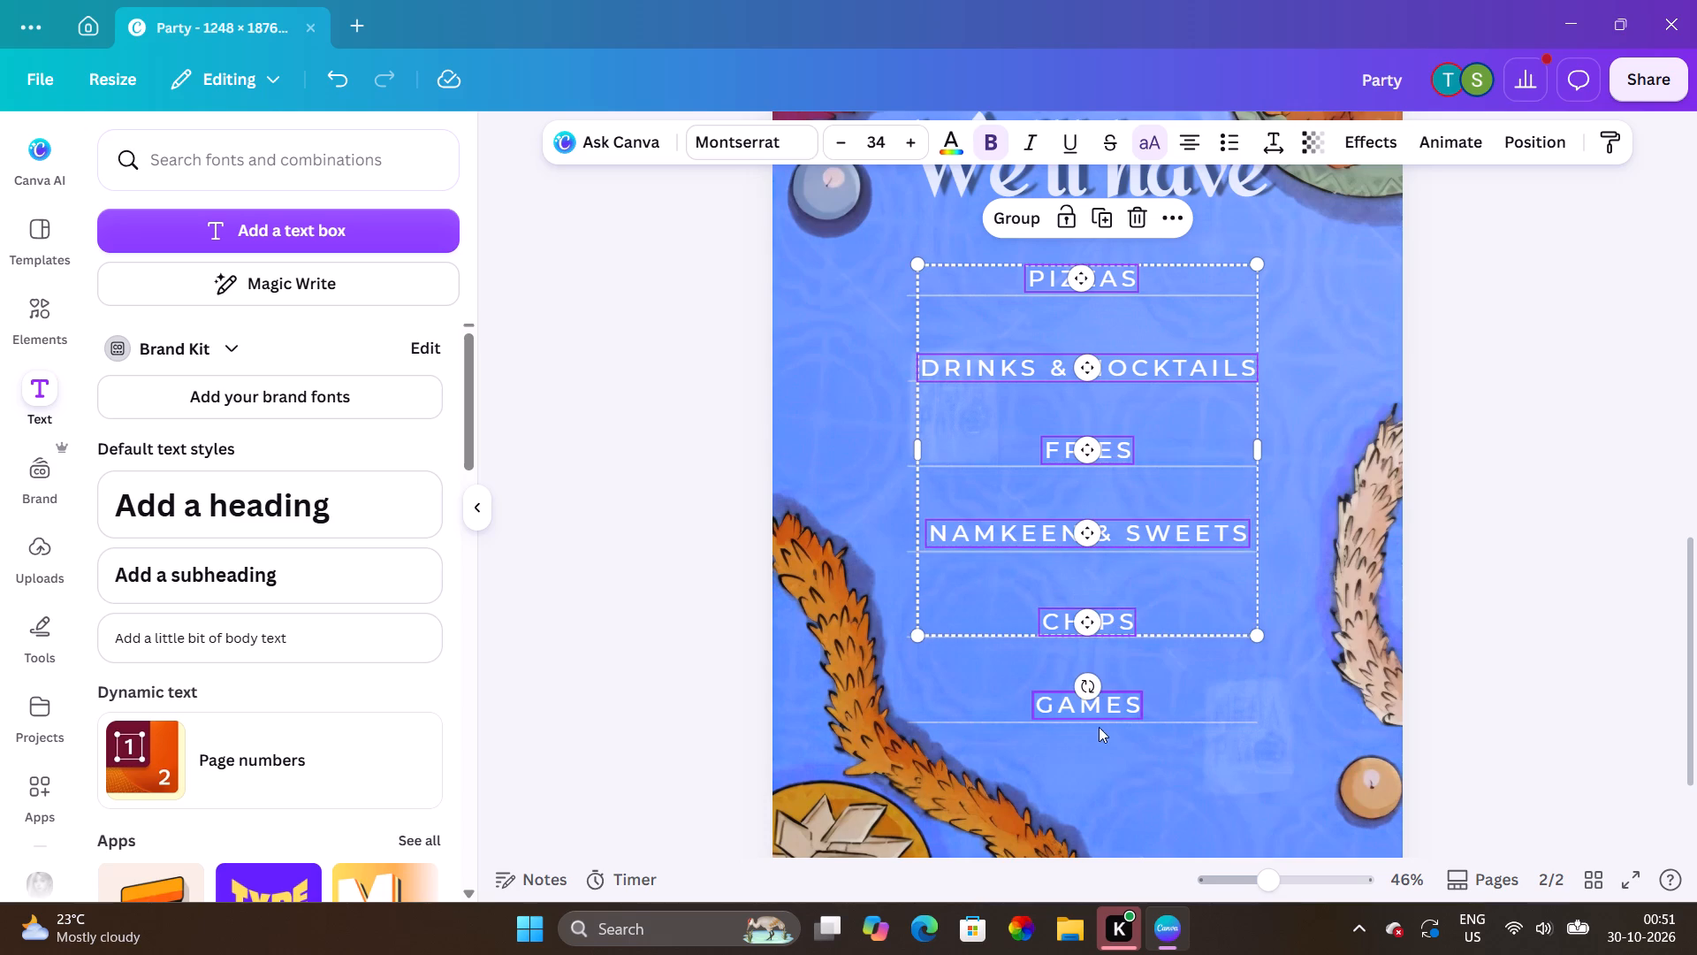
pyautogui.click(1124, 699)
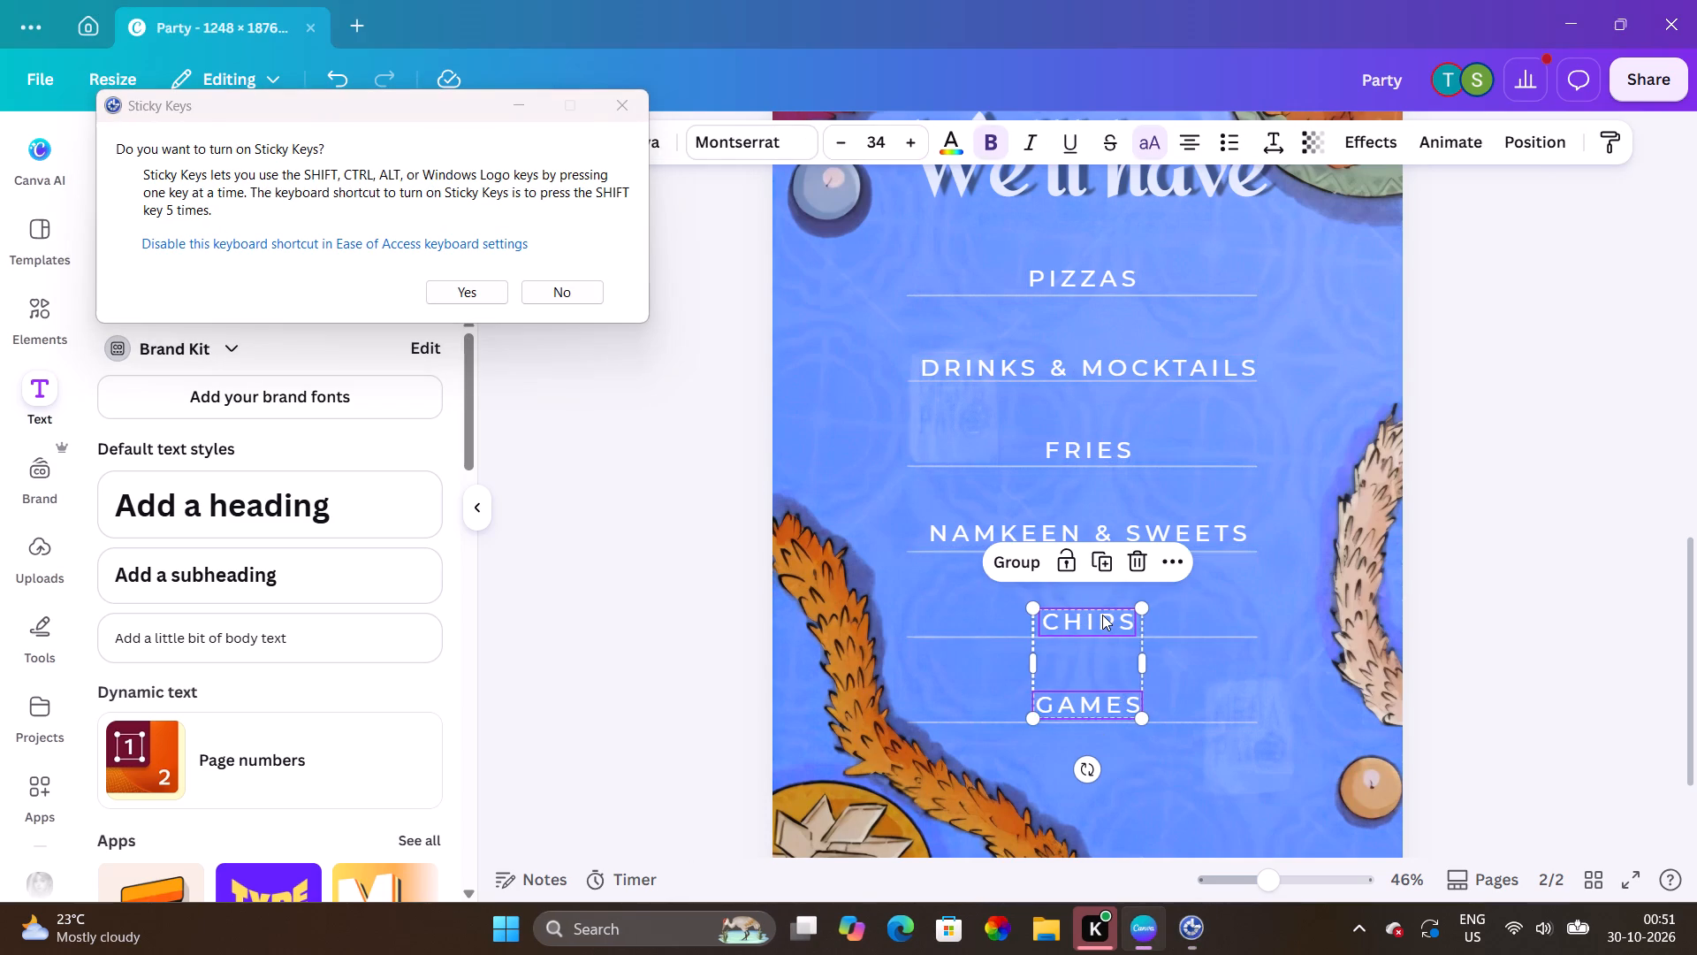
pyautogui.keyDown('shift'); pyautogui.click(1194, 535); pyautogui.keyUp('shift')
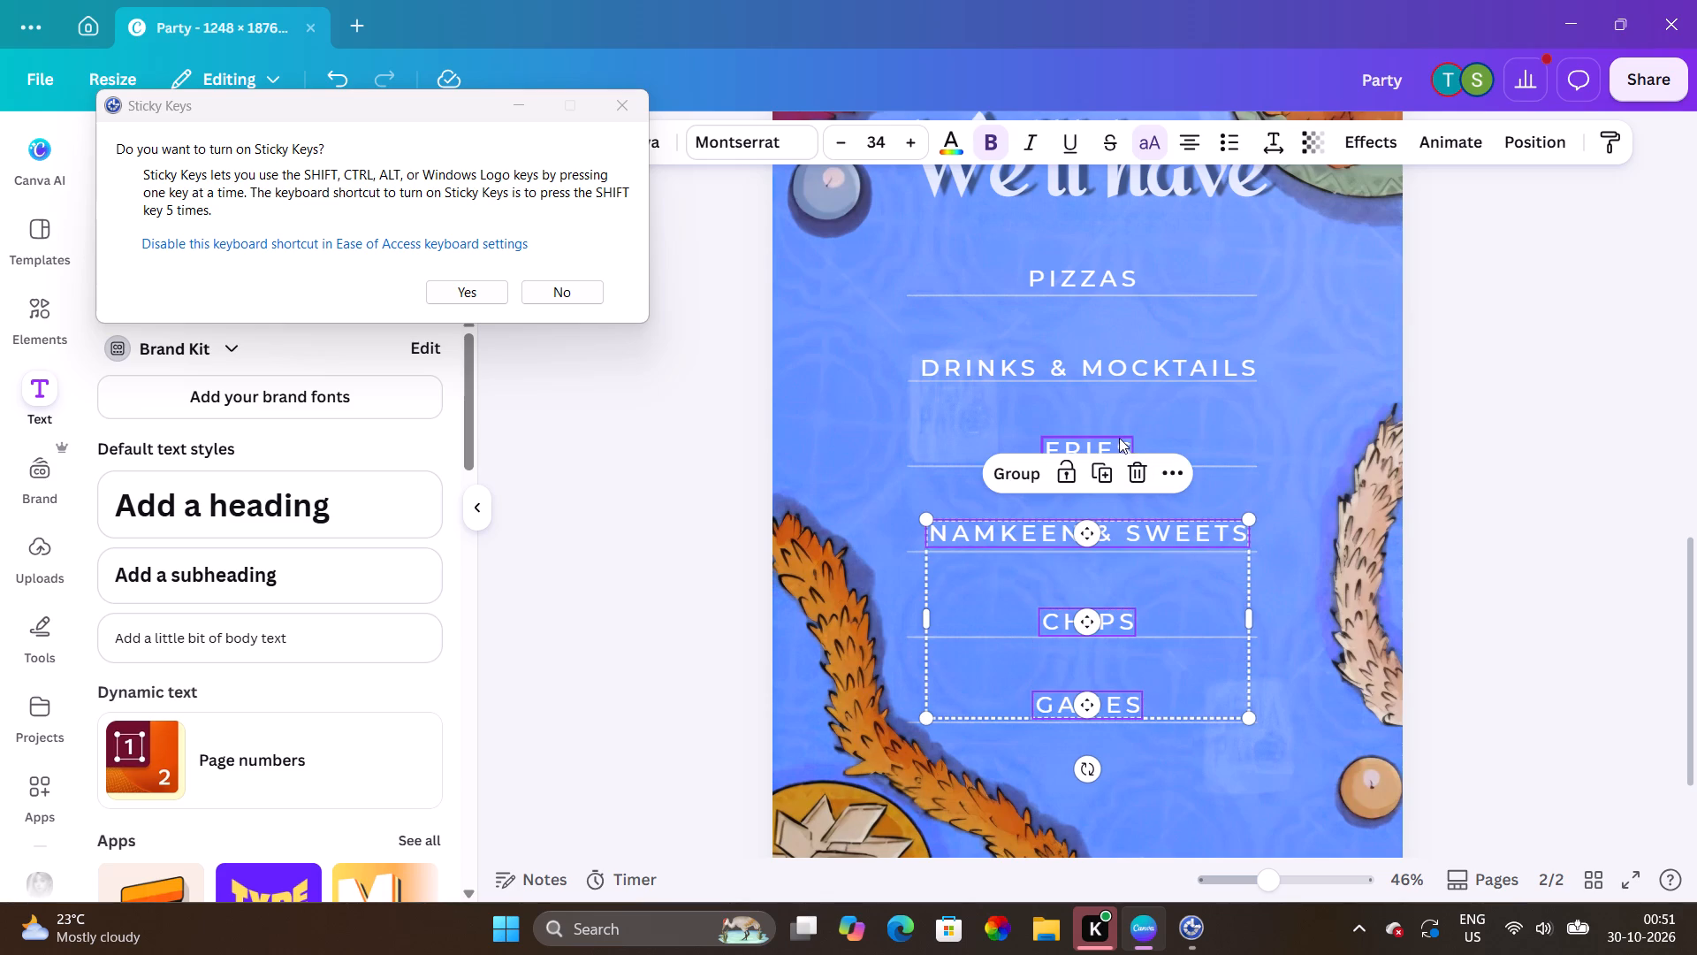
pyautogui.keyDown('shift'); pyautogui.click(1117, 439); pyautogui.keyUp('shift')
pyautogui.keyDown('shift'); pyautogui.click(1201, 359); pyautogui.keyUp('shift')
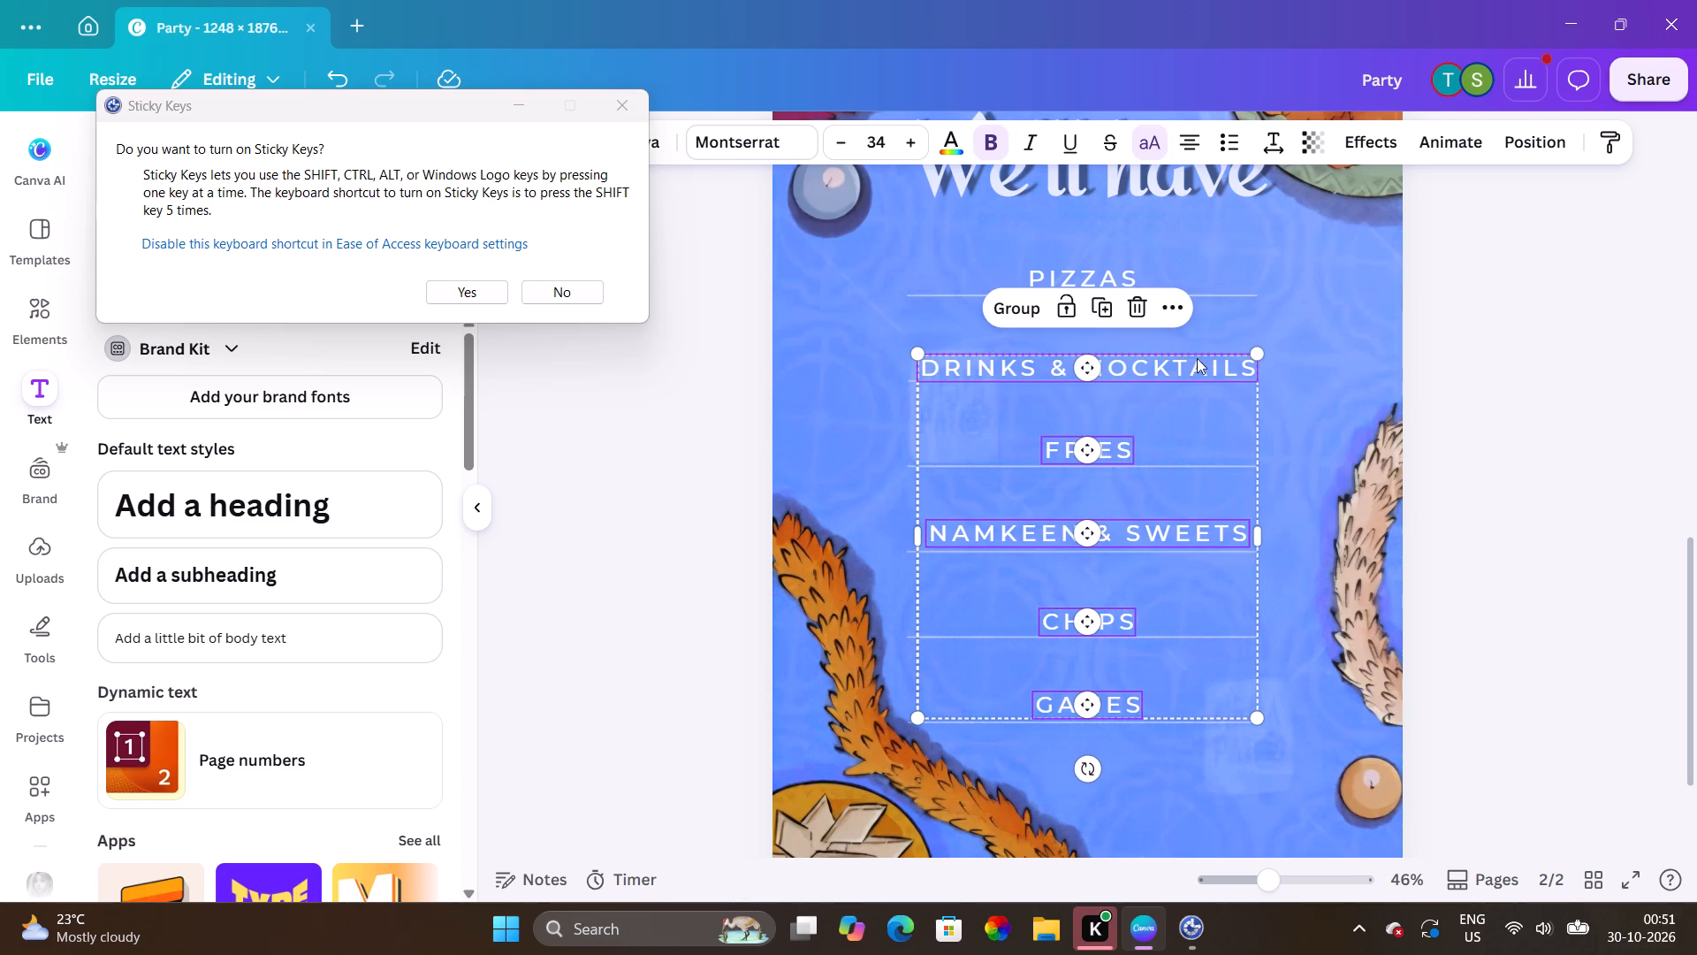
pyautogui.keyDown('shift'); pyautogui.click(1122, 272); pyautogui.keyUp('shift')
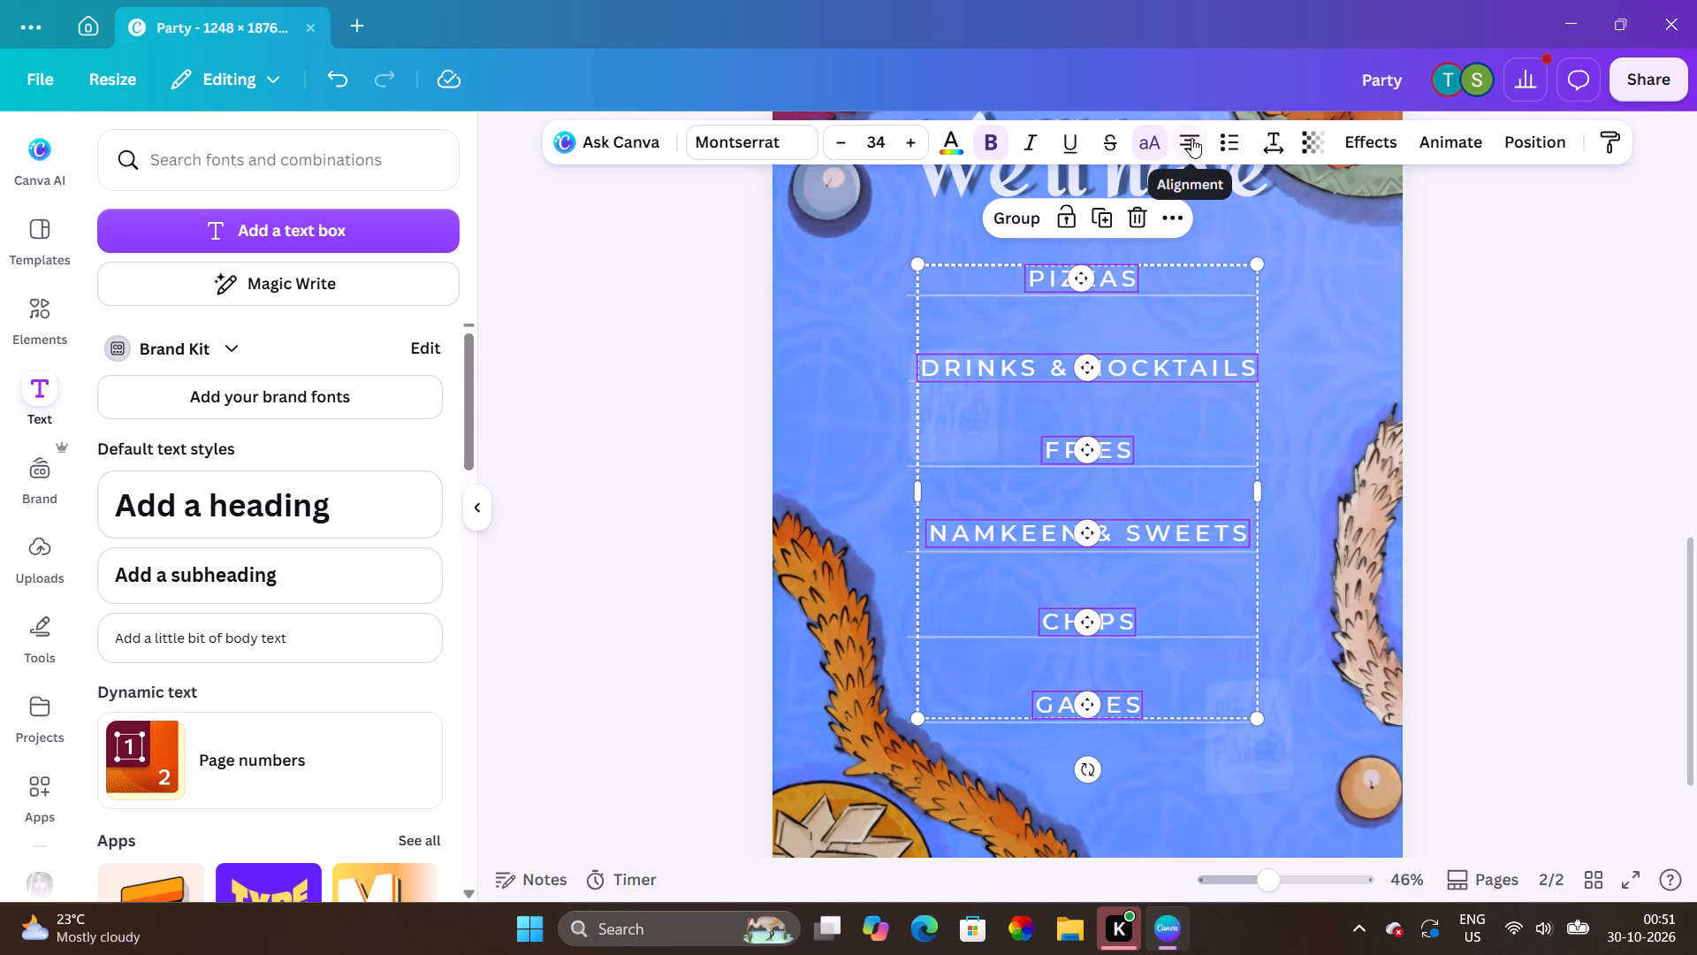
pyautogui.click(1383, 139)
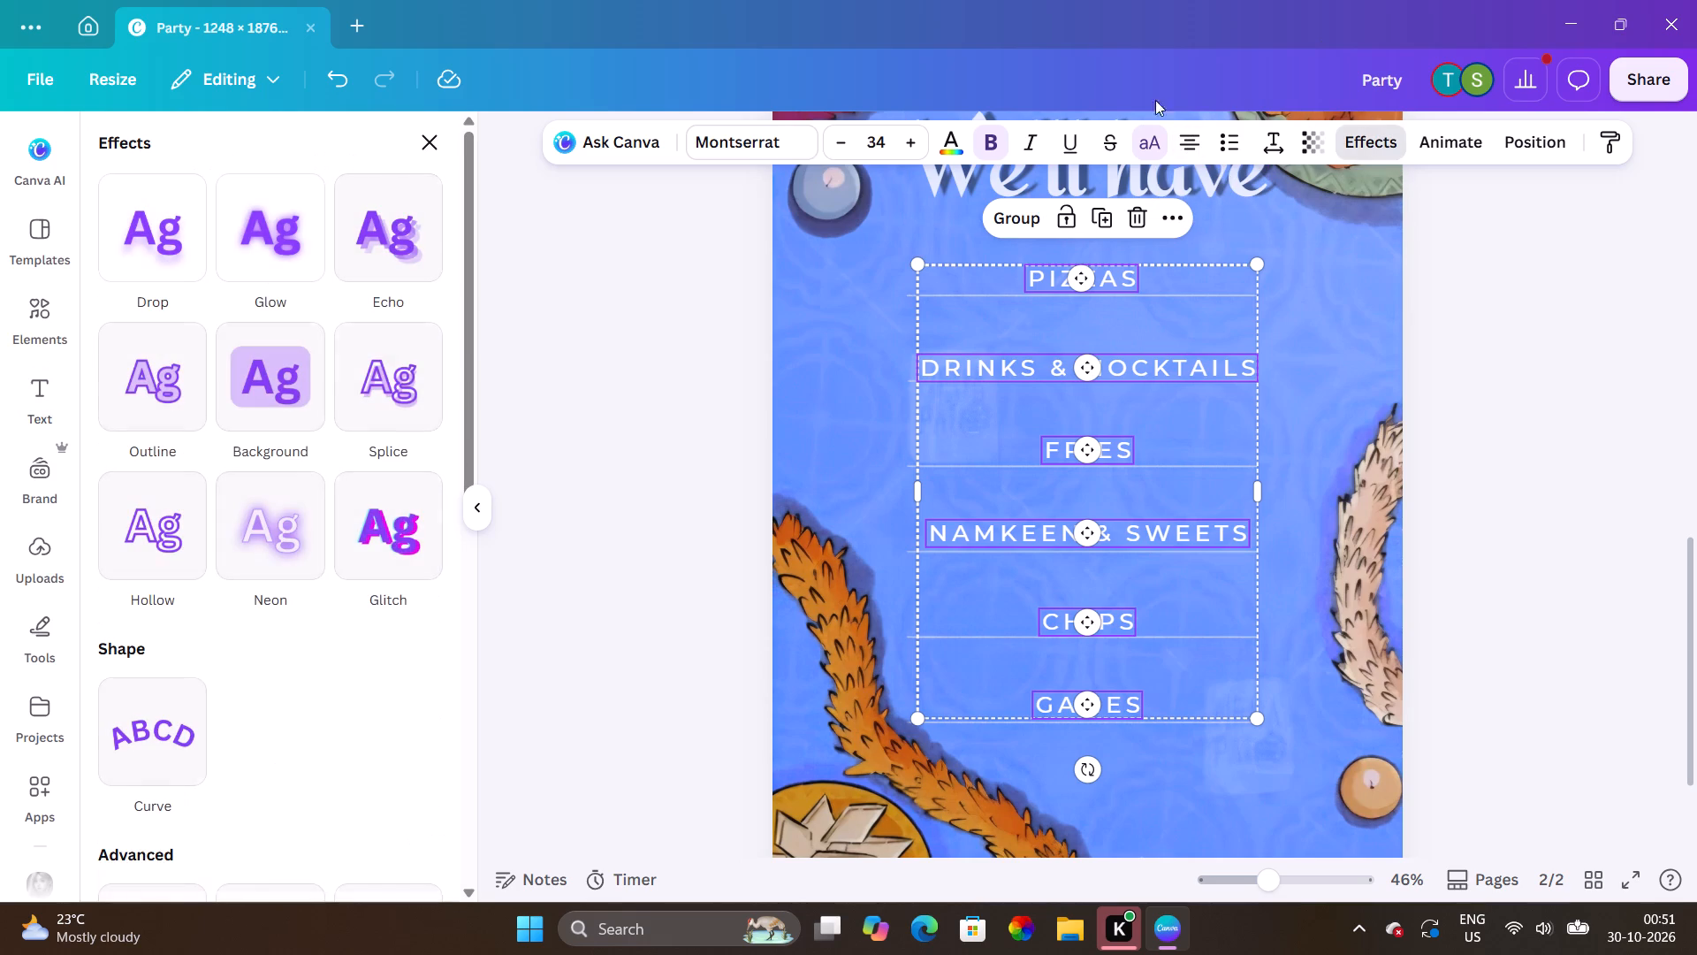
pyautogui.click(413, 238)
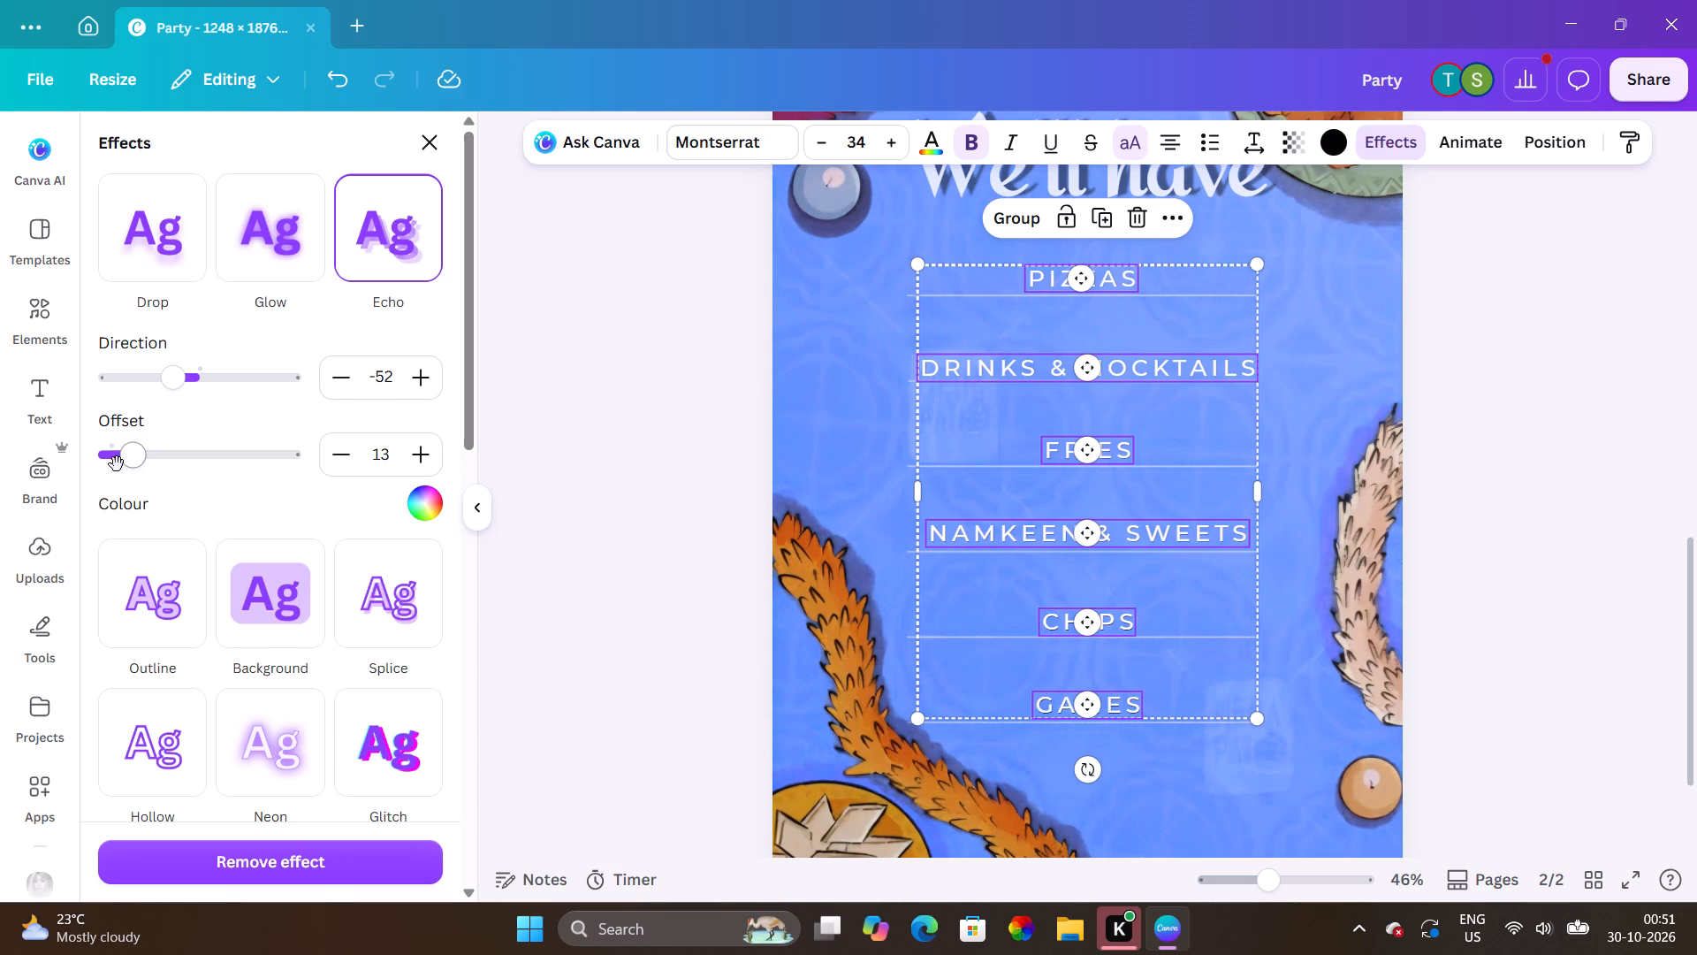
# Set the Echo effect on the six list items to offset 100 and direction -79.
pyautogui.moveTo(122, 461); pyautogui.dragTo(239, 461)
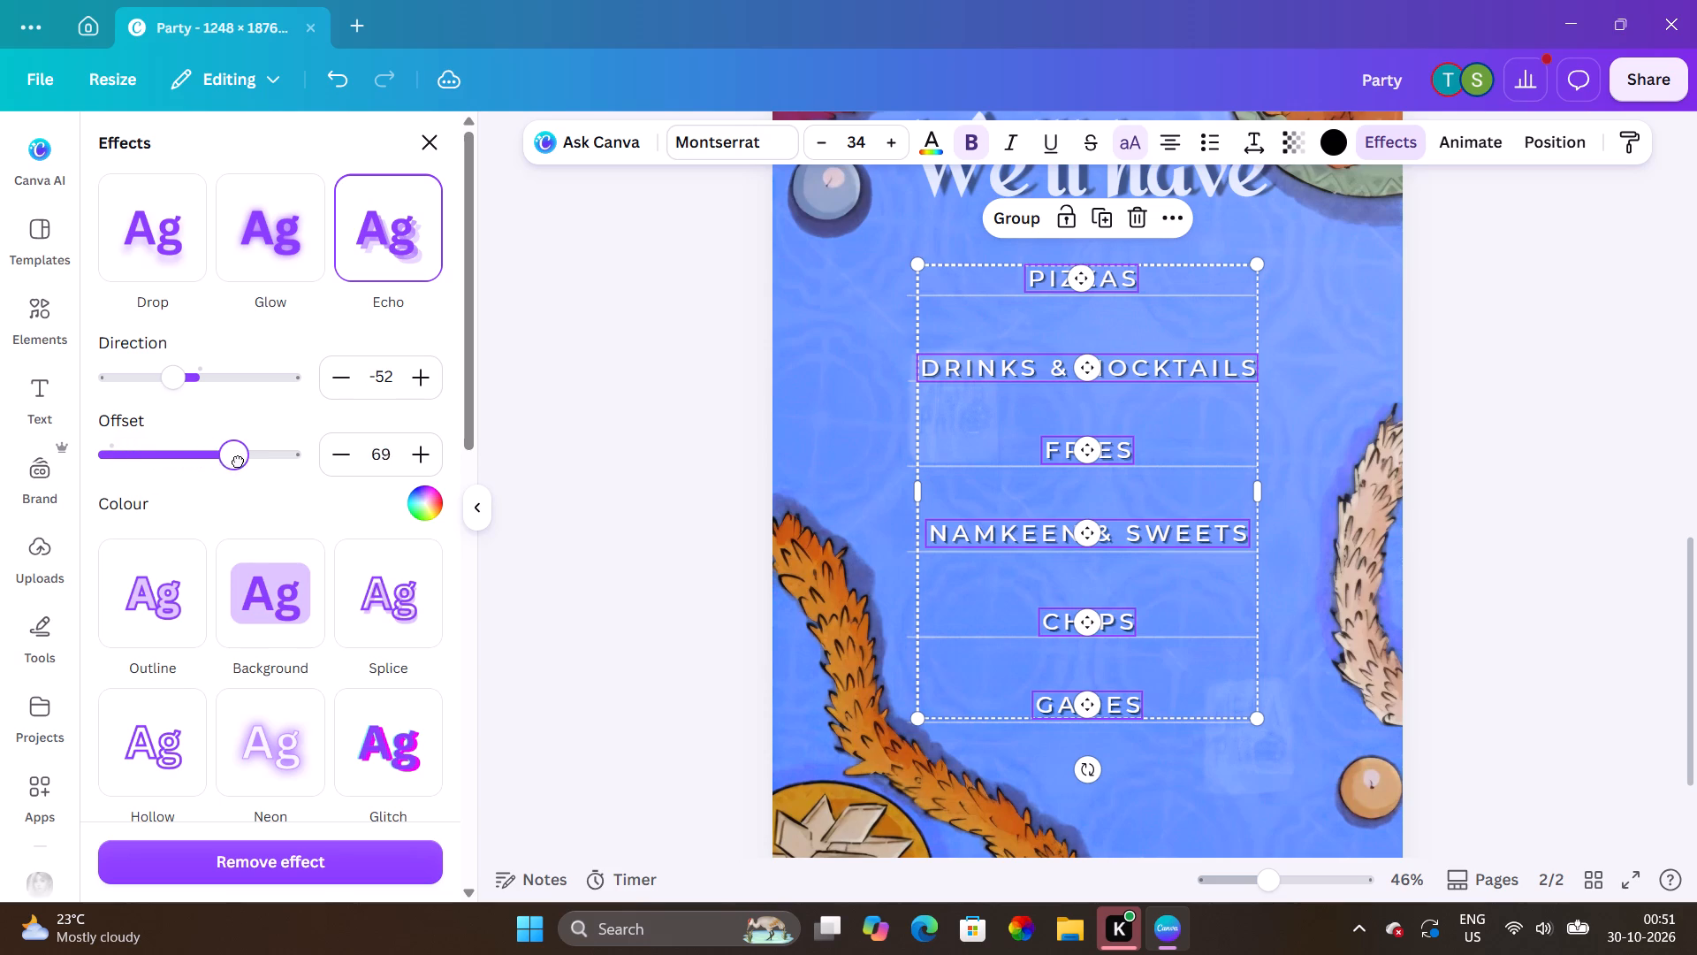
pyautogui.moveTo(239, 461); pyautogui.dragTo(329, 469)
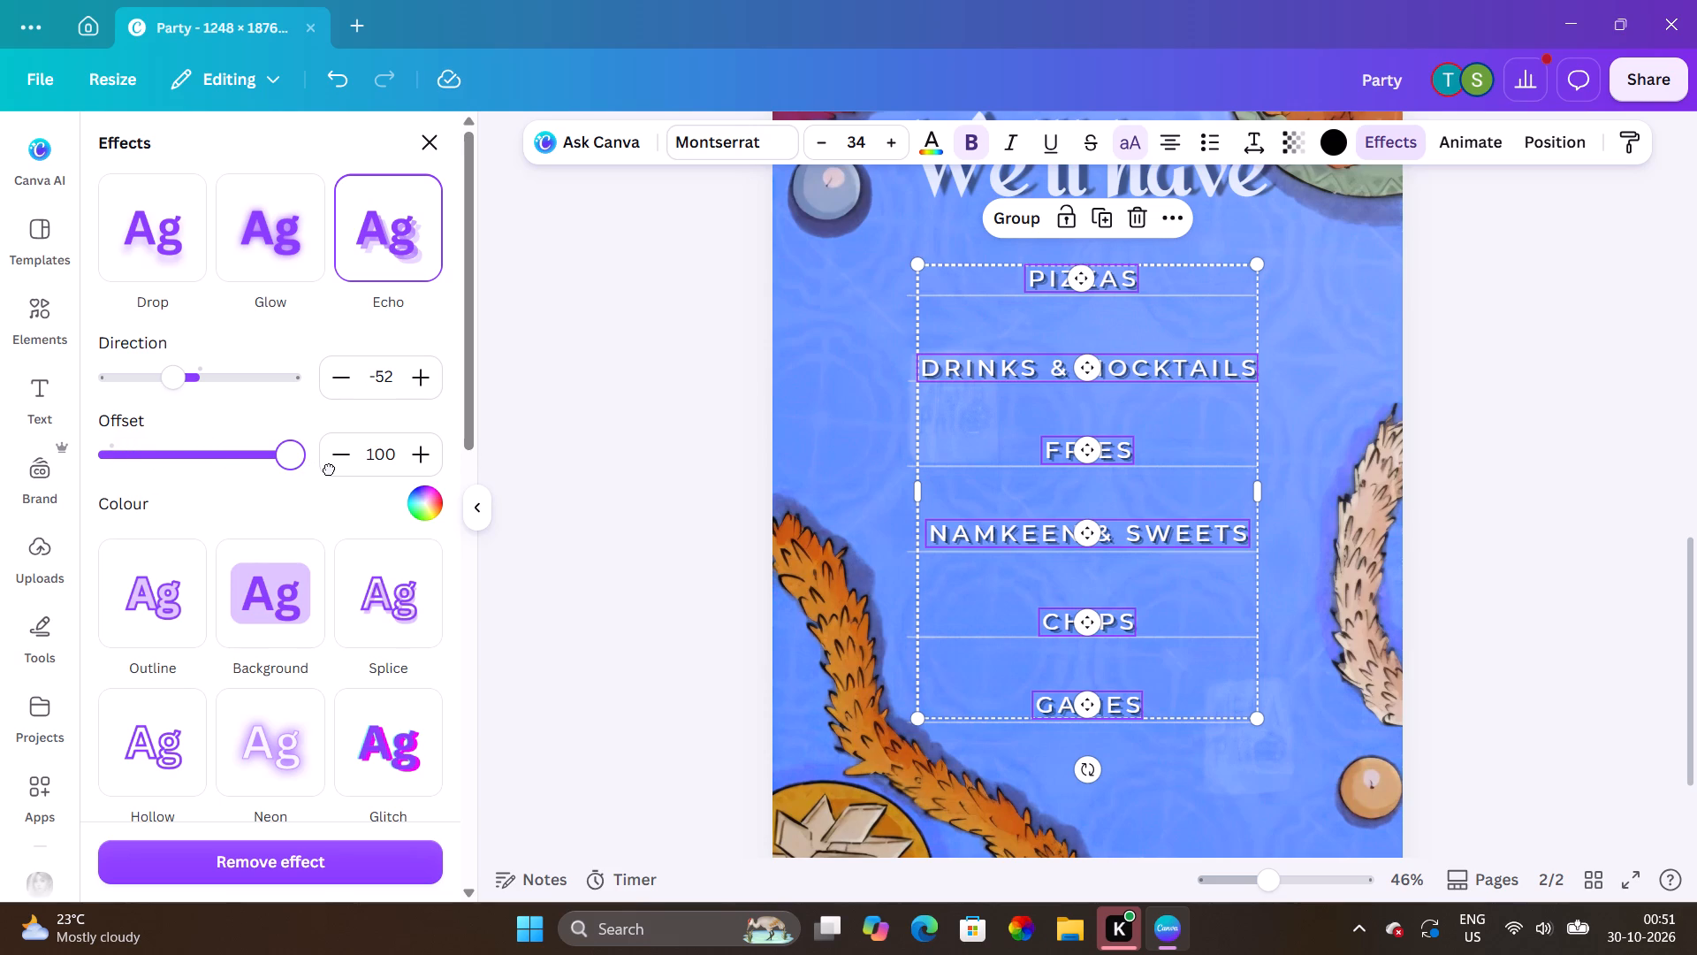
pyautogui.moveTo(329, 469); pyautogui.dragTo(384, 491)
pyautogui.moveTo(384, 491); pyautogui.dragTo(388, 491)
pyautogui.moveTo(170, 377); pyautogui.dragTo(61, 378)
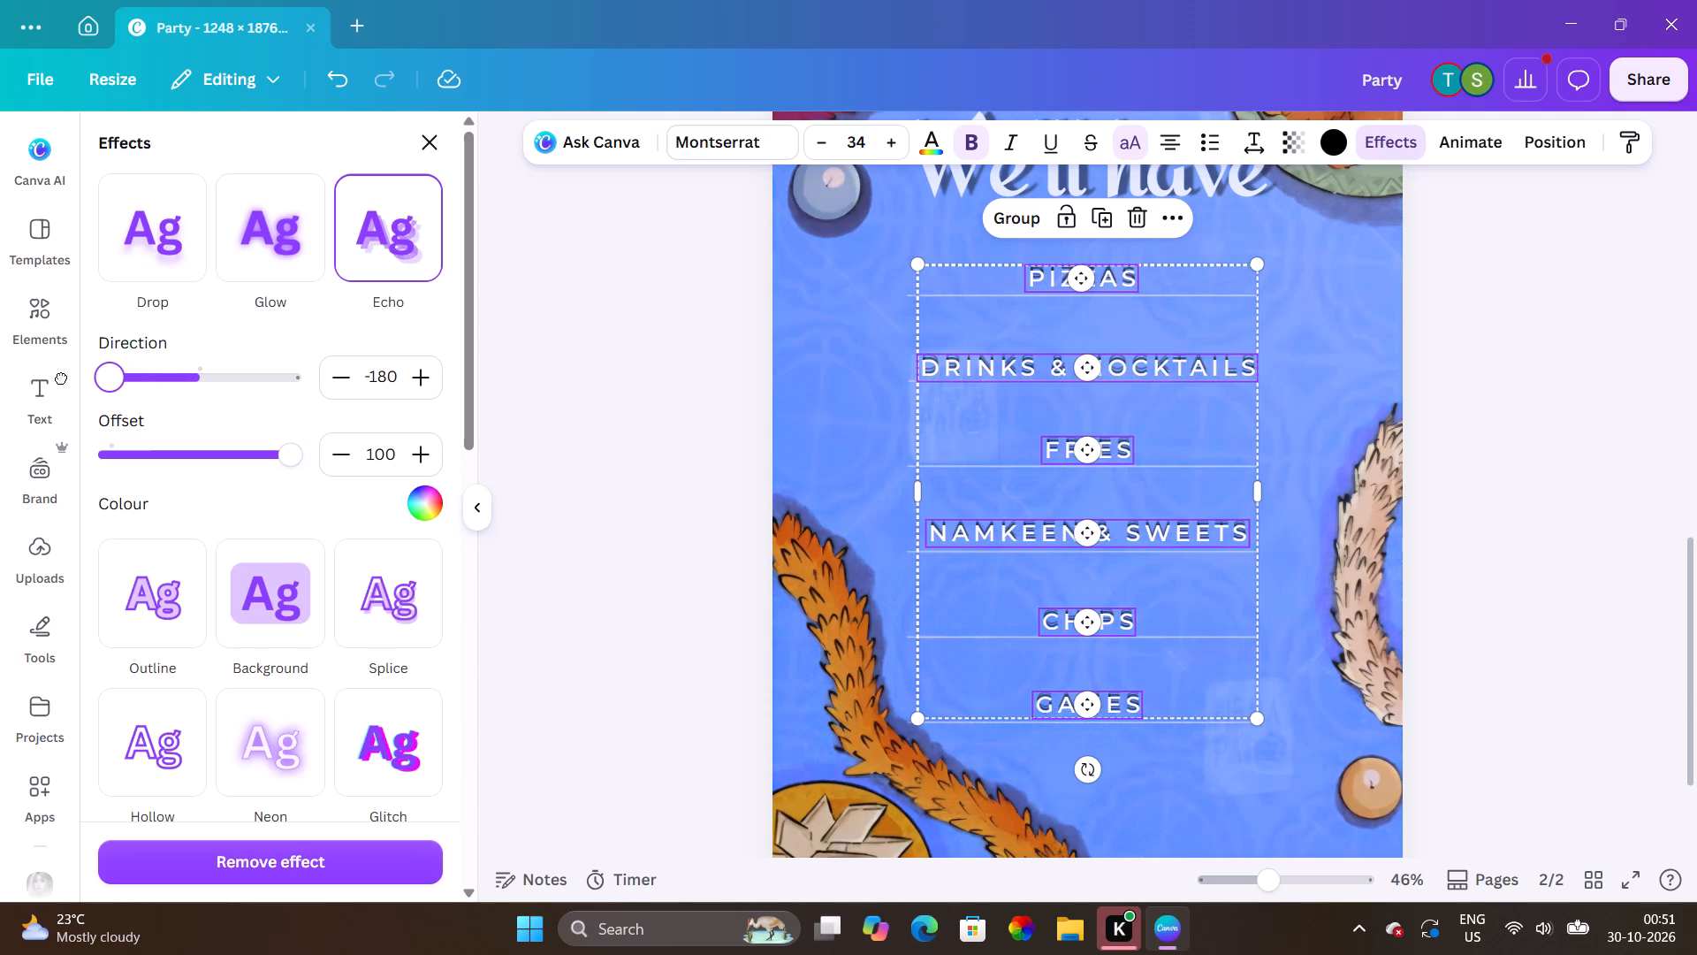
pyautogui.moveTo(61, 378); pyautogui.dragTo(171, 368)
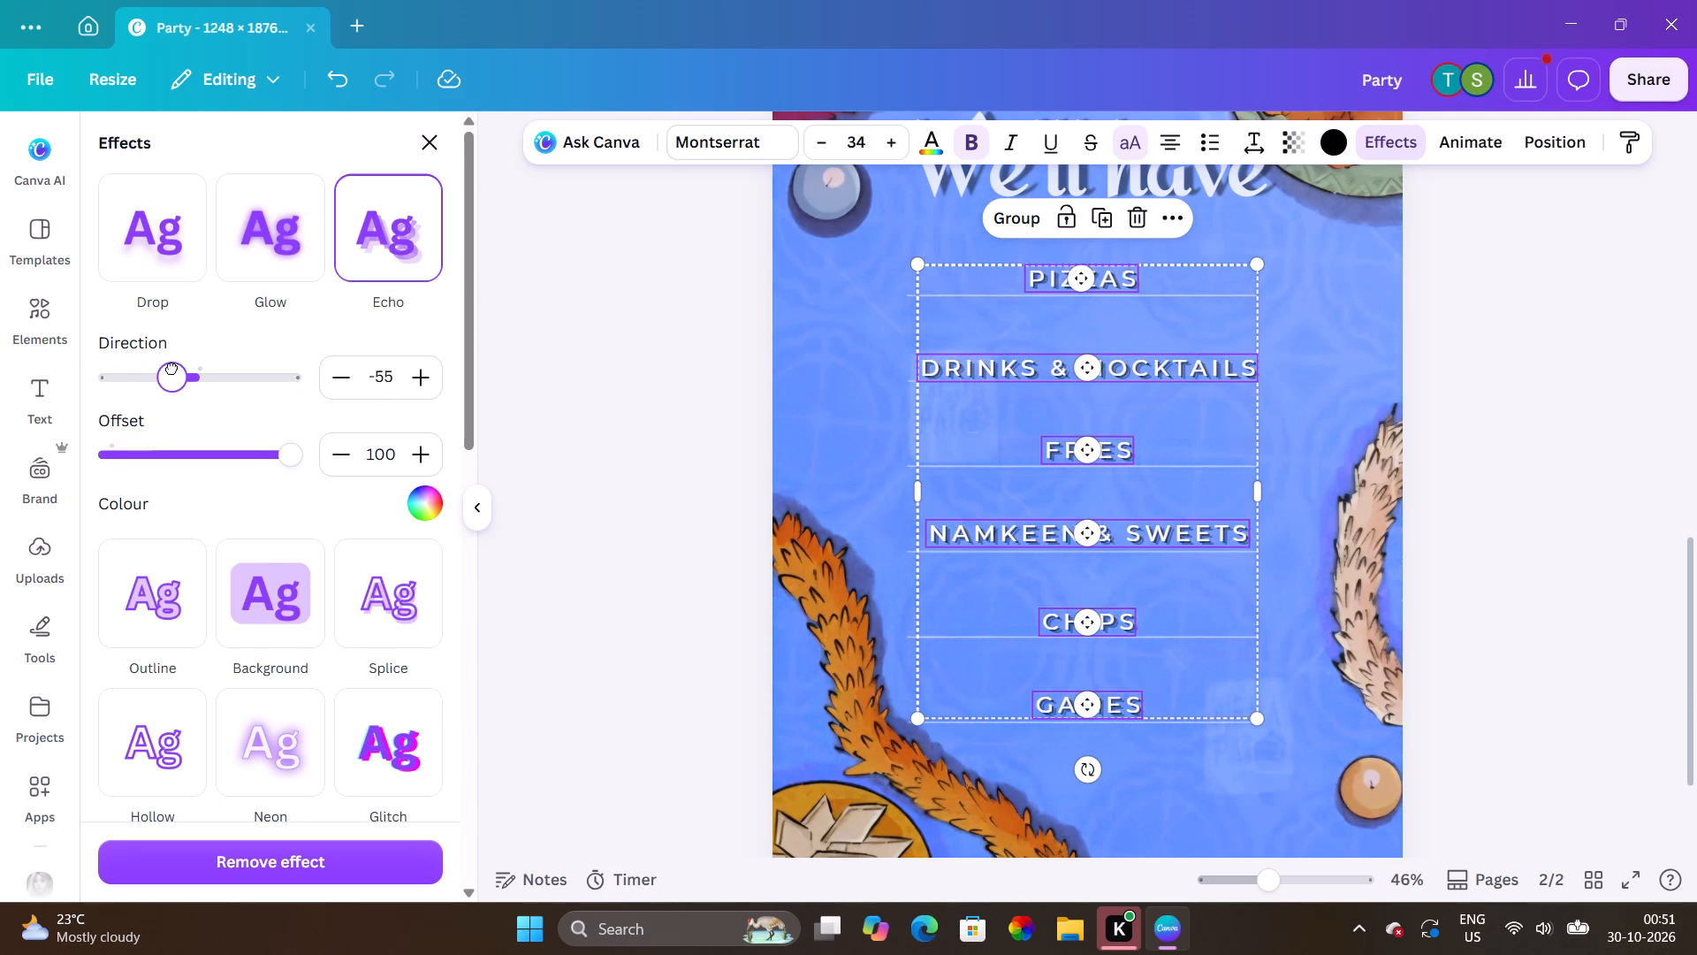
pyautogui.moveTo(171, 368); pyautogui.dragTo(159, 368)
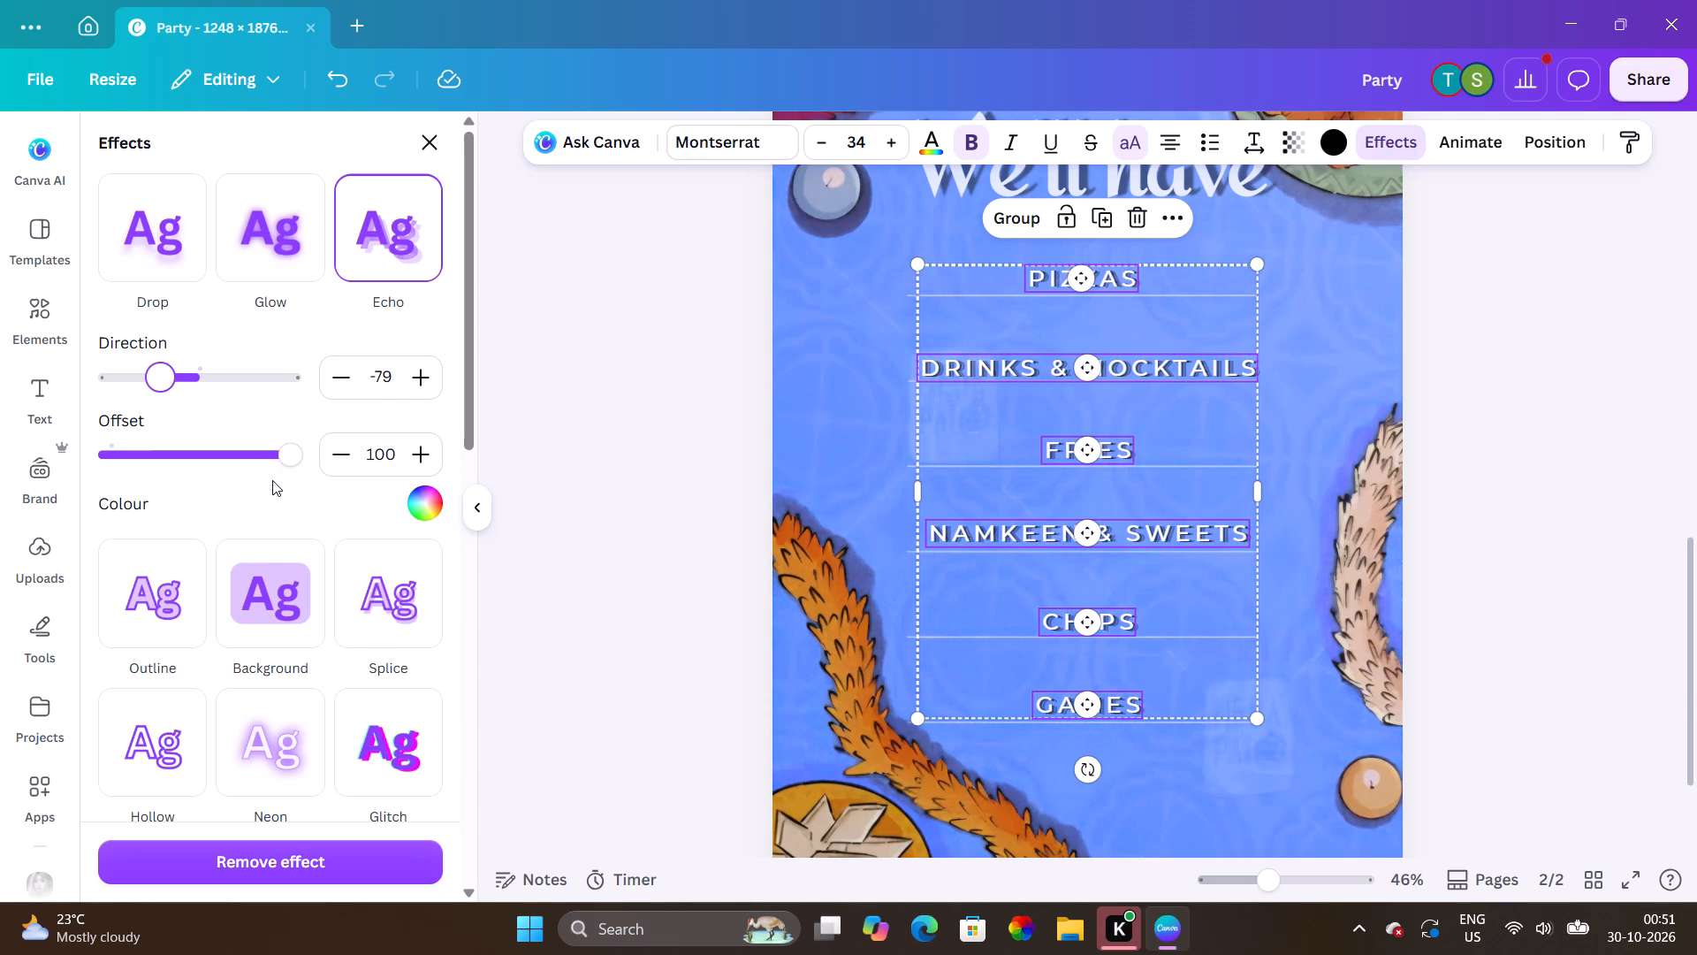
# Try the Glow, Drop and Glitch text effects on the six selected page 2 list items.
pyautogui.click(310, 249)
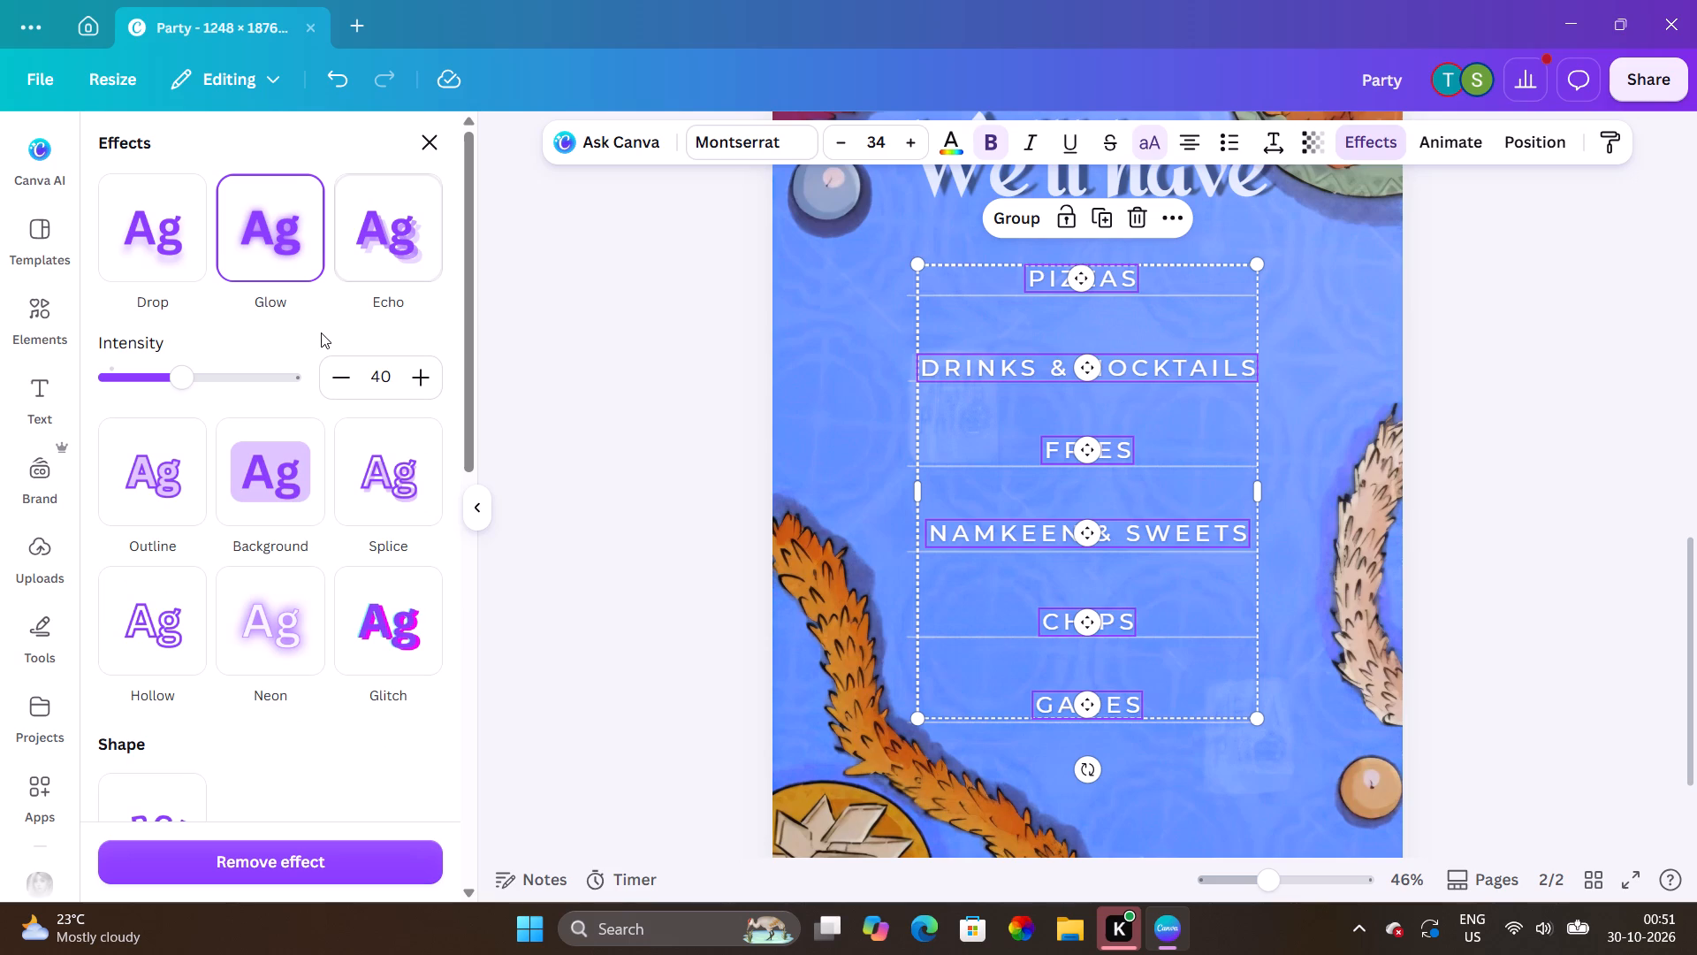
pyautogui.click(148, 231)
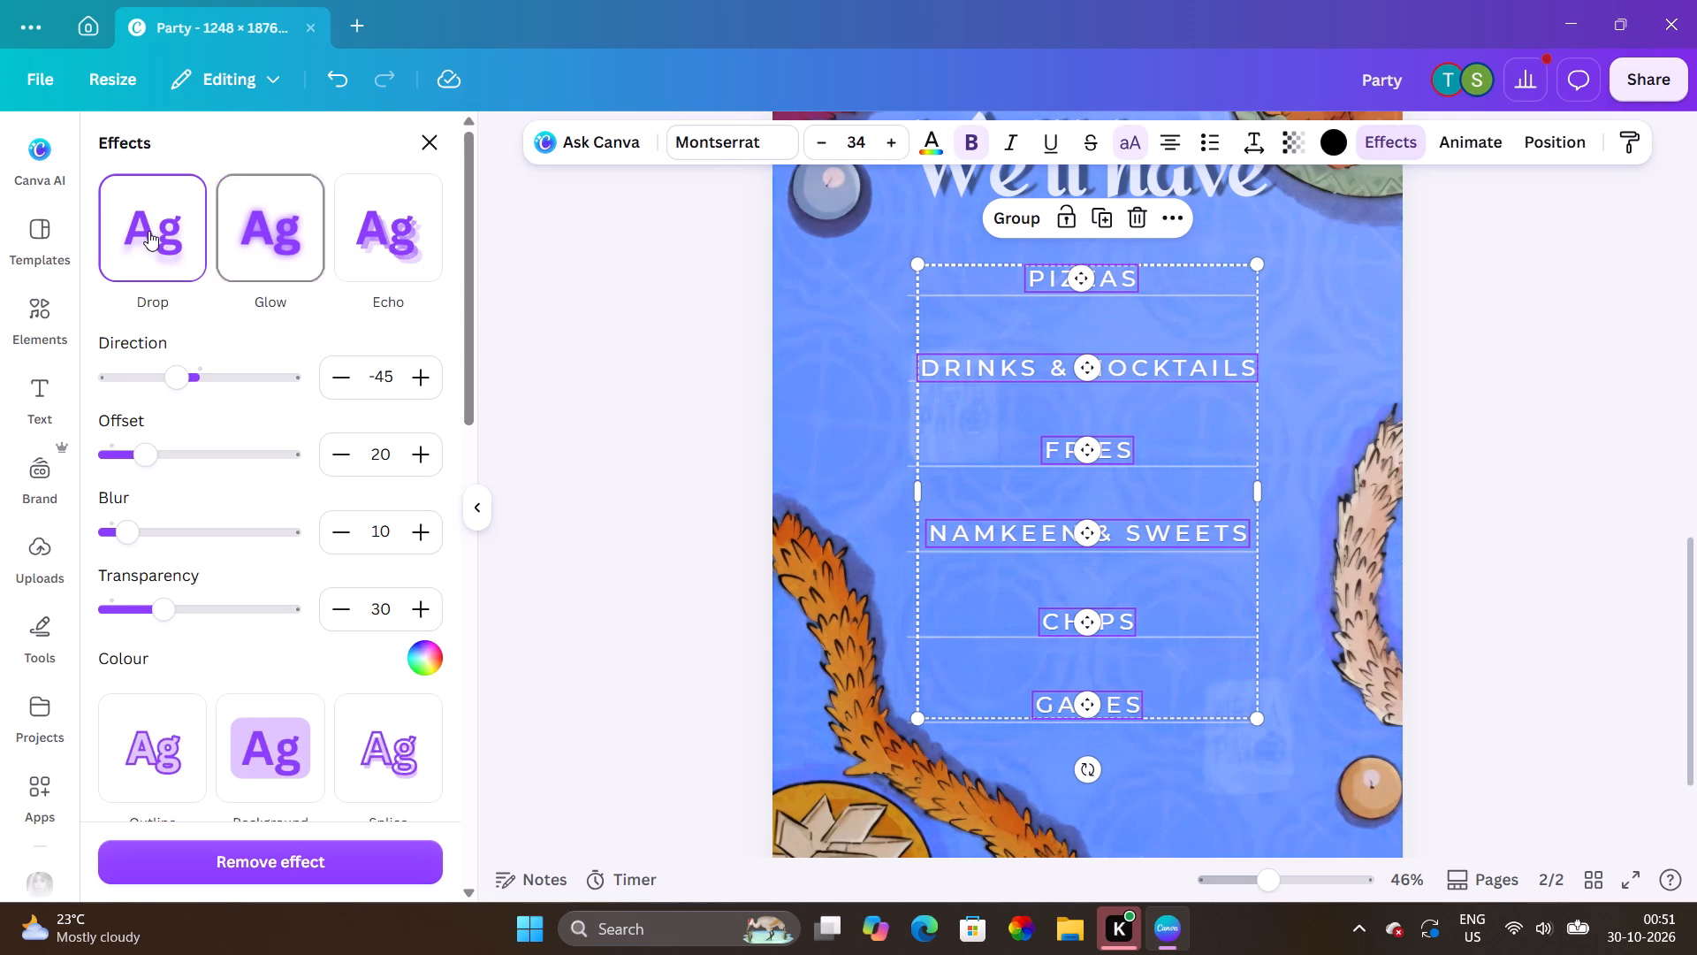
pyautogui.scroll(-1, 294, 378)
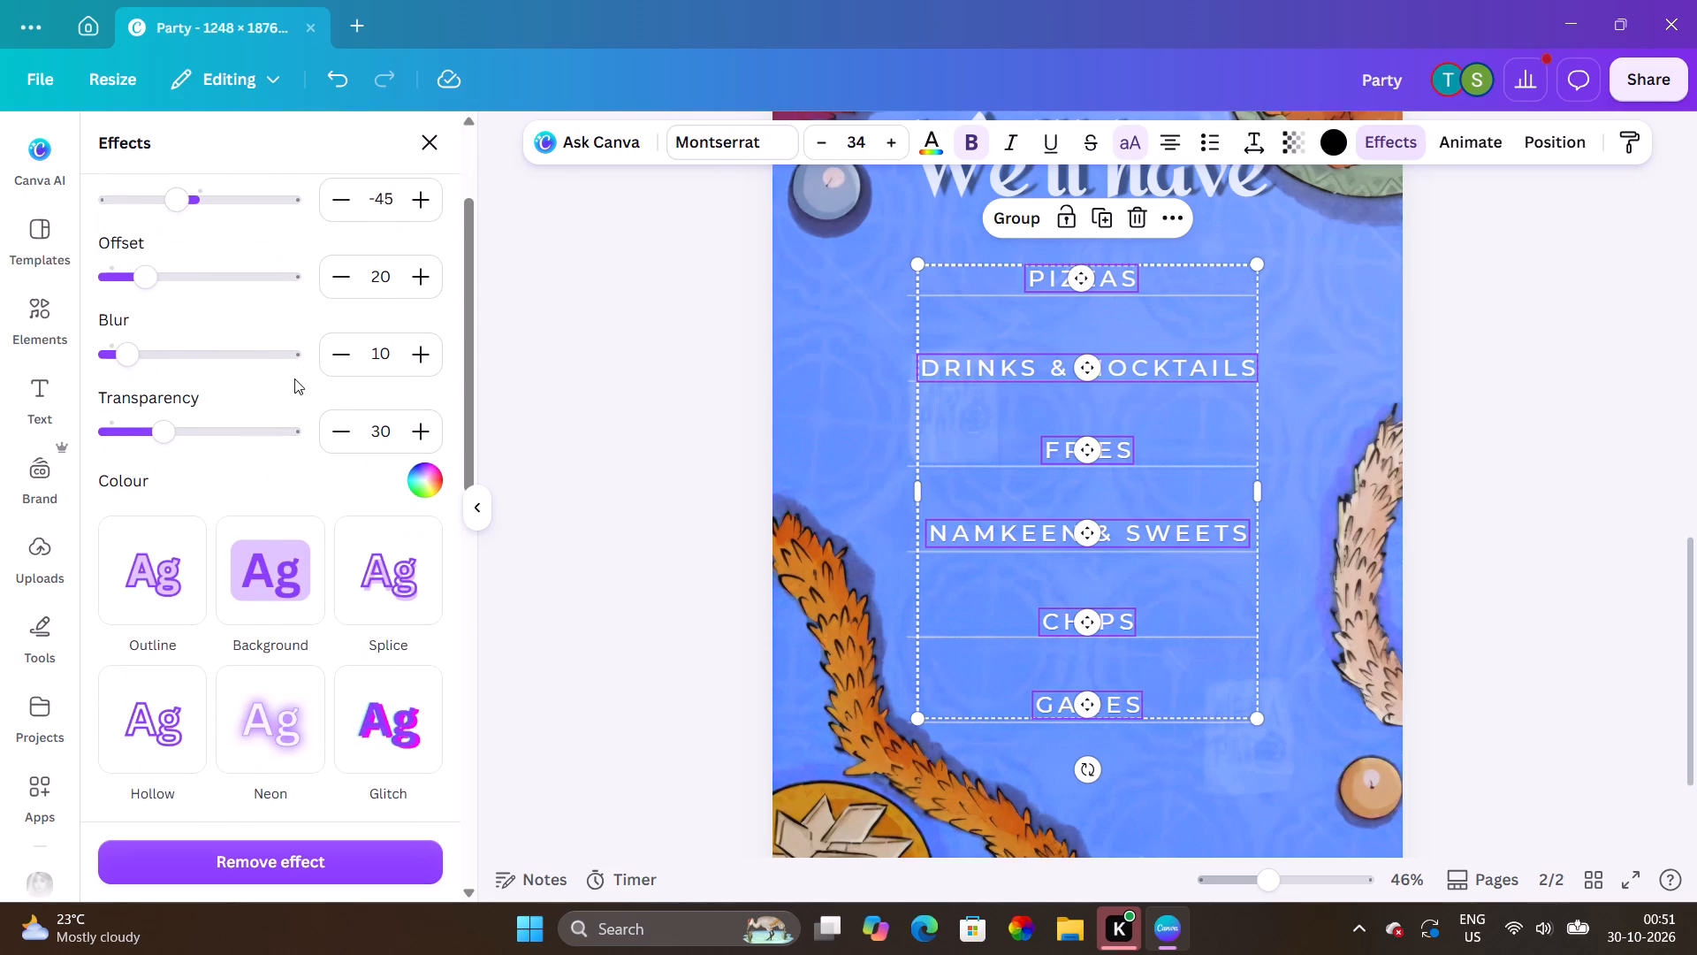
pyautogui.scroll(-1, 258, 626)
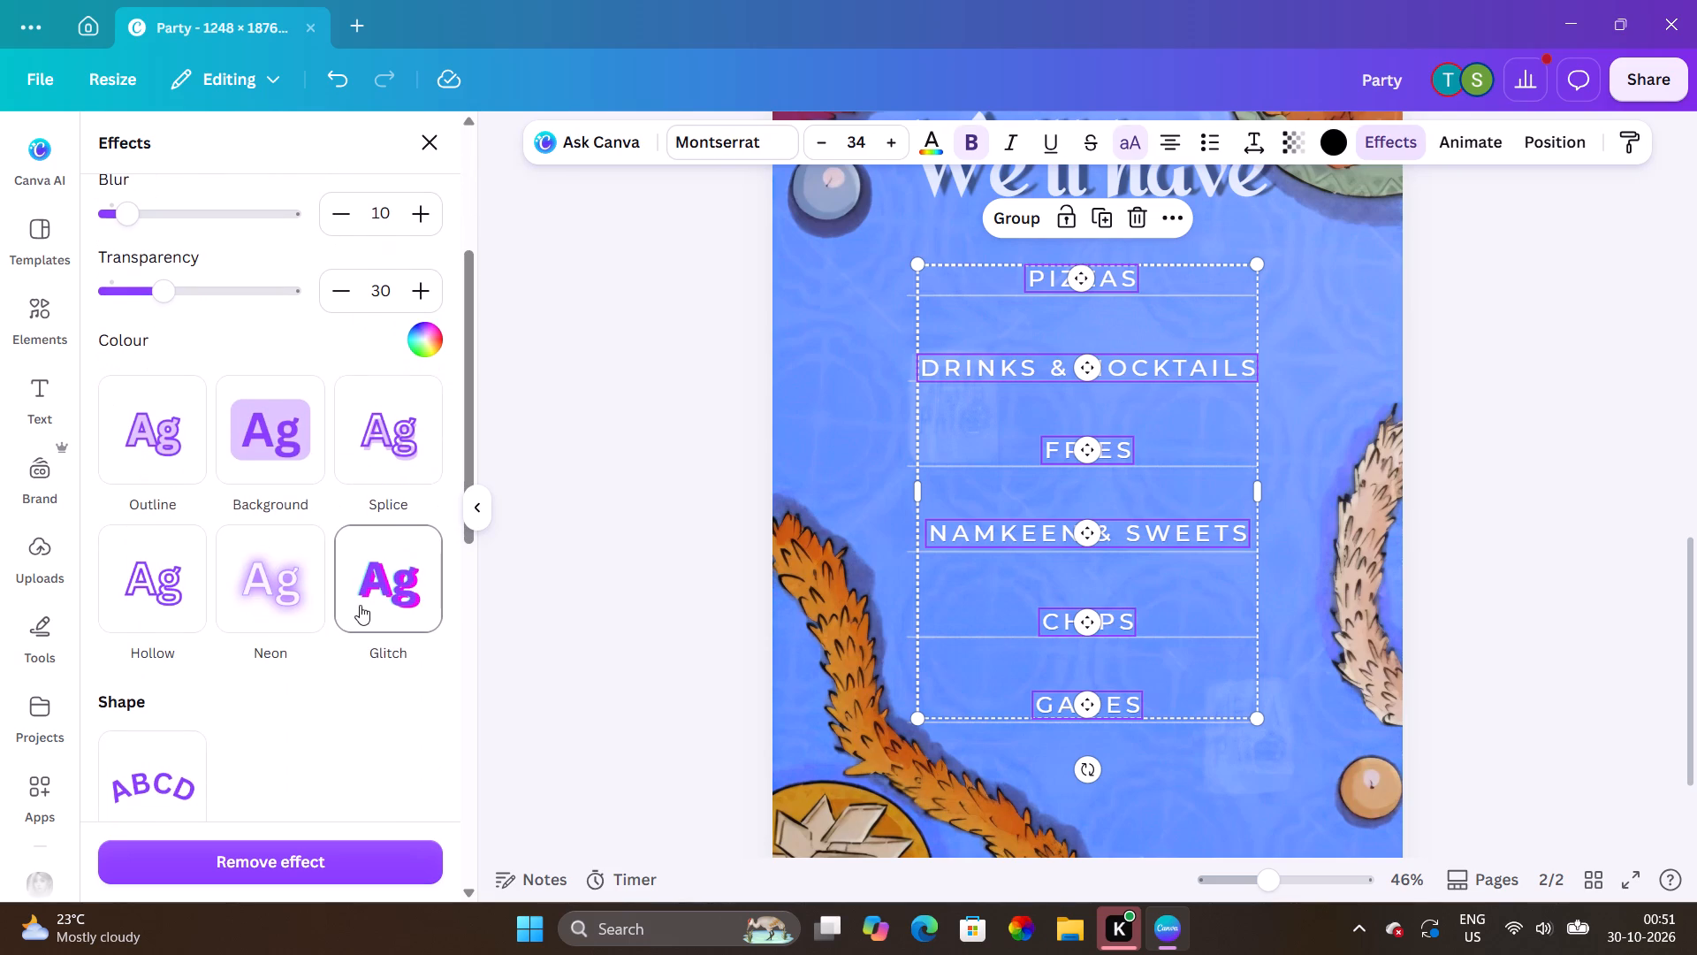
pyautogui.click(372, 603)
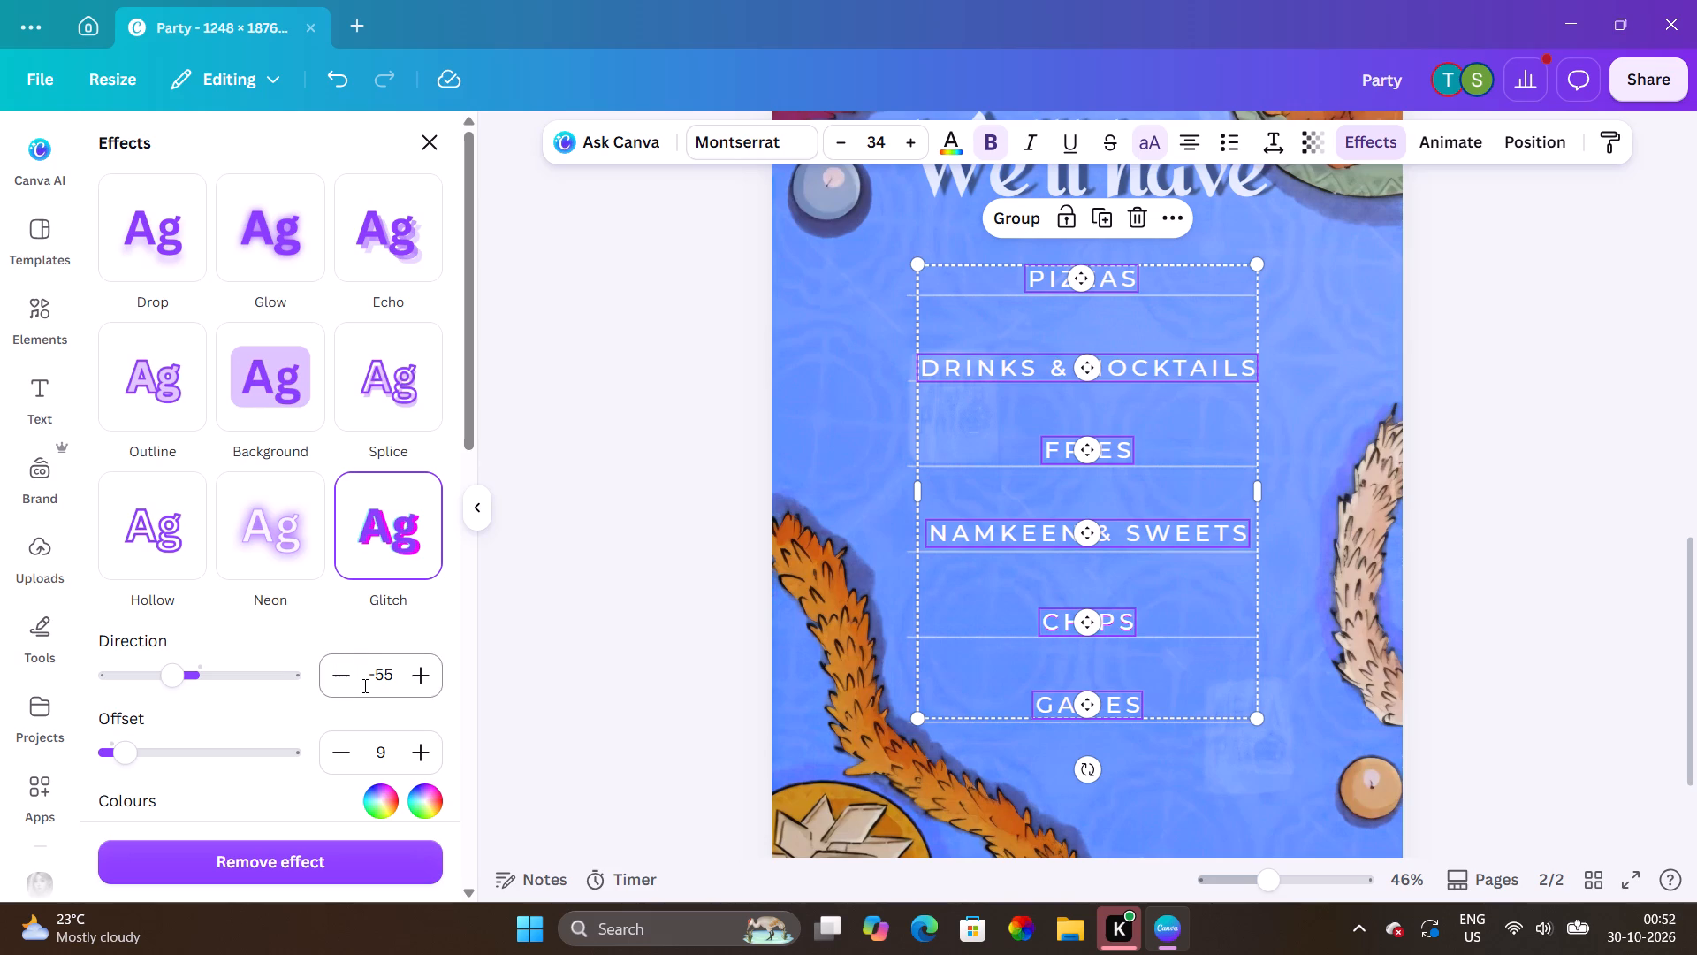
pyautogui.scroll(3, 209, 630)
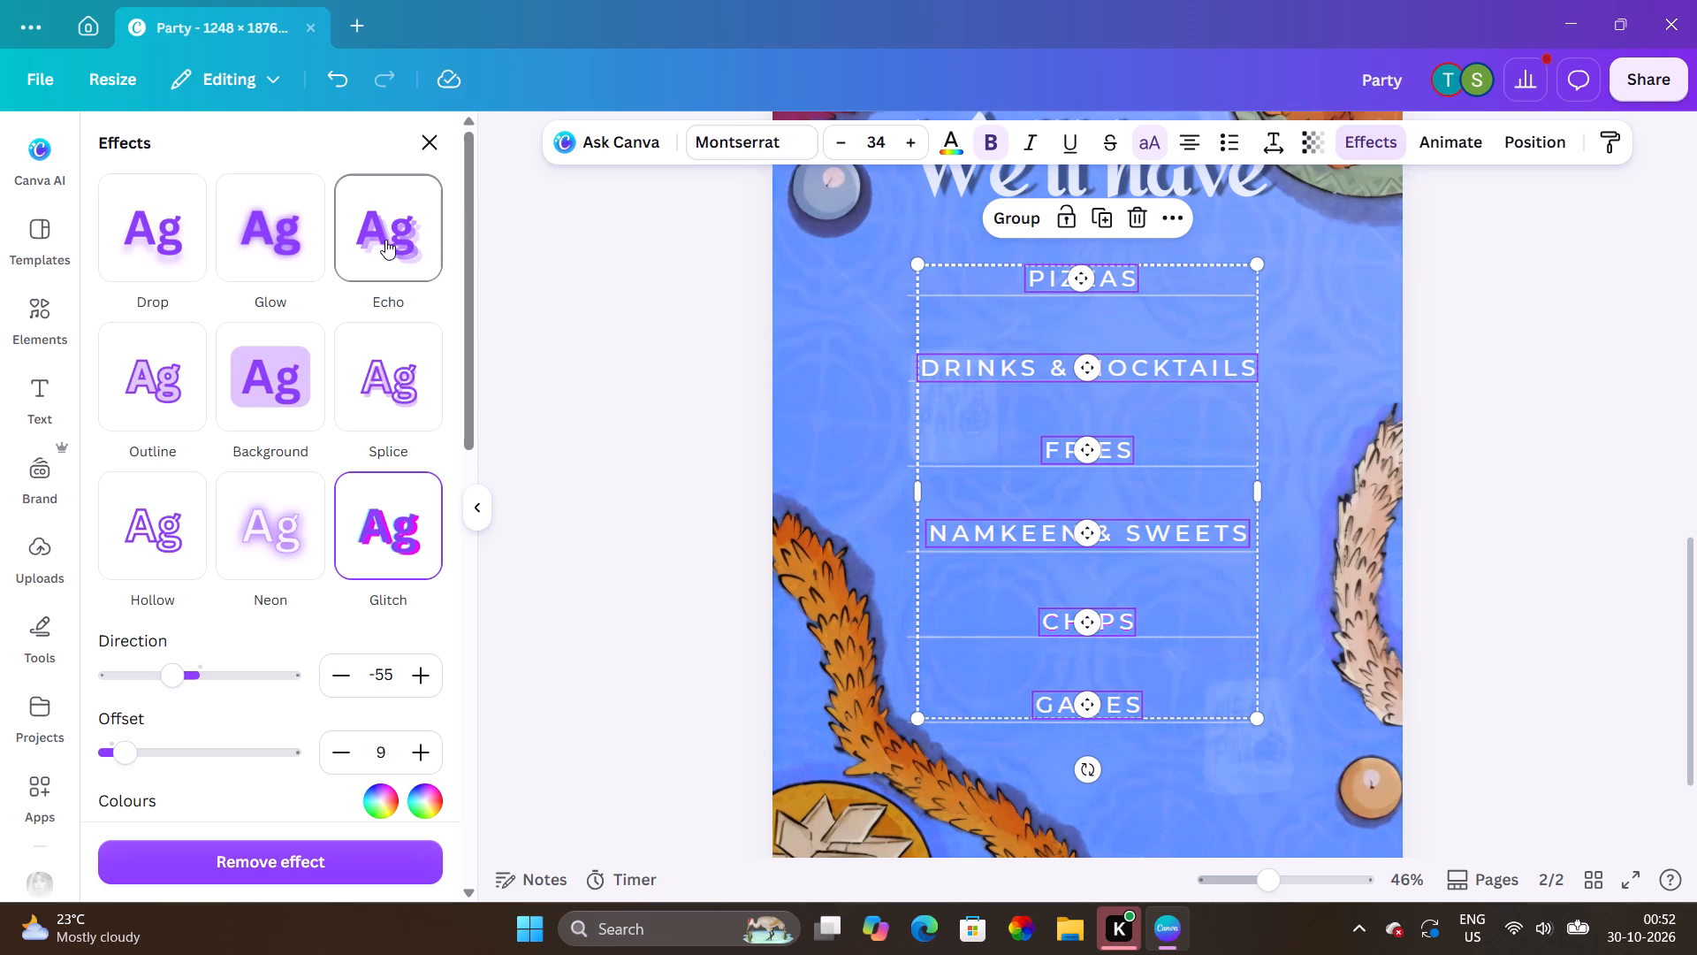
# Reapply the Echo effect to the six list items with offset 73 and direction -33.
pyautogui.click(384, 240)
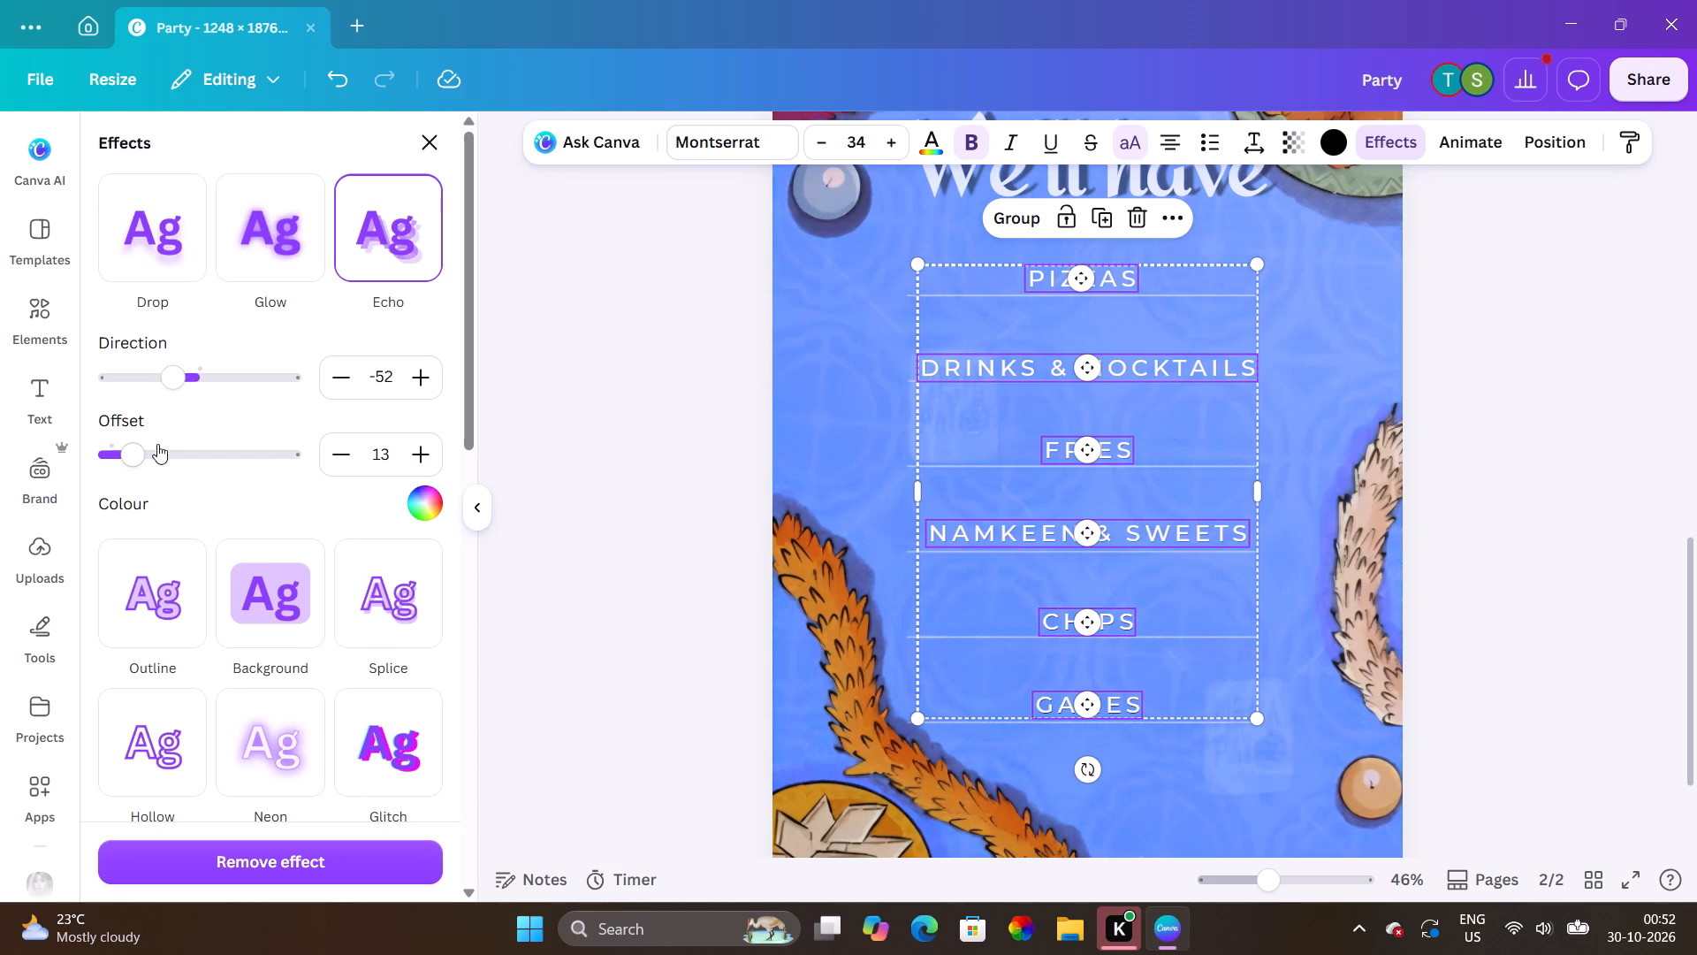
pyautogui.moveTo(140, 458); pyautogui.dragTo(161, 462)
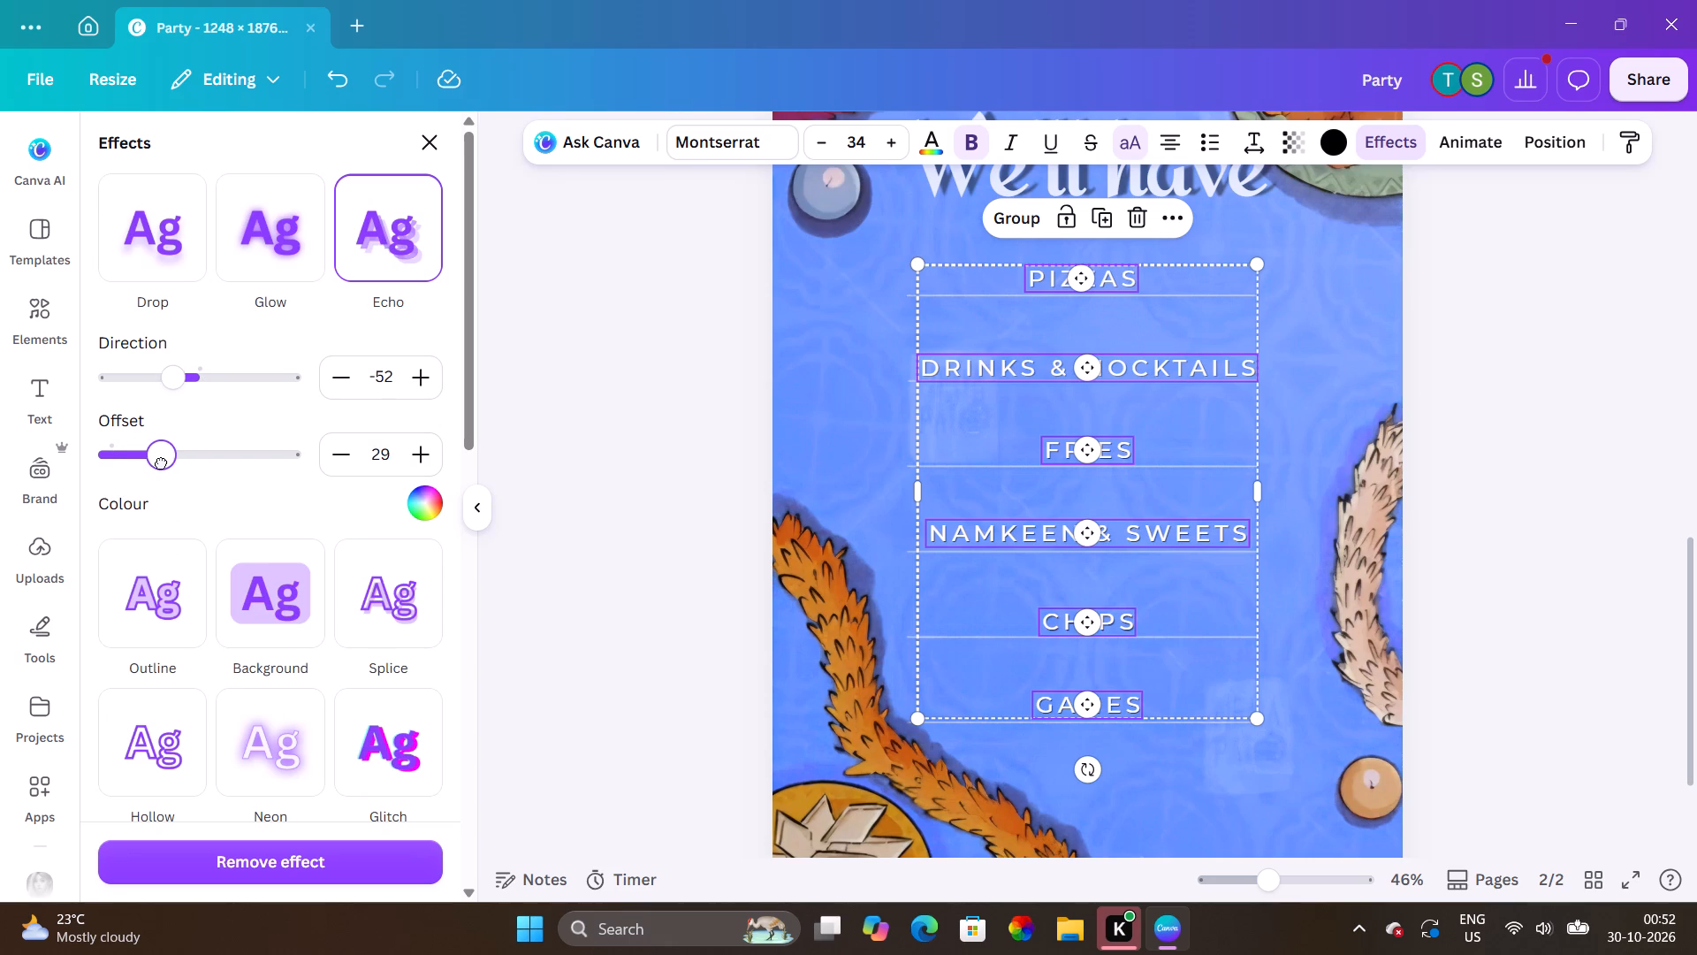
pyautogui.moveTo(161, 462); pyautogui.dragTo(162, 463)
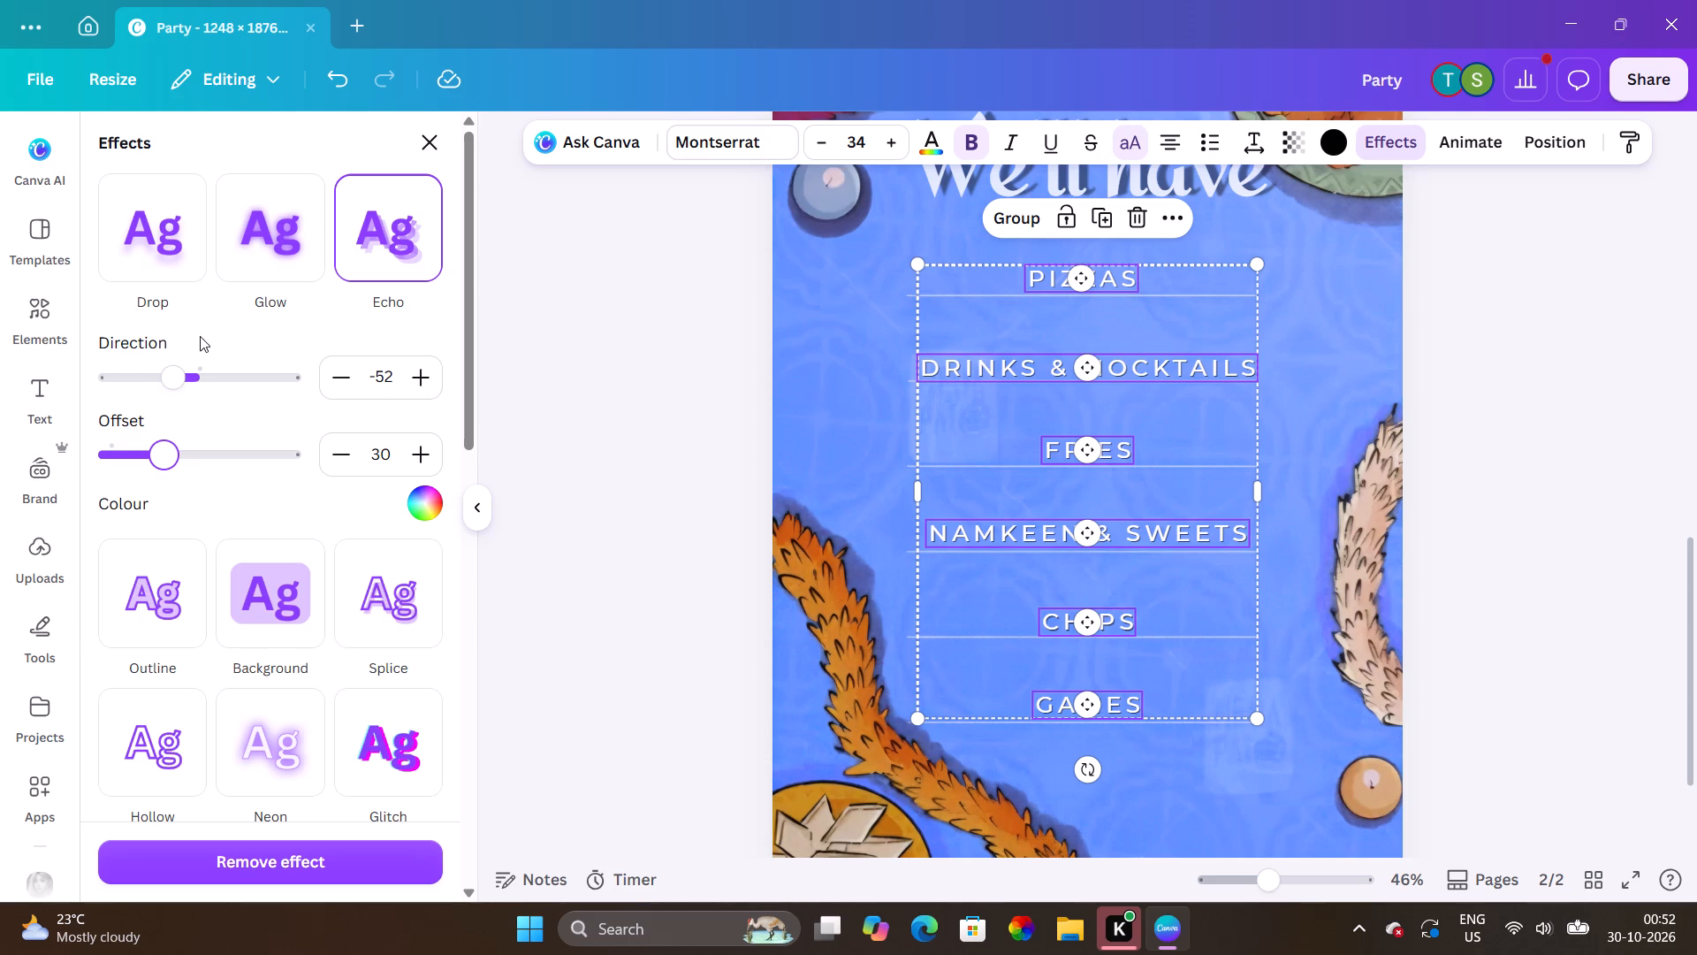
pyautogui.scroll(1, 200, 336)
pyautogui.moveTo(175, 382); pyautogui.dragTo(167, 383)
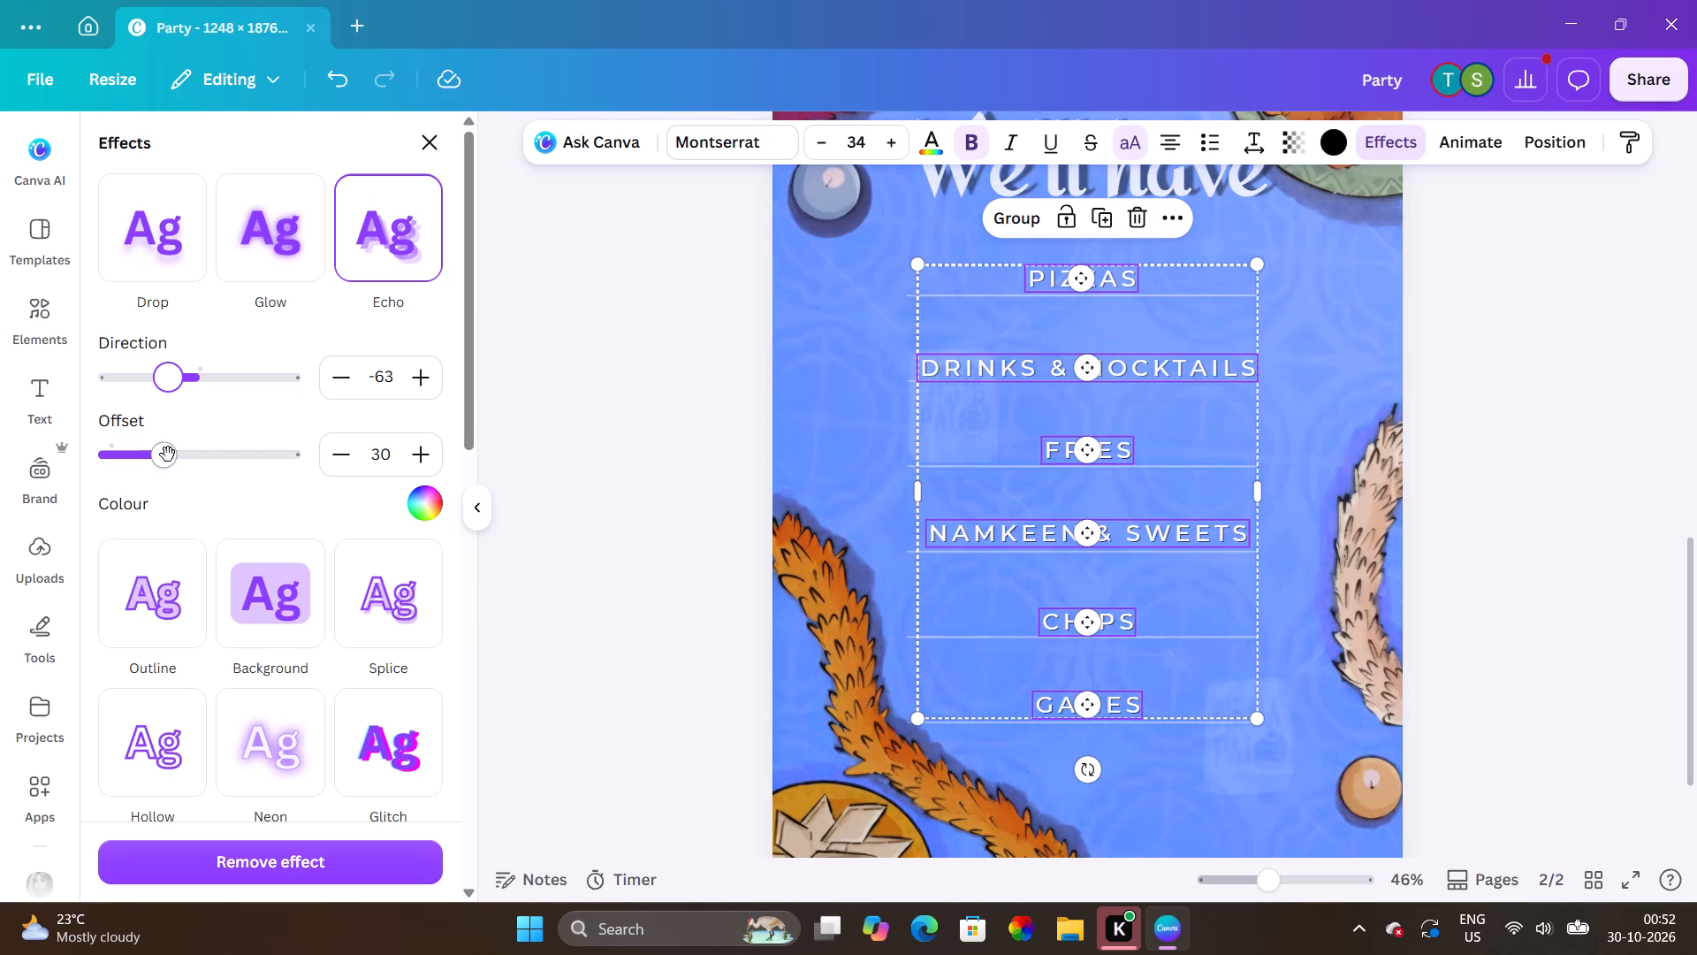
pyautogui.moveTo(168, 455); pyautogui.dragTo(243, 477)
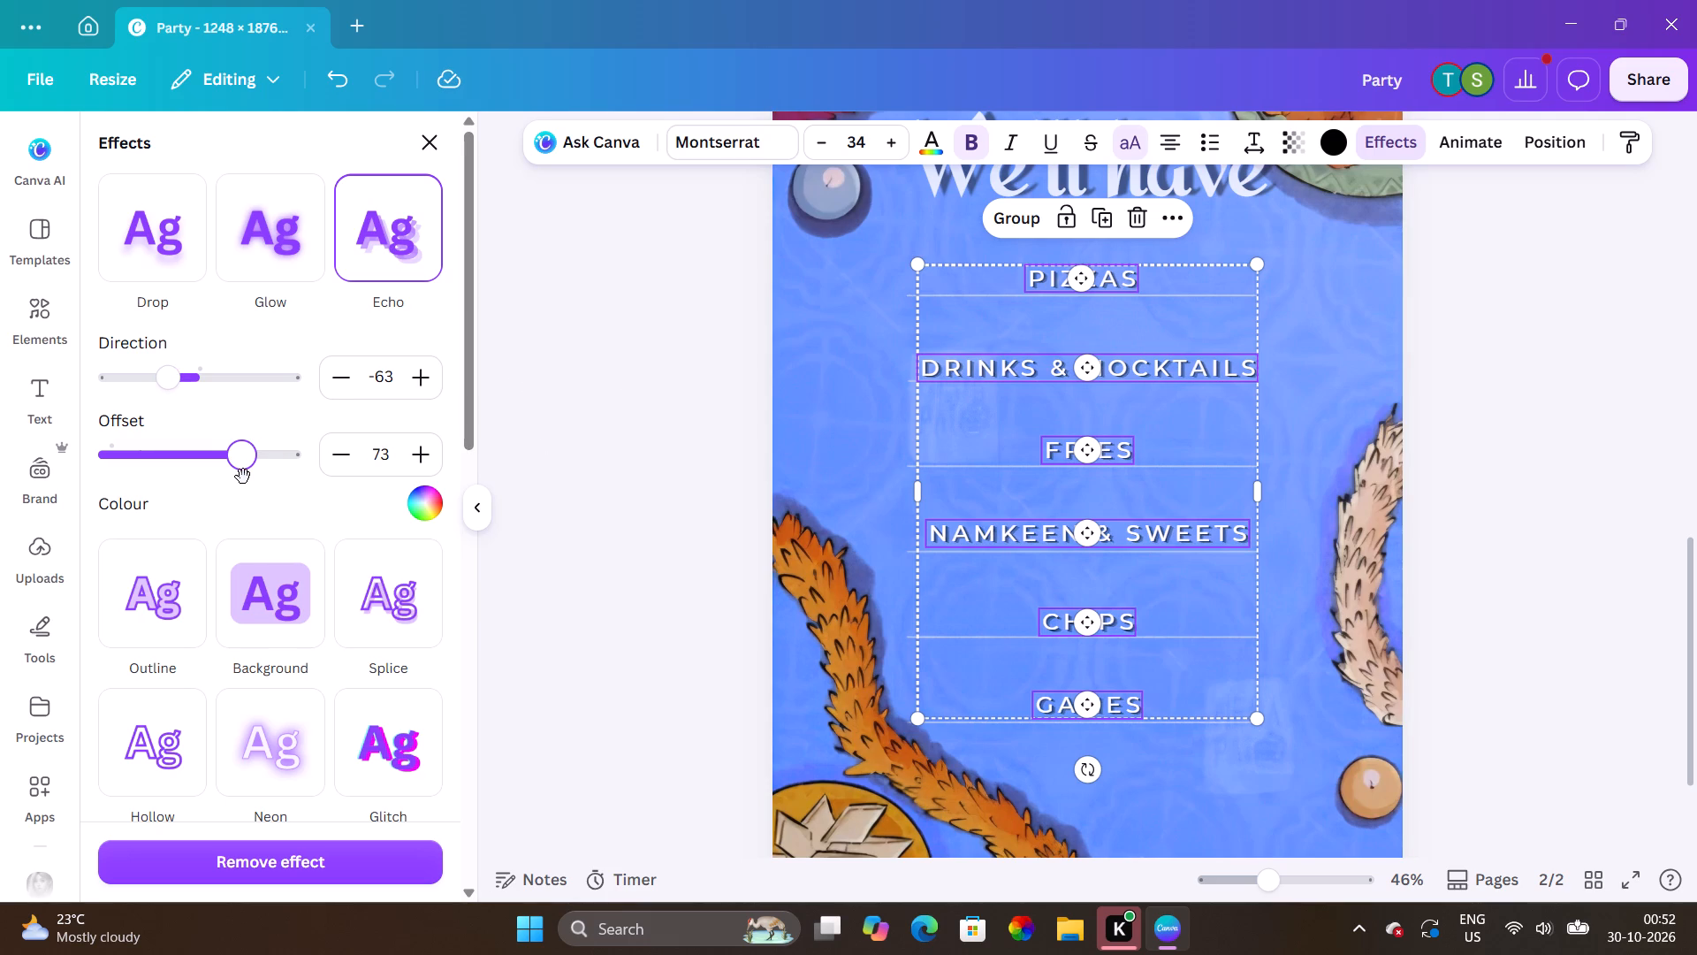
pyautogui.click(159, 372)
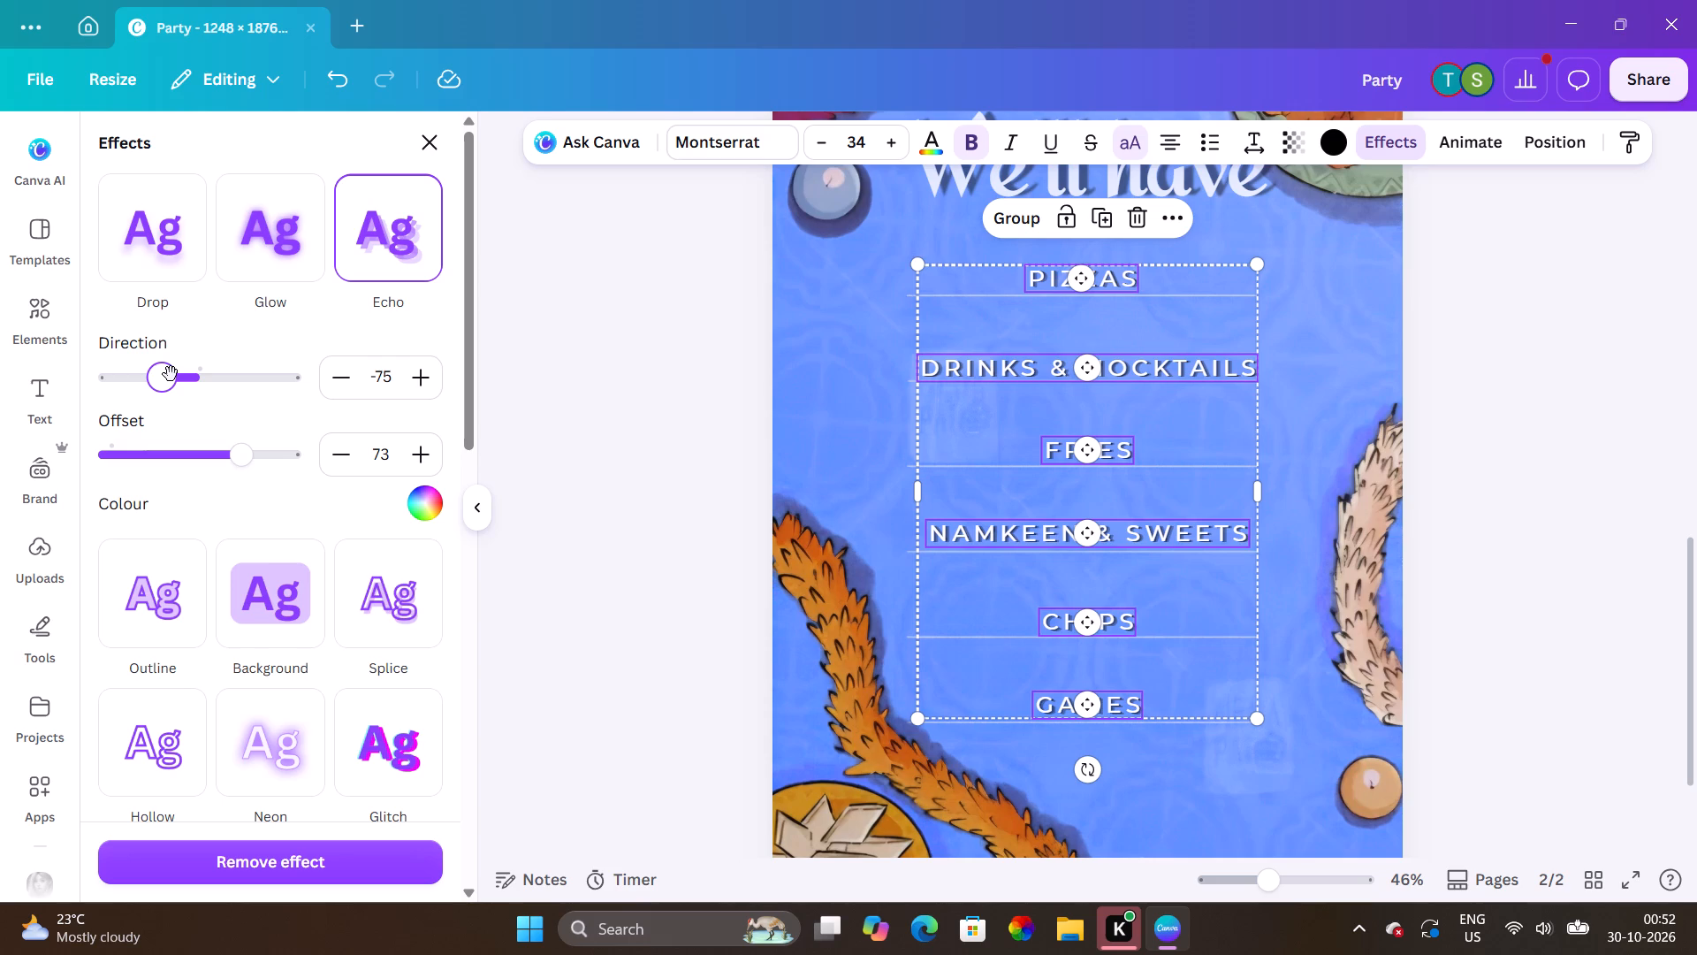
pyautogui.moveTo(171, 374); pyautogui.dragTo(183, 376)
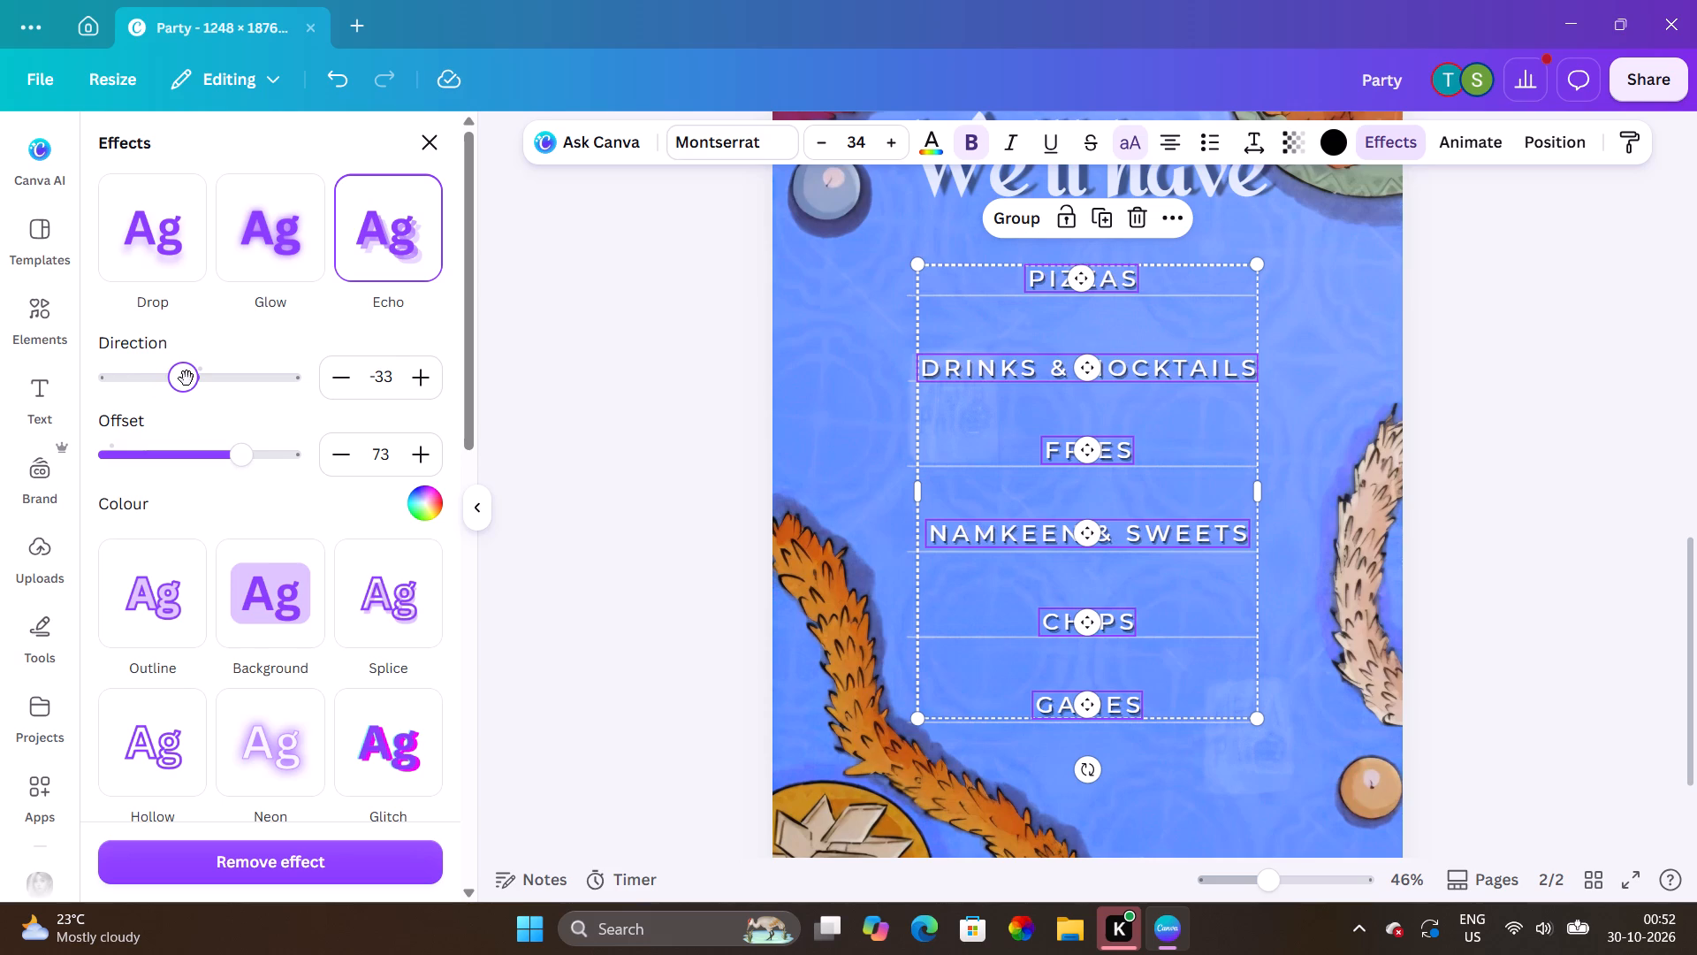
# Set the Echo effect colour of the six list items to black.
pyautogui.scroll(-1, 415, 516)
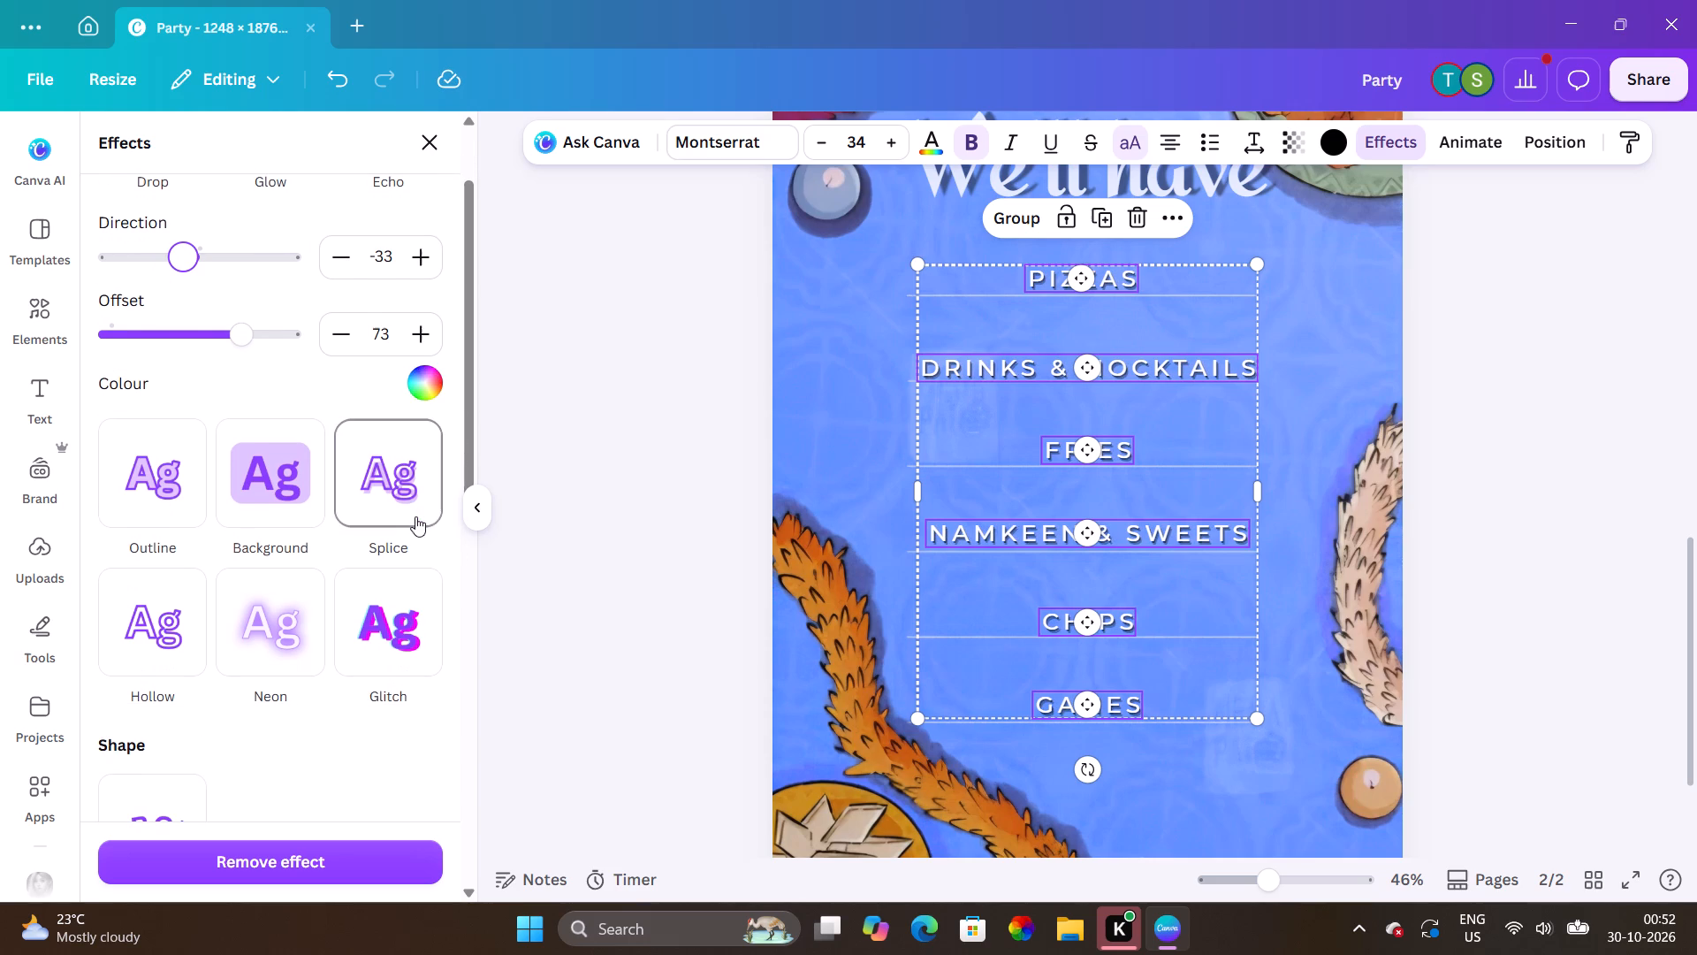
pyautogui.click(427, 380)
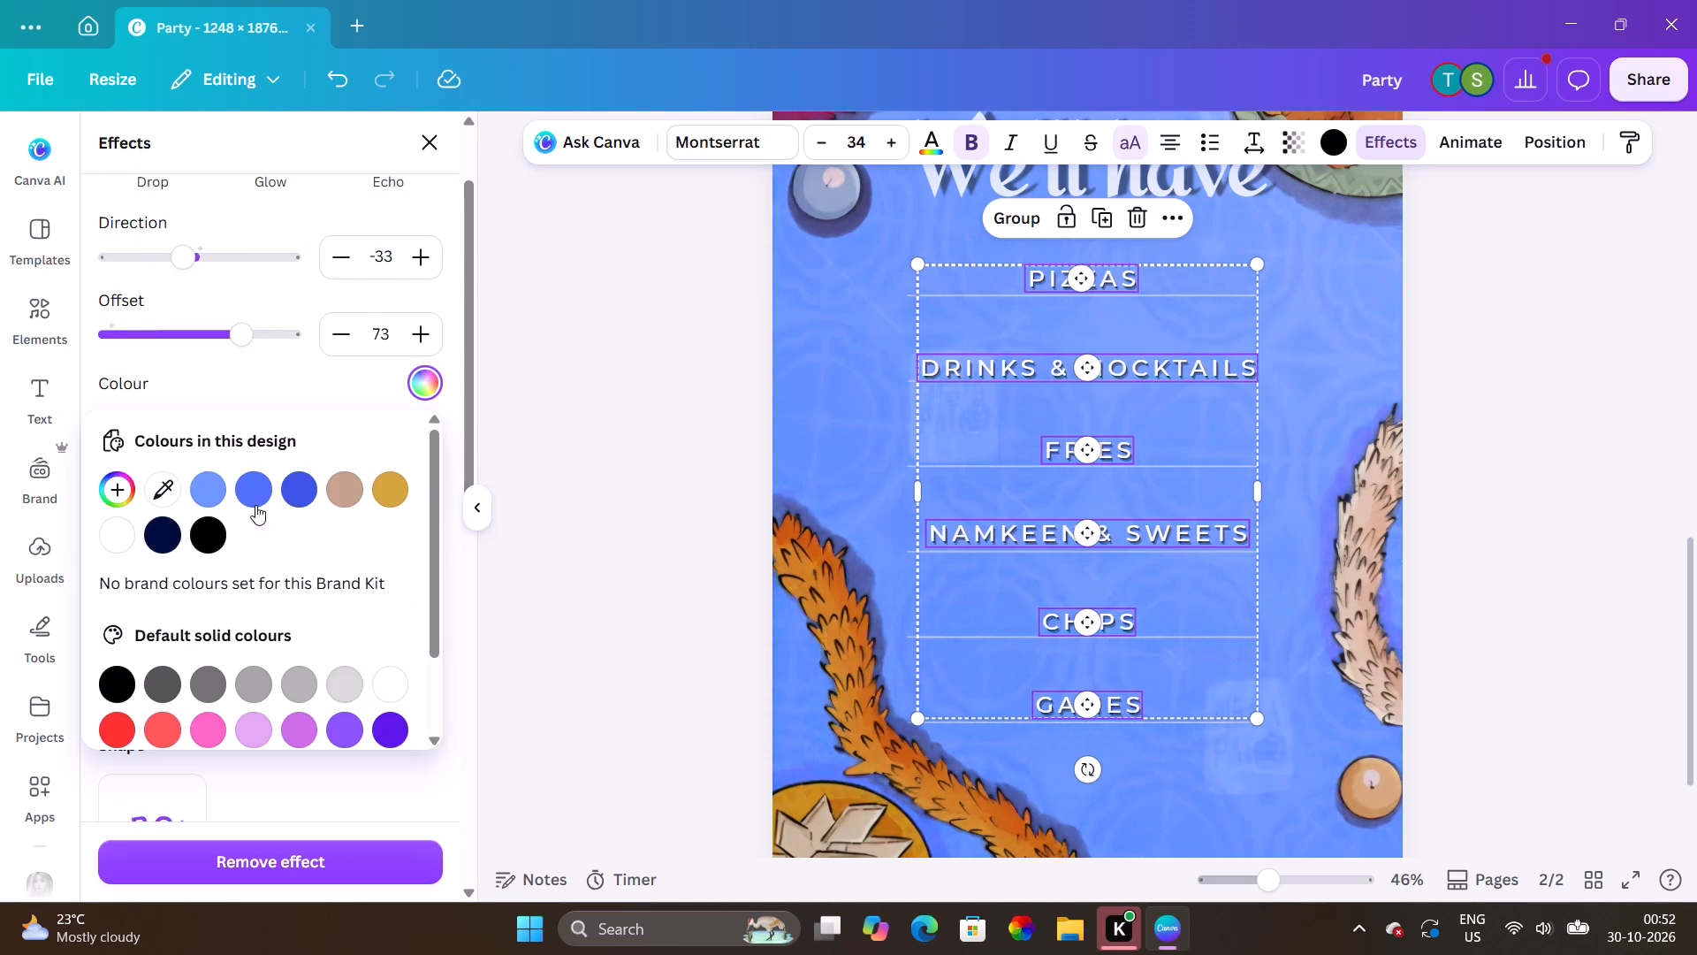
pyautogui.click(205, 547)
pyautogui.click(553, 387)
pyautogui.scroll(1, 553, 387)
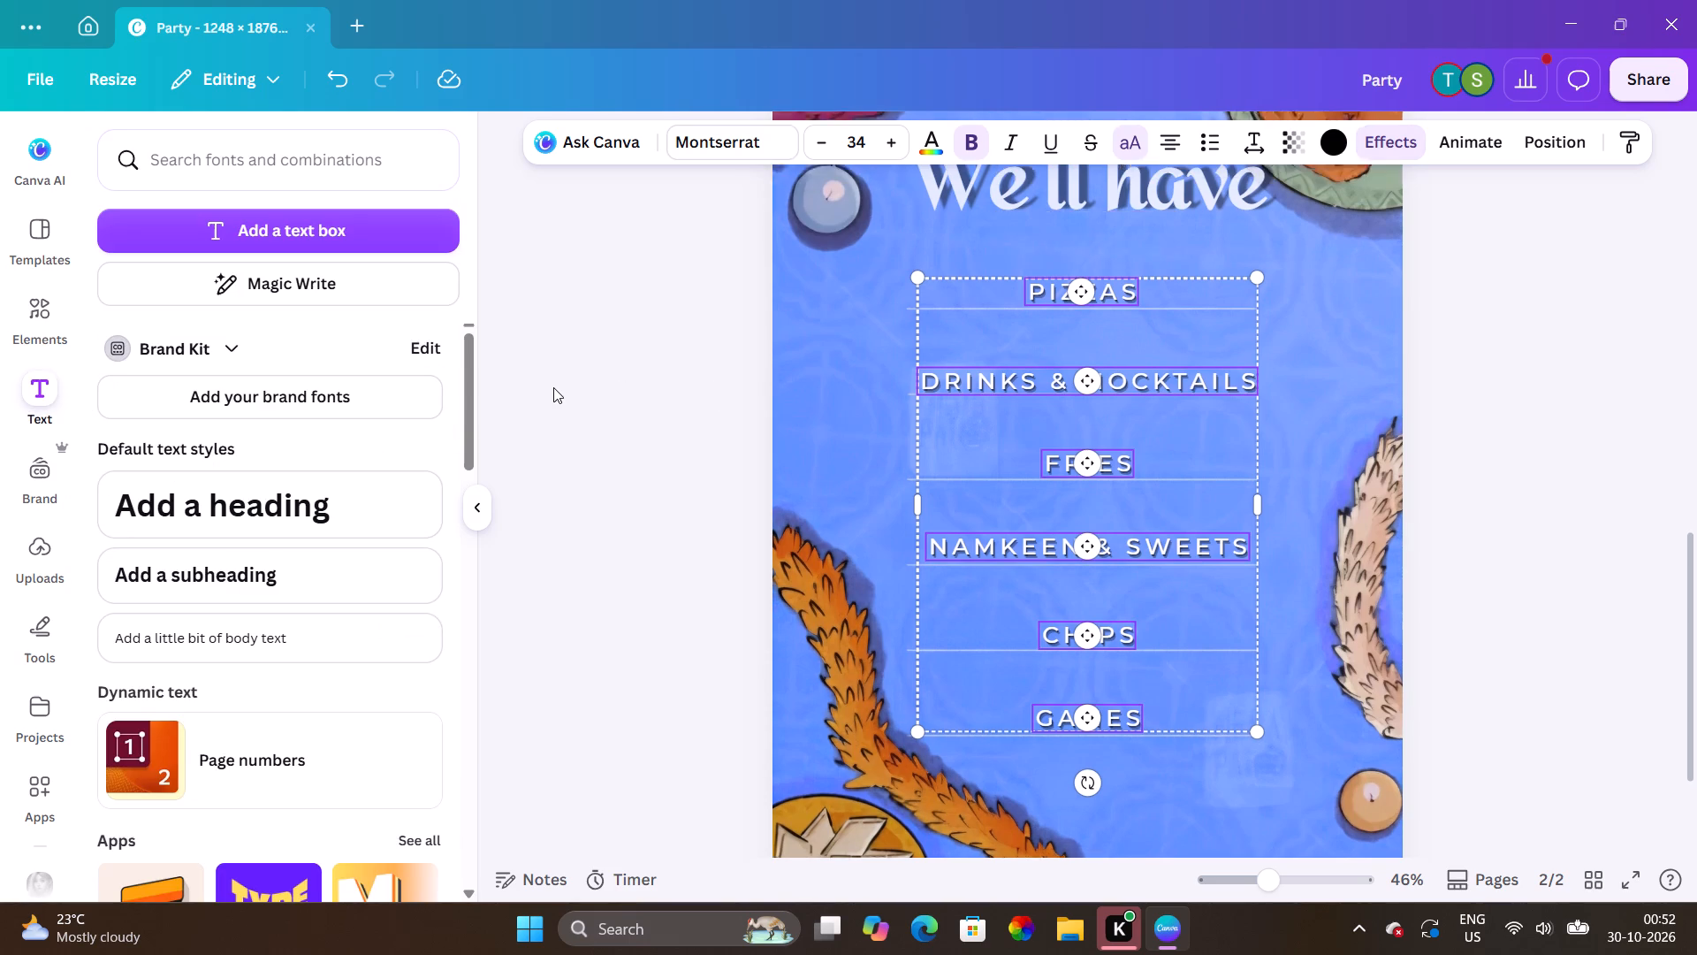
pyautogui.scroll(1, 553, 387)
pyautogui.click(1381, 131)
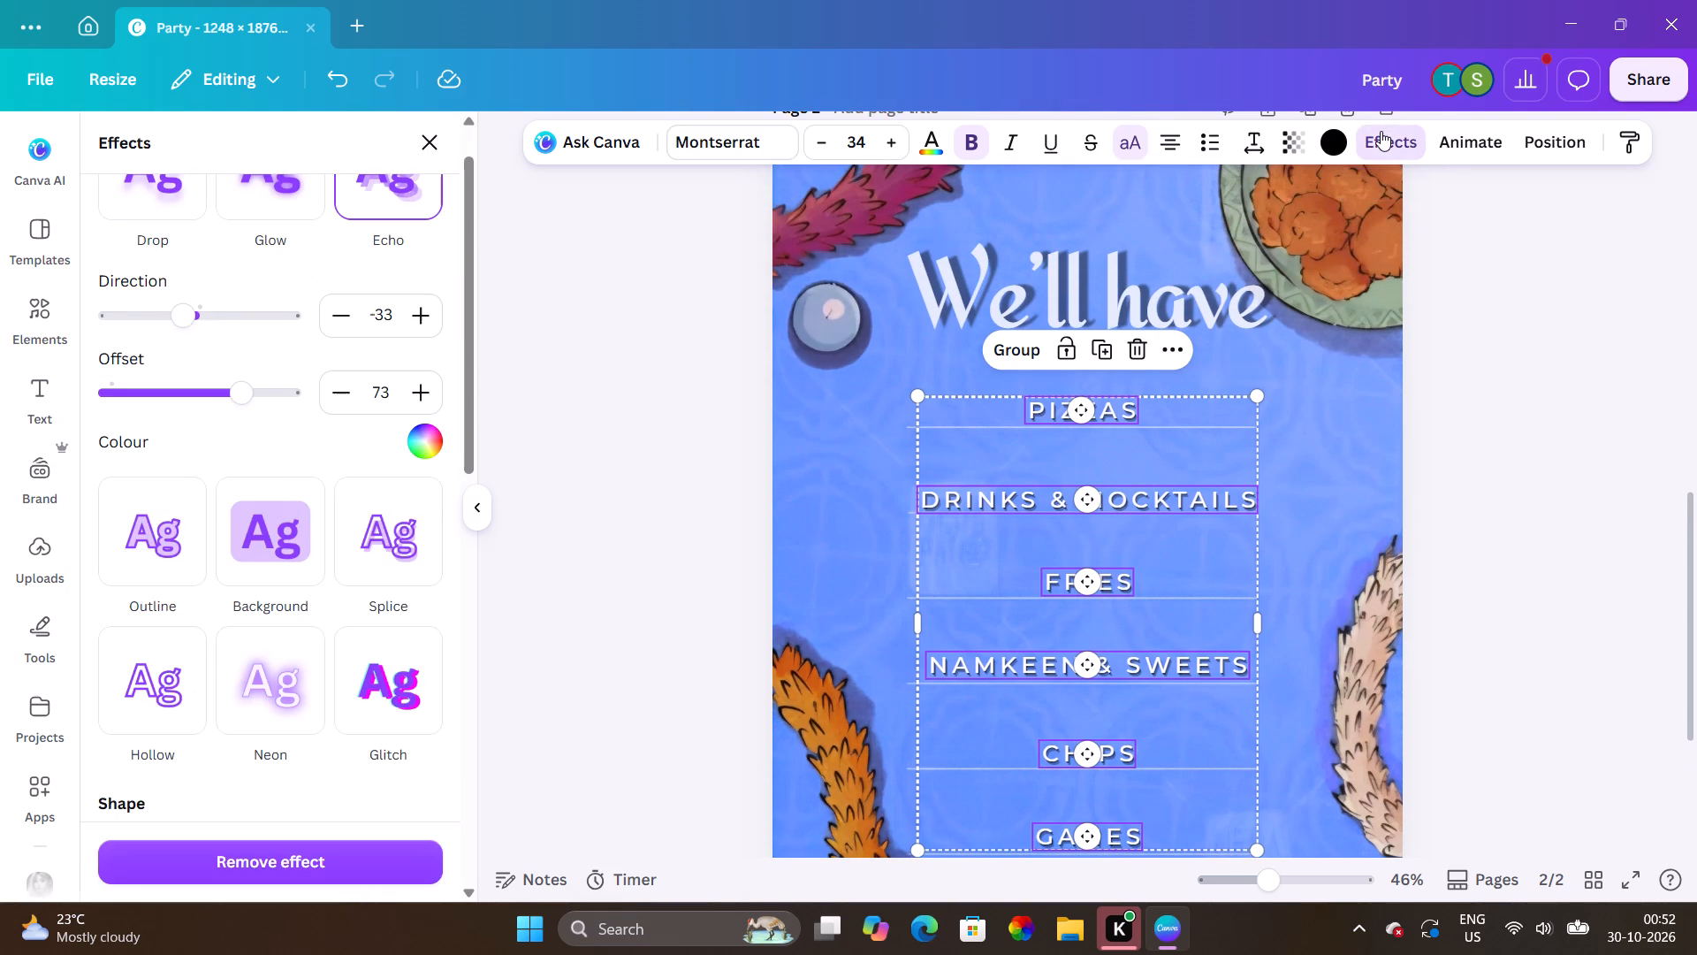
pyautogui.click(1328, 148)
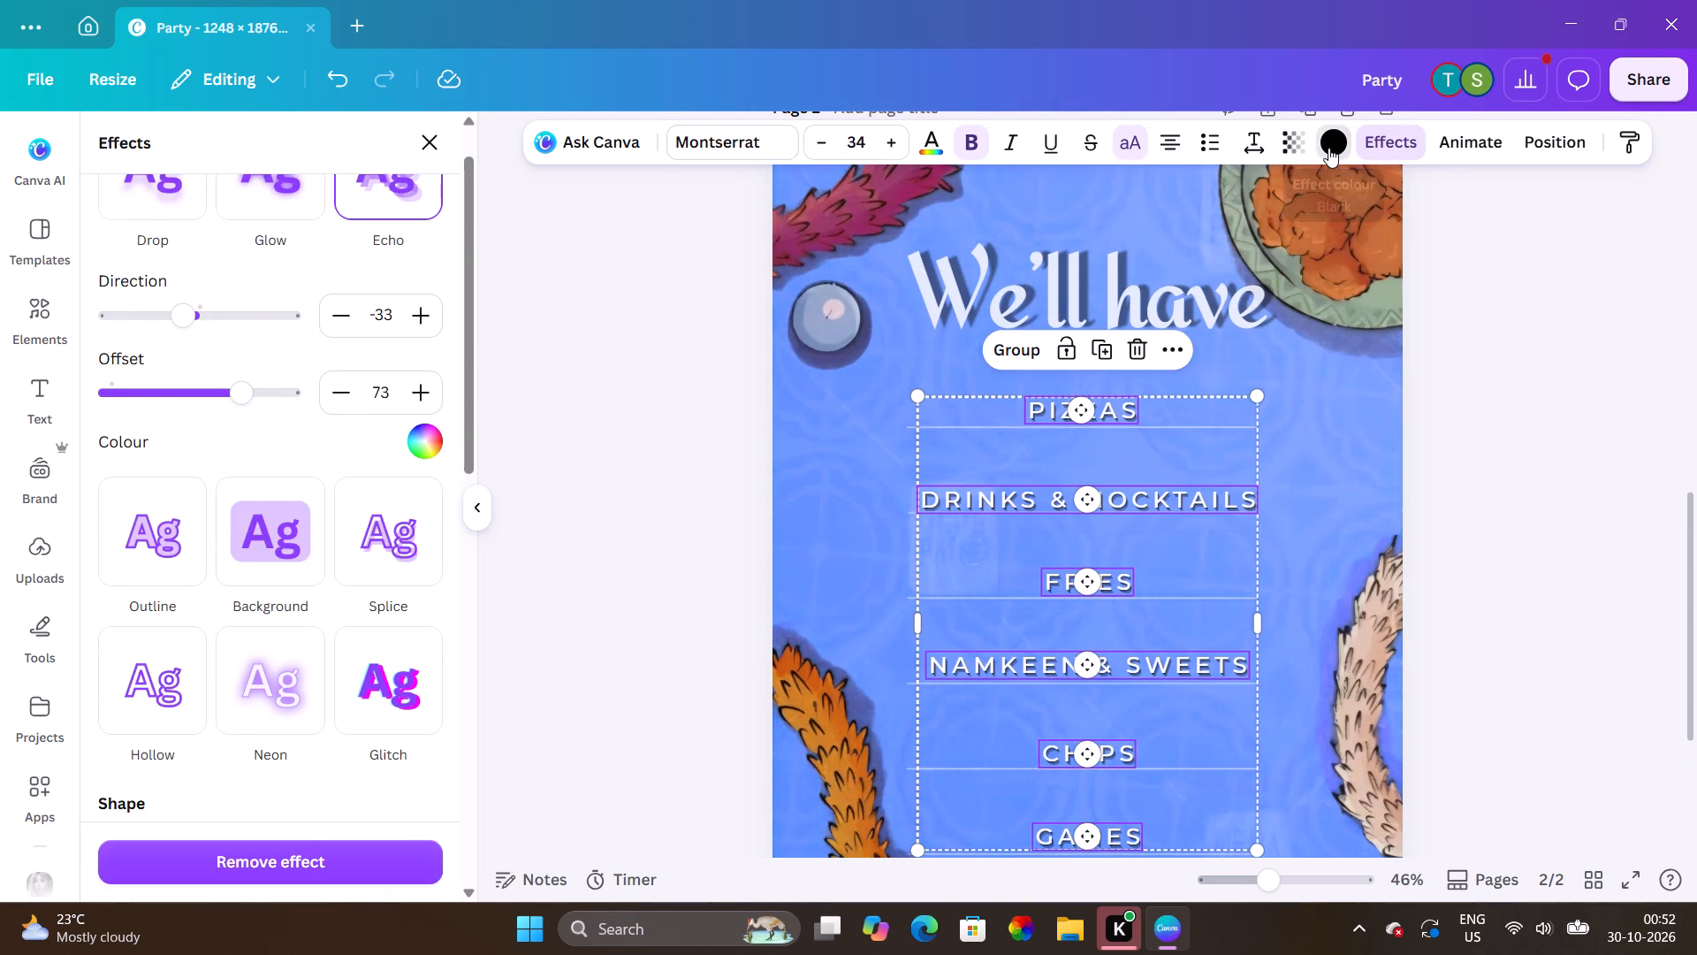
pyautogui.click(310, 294)
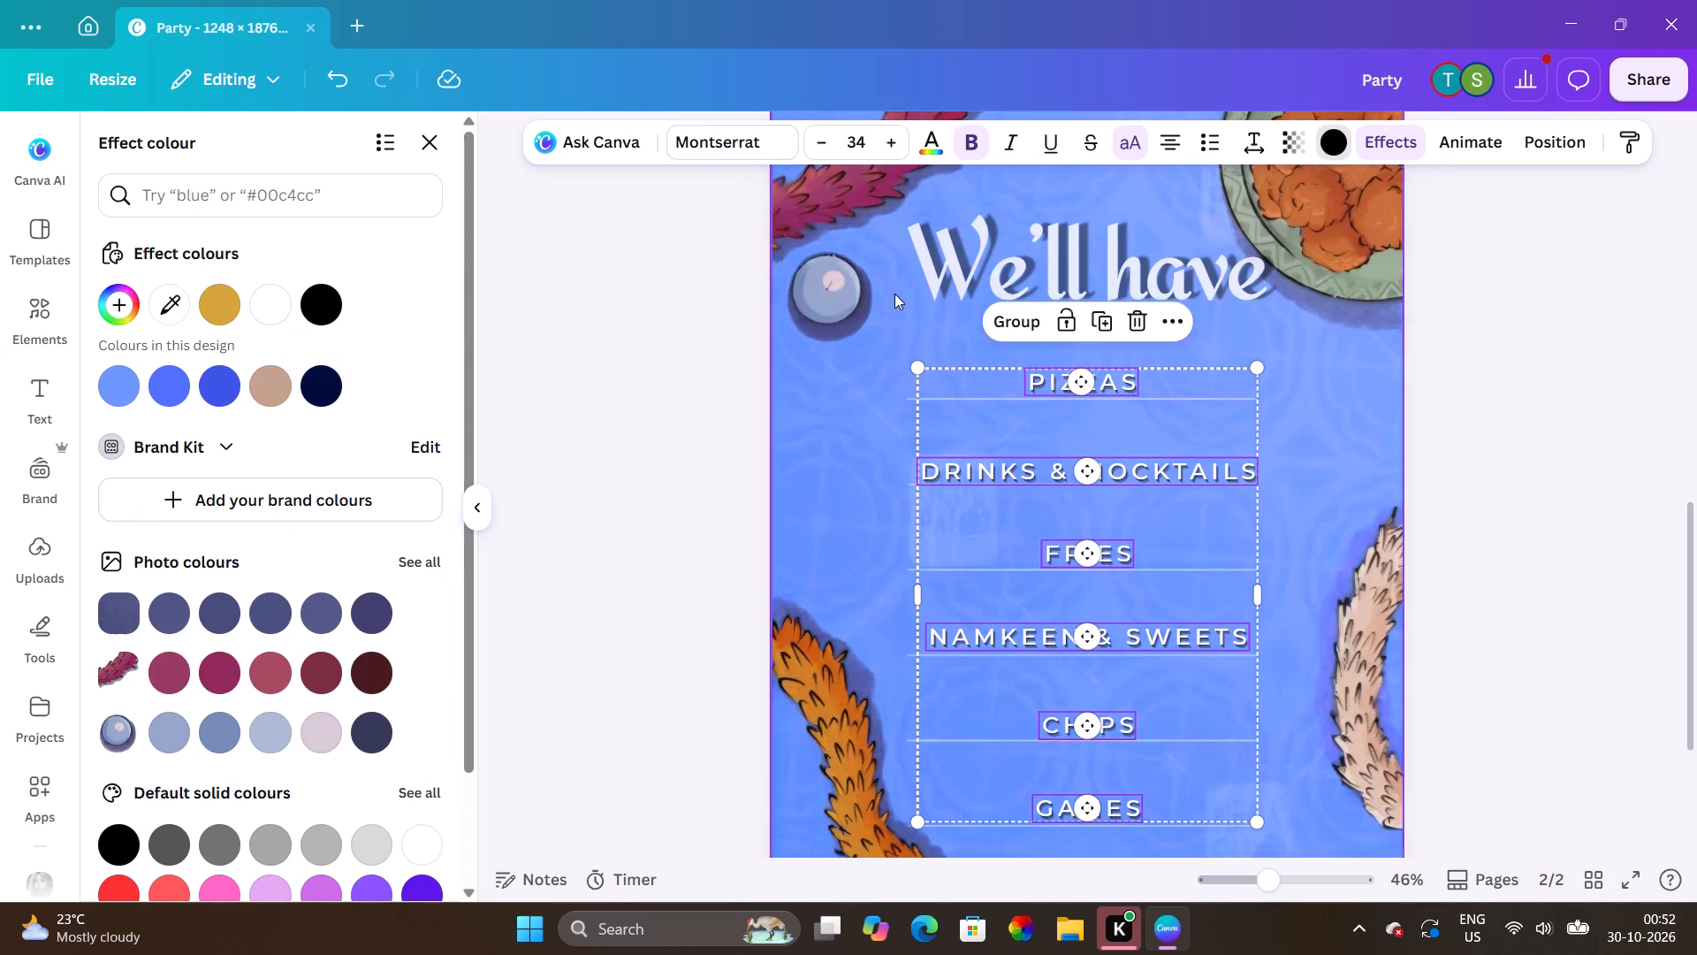
# Examine the list items' Echo effect up close and against the whole of page 2, leaving nothing selected.
pyautogui.scroll(1, 894, 294)
pyautogui.scroll(-2, 894, 294)
pyautogui.hscroll(-1, 894, 294)
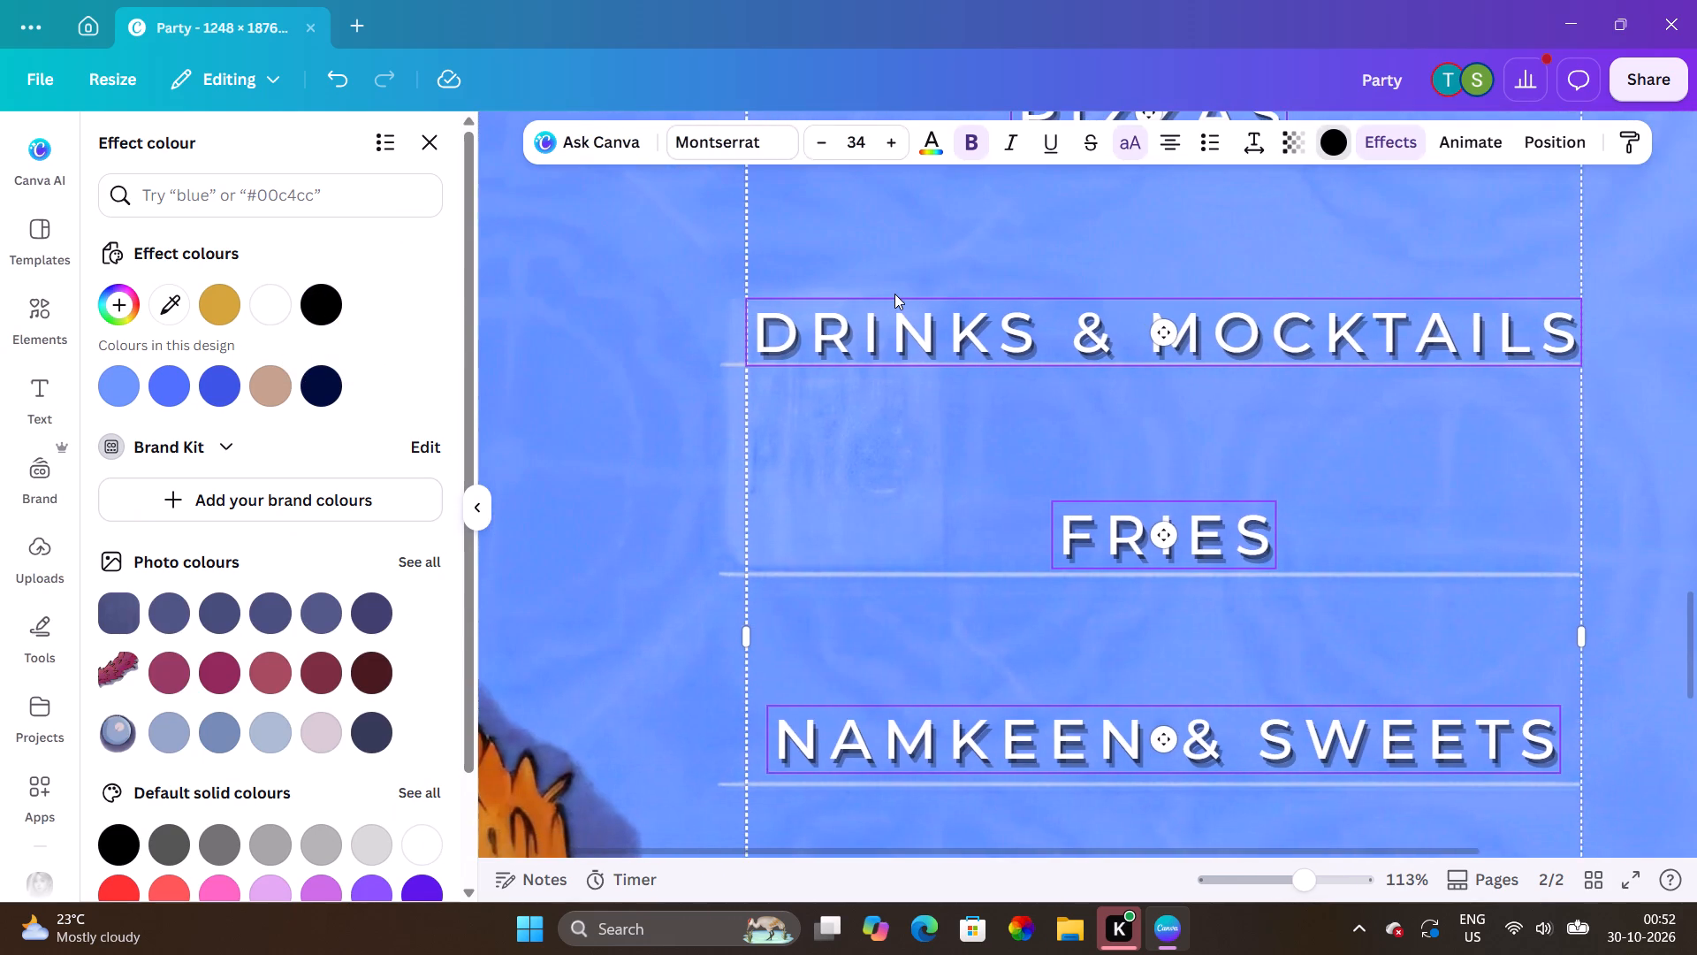
pyautogui.hscroll(-1, 894, 294)
pyautogui.scroll(-1, 894, 294)
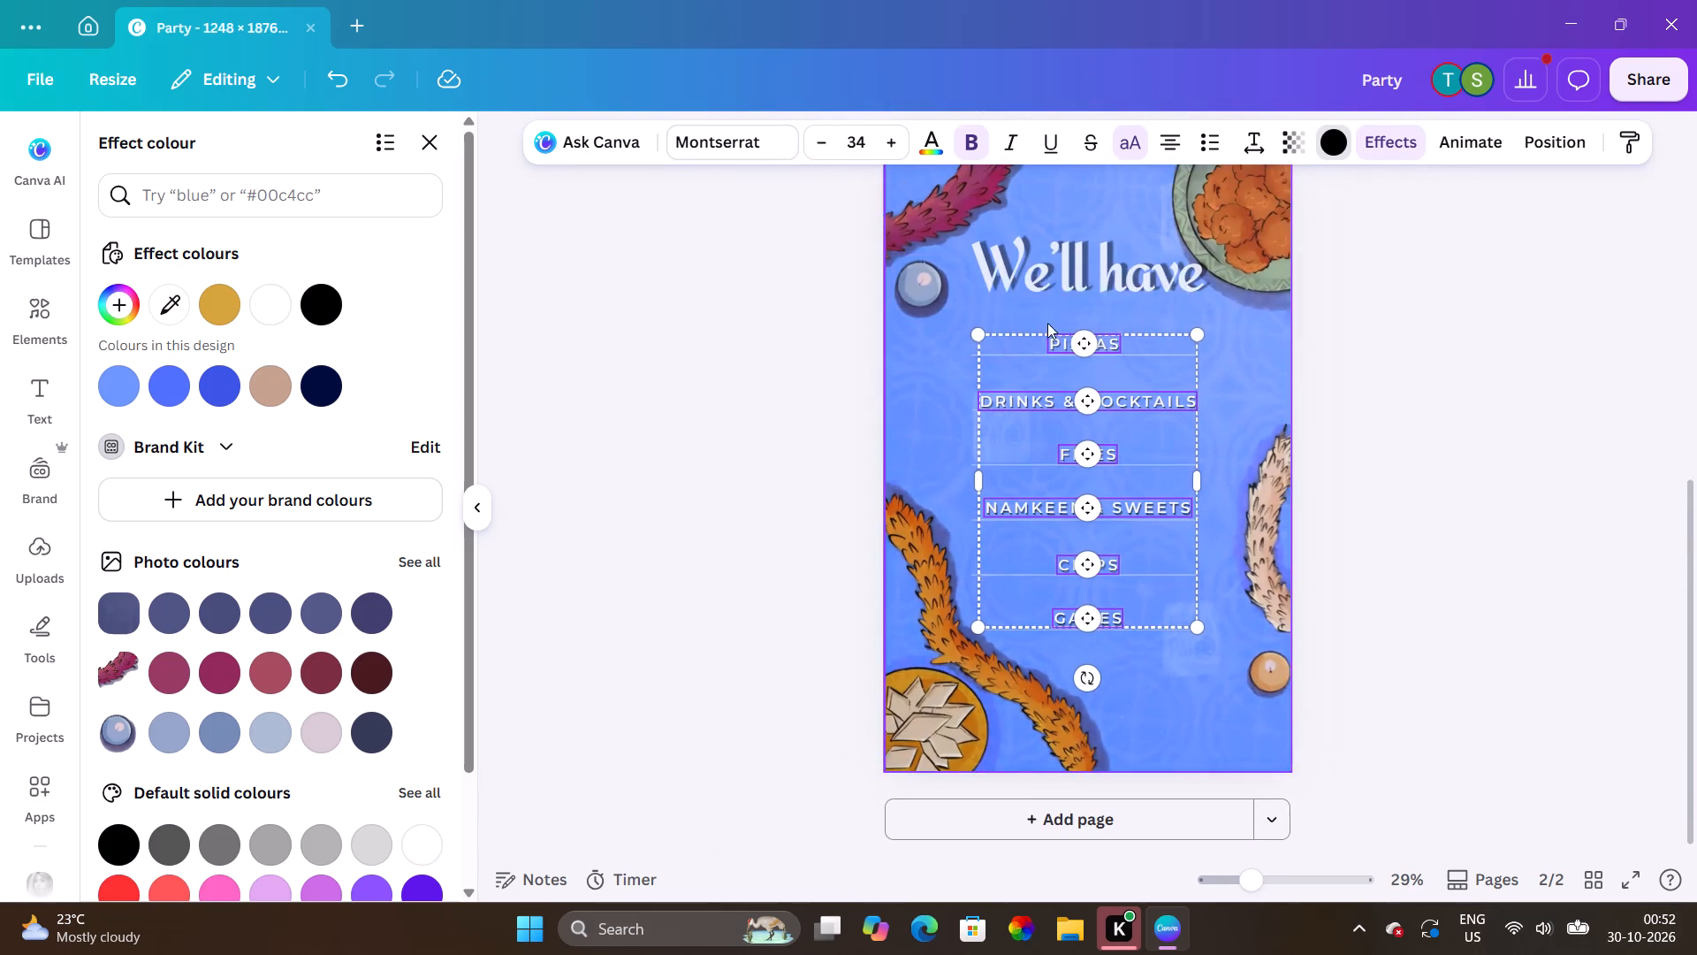
pyautogui.click(1477, 352)
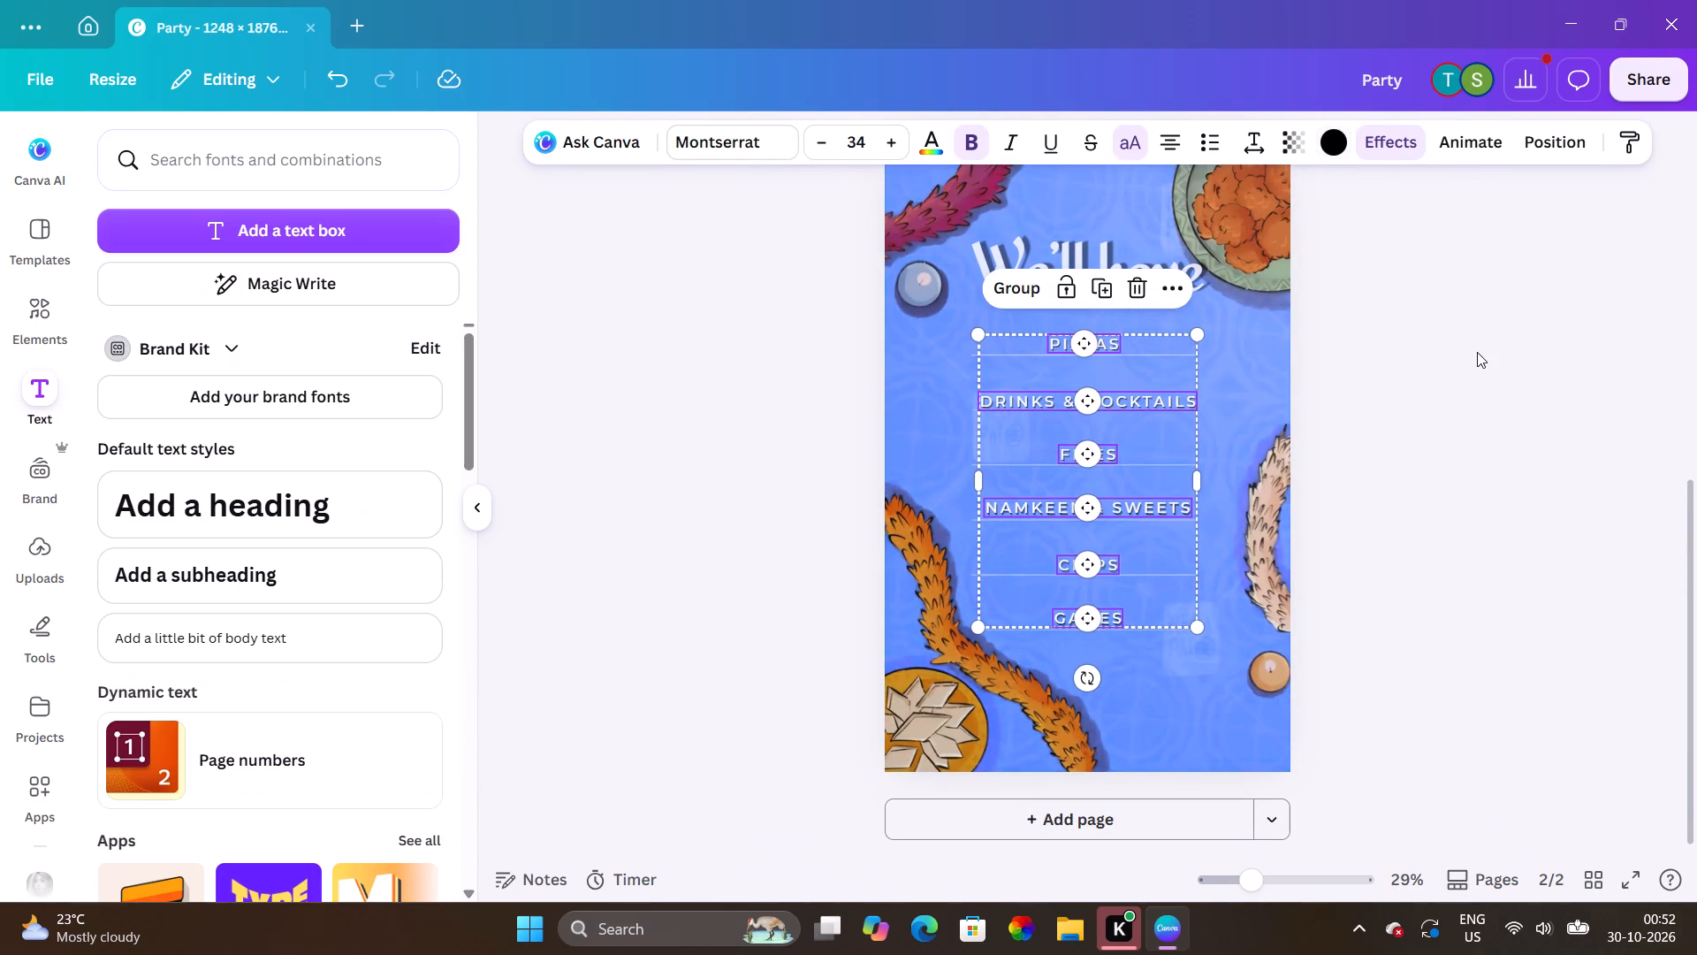
pyautogui.click(1477, 352)
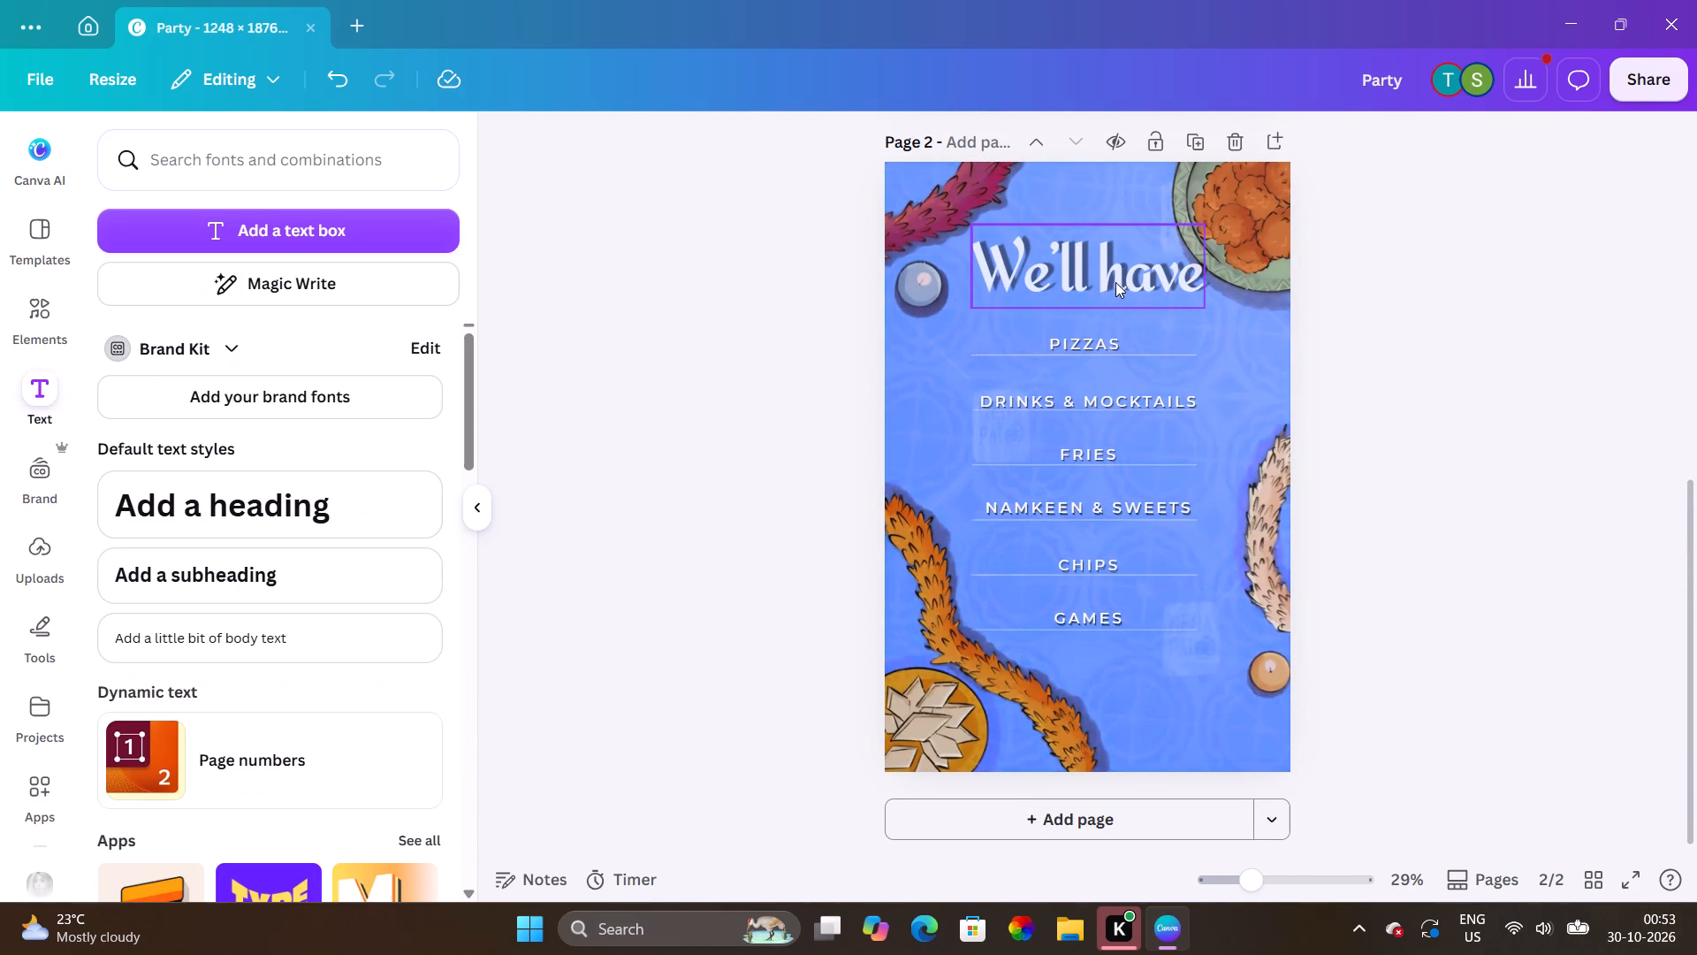
# Select all six page 2 list items together, from "PIZZAS" to "GAMES".
pyautogui.click(1087, 340)
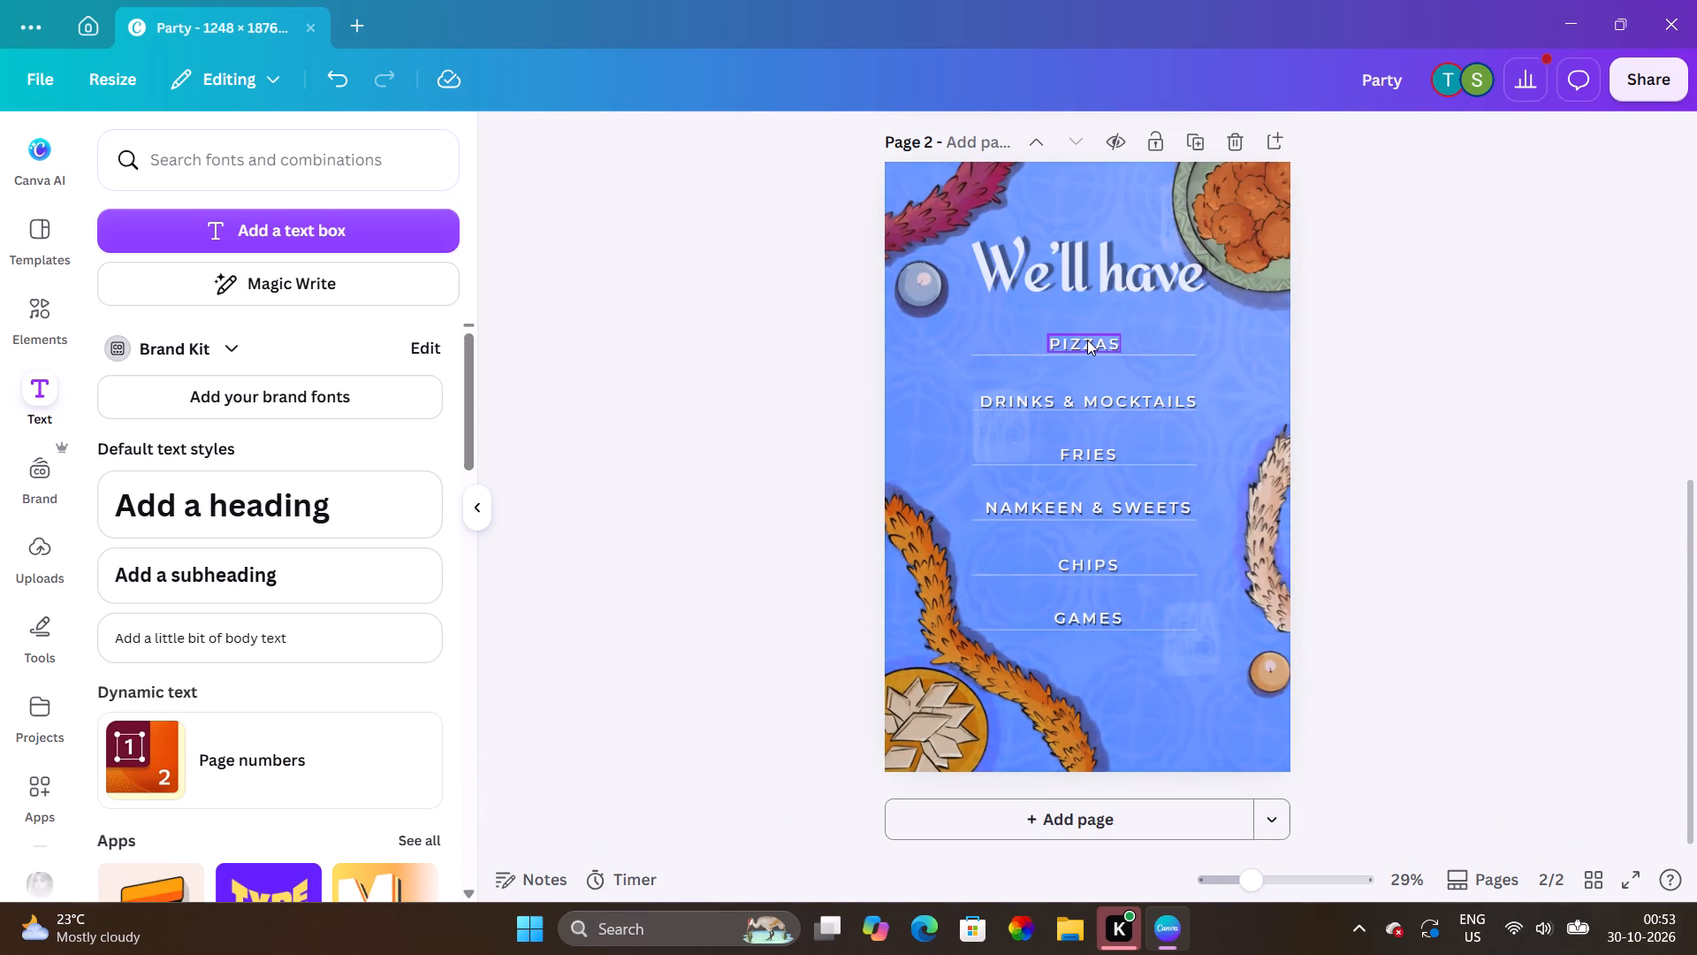
pyautogui.keyDown('shift'); pyautogui.click(1001, 395); pyautogui.keyUp('shift')
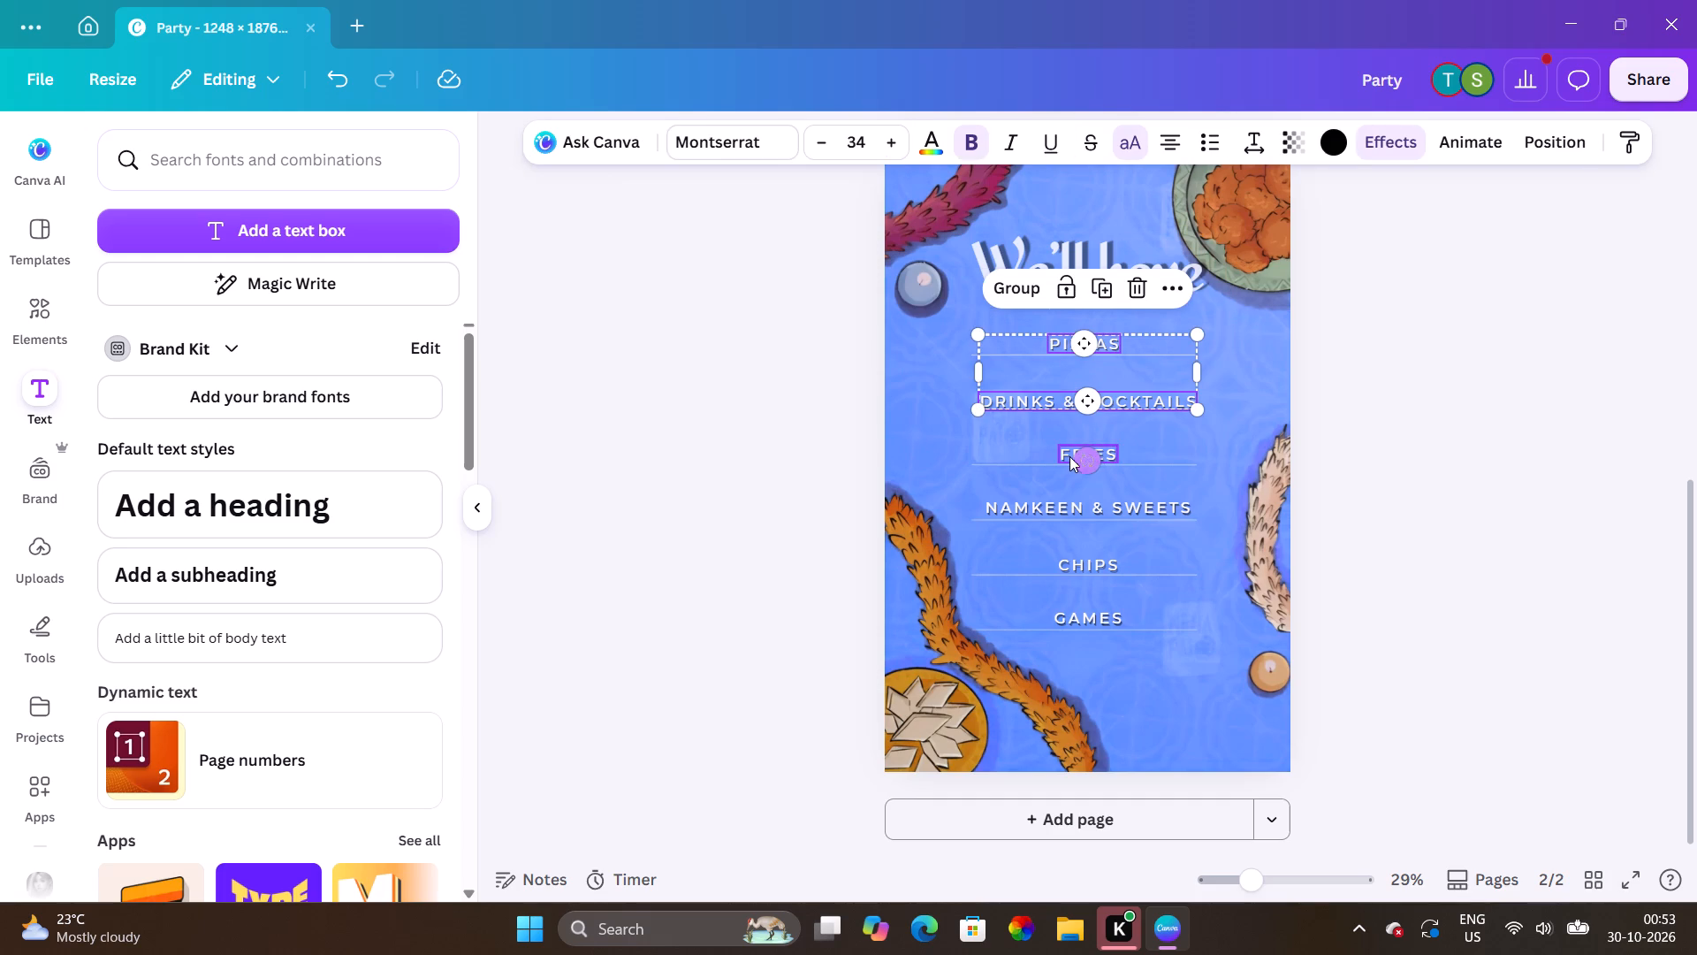
pyautogui.keyDown('shift'); pyautogui.click(1069, 455); pyautogui.keyUp('shift')
pyautogui.keyDown('shift'); pyautogui.click(1066, 505); pyautogui.keyUp('shift')
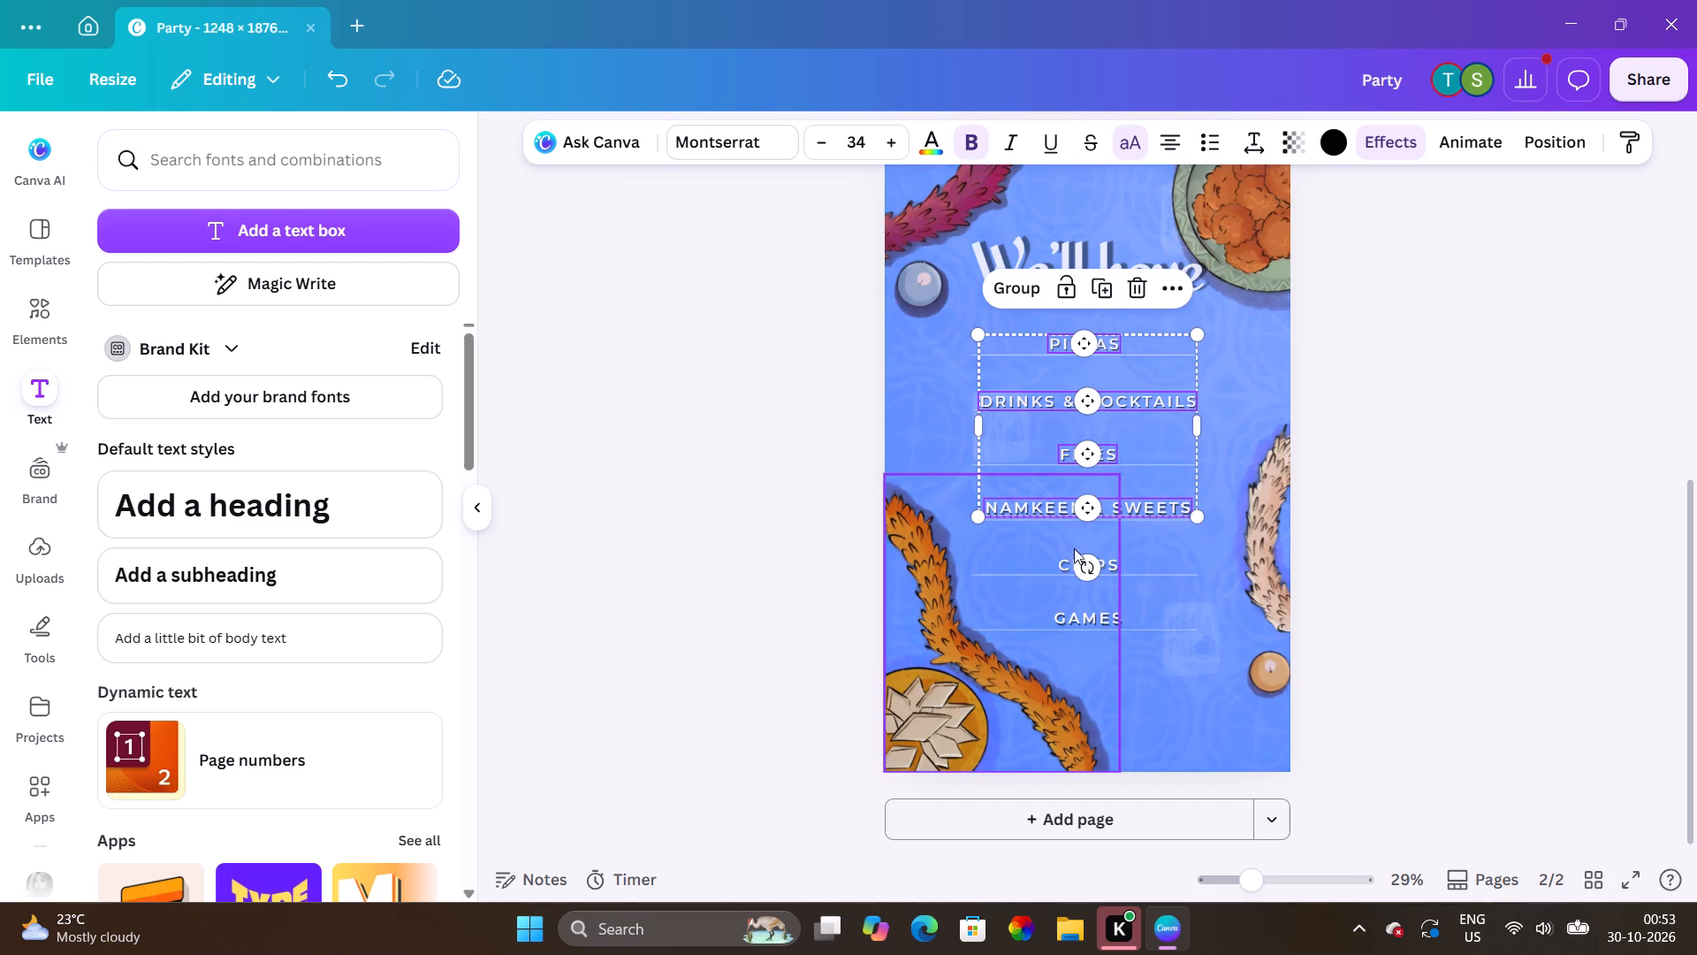
pyautogui.keyDown('shift'); pyautogui.click(1061, 562); pyautogui.keyUp('shift')
pyautogui.keyDown('shift'); pyautogui.click(1061, 622); pyautogui.keyUp('shift')
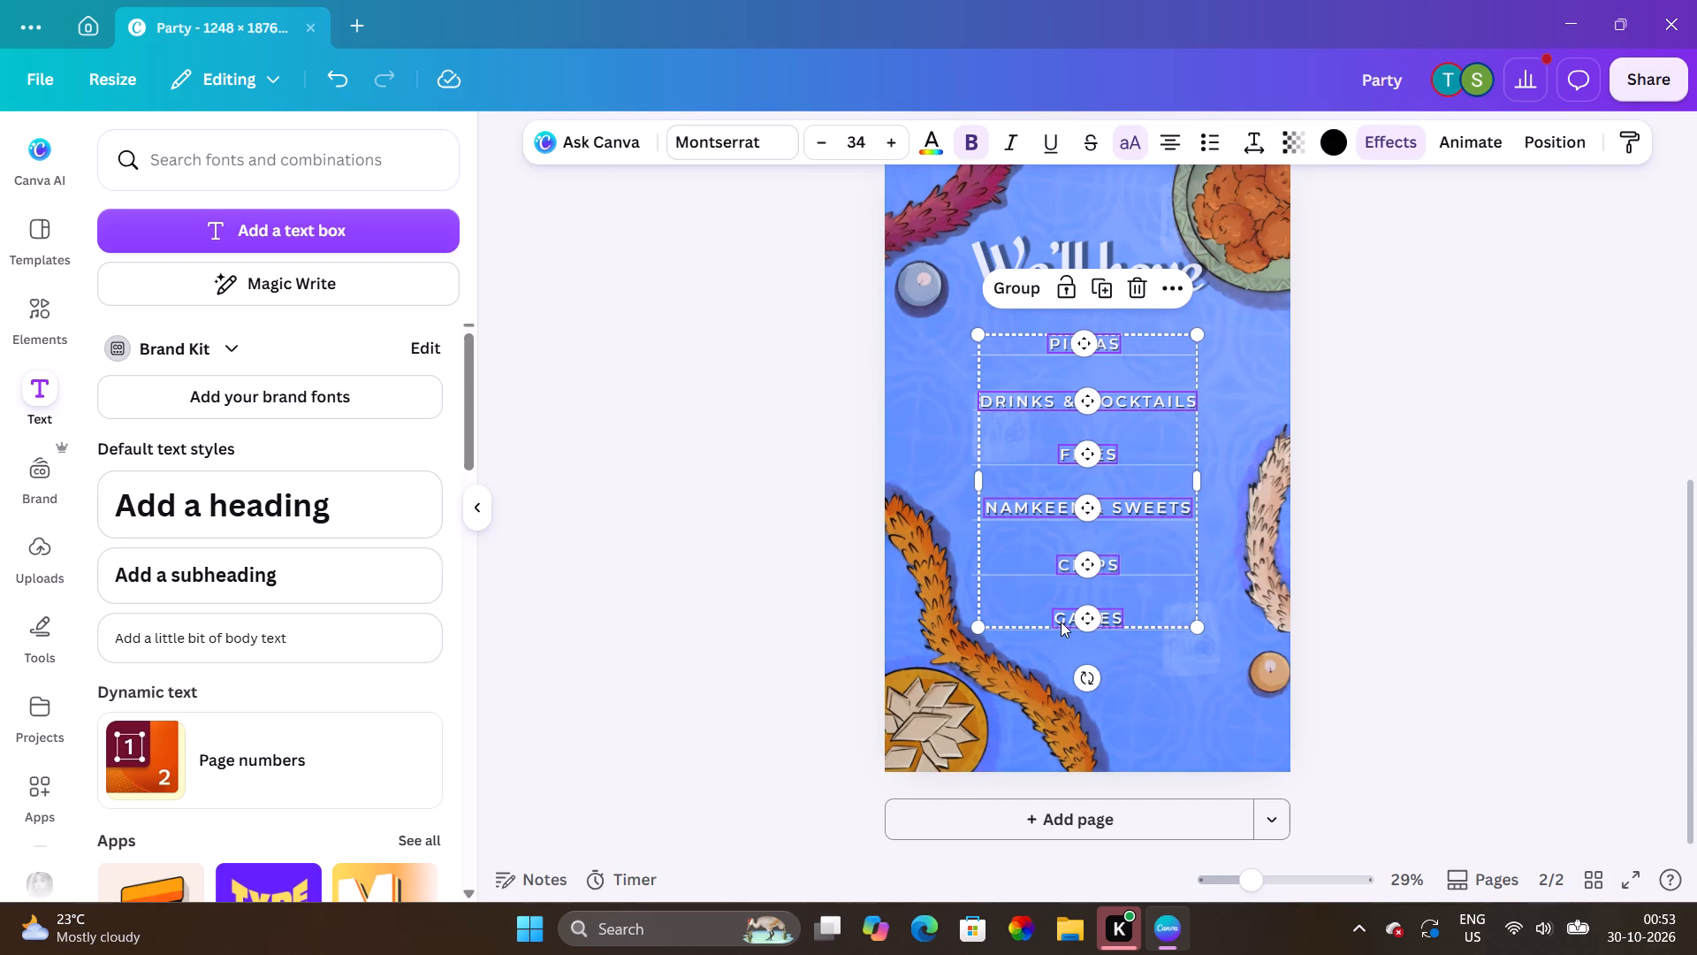